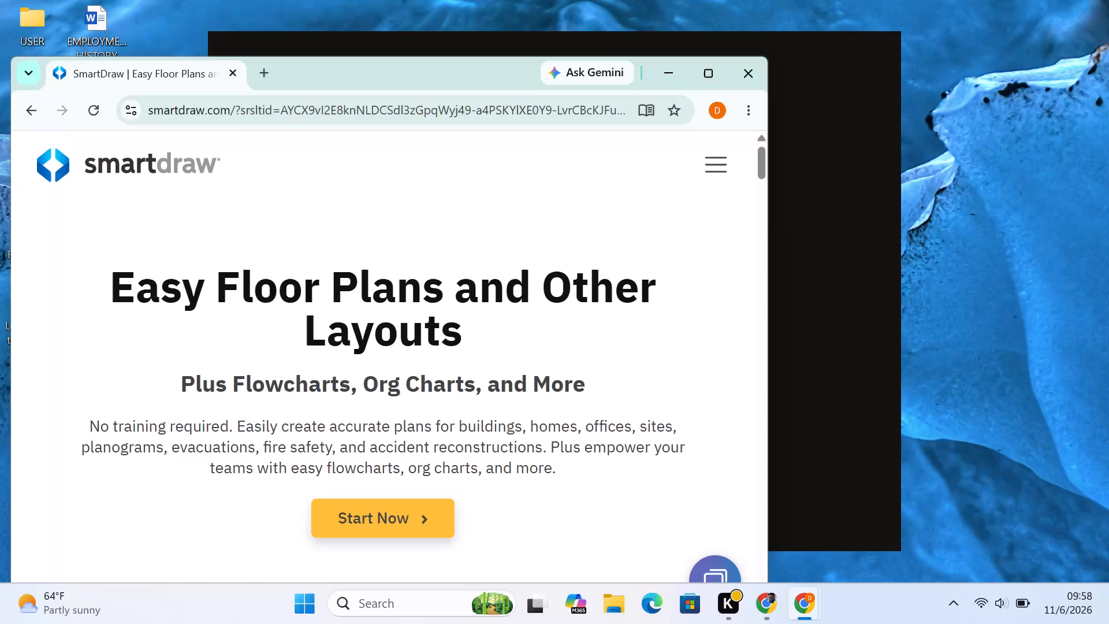
# Maximize the browser window showing the SmartDraw home page.
pyautogui.click(699, 77)
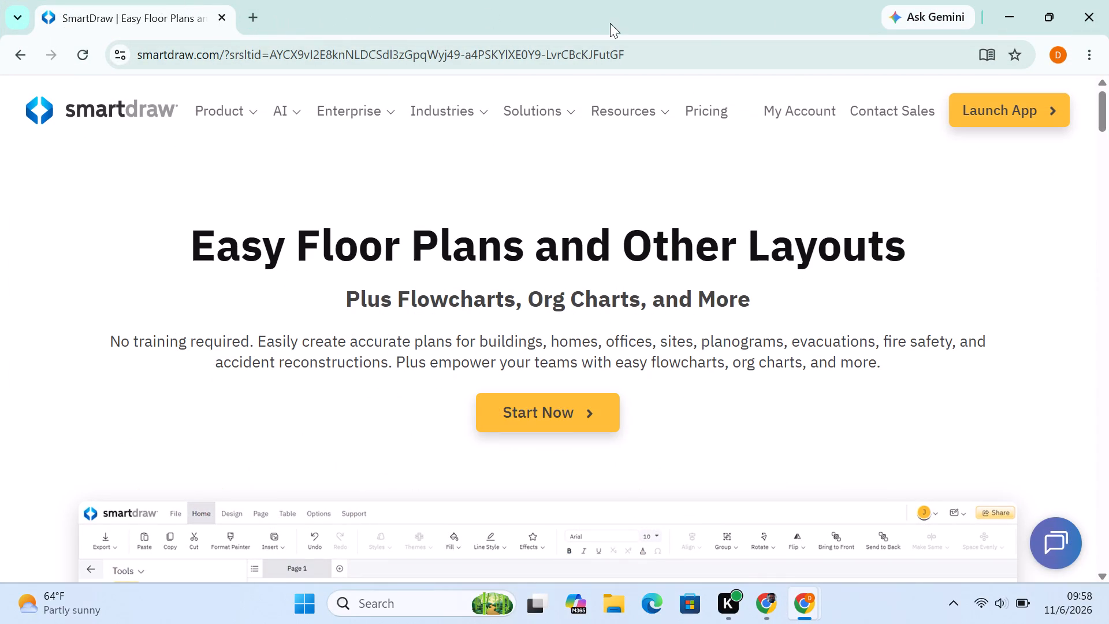
# Restore the recently closed four-tab SmartDraw window containing "Document - 2" from the browser history.
pyautogui.click(1083, 64)
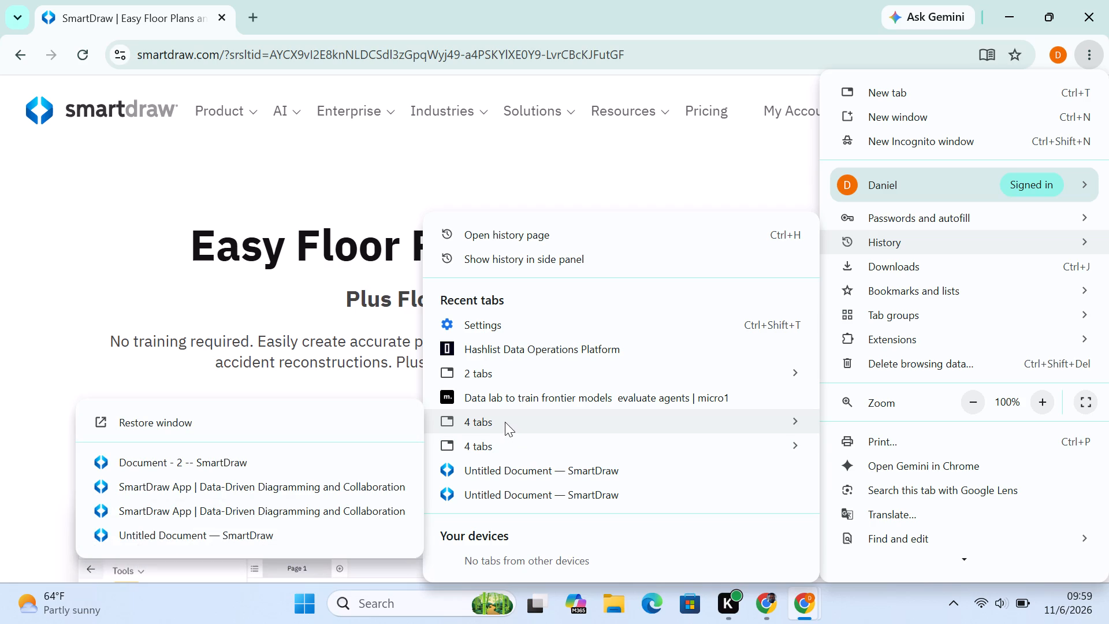
pyautogui.click(375, 429)
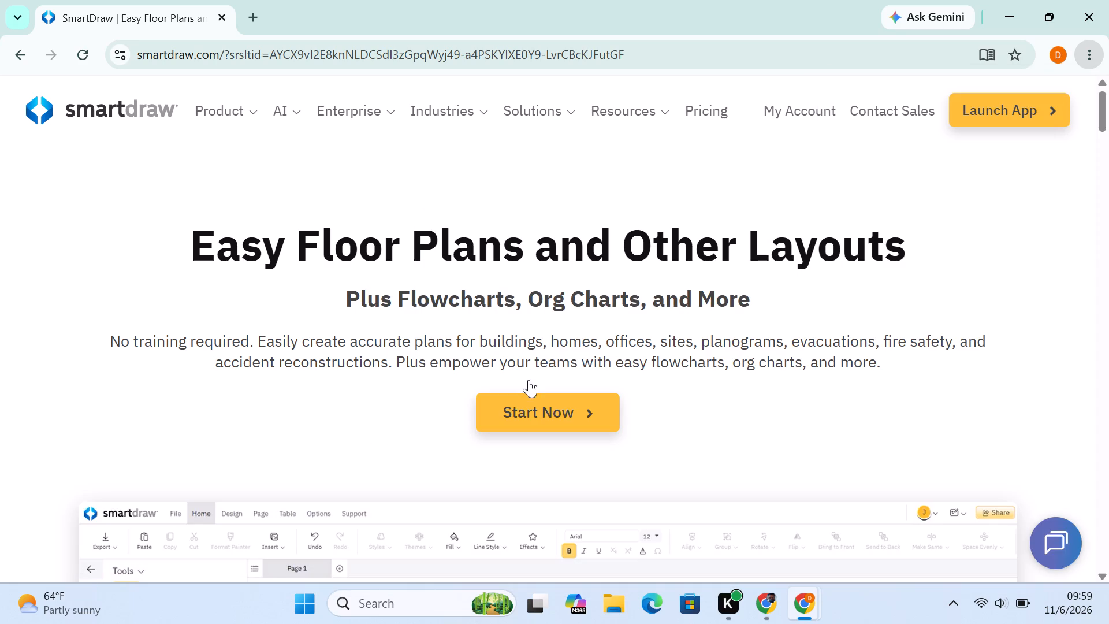
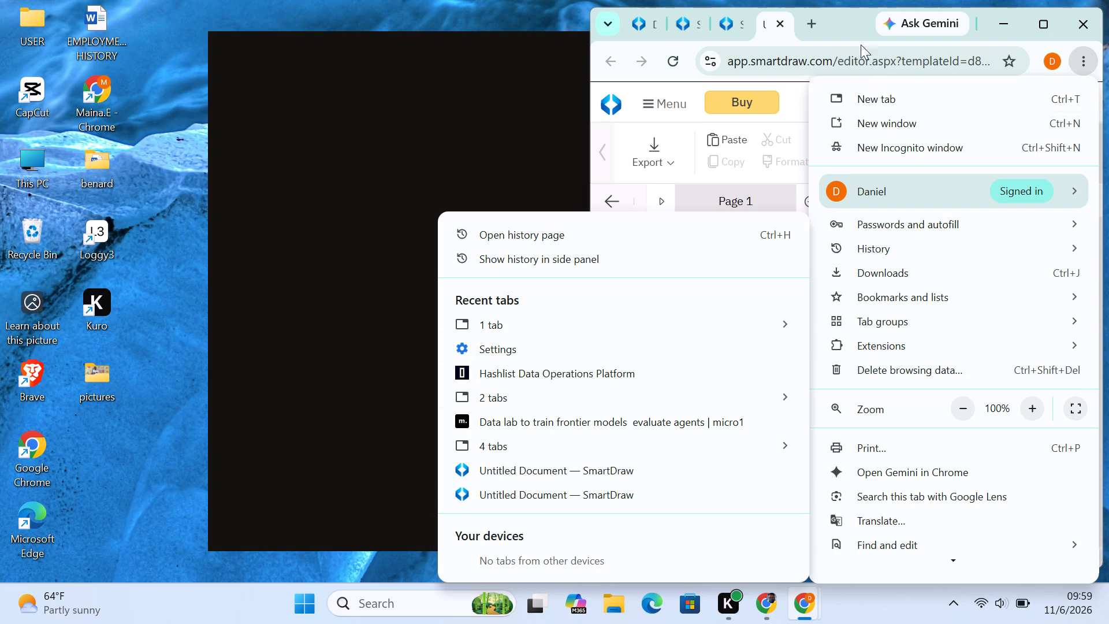
# Detach the SmartDraw New Document tab into its own window and place it beside the office floor plan window.
pyautogui.click(853, 30)
pyautogui.moveTo(729, 20); pyautogui.dragTo(222, 44)
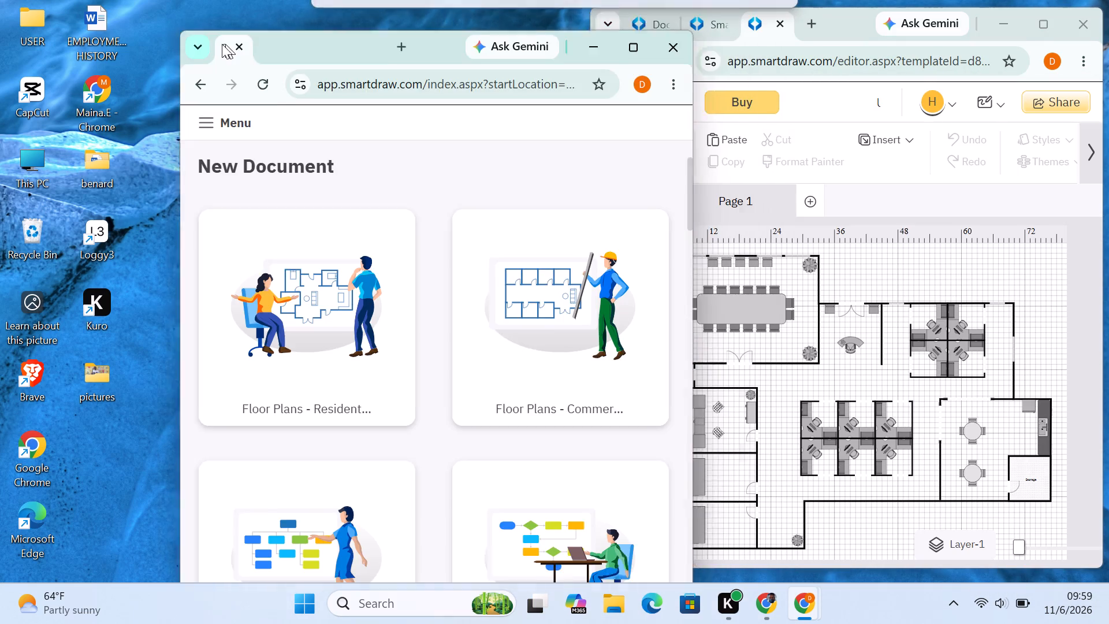
pyautogui.moveTo(222, 44); pyautogui.dragTo(62, 21)
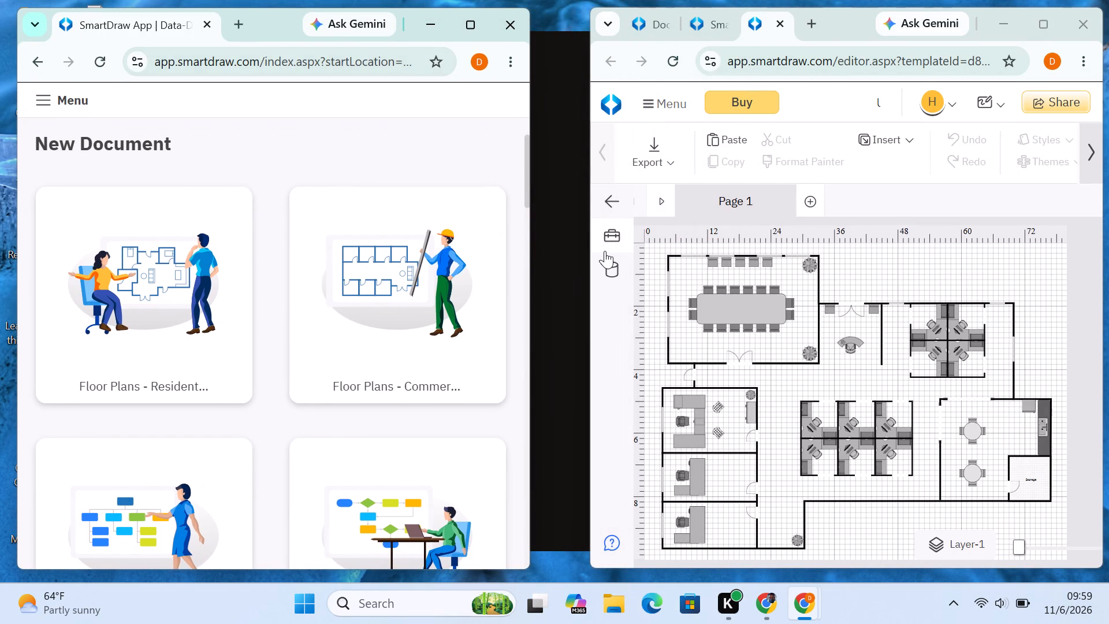
pyautogui.click(527, 231)
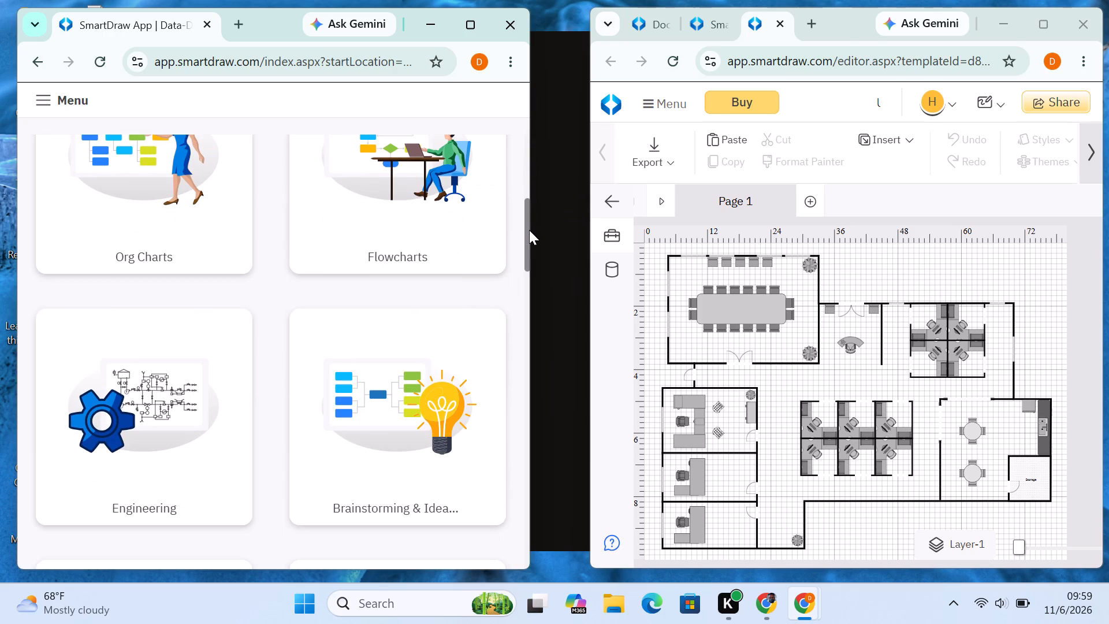
pyautogui.click(529, 146)
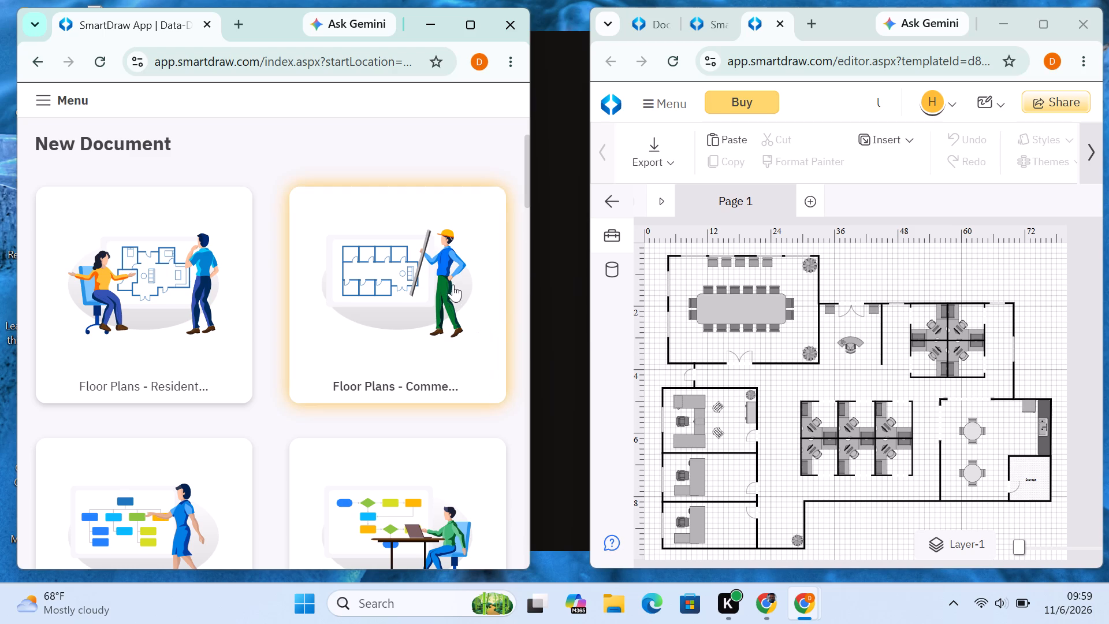
# Align the two browser windows side by side and widen the New Document window to meet the floor plan window.
pyautogui.moveTo(274, 29); pyautogui.dragTo(236, 35)
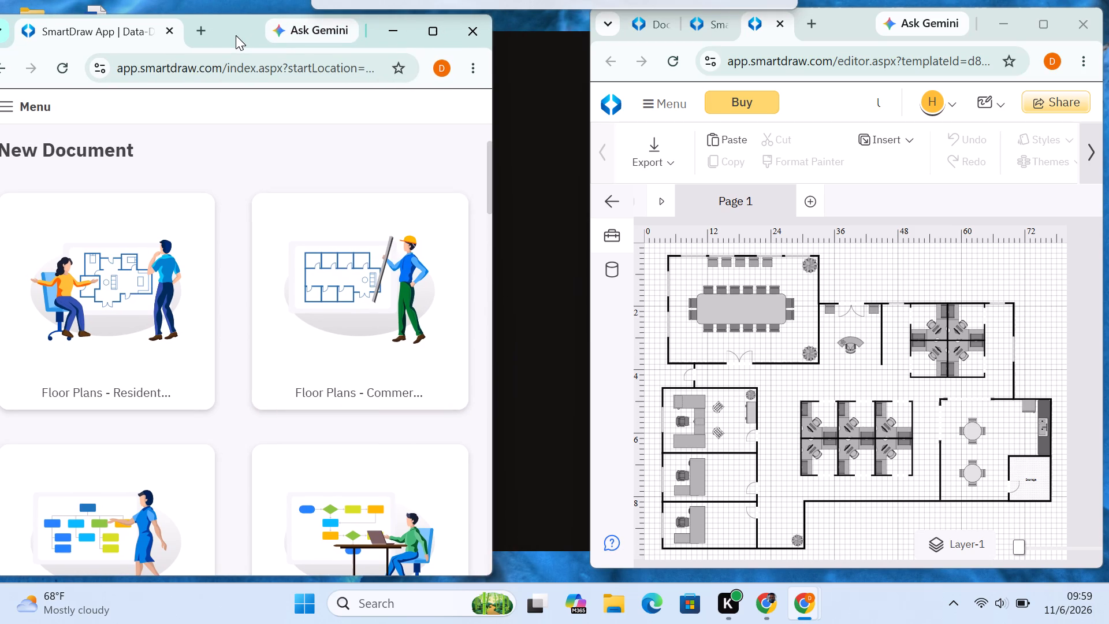
pyautogui.moveTo(236, 35); pyautogui.dragTo(244, 34)
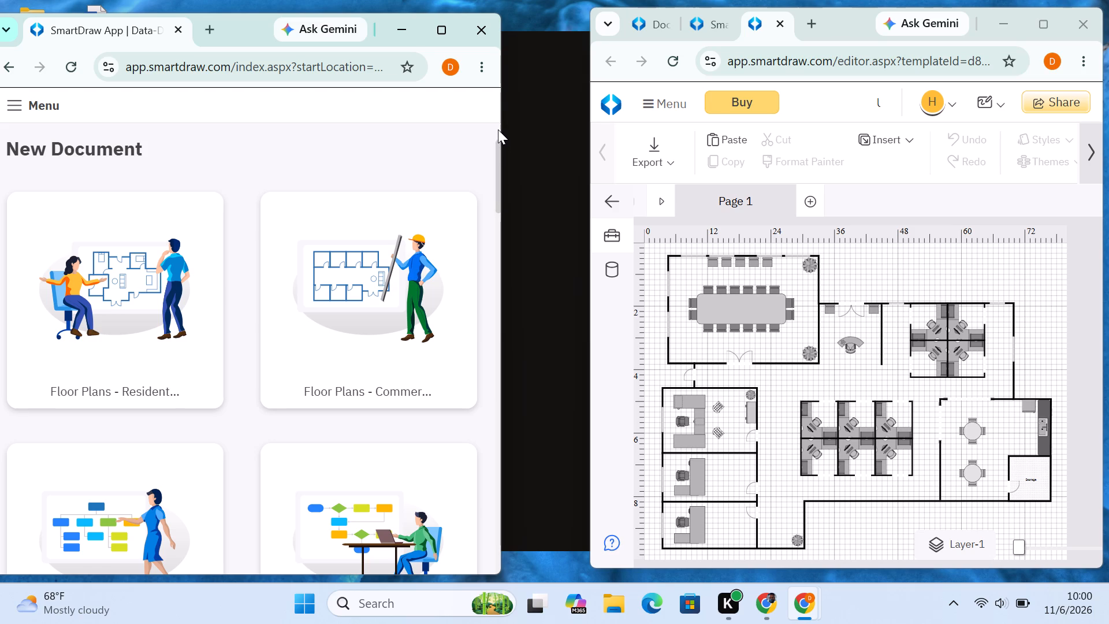
pyautogui.moveTo(838, 20); pyautogui.dragTo(868, 13)
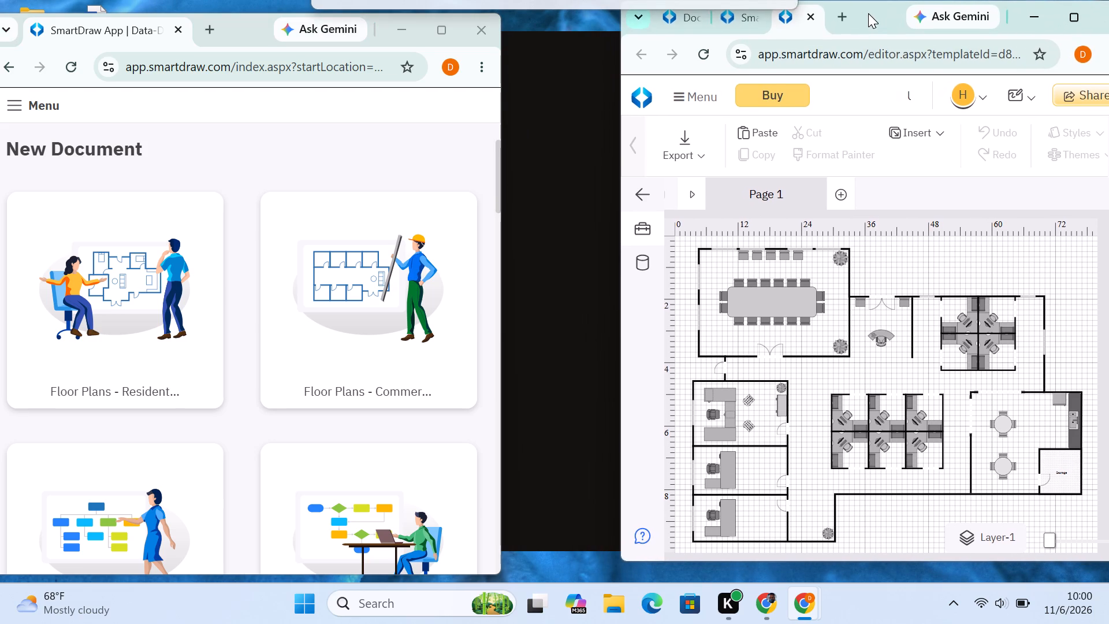
pyautogui.moveTo(868, 13); pyautogui.dragTo(843, 23)
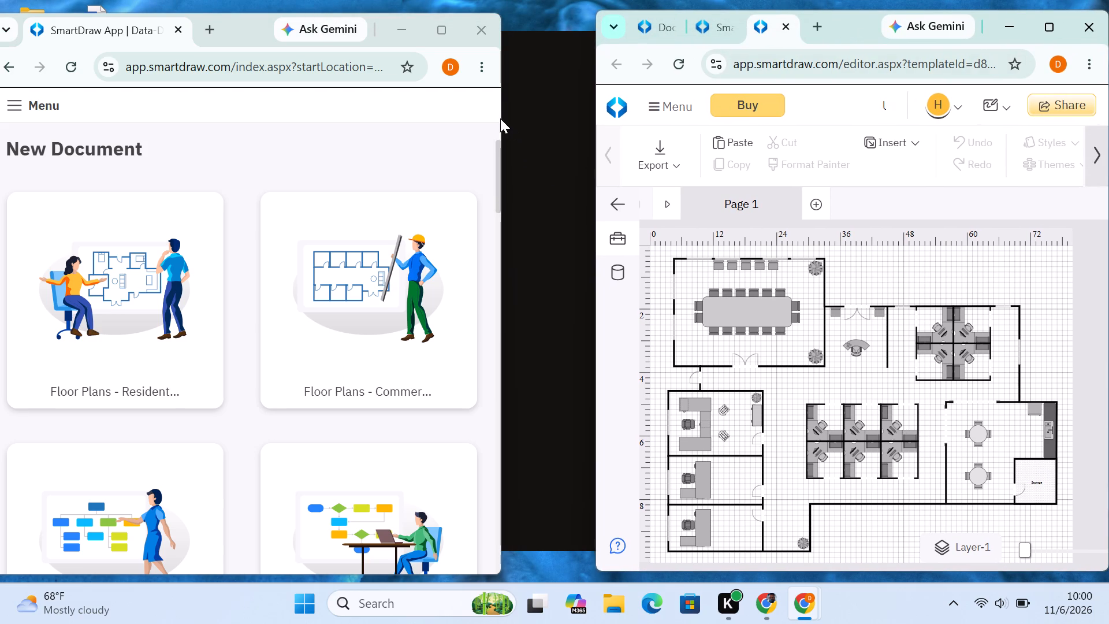
pyautogui.moveTo(502, 117); pyautogui.dragTo(594, 90)
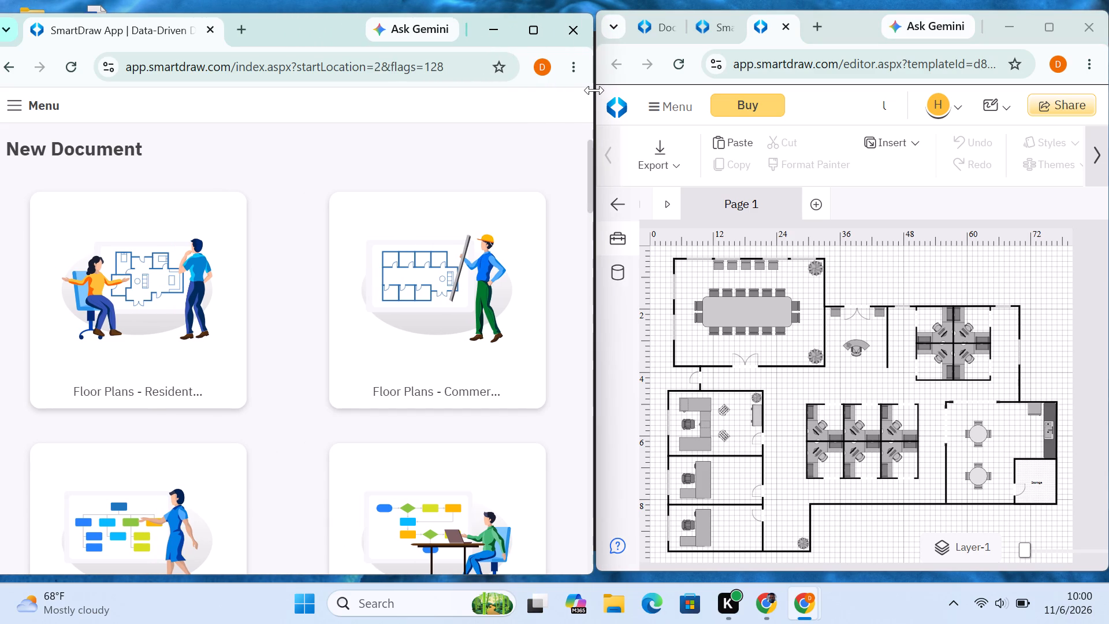
# Look through the template categories in the detached New Document window.
pyautogui.scroll(-20, 223, 418)
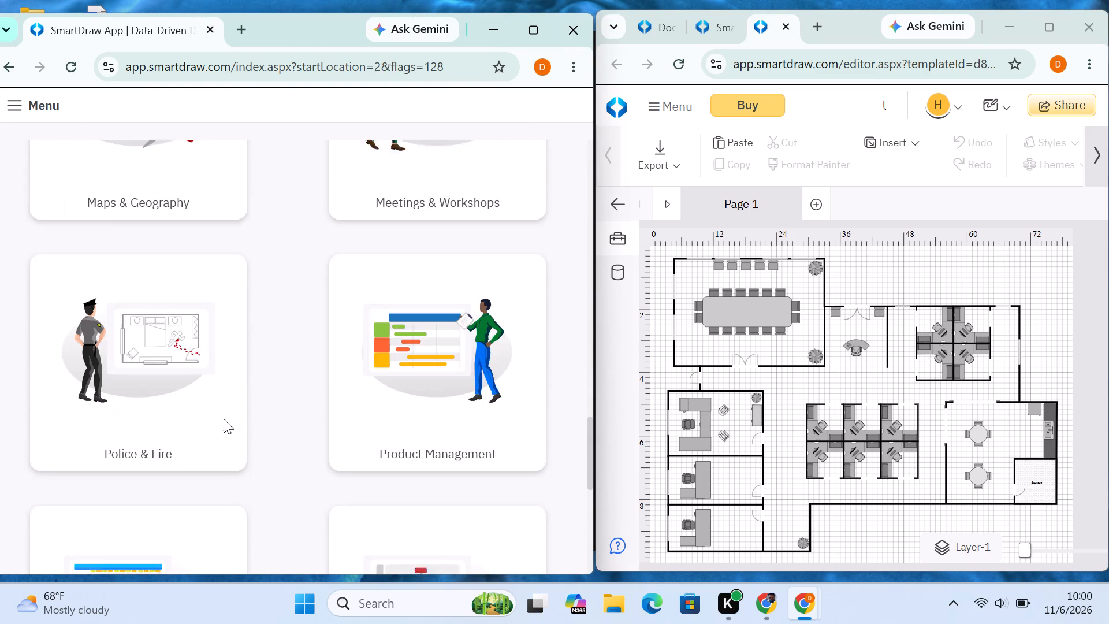
pyautogui.scroll(-12, 224, 419)
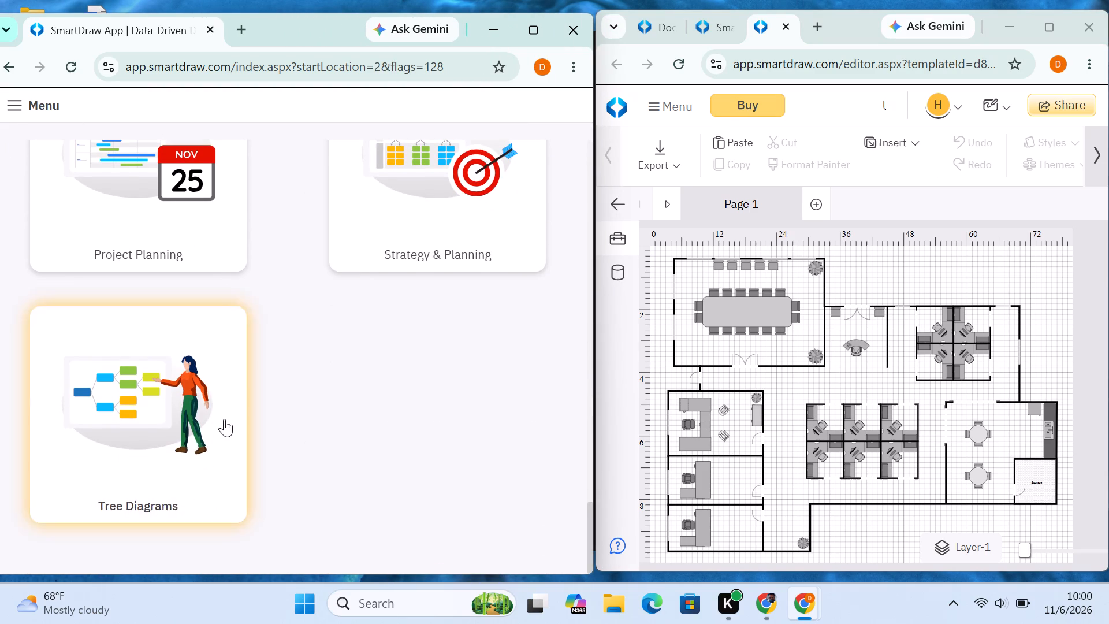
pyautogui.scroll(8, 224, 419)
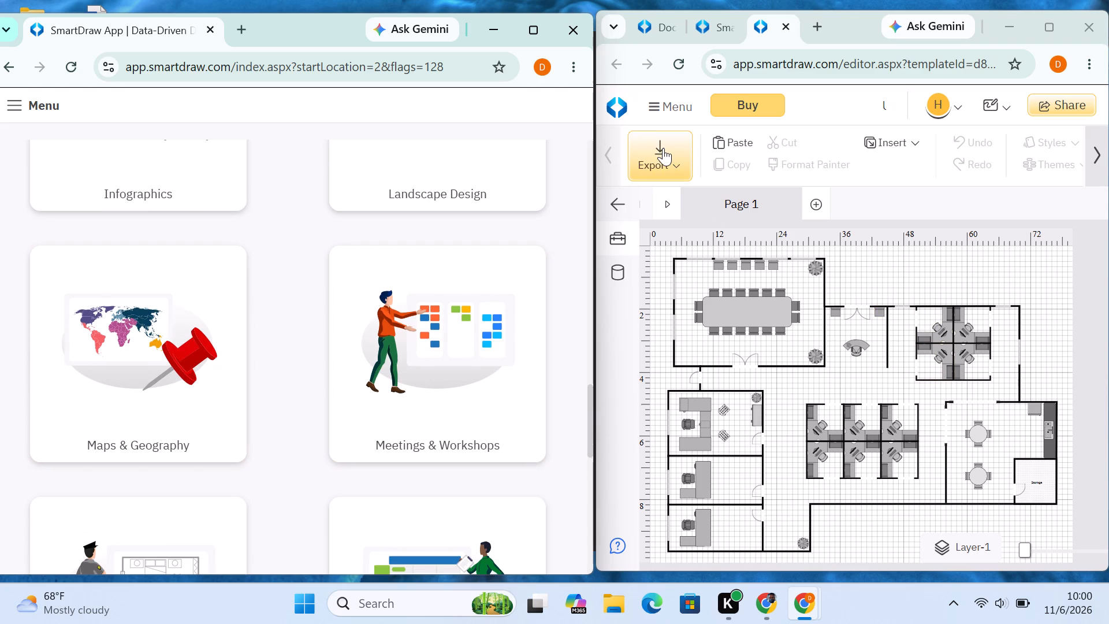
# Open the New Document template page from the office floor plan's window.
pyautogui.click(665, 109)
pyautogui.click(677, 160)
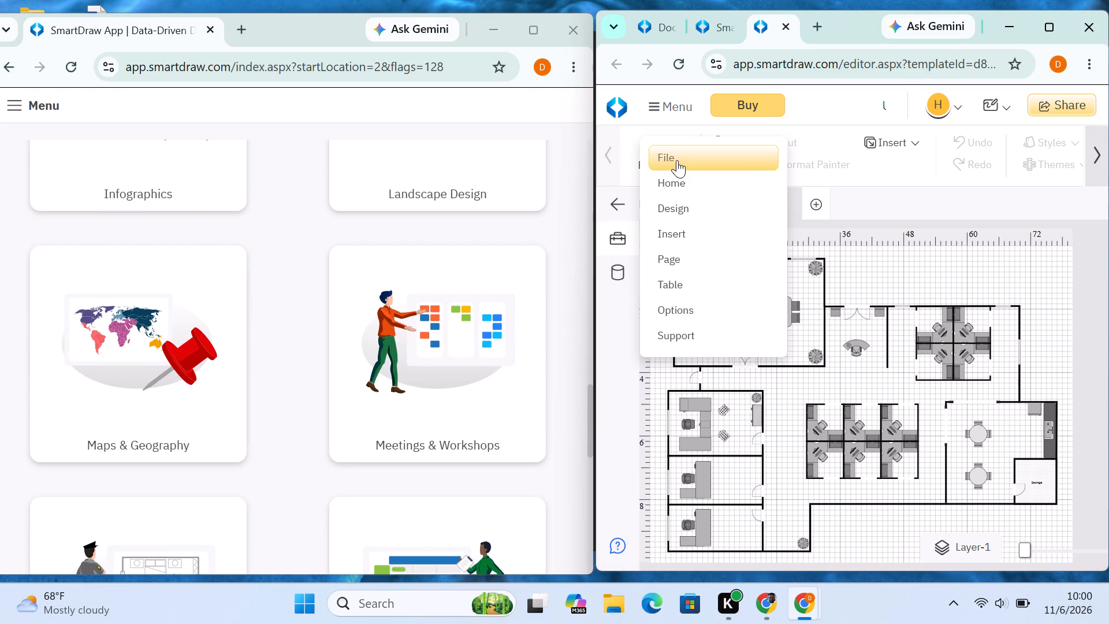
pyautogui.click(723, 159)
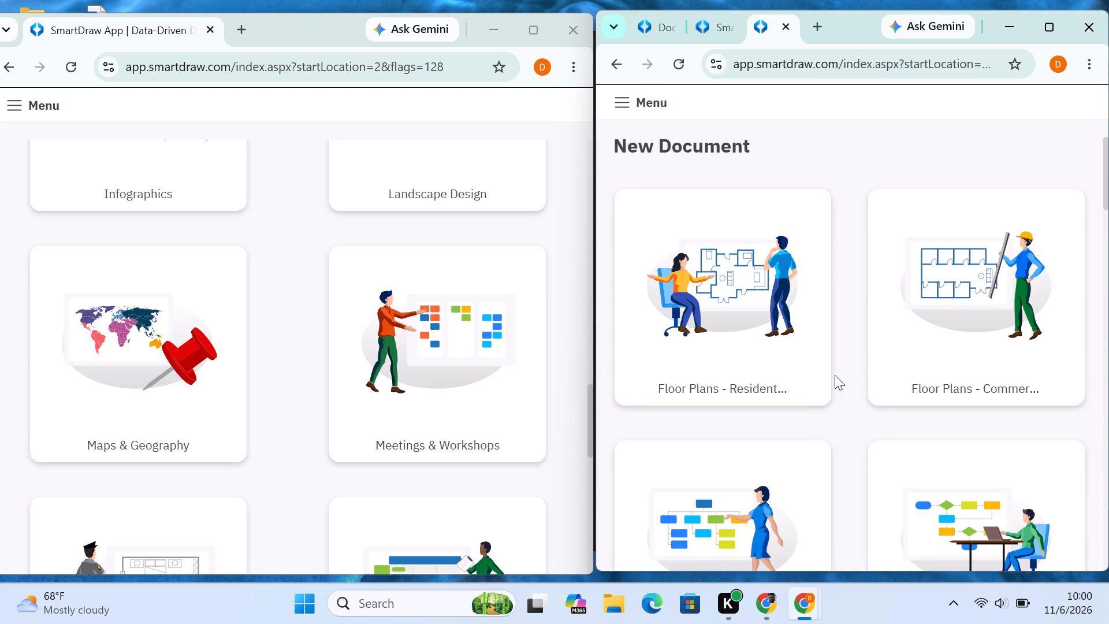
# Look through the template categories on the newly opened New Document page.
pyautogui.scroll(-2, 829, 376)
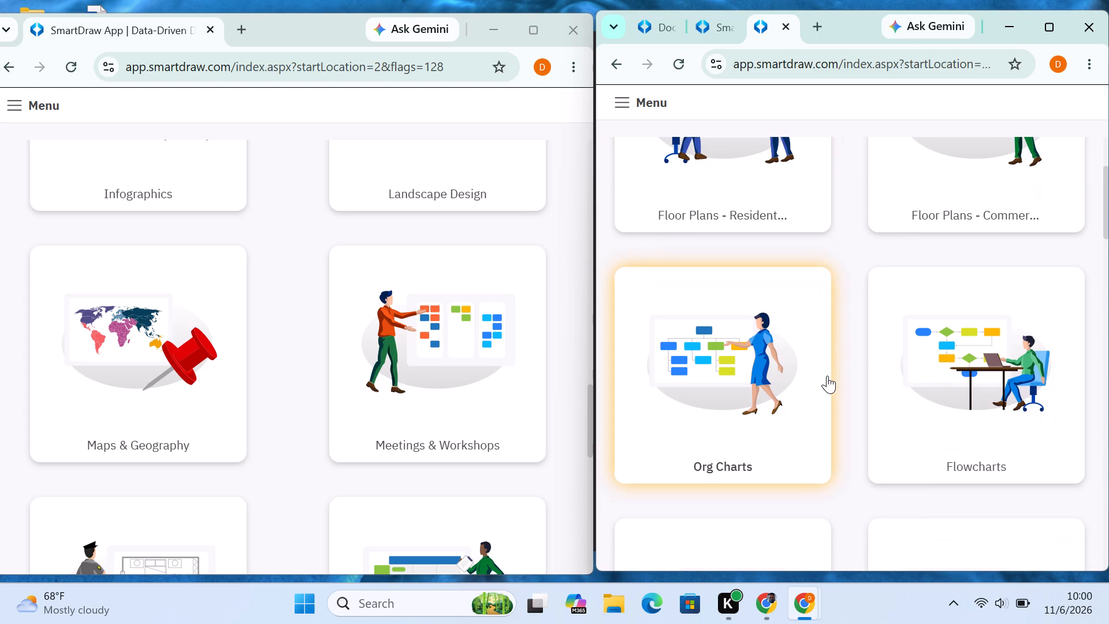
pyautogui.scroll(-6, 826, 376)
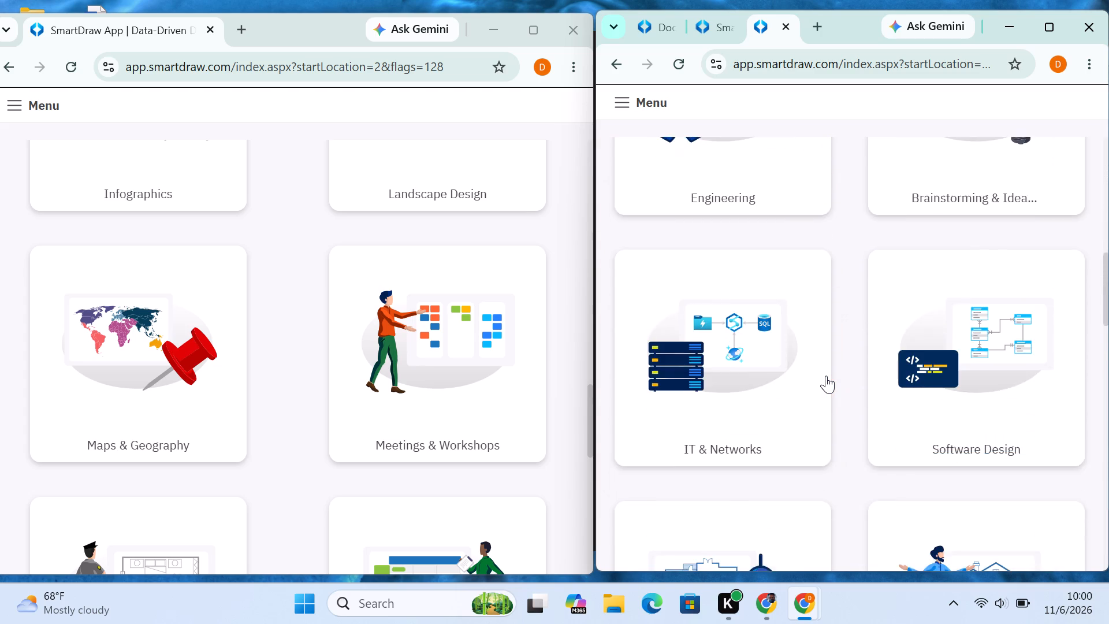
pyautogui.scroll(-11, 826, 376)
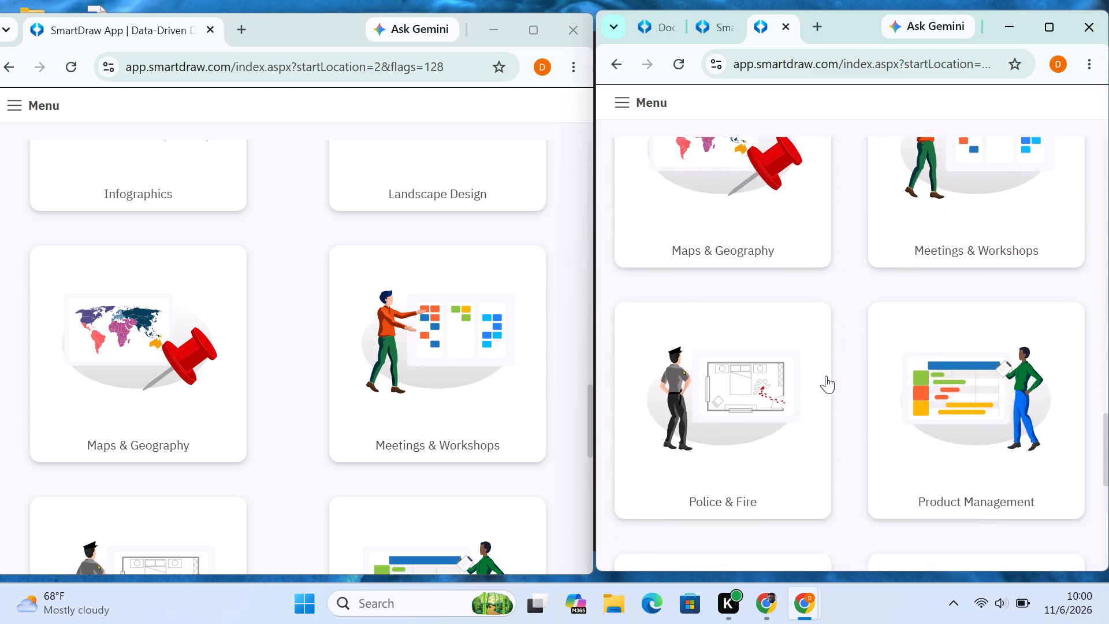
pyautogui.scroll(-2, 826, 376)
pyautogui.scroll(20, 826, 376)
pyautogui.scroll(1, 826, 376)
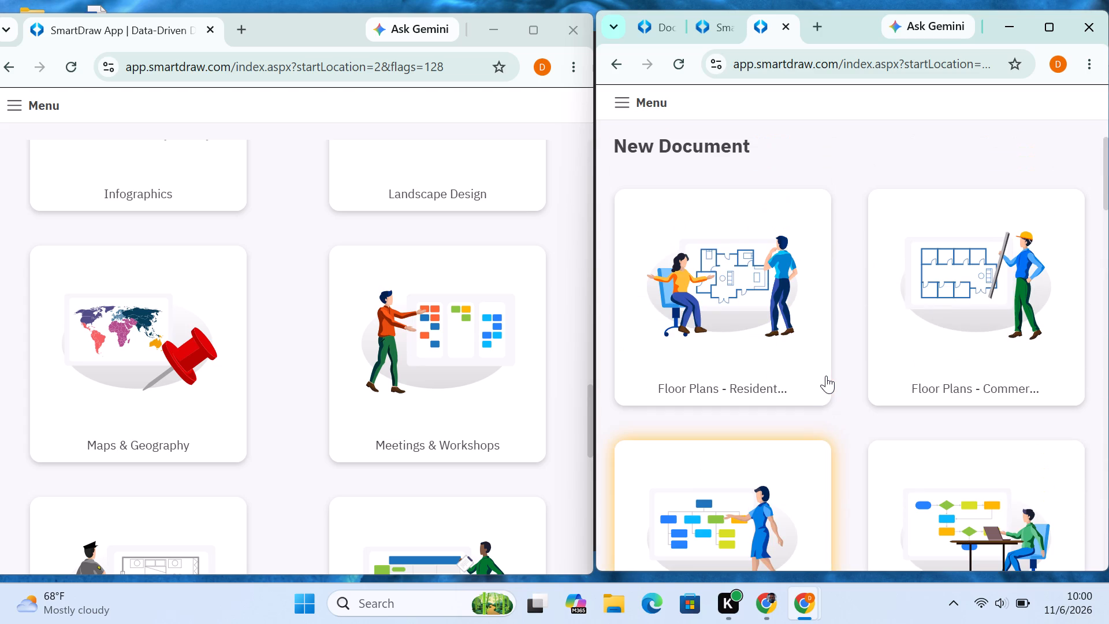
pyautogui.scroll(6, 826, 376)
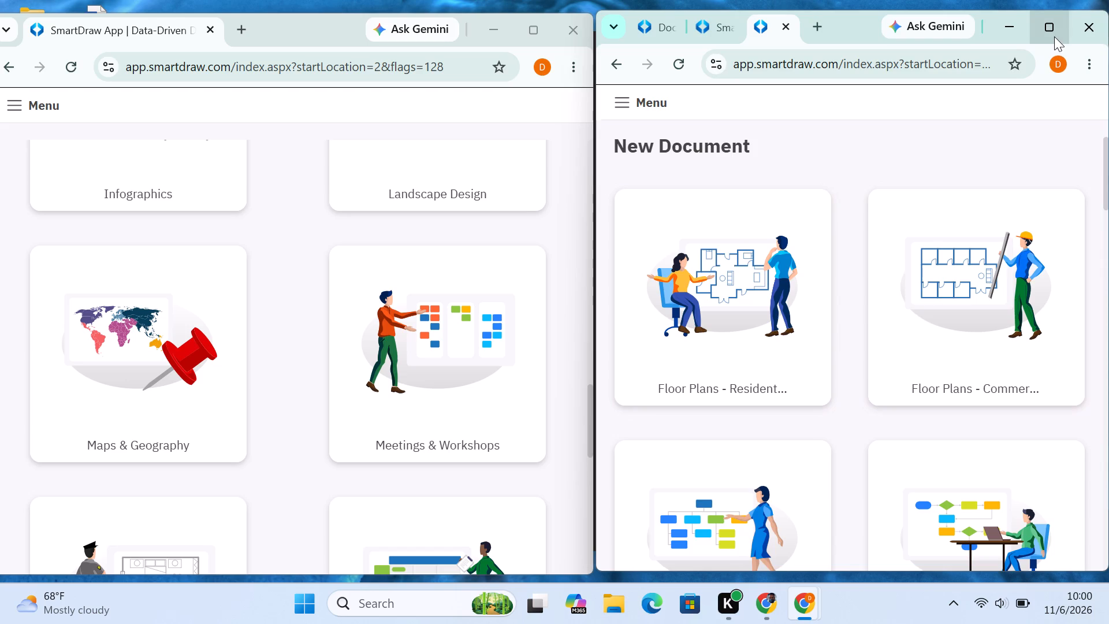
# Open the Office Evacuation floor plan template from the Floor Plans - Commercial category, with its browser window restored to half-screen size.
pyautogui.click(1054, 36)
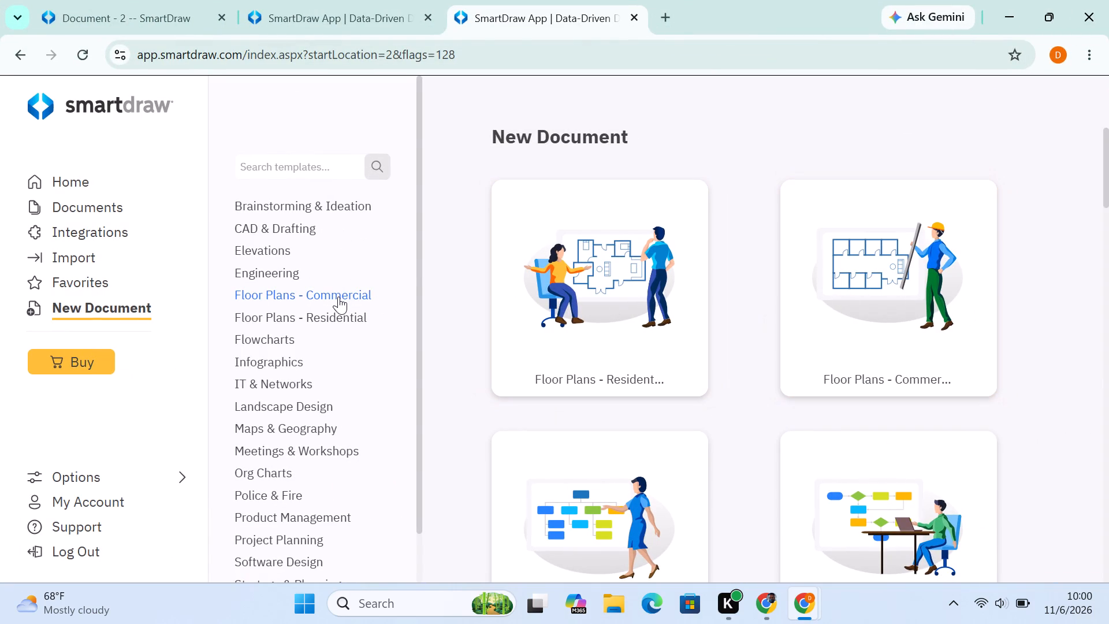
pyautogui.click(338, 296)
pyautogui.scroll(-3, 355, 305)
pyautogui.scroll(-3, 628, 340)
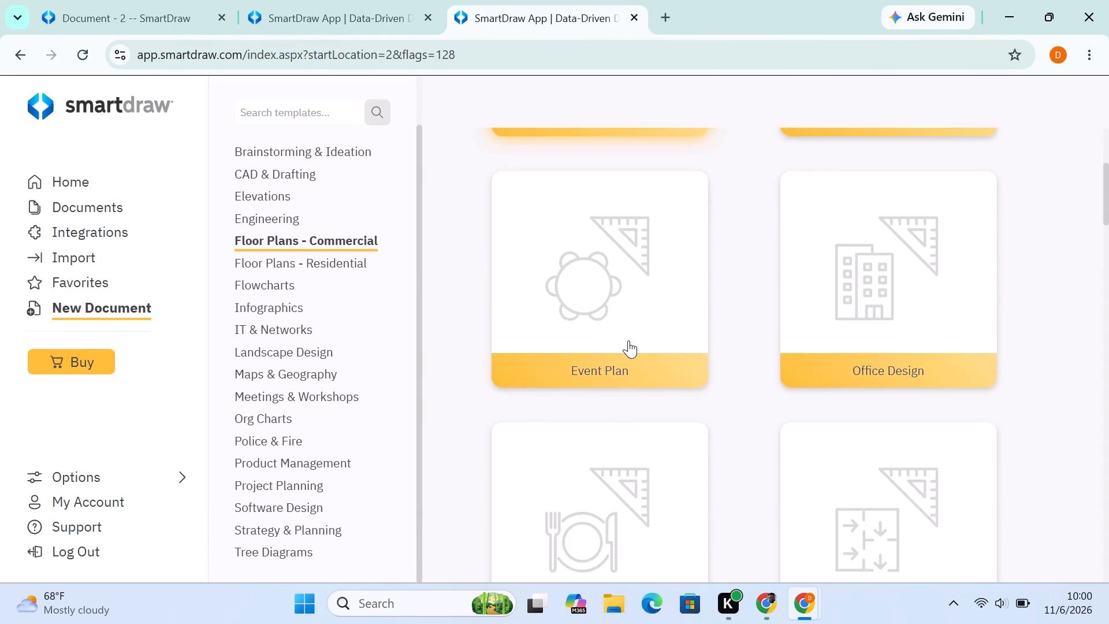
pyautogui.scroll(-13, 628, 340)
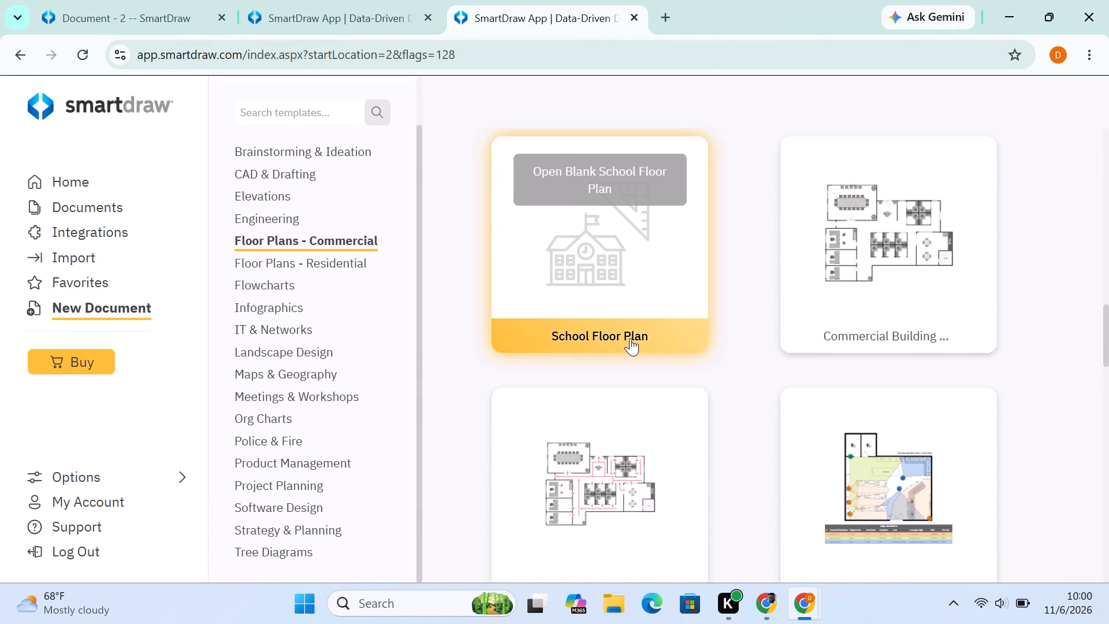
pyautogui.scroll(-3, 630, 338)
pyautogui.scroll(1, 628, 339)
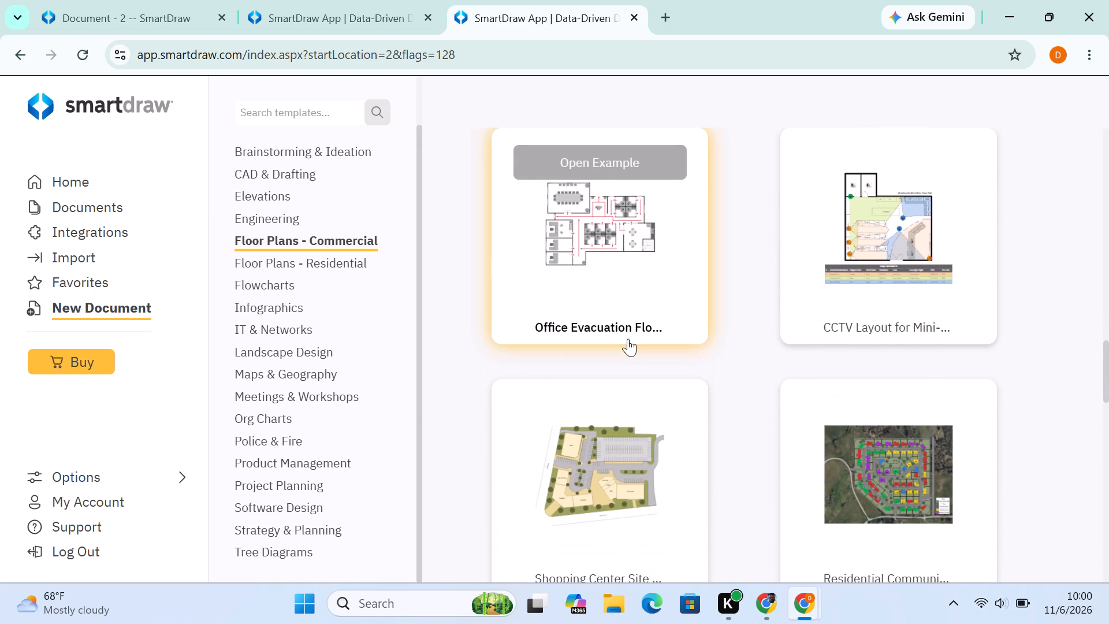
pyautogui.click(1045, 8)
pyautogui.click(750, 303)
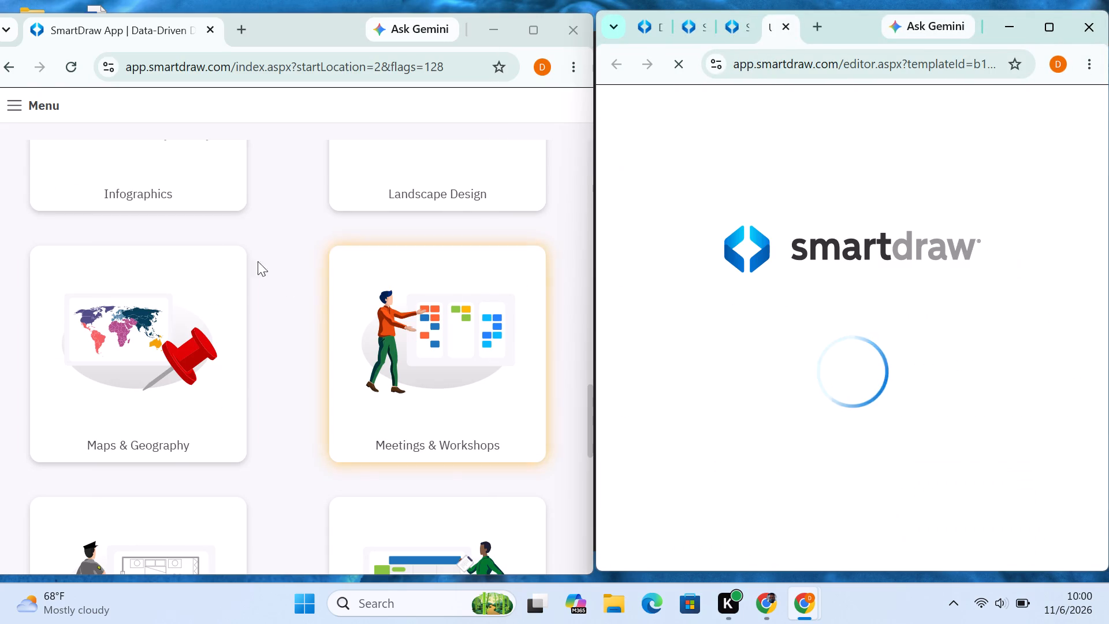
# Go to the Home page in the detached SmartDraw window and open Document - 1.
pyautogui.scroll(20, 239, 320)
pyautogui.scroll(7, 239, 320)
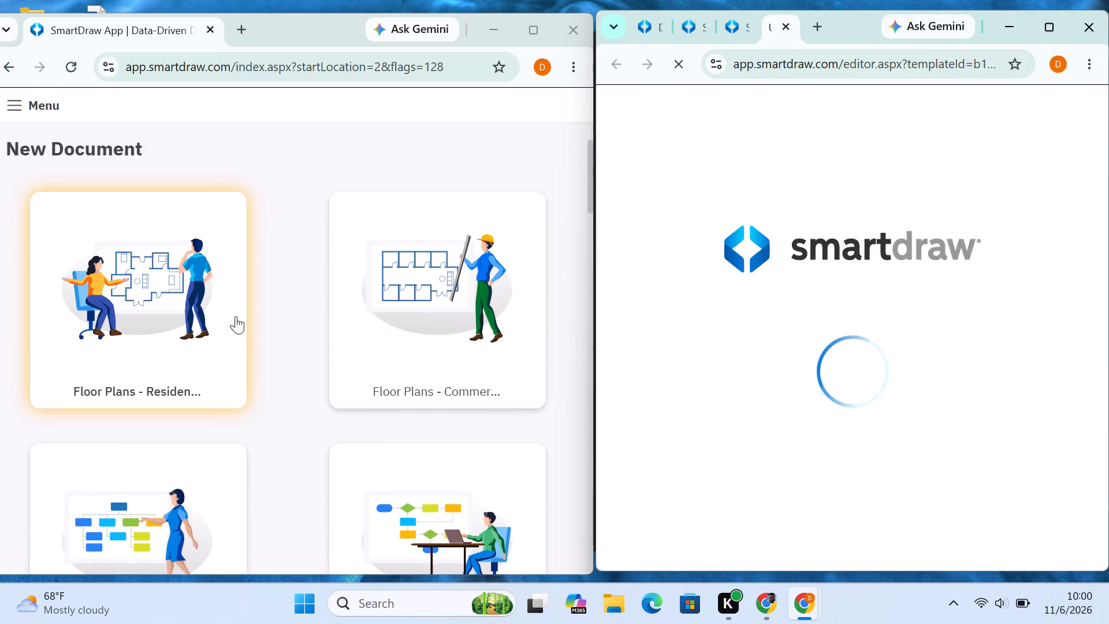
pyautogui.scroll(-20, 236, 316)
pyautogui.scroll(-10, 236, 316)
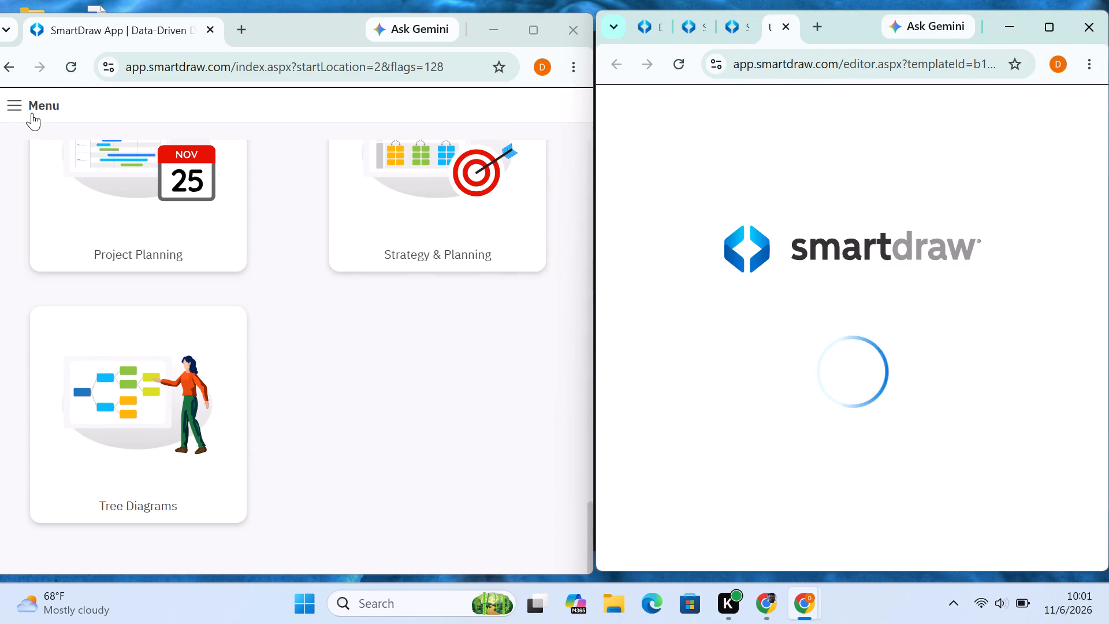
pyautogui.click(18, 103)
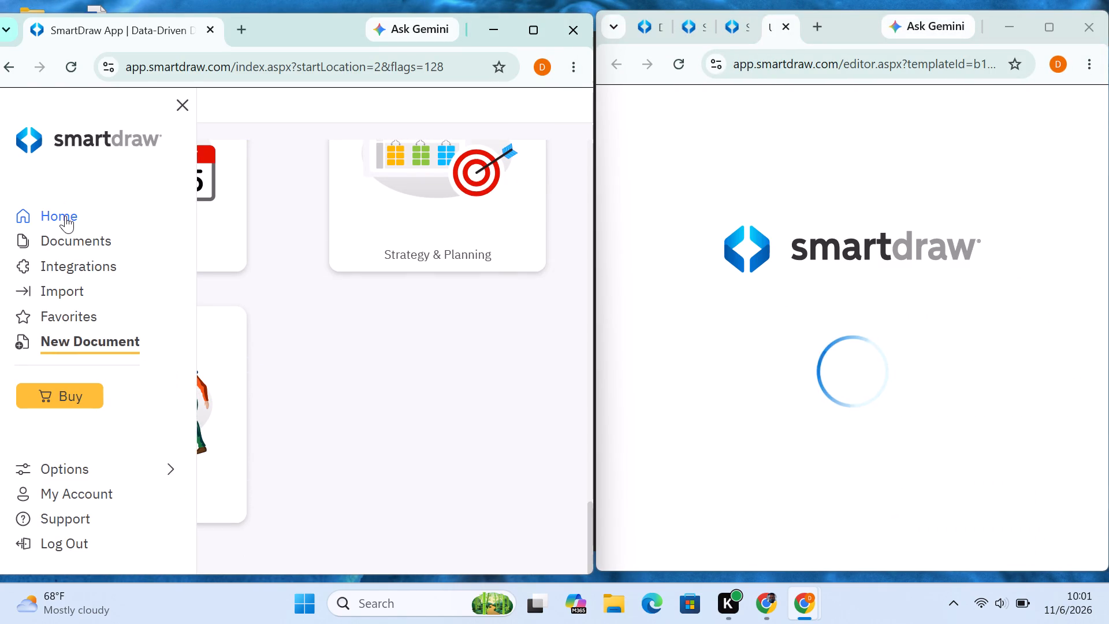
pyautogui.click(65, 216)
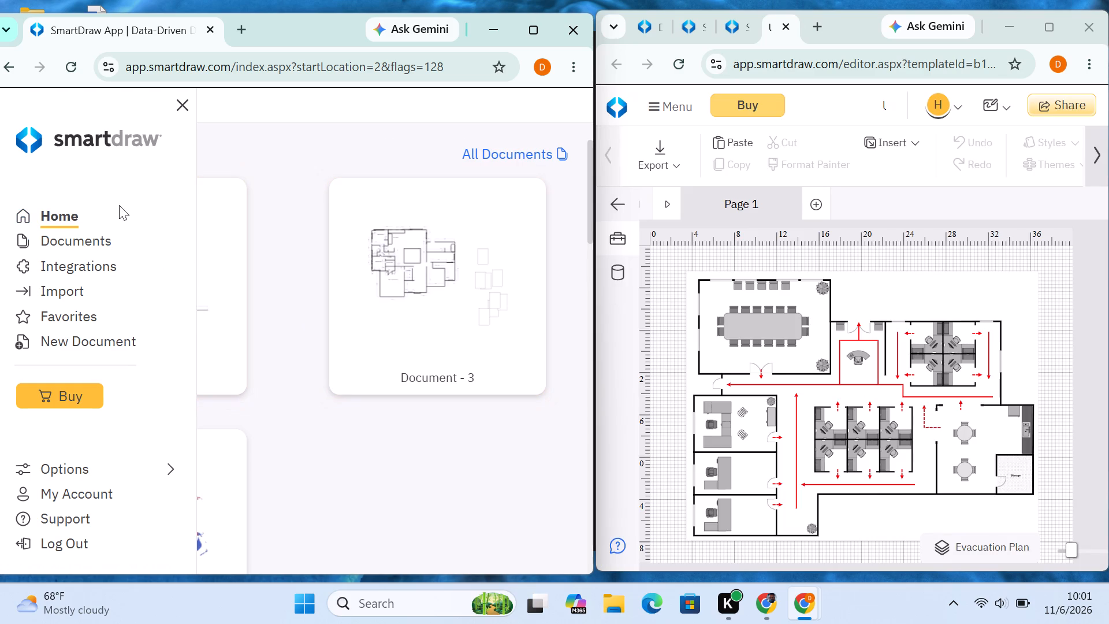
pyautogui.click(318, 269)
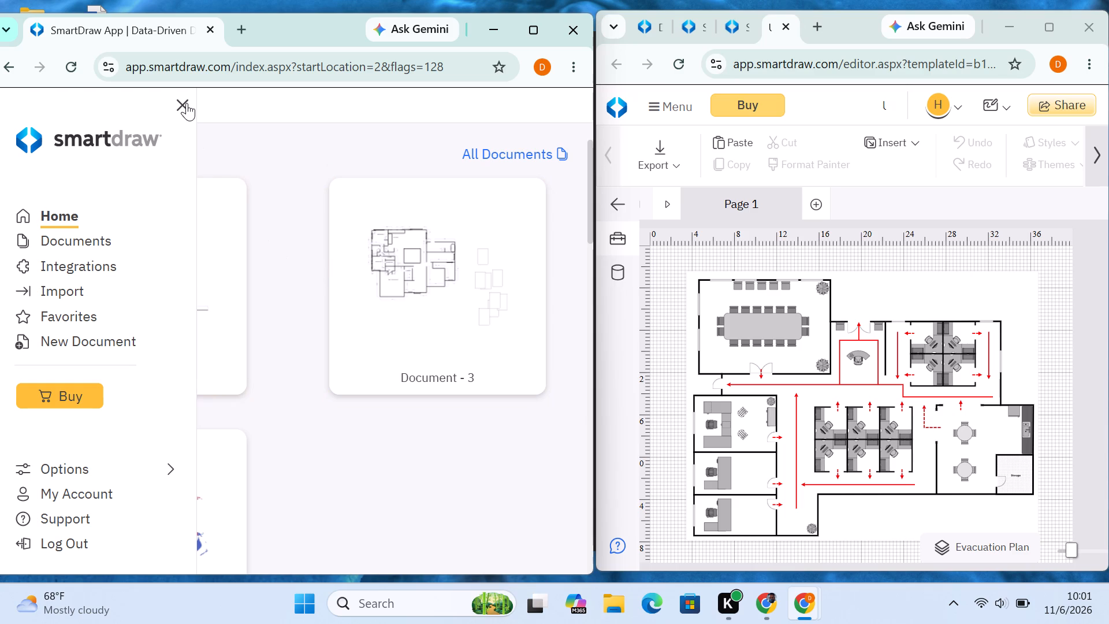
pyautogui.click(187, 103)
pyautogui.click(206, 251)
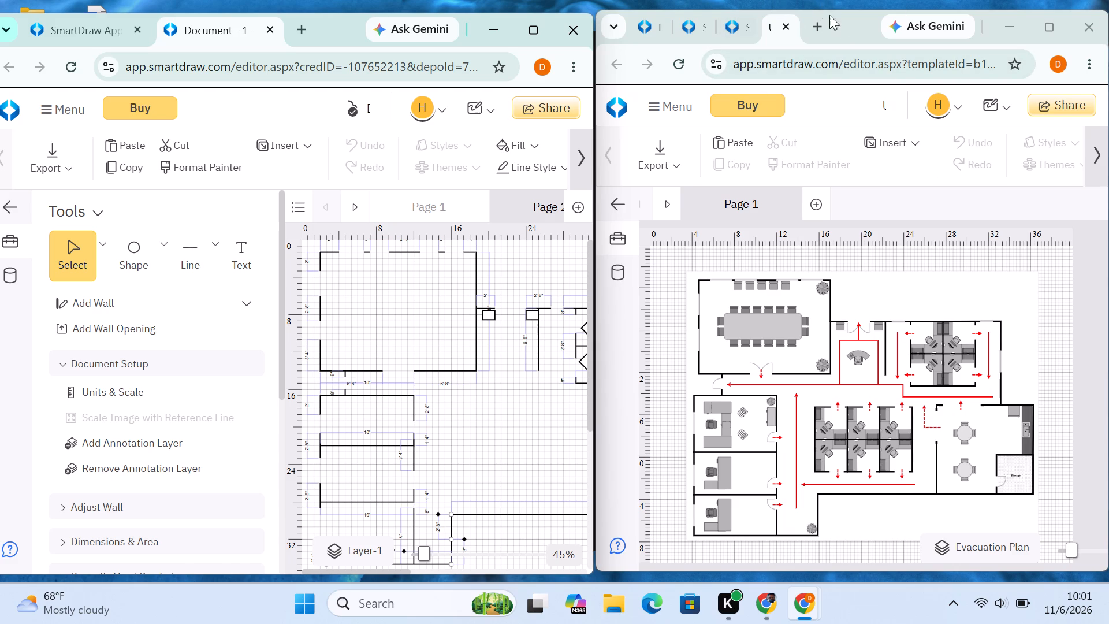
# Shift the evacuation plan window away from the Document - 1 window and widen the Document - 1 window toward it.
pyautogui.moveTo(834, 22); pyautogui.dragTo(863, 27)
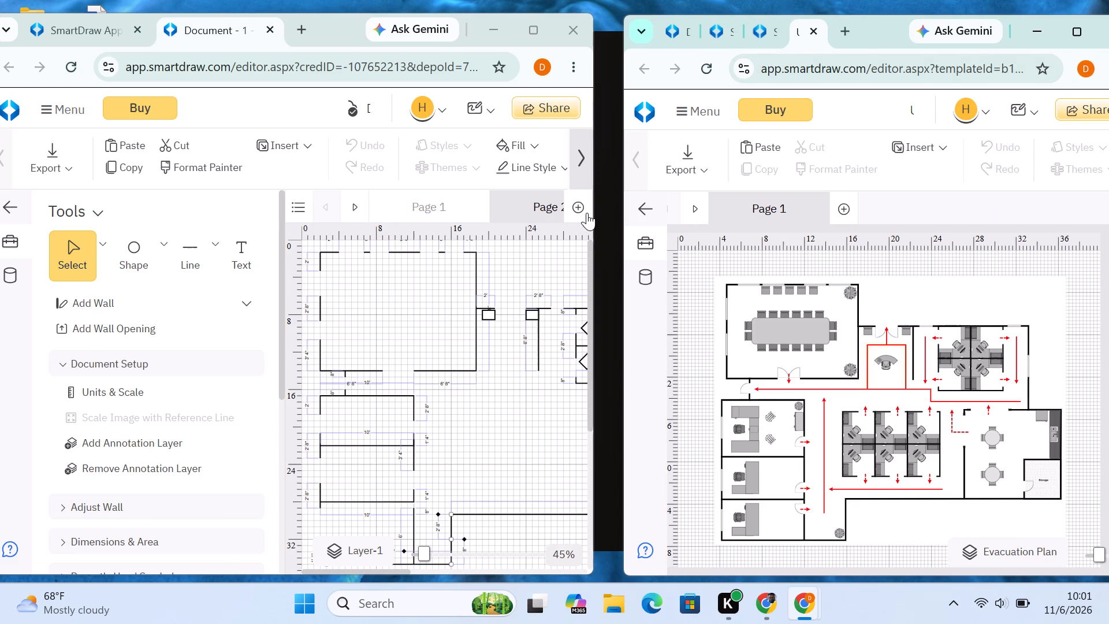
pyautogui.moveTo(596, 203); pyautogui.dragTo(613, 207)
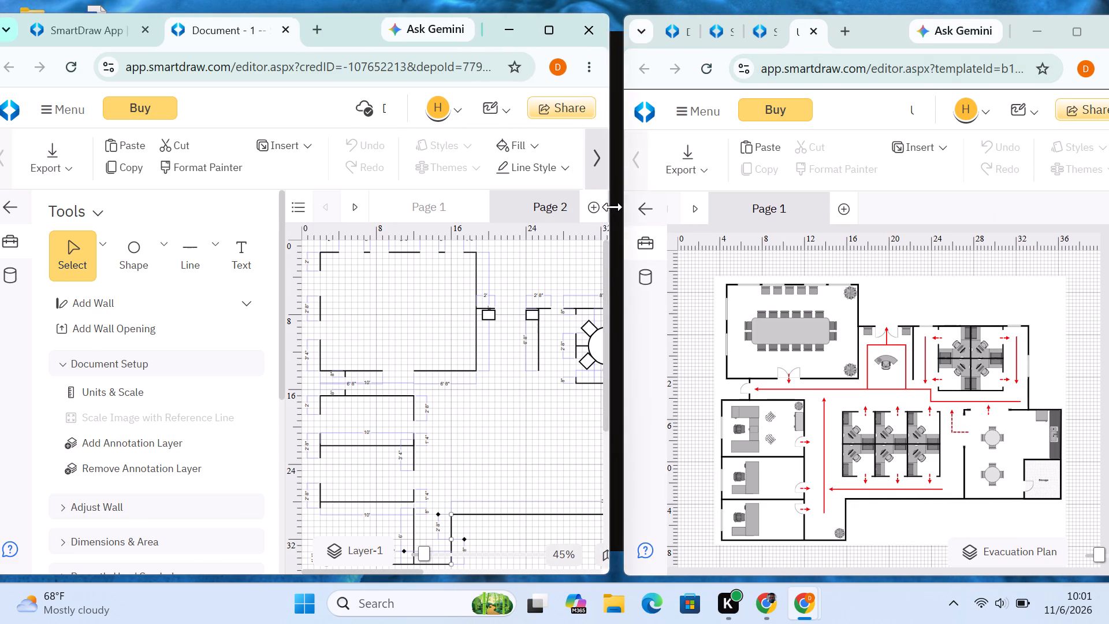
pyautogui.moveTo(613, 207); pyautogui.dragTo(653, 211)
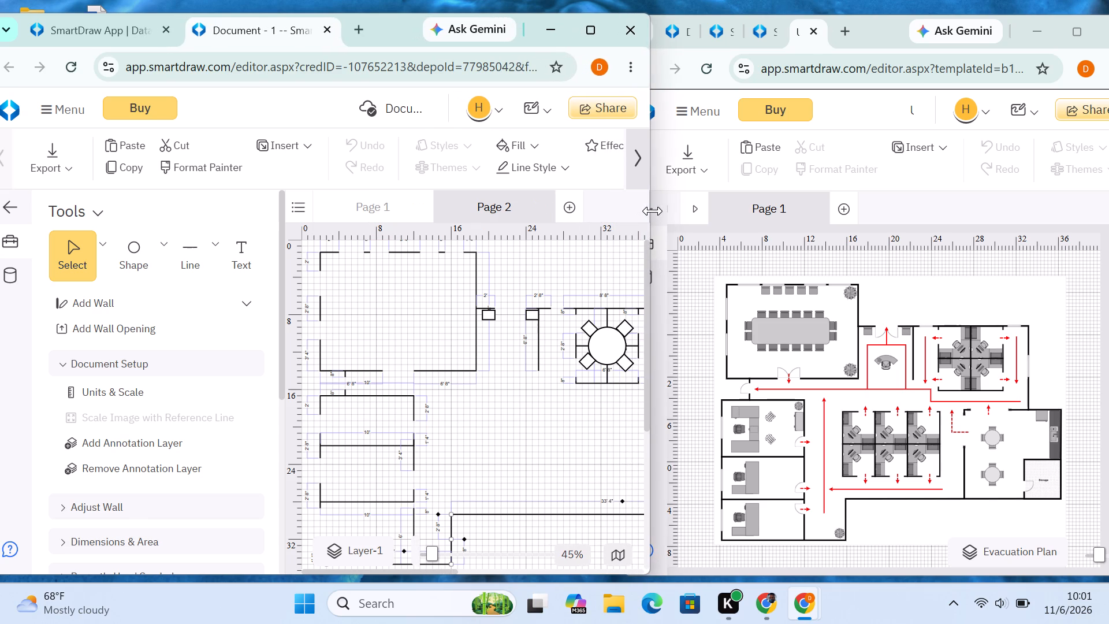
pyautogui.moveTo(653, 211); pyautogui.dragTo(653, 211)
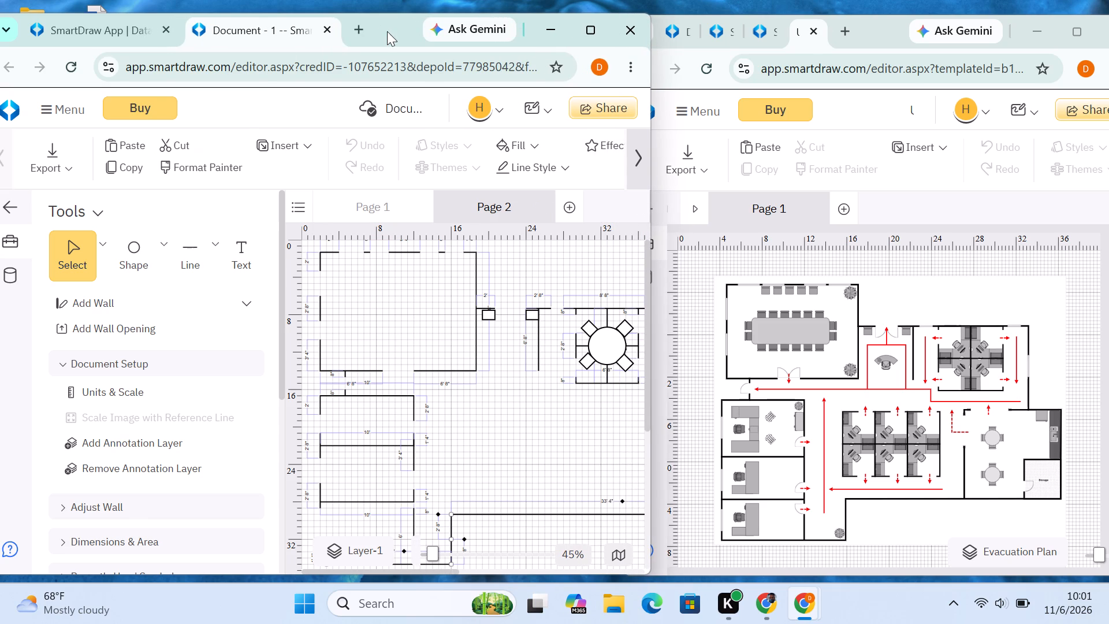
# Shift the Document - 1 window away from the evacuation plan window and widen it up to the plan drawing's edge.
pyautogui.moveTo(388, 32); pyautogui.dragTo(299, 37)
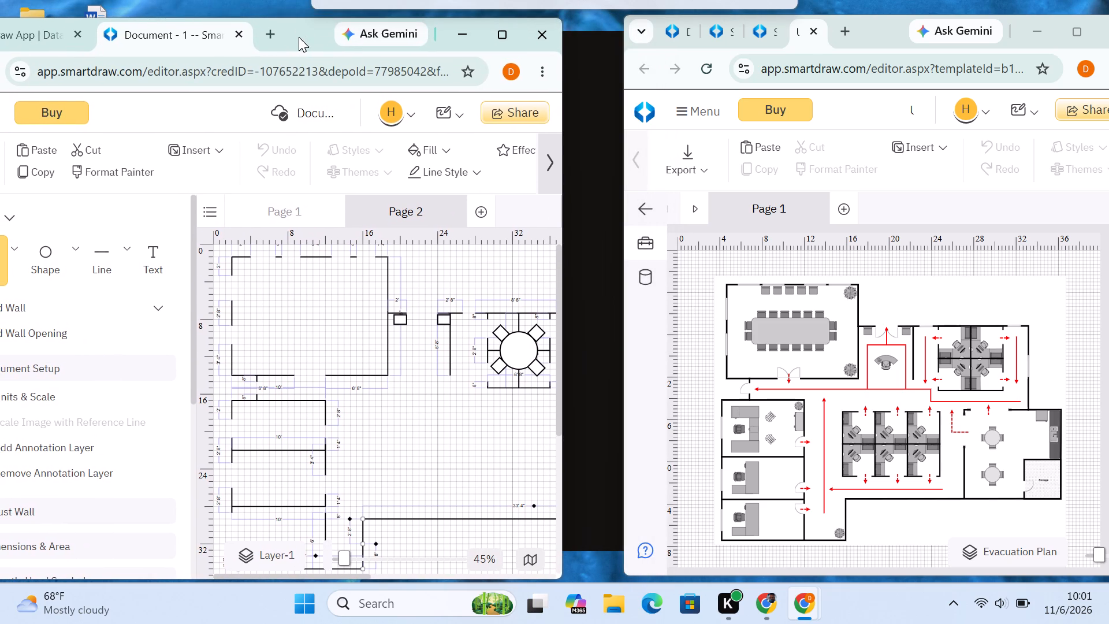
pyautogui.moveTo(299, 37); pyautogui.dragTo(300, 37)
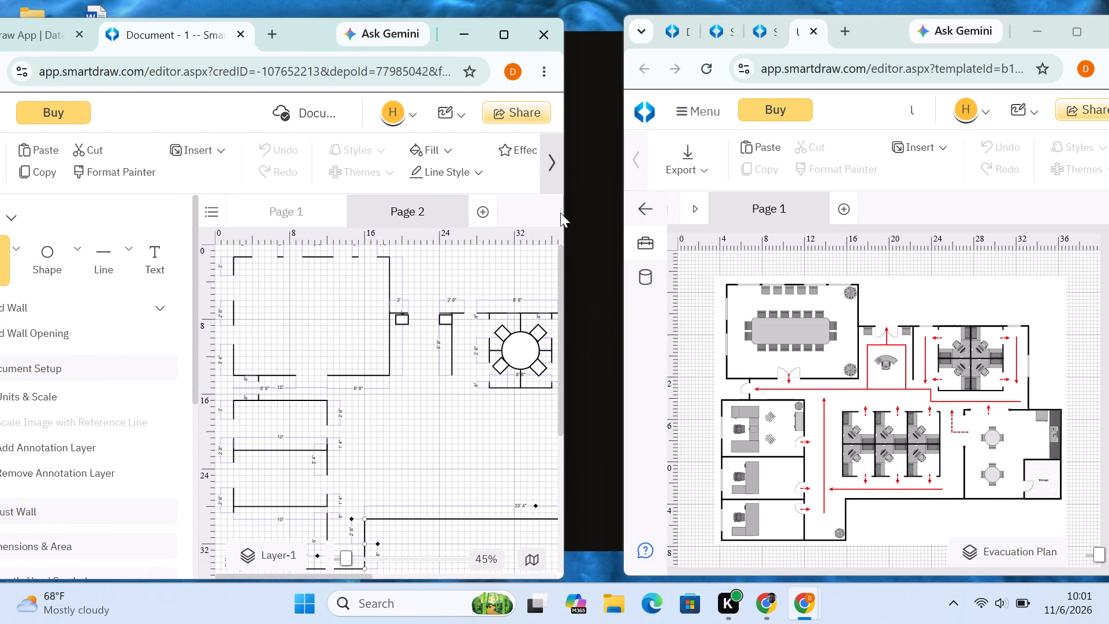
pyautogui.moveTo(564, 211); pyautogui.dragTo(637, 205)
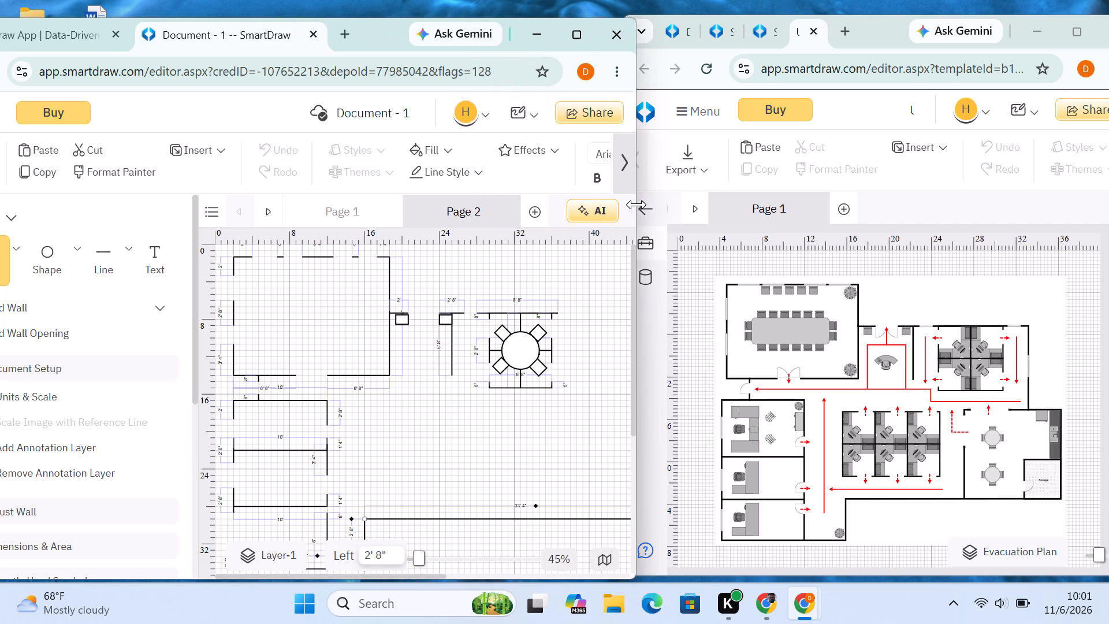
pyautogui.moveTo(637, 205); pyautogui.dragTo(674, 200)
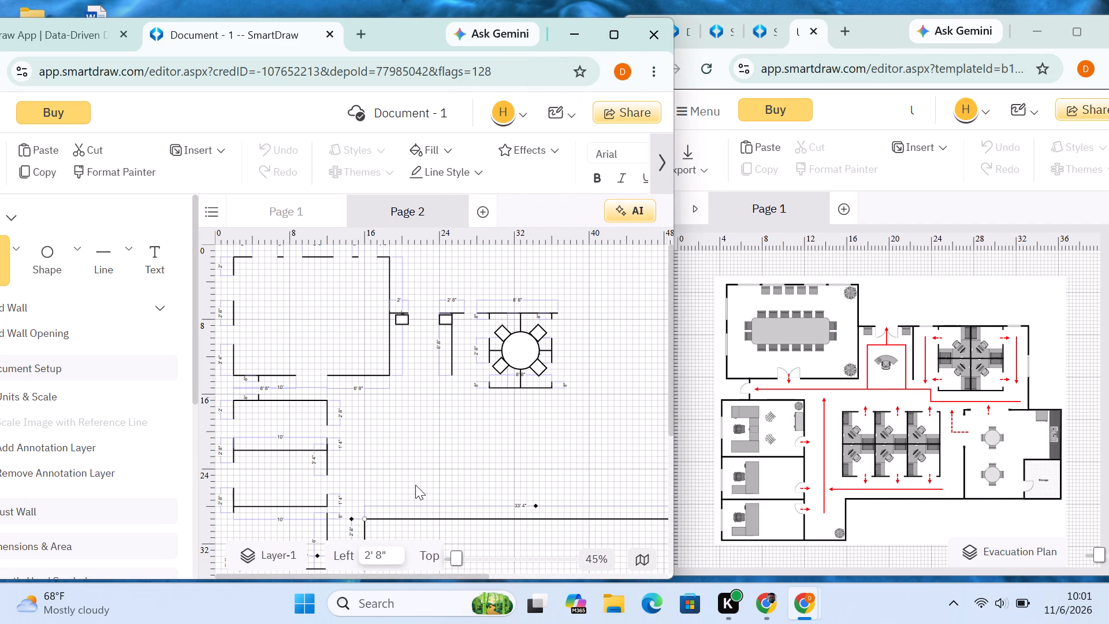
# Select the entire existing floor plan on Page 2 of Document - 1, including walls and furniture, and delete it.
pyautogui.scroll(-5, 415, 485)
pyautogui.scroll(6, 415, 484)
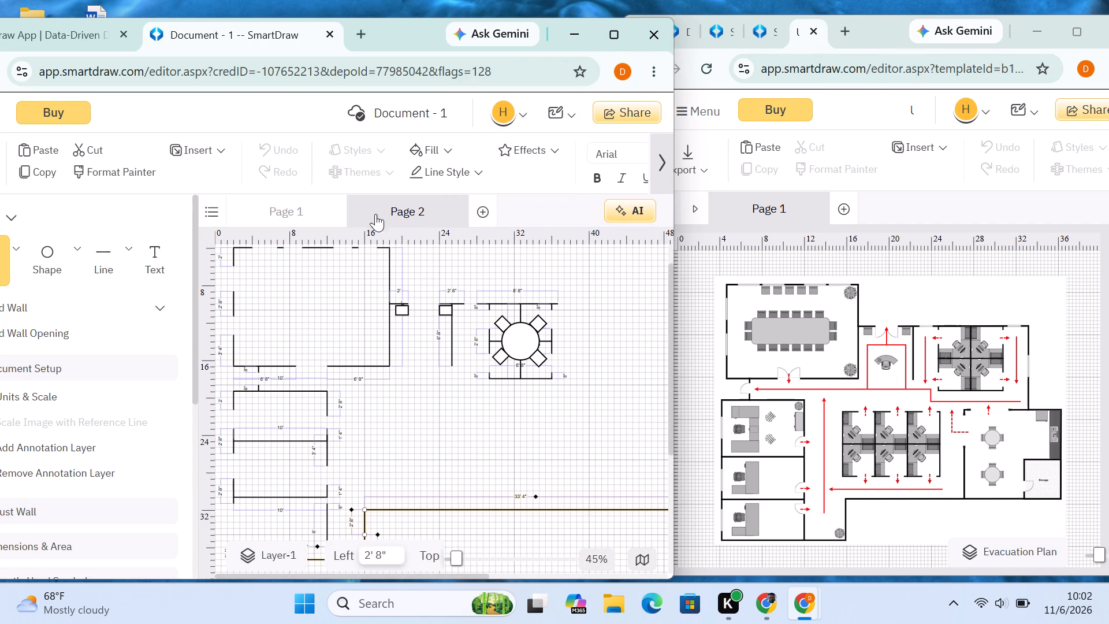
pyautogui.moveTo(226, 250); pyautogui.dragTo(233, 250)
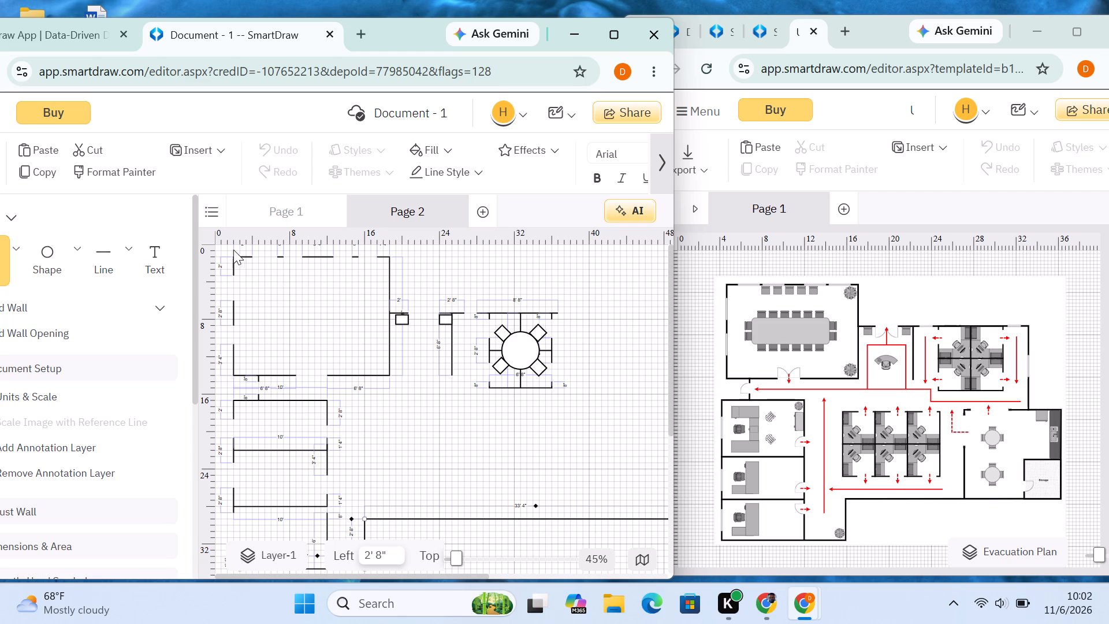
pyautogui.moveTo(233, 250); pyautogui.dragTo(705, 552)
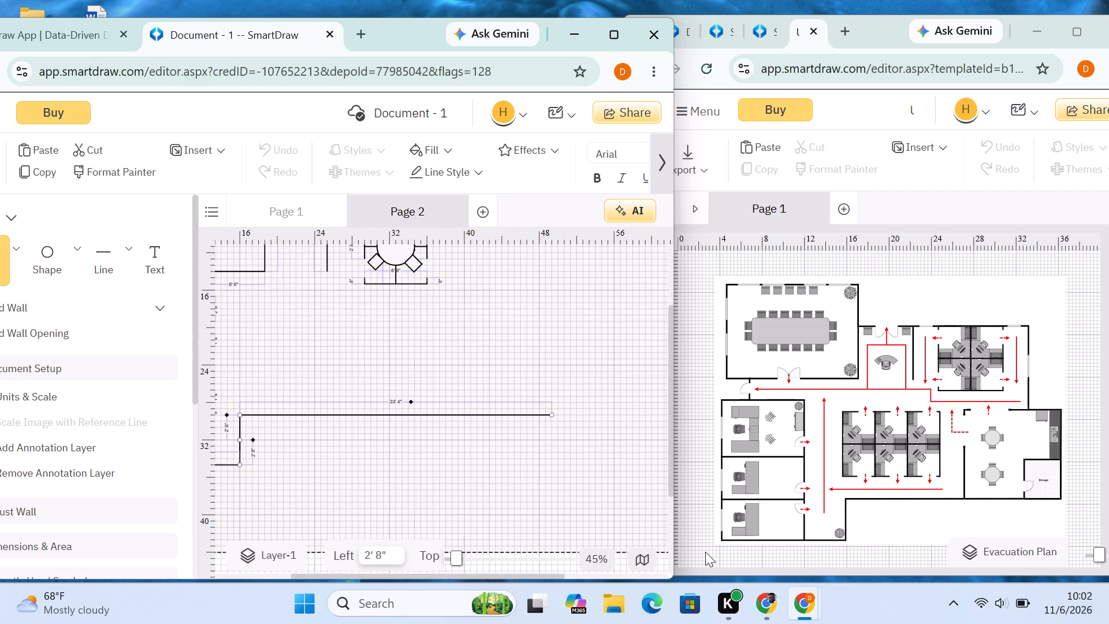
pyautogui.moveTo(705, 552); pyautogui.dragTo(545, 536)
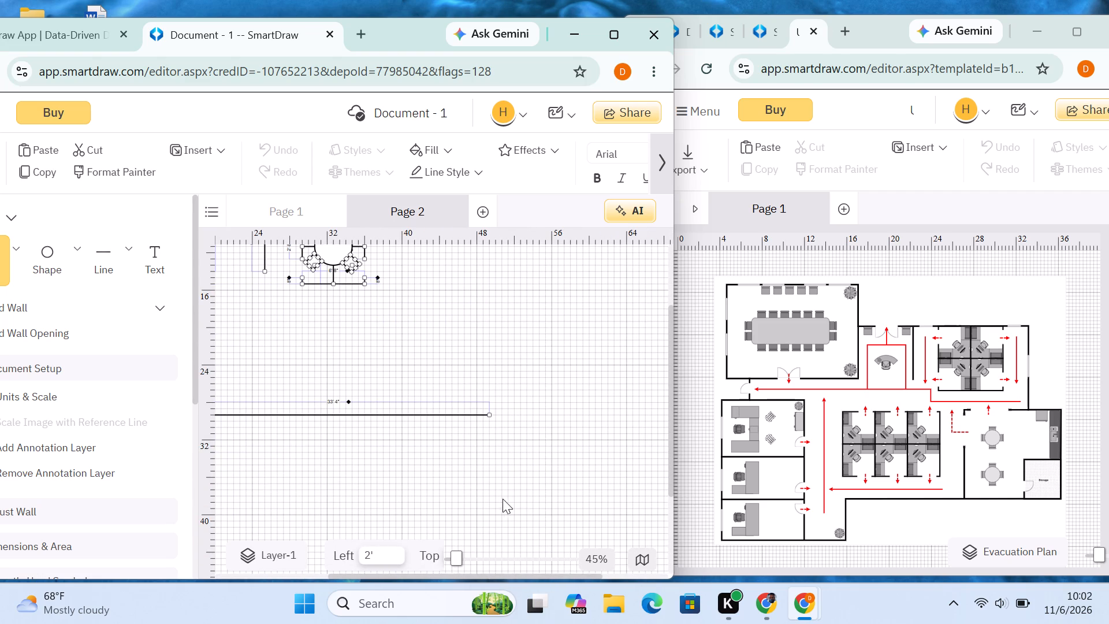
pyautogui.scroll(2, 494, 502)
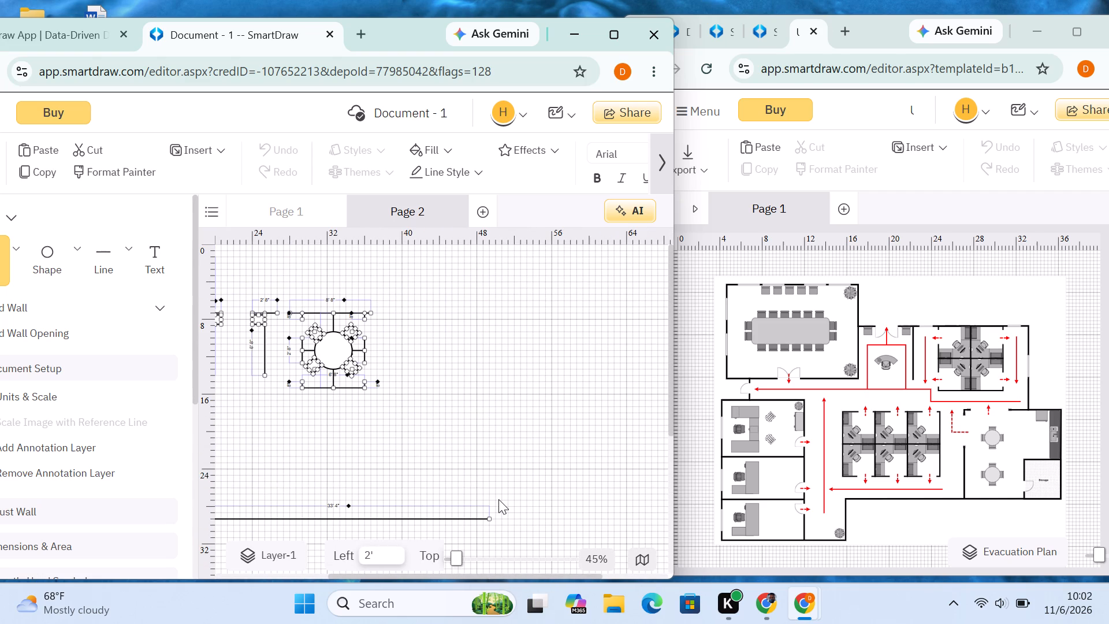
pyautogui.press('Delete')
pyautogui.scroll(-3, 347, 487)
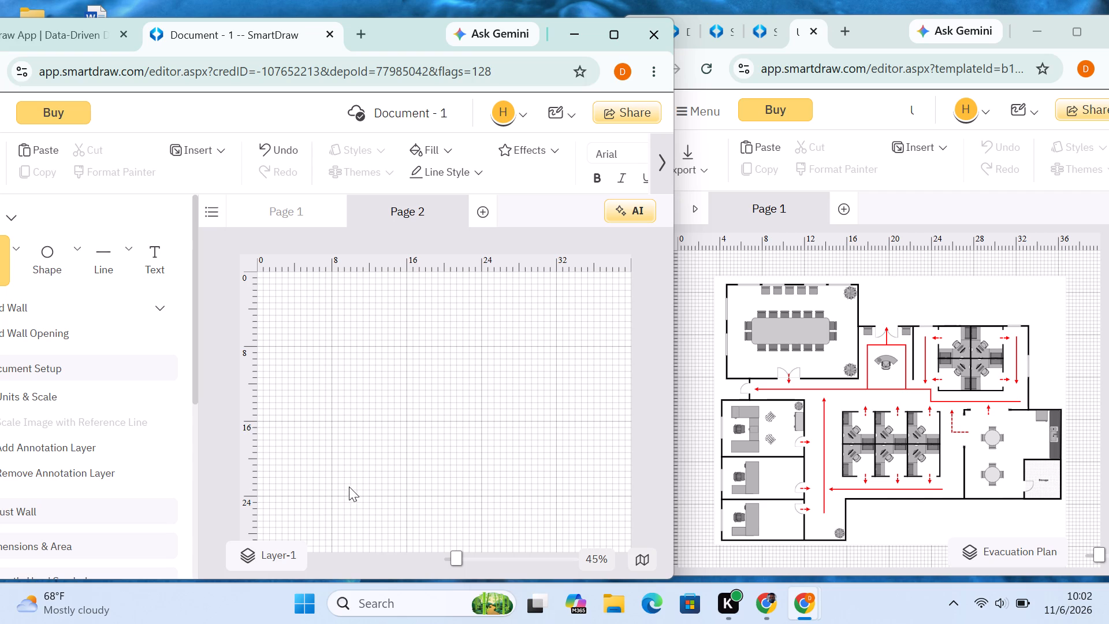
# Shift the Document - 1 window slightly so it overlaps less of the evacuation plan window.
pyautogui.moveTo(399, 34); pyautogui.dragTo(383, 38)
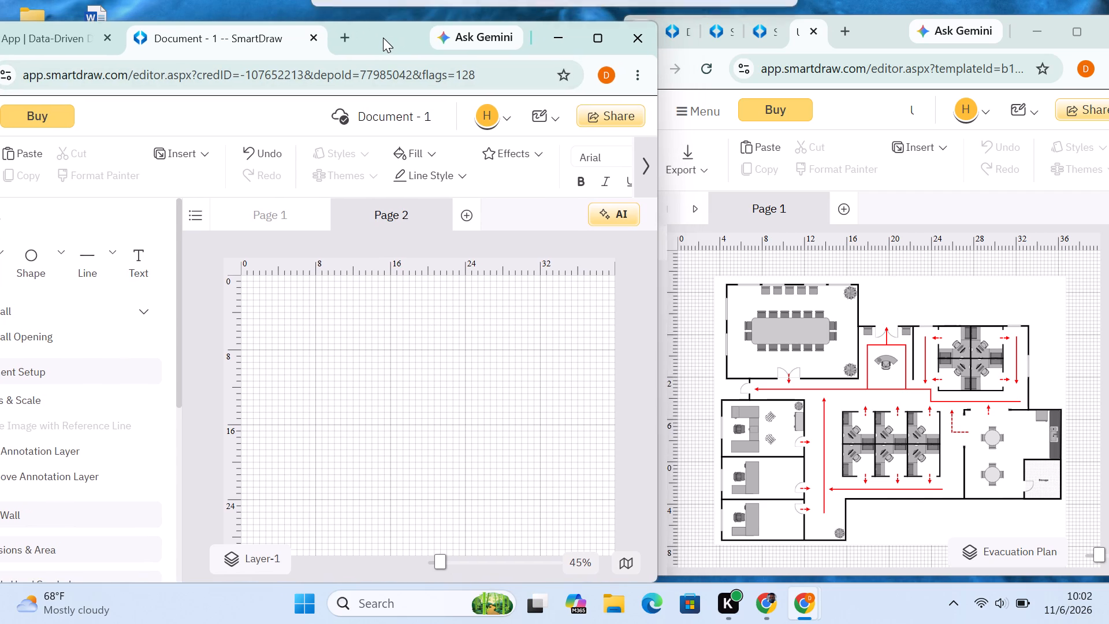
pyautogui.moveTo(383, 38); pyautogui.dragTo(381, 35)
pyautogui.moveTo(380, 42); pyautogui.dragTo(371, 37)
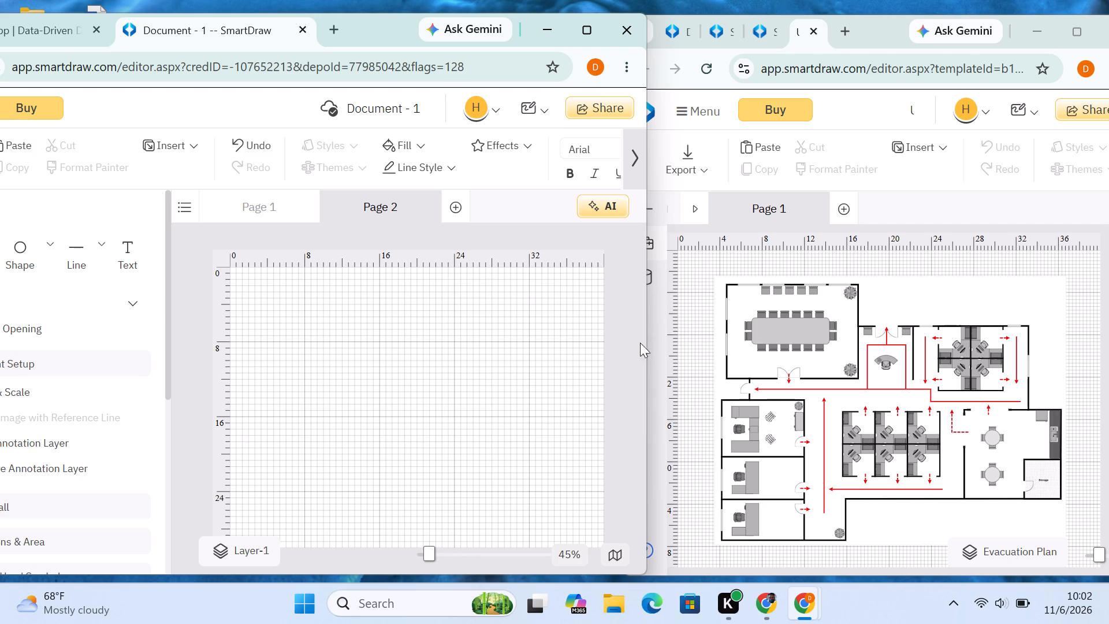
# Draw the conference room's upper-left wall corner with the Line tool, as short horizontal and vertical segments starting 2' from the page's left edge.
pyautogui.click(81, 260)
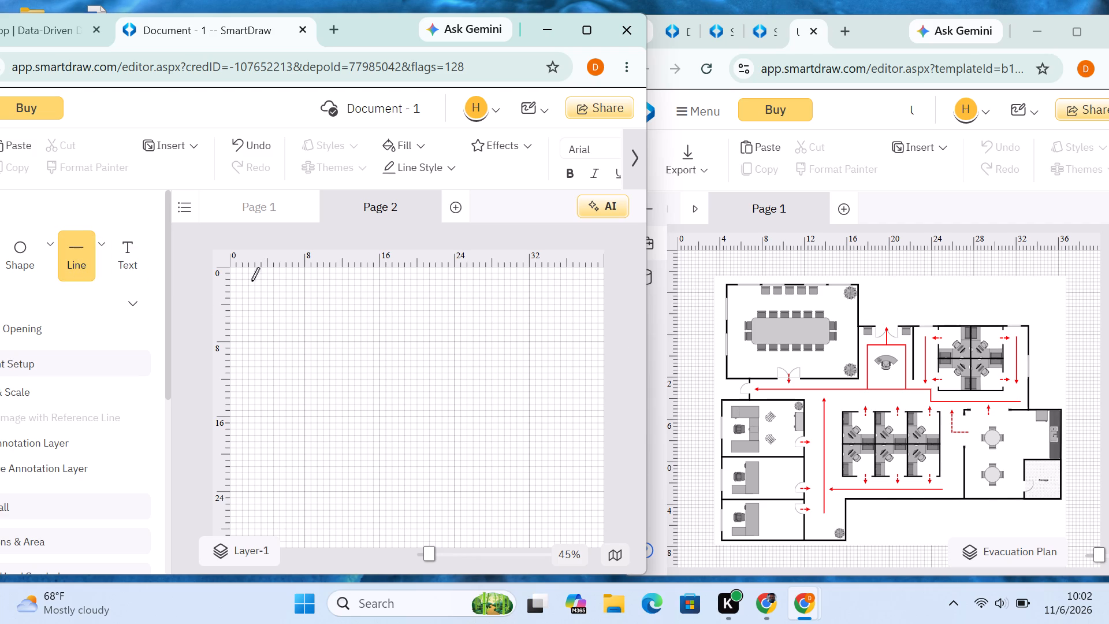
pyautogui.moveTo(248, 277); pyautogui.dragTo(257, 276)
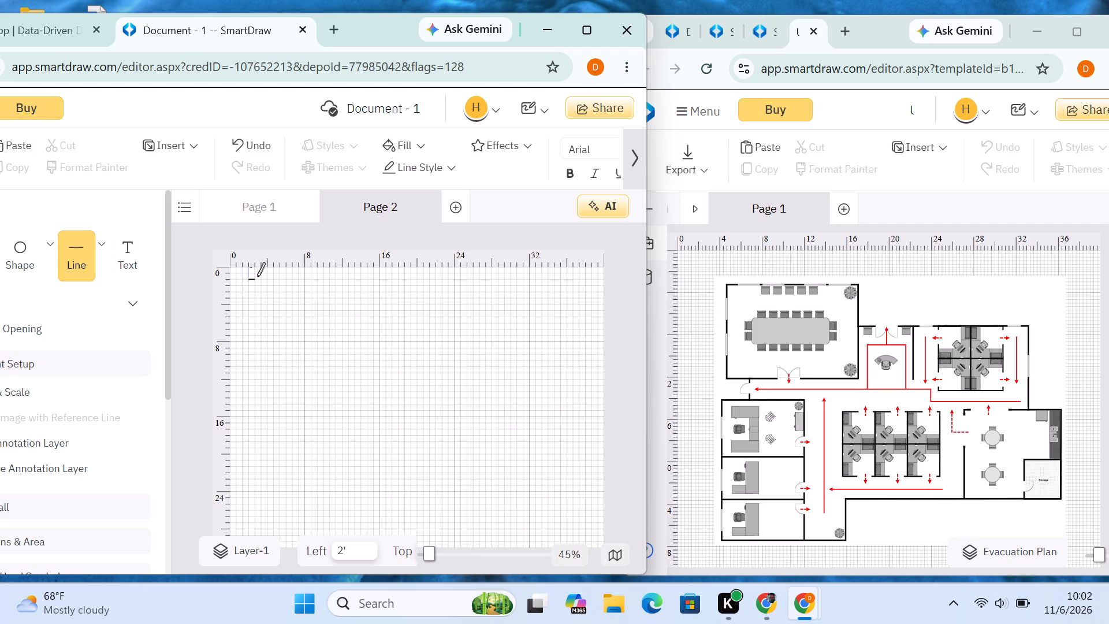
pyautogui.moveTo(257, 276); pyautogui.dragTo(336, 280)
pyautogui.moveTo(336, 280); pyautogui.dragTo(260, 277)
pyautogui.click(284, 279)
pyautogui.click(87, 239)
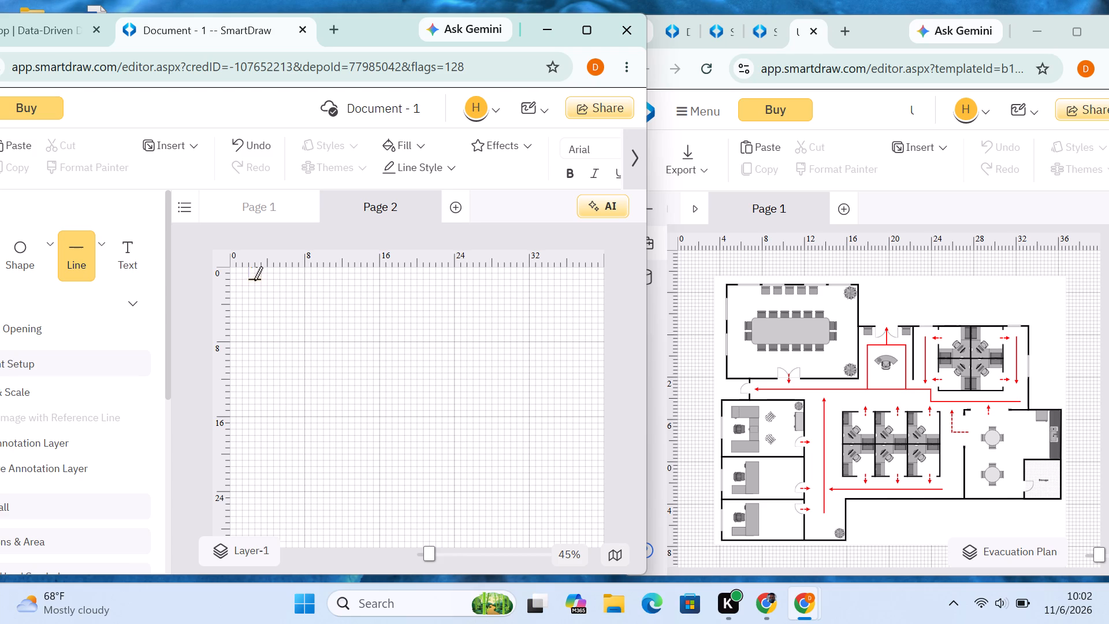
pyautogui.moveTo(247, 278); pyautogui.dragTo(250, 285)
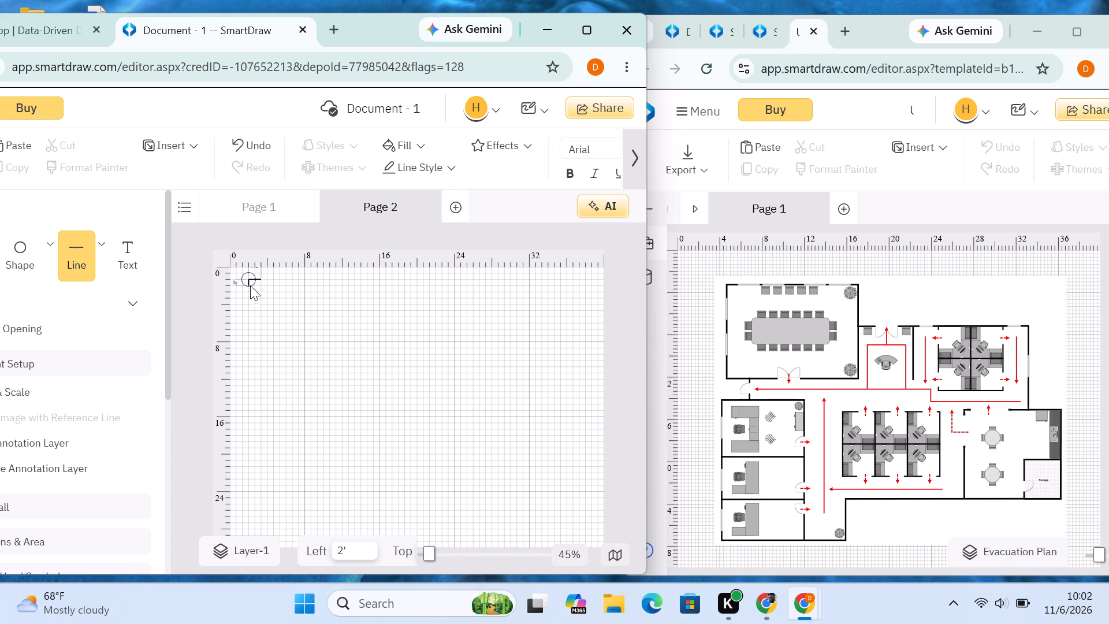
pyautogui.moveTo(250, 285); pyautogui.dragTo(250, 291)
pyautogui.click(261, 294)
# Draw two vertical segments of the conference room's left wall below the corner, about 2' and 3' 4" long, leaving window gaps.
pyautogui.click(70, 243)
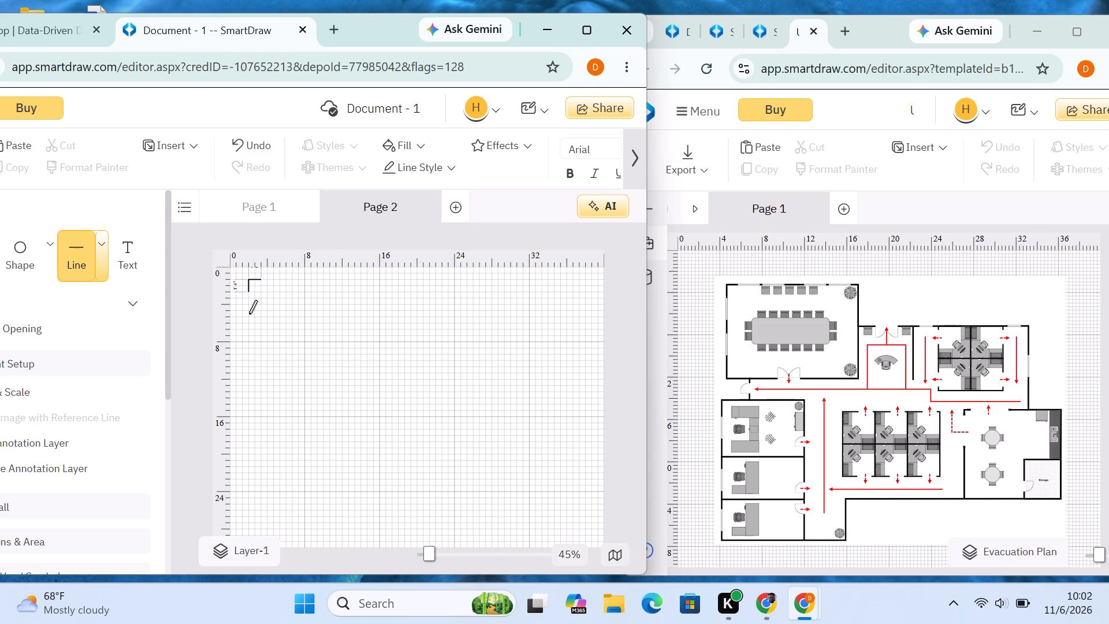
pyautogui.moveTo(249, 311); pyautogui.dragTo(244, 328)
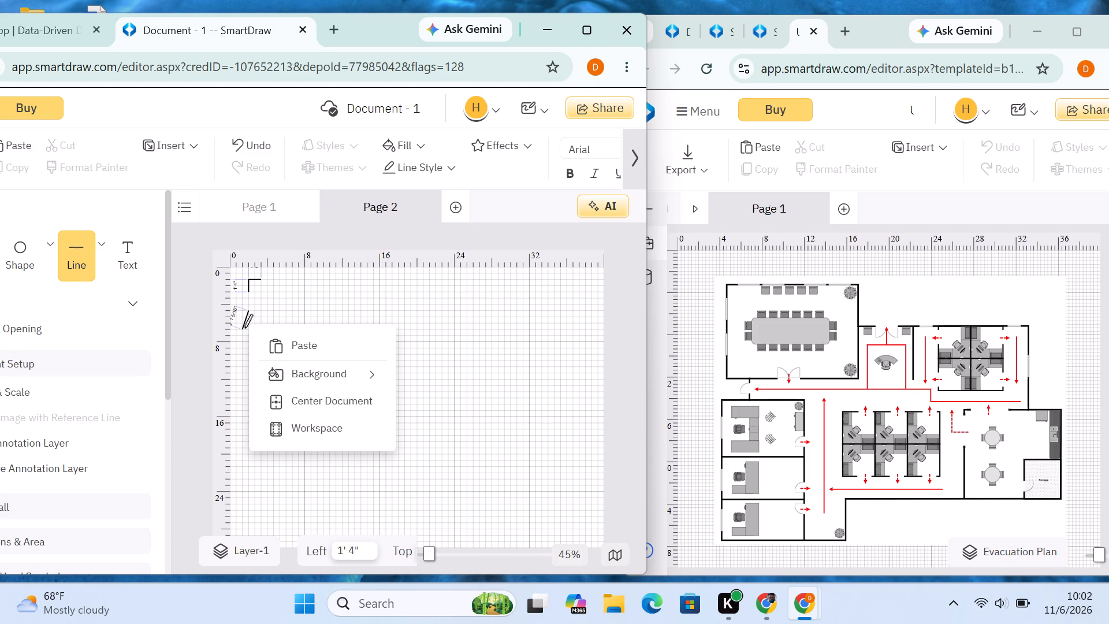
pyautogui.moveTo(244, 328); pyautogui.dragTo(247, 329)
pyautogui.moveTo(247, 329); pyautogui.dragTo(247, 328)
pyautogui.click(311, 300)
pyautogui.click(83, 252)
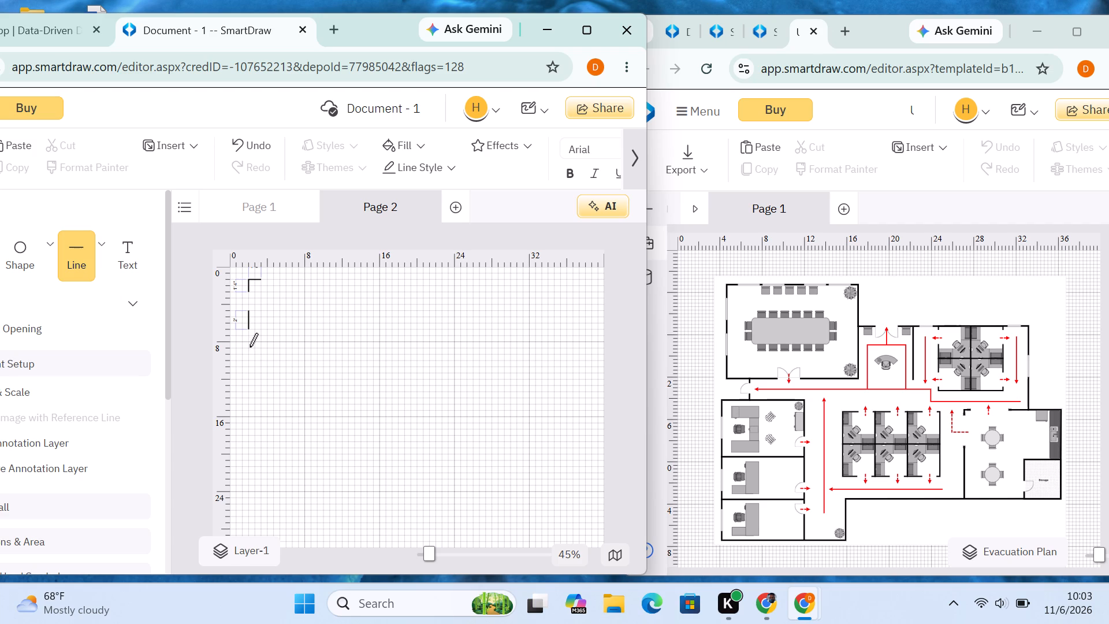
pyautogui.moveTo(249, 347); pyautogui.dragTo(245, 379)
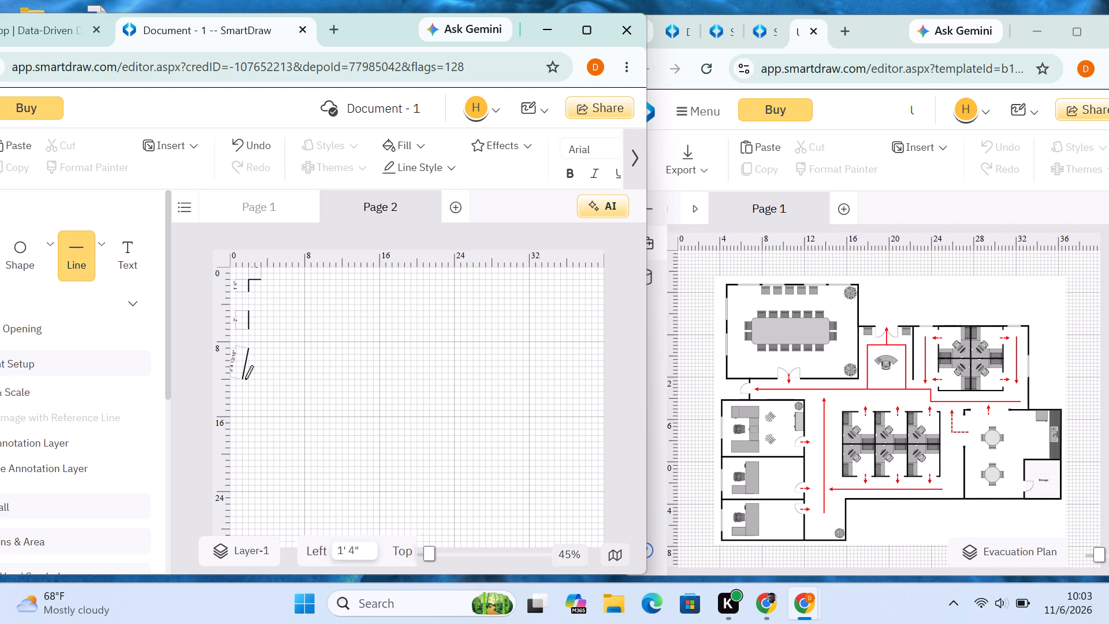
pyautogui.moveTo(245, 379); pyautogui.dragTo(248, 380)
pyautogui.click(325, 366)
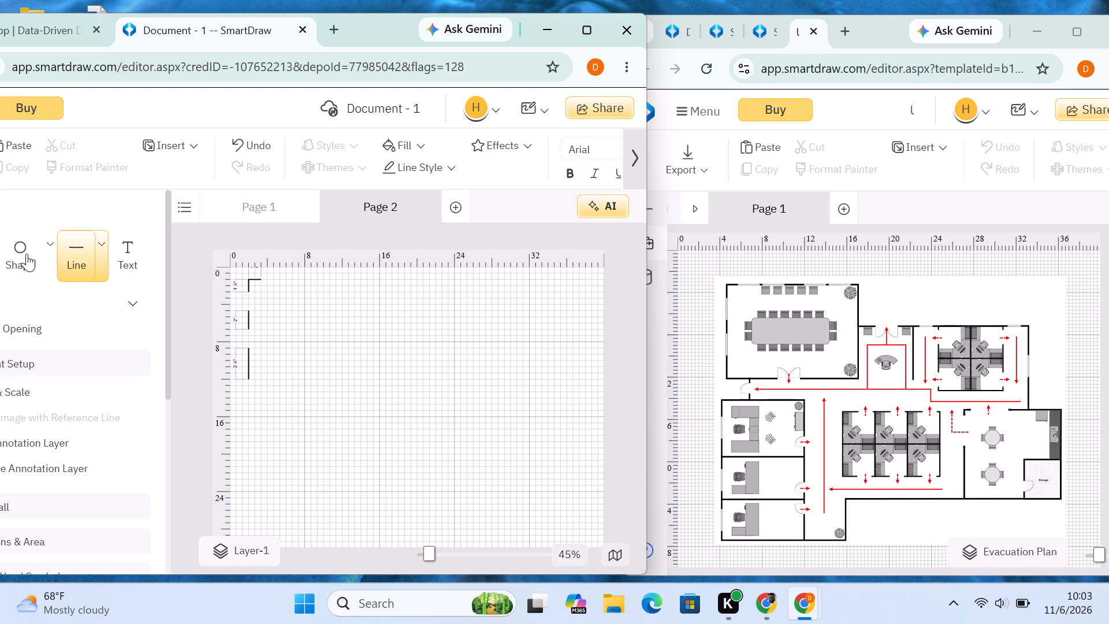
# Draw a horizontal bottom wall about 6' long from the lower end of the conference room's left wall.
pyautogui.click(72, 233)
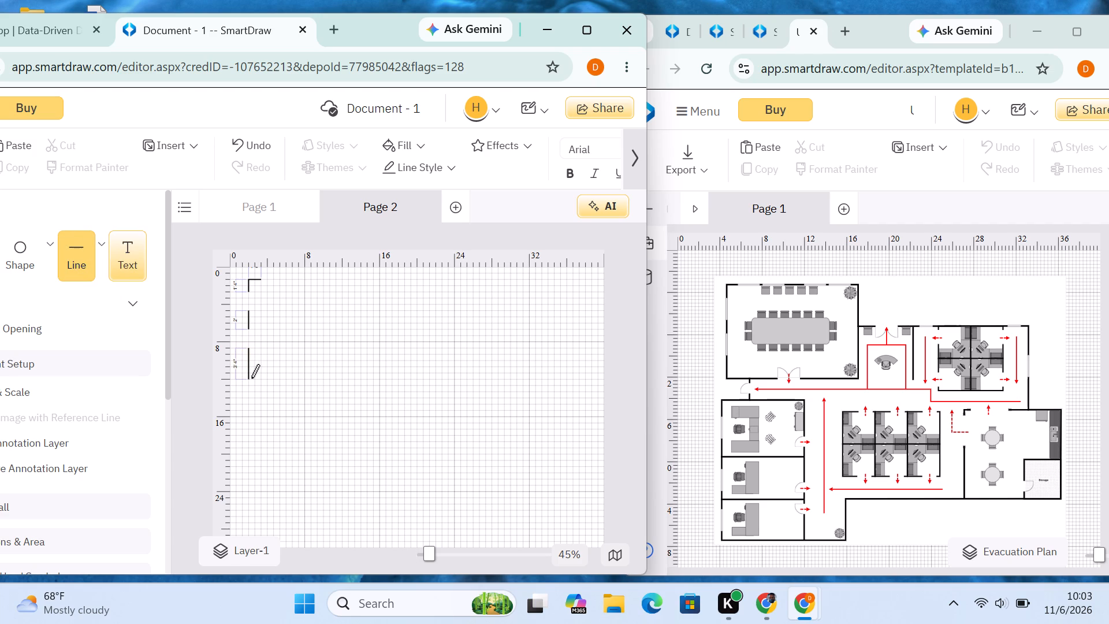
pyautogui.moveTo(248, 378); pyautogui.dragTo(304, 377)
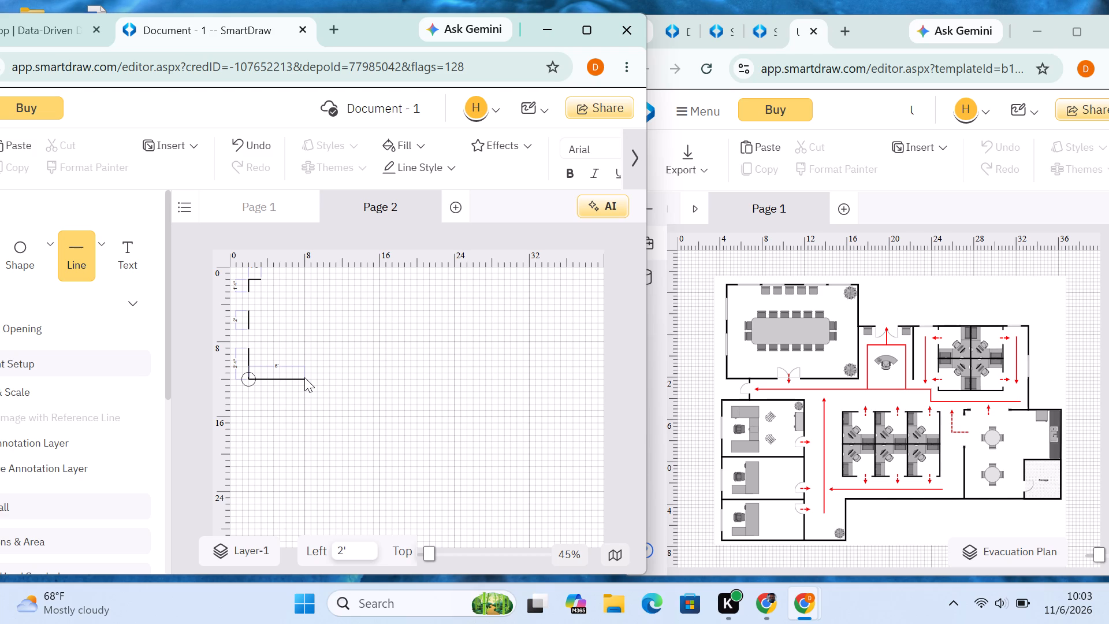
pyautogui.moveTo(304, 377); pyautogui.dragTo(305, 377)
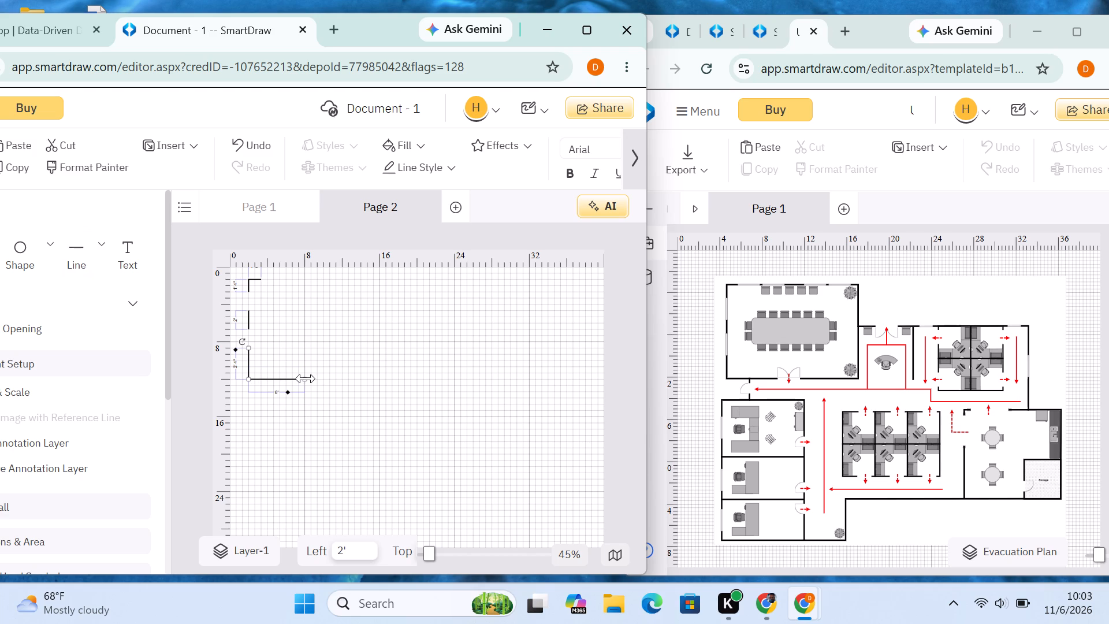
# Draw a short vertical wall stub down from the conference room's bottom wall and move it to about 4' from the page's left edge.
pyautogui.click(72, 263)
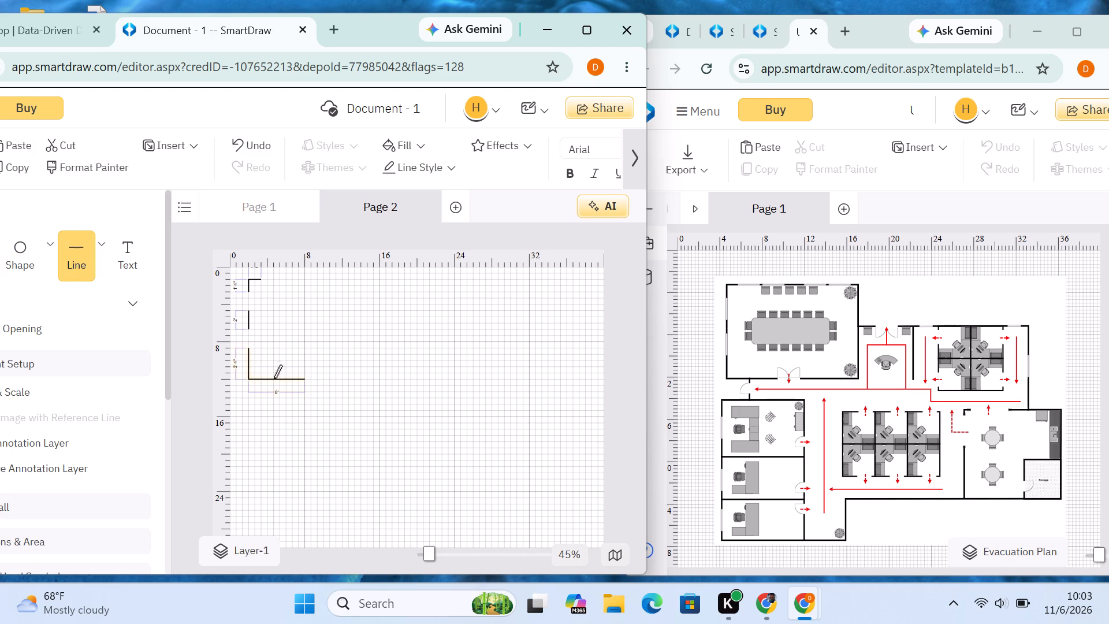
pyautogui.moveTo(271, 378); pyautogui.dragTo(274, 389)
pyautogui.click(307, 339)
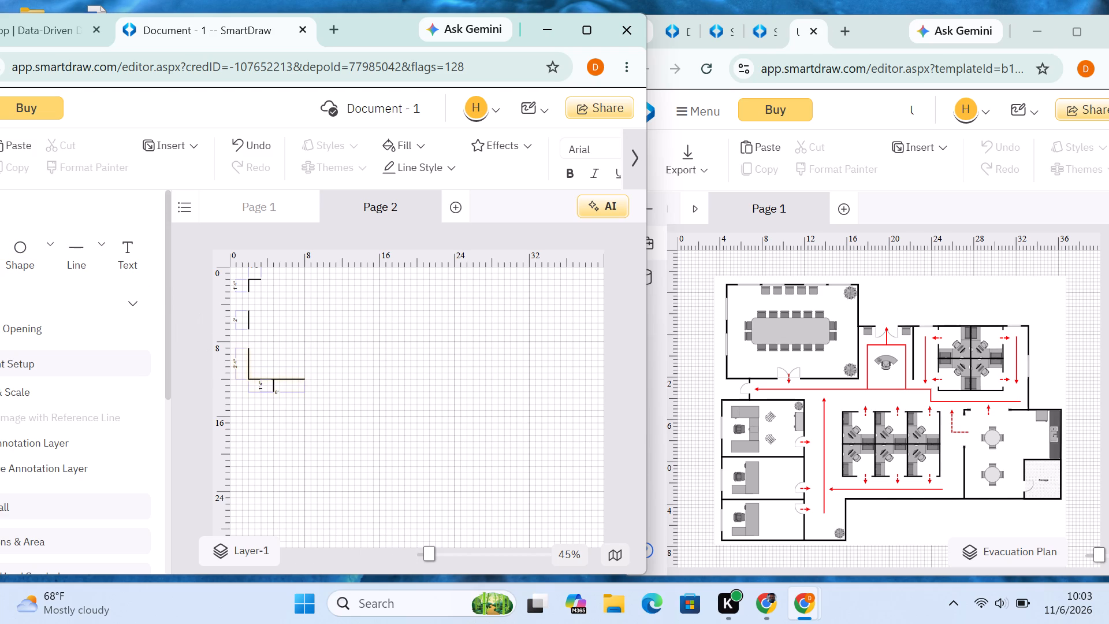
pyautogui.moveTo(273, 385); pyautogui.dragTo(264, 386)
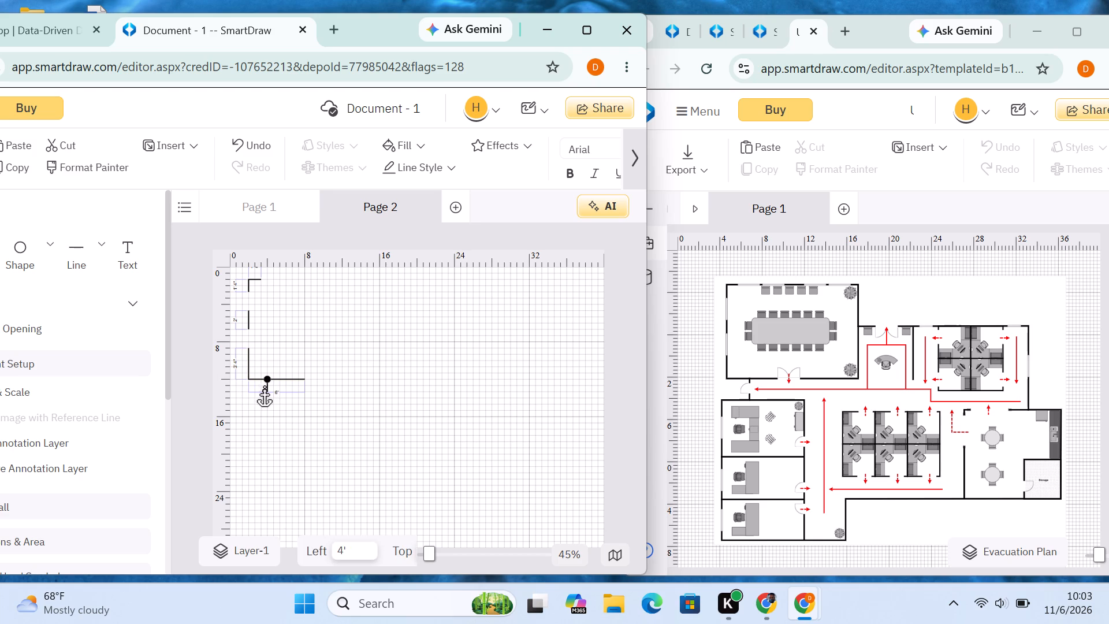
pyautogui.moveTo(264, 386); pyautogui.dragTo(263, 387)
pyautogui.moveTo(260, 387); pyautogui.dragTo(261, 387)
pyautogui.moveTo(261, 387); pyautogui.dragTo(266, 387)
pyautogui.click(294, 333)
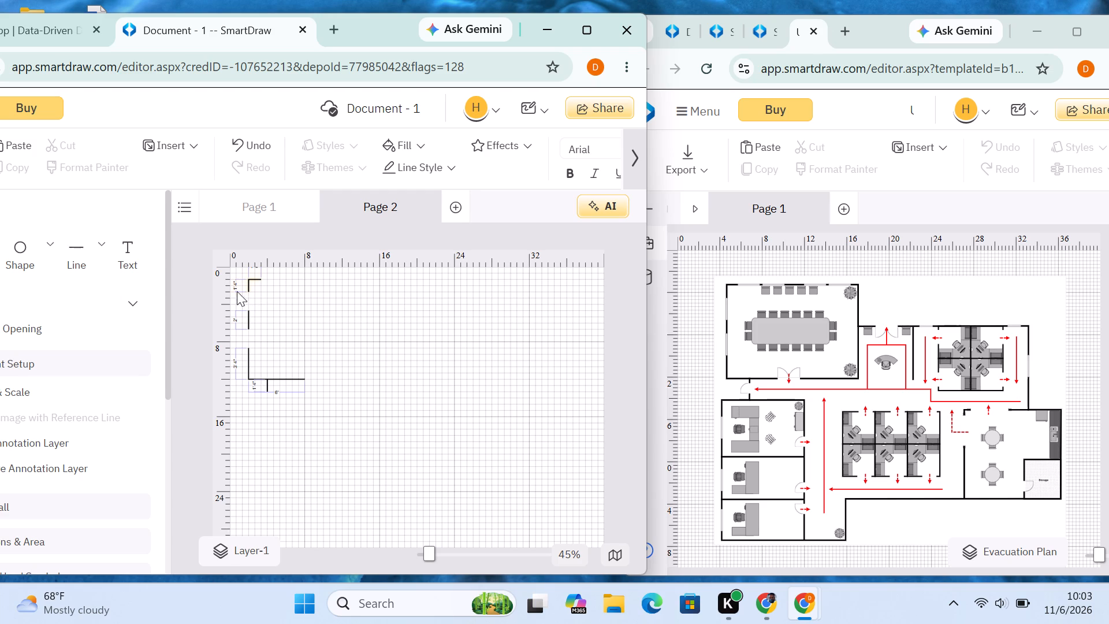
# Draw four separate horizontal segments of the conference room's top wall, starting at about 5' 4", 8', 12' and 14' 8", leaving window gaps.
pyautogui.click(69, 247)
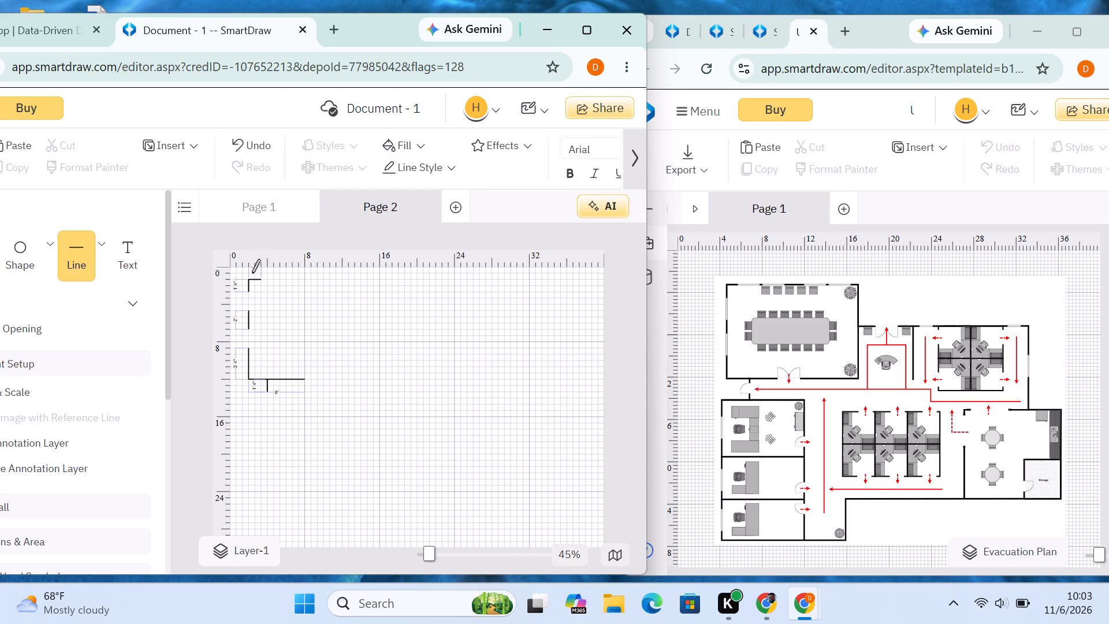
pyautogui.click(282, 279)
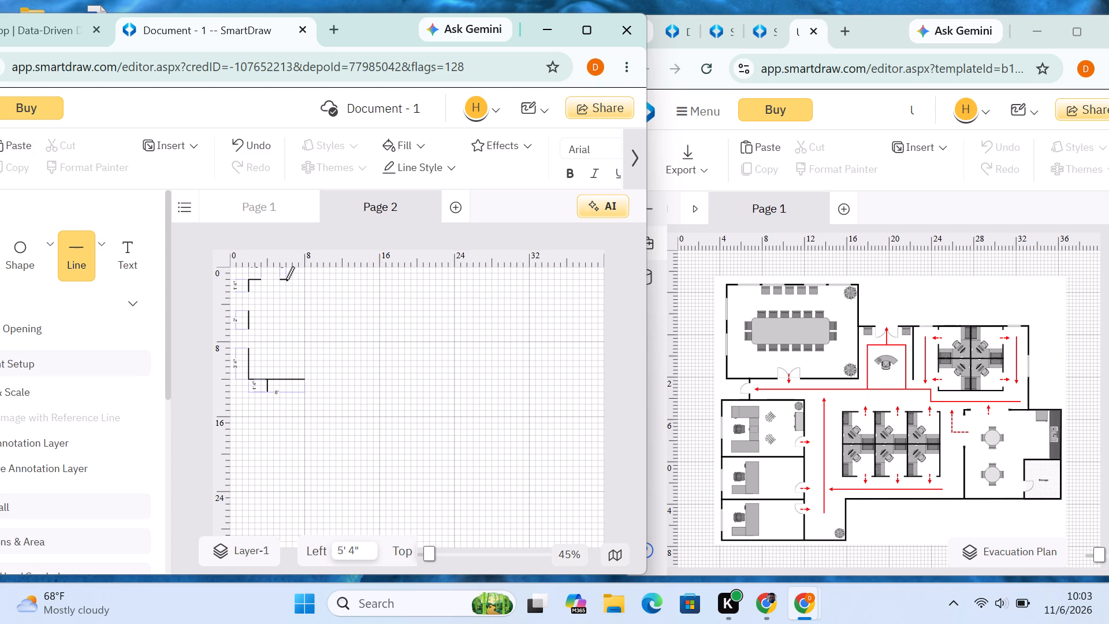
pyautogui.click(299, 313)
pyautogui.click(65, 255)
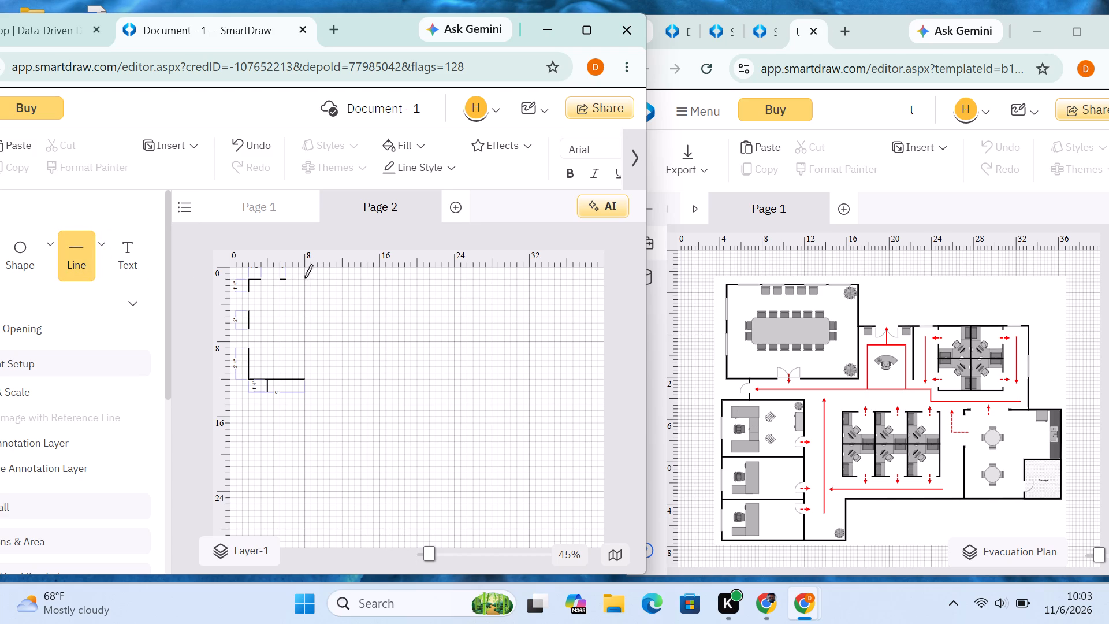
pyautogui.moveTo(304, 278); pyautogui.dragTo(322, 277)
pyautogui.click(330, 291)
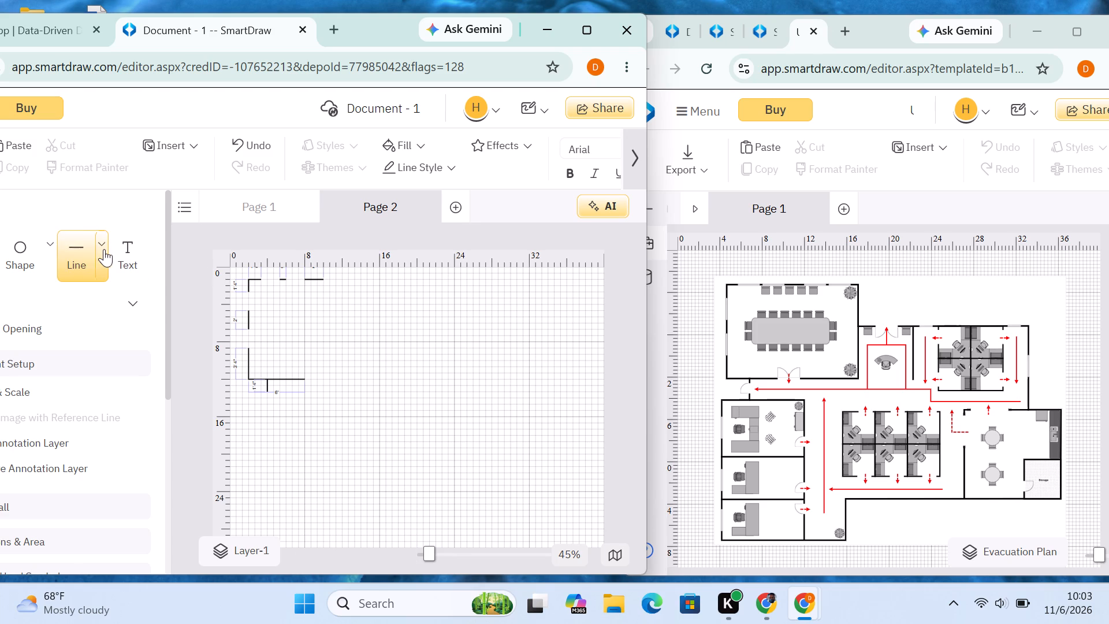
pyautogui.click(88, 253)
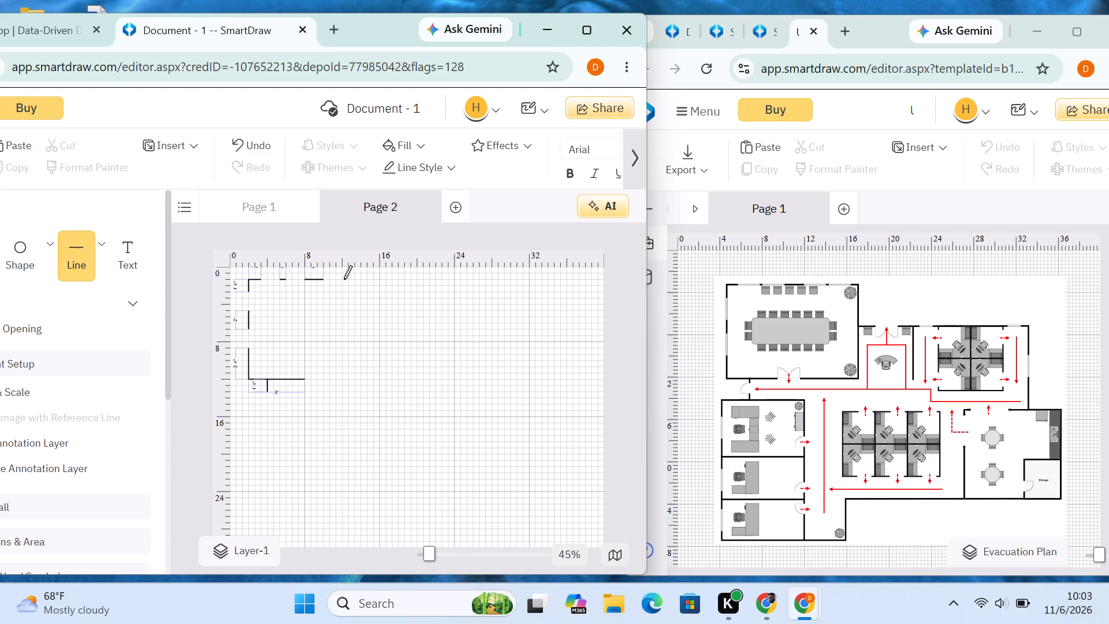
pyautogui.moveTo(343, 280); pyautogui.dragTo(348, 279)
pyautogui.click(354, 289)
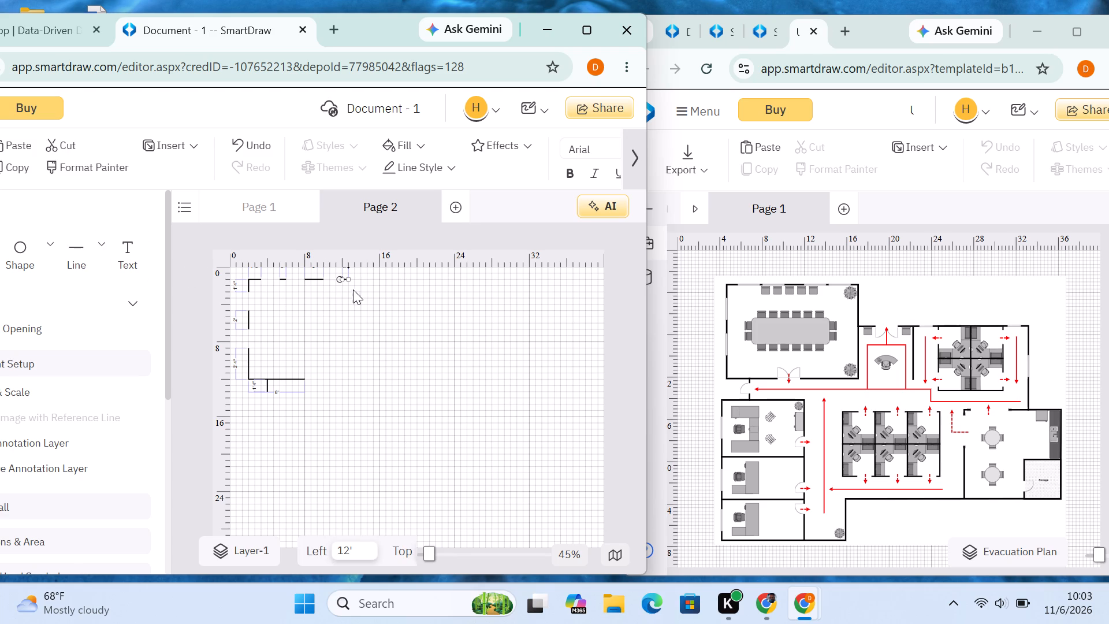
pyautogui.click(75, 263)
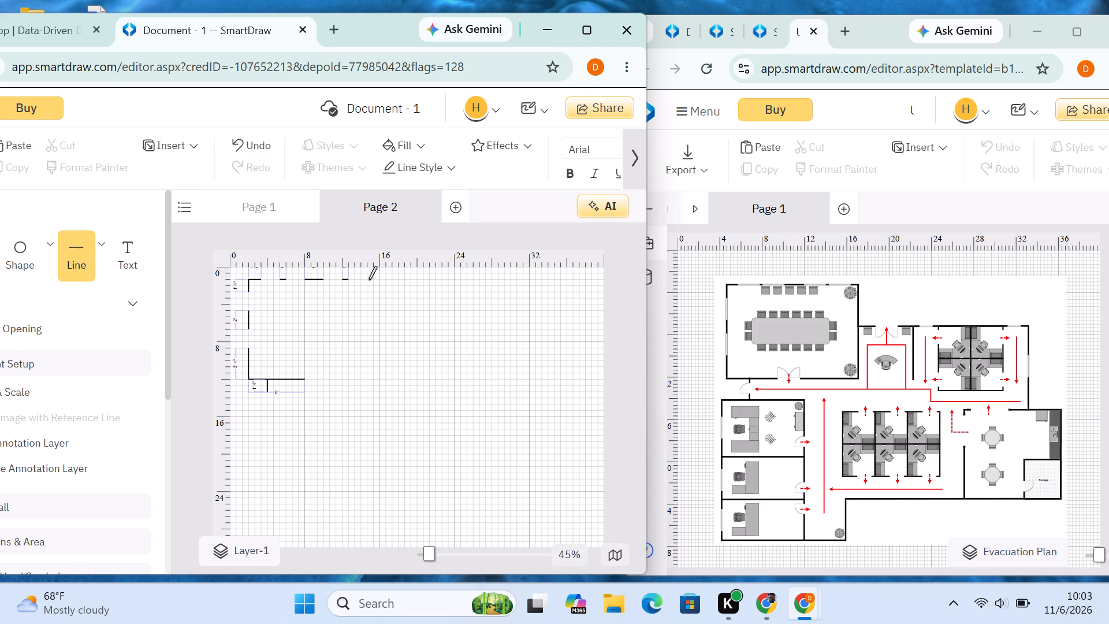
pyautogui.moveTo(366, 279); pyautogui.dragTo(379, 279)
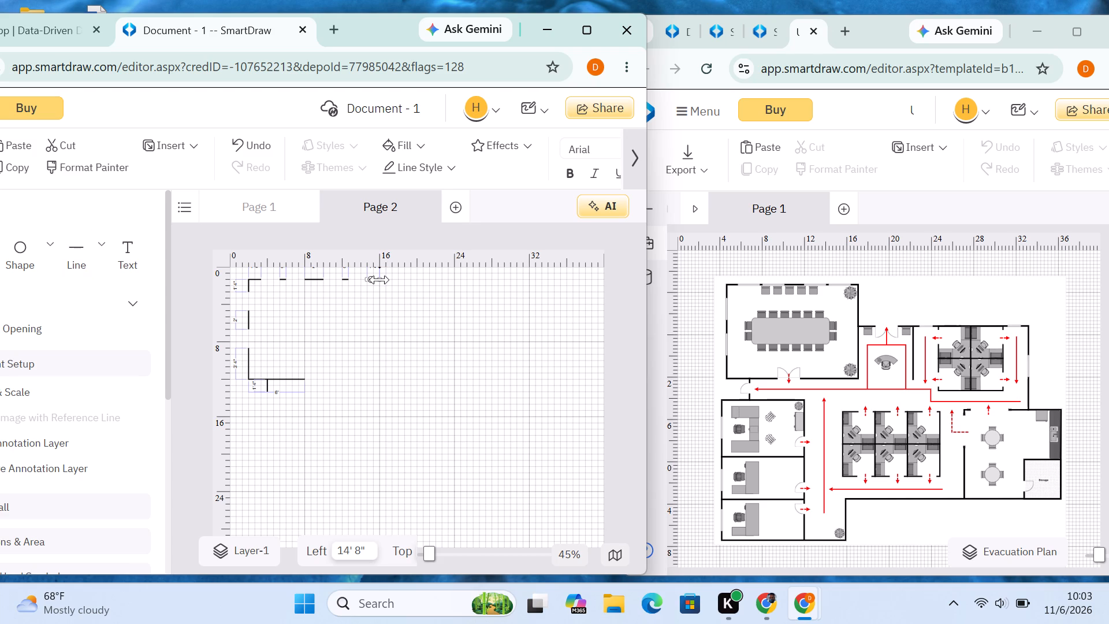
# Draw the conference room's right wall as a vertical line about 10' 8" long, down from the top wall's right end.
pyautogui.click(80, 251)
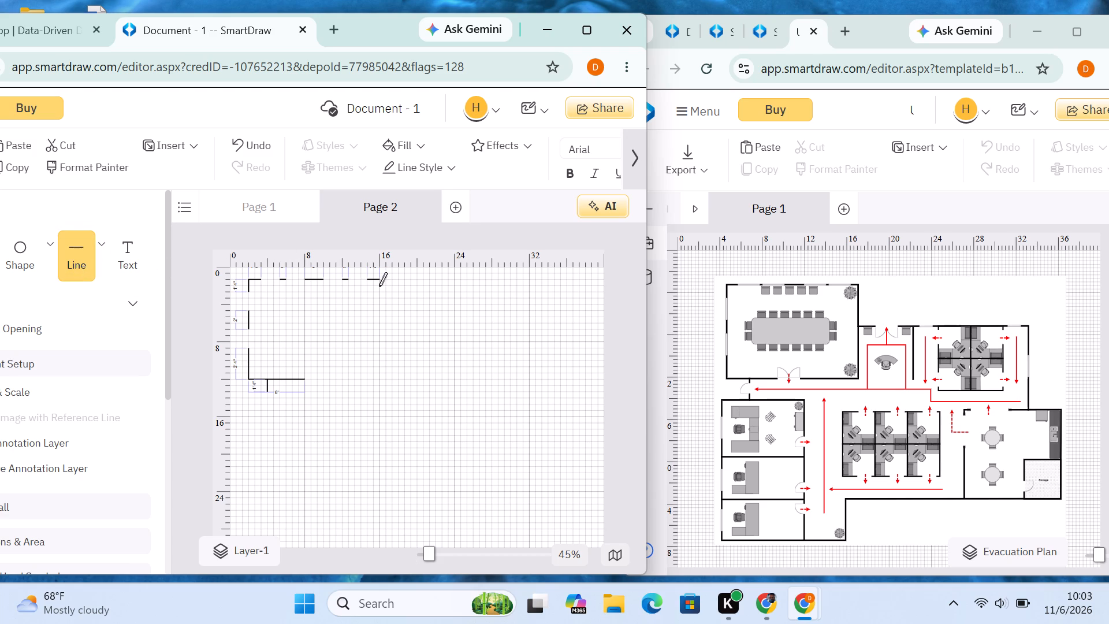
pyautogui.moveTo(378, 280); pyautogui.dragTo(377, 334)
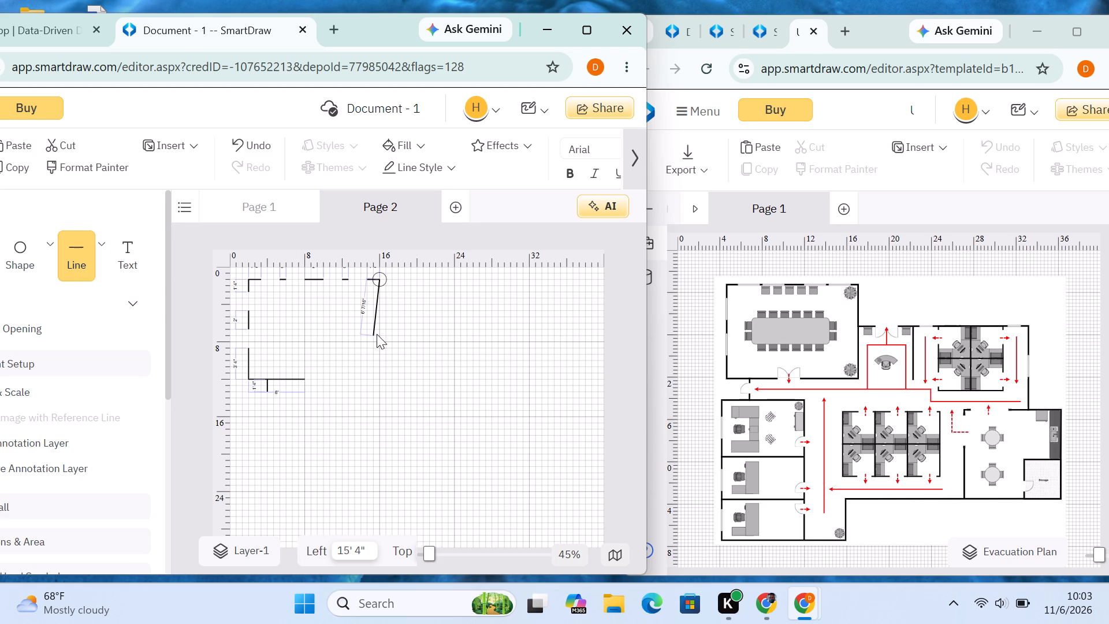
pyautogui.moveTo(377, 334); pyautogui.dragTo(379, 372)
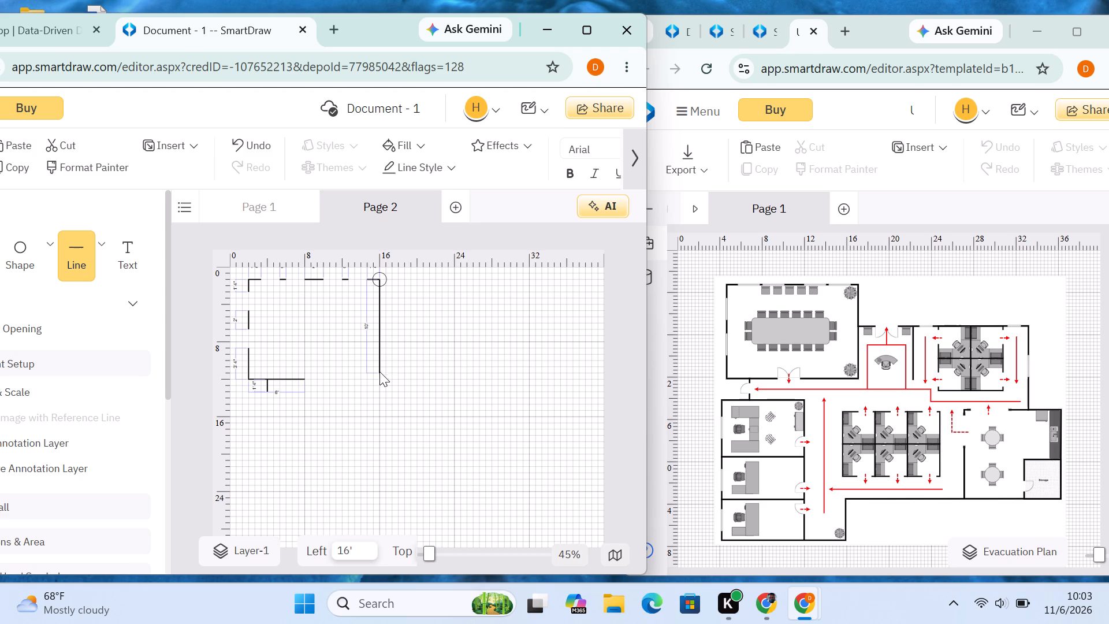
pyautogui.moveTo(379, 372); pyautogui.dragTo(378, 377)
pyautogui.click(399, 357)
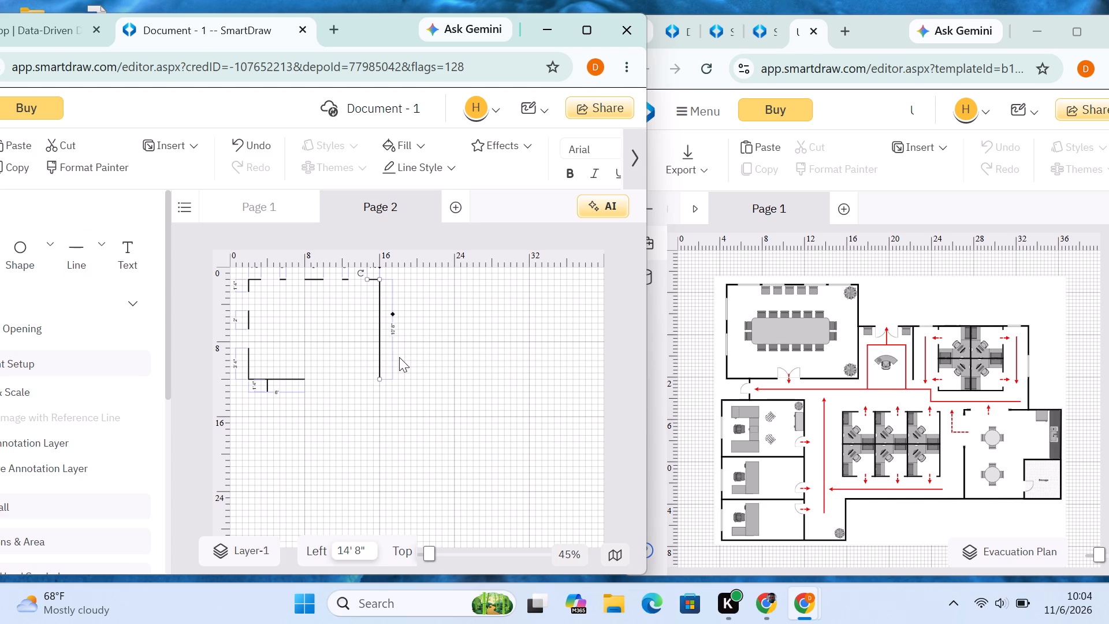
# Draw the right part of the conference room's bottom wall, about 6' long, from 10' to the right wall, leaving a door gap.
pyautogui.click(71, 244)
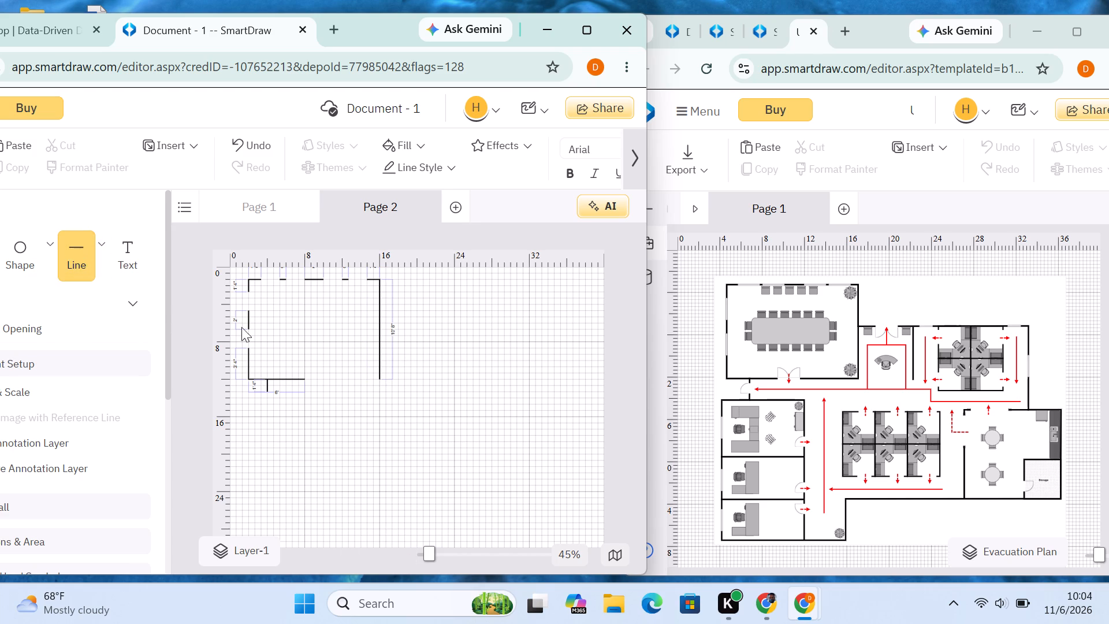
pyautogui.moveTo(324, 378); pyautogui.dragTo(328, 378)
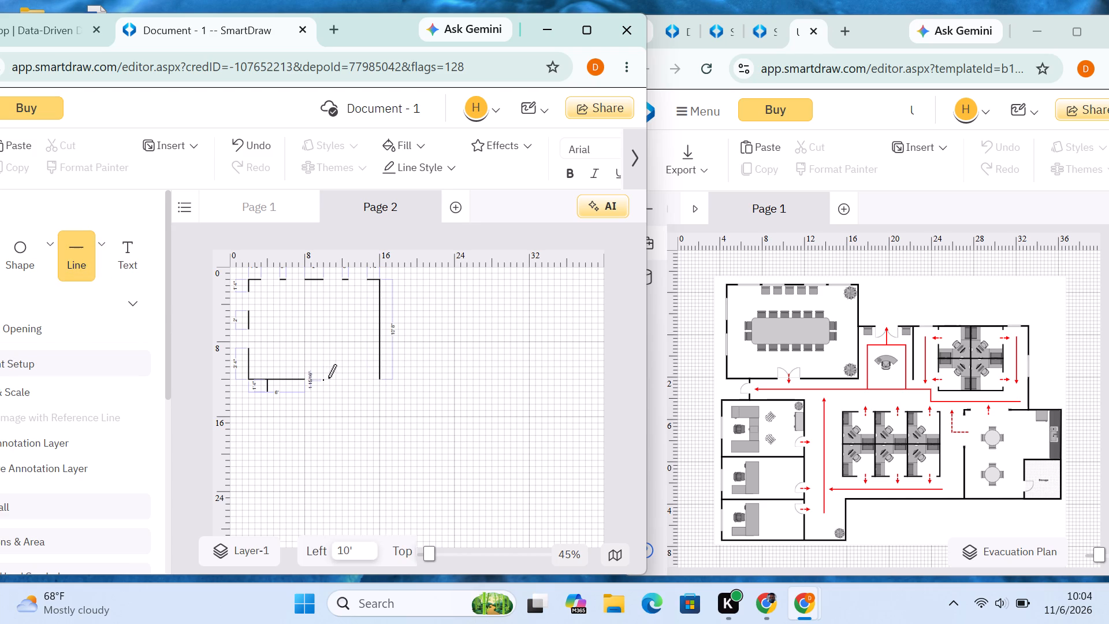
pyautogui.moveTo(328, 378); pyautogui.dragTo(380, 380)
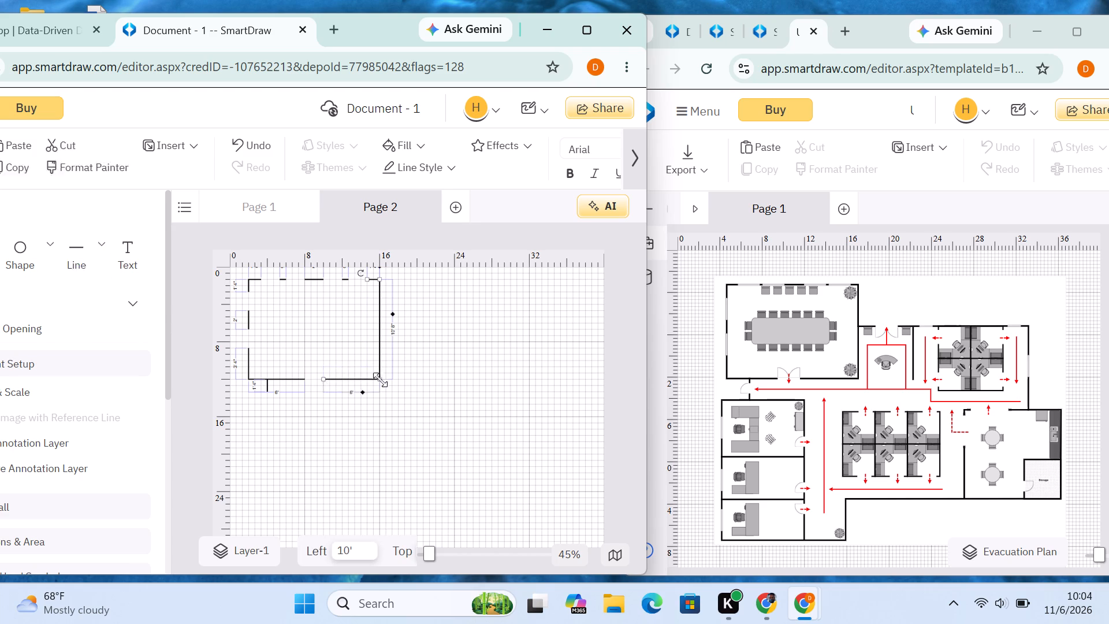
pyautogui.click(469, 380)
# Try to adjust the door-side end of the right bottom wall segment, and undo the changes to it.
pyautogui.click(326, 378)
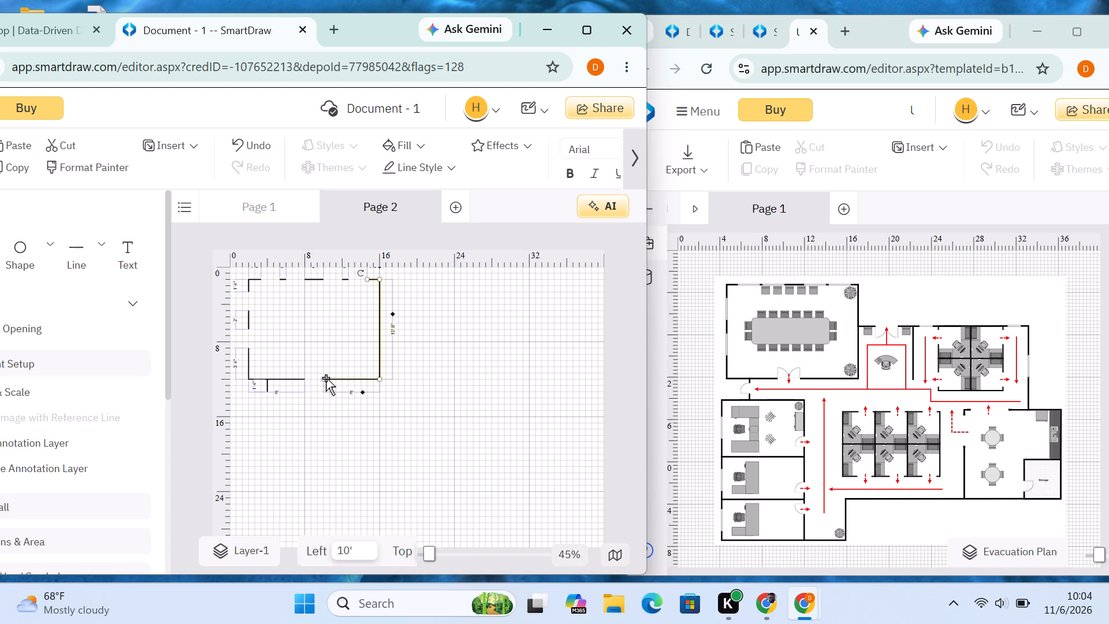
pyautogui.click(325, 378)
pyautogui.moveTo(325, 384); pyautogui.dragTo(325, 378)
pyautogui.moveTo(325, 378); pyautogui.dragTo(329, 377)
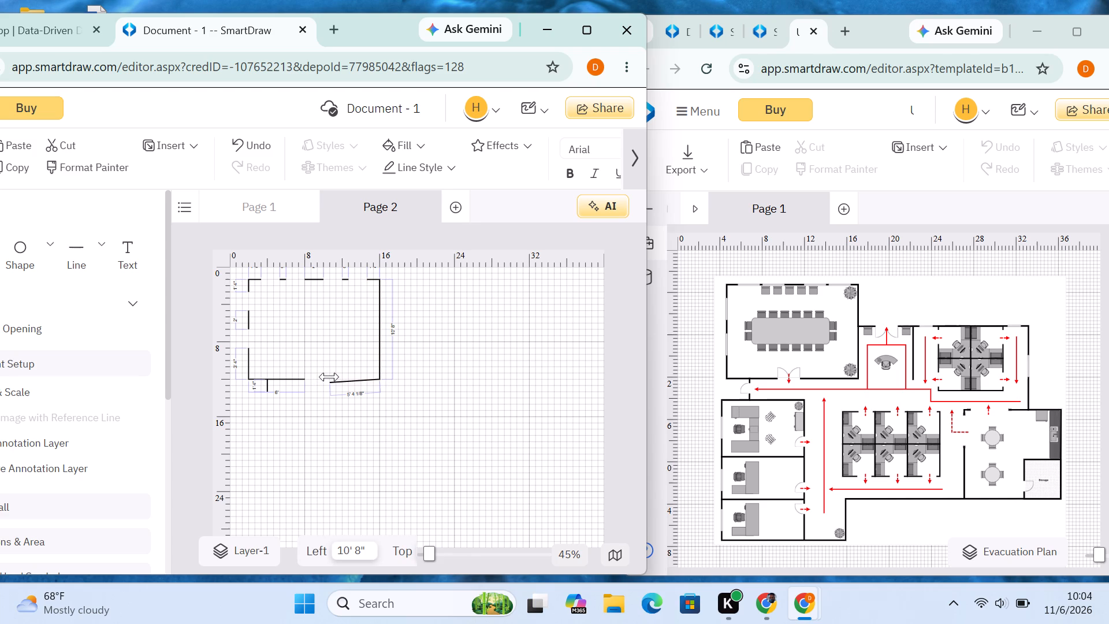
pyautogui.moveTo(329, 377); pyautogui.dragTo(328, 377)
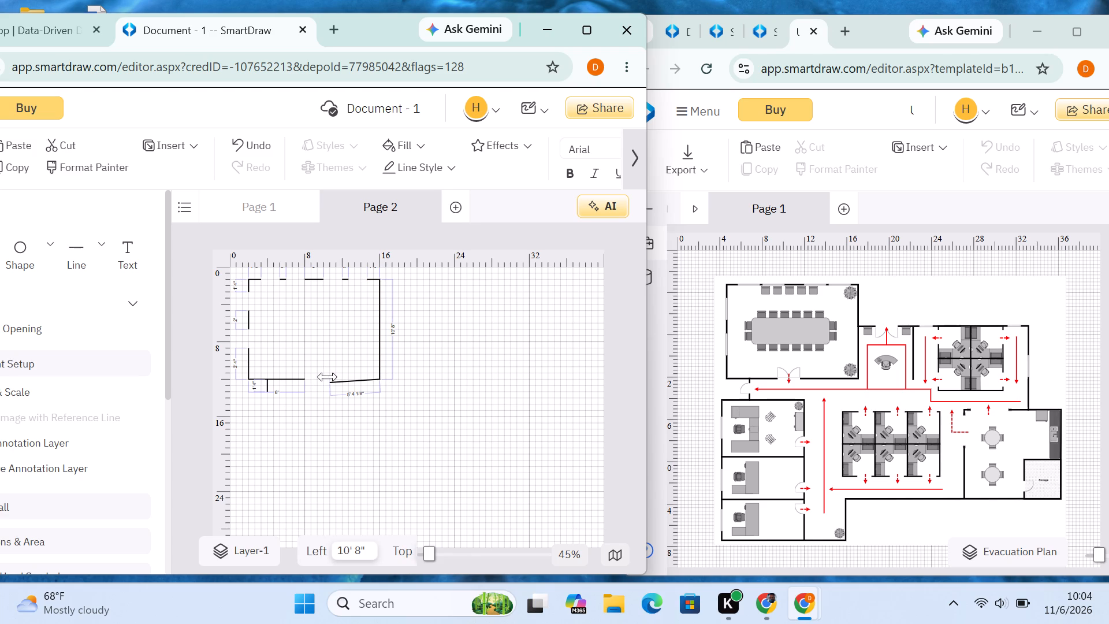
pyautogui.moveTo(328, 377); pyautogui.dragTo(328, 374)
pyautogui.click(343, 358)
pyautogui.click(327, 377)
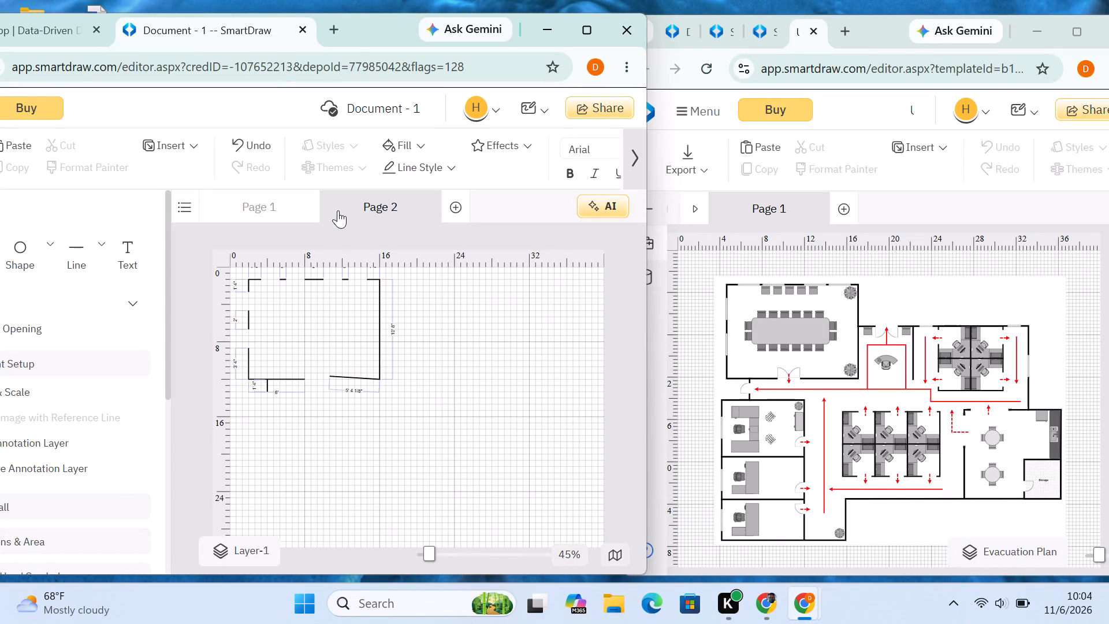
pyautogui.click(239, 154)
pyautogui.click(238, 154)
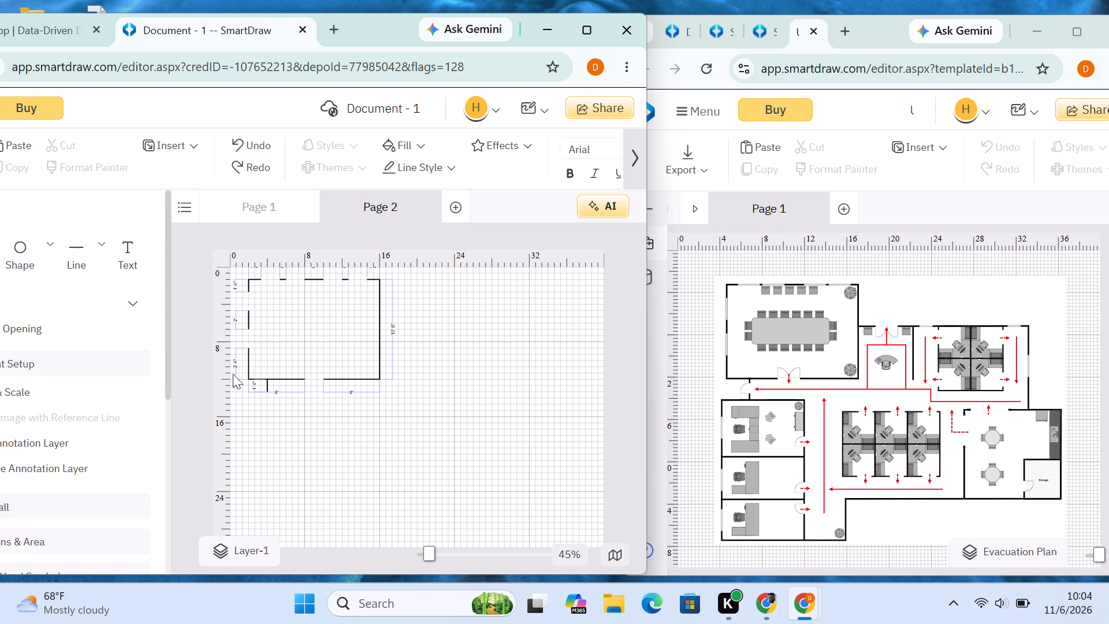
# Draw a horizontal wall stub about 2' long outward from the conference room's right wall, toward the entrance area.
pyautogui.click(72, 256)
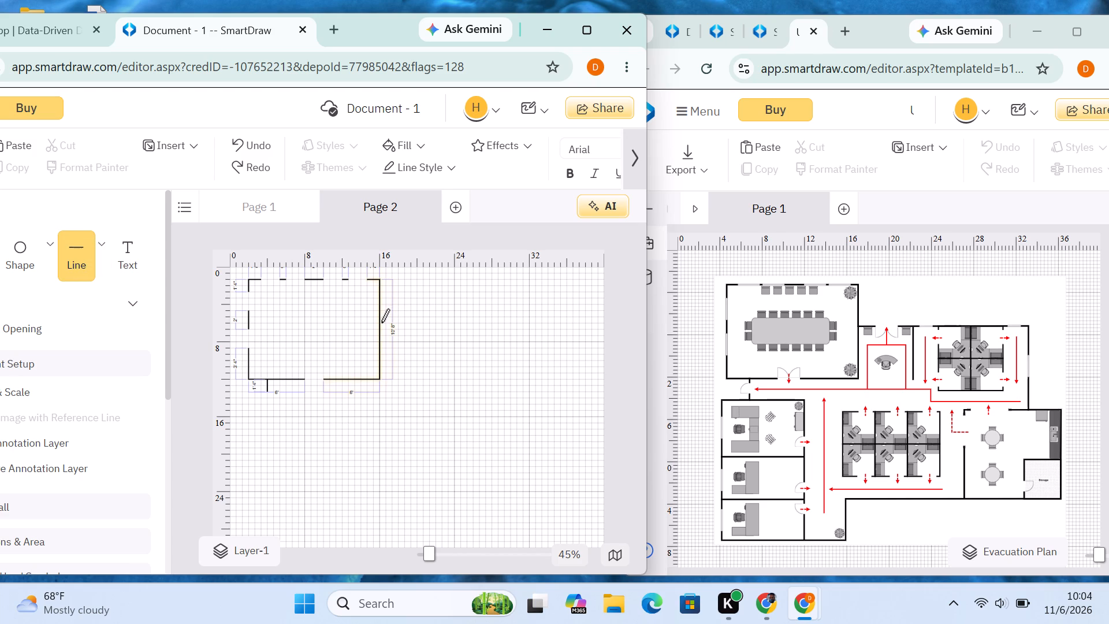
pyautogui.moveTo(381, 322); pyautogui.dragTo(397, 322)
pyautogui.click(405, 348)
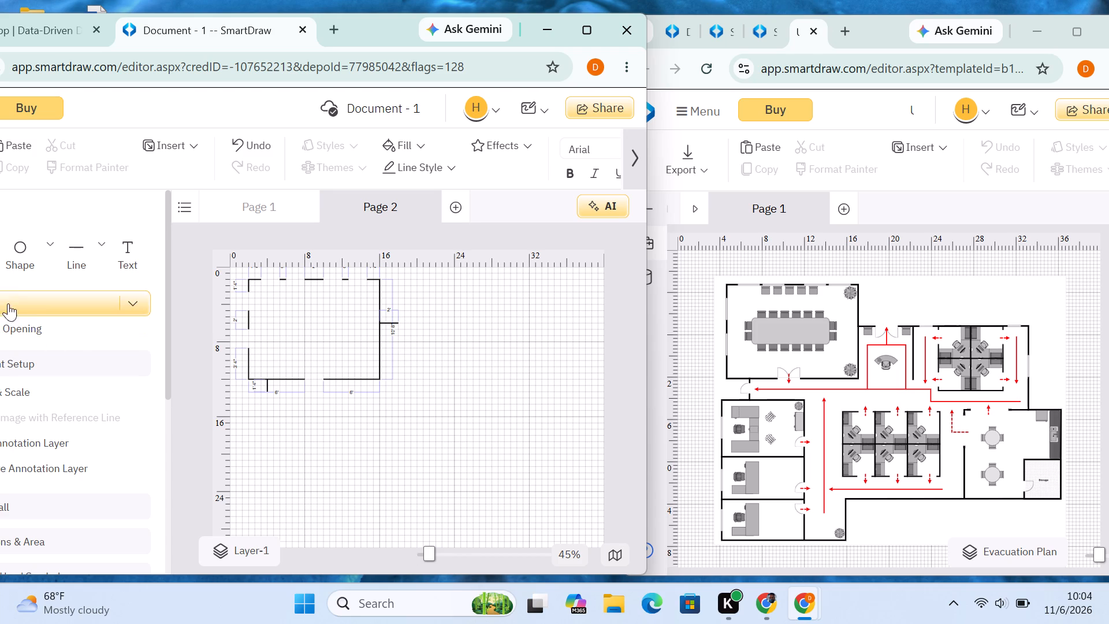
# Draw a short vertical wall segment 4' from the page's left edge, below the existing stub, leaving a door gap between them.
pyautogui.click(76, 263)
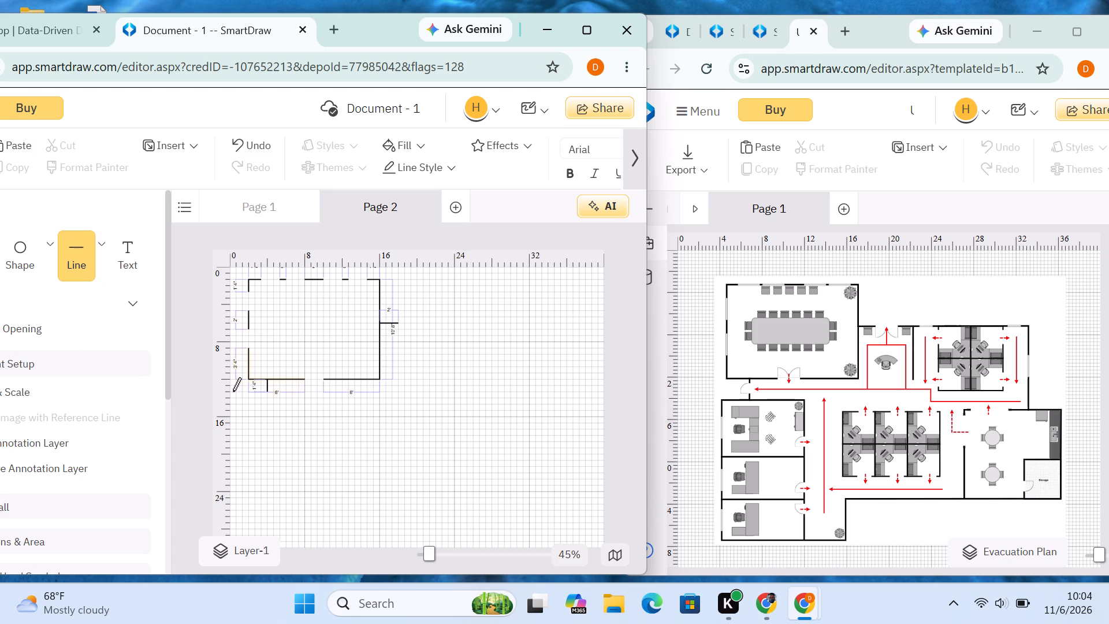
pyautogui.moveTo(267, 402); pyautogui.dragTo(269, 405)
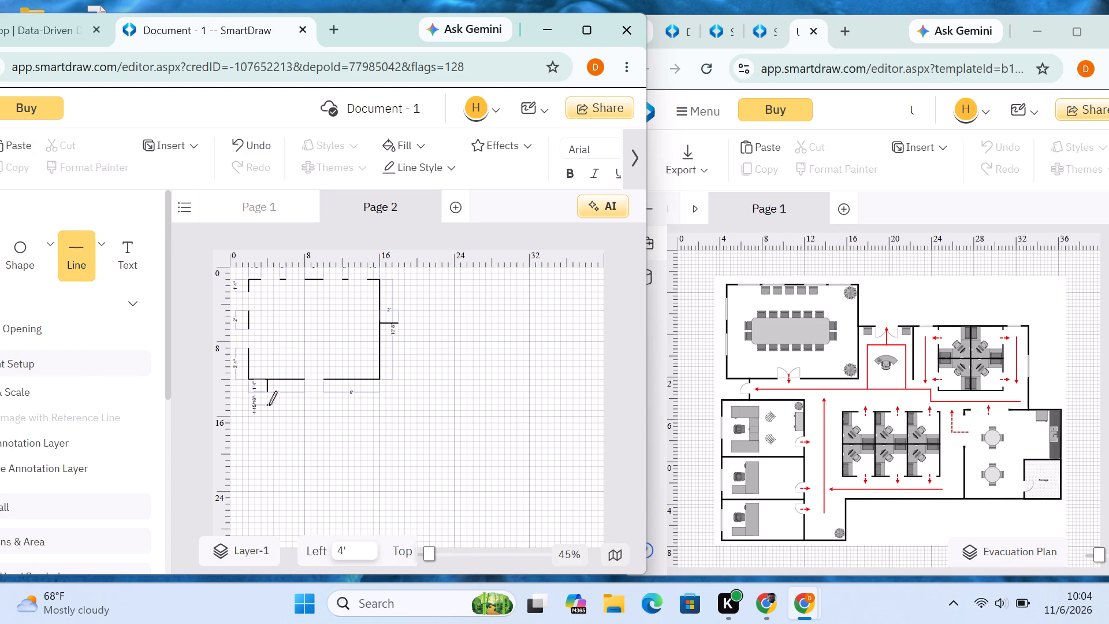
pyautogui.moveTo(269, 405); pyautogui.dragTo(270, 411)
pyautogui.click(286, 397)
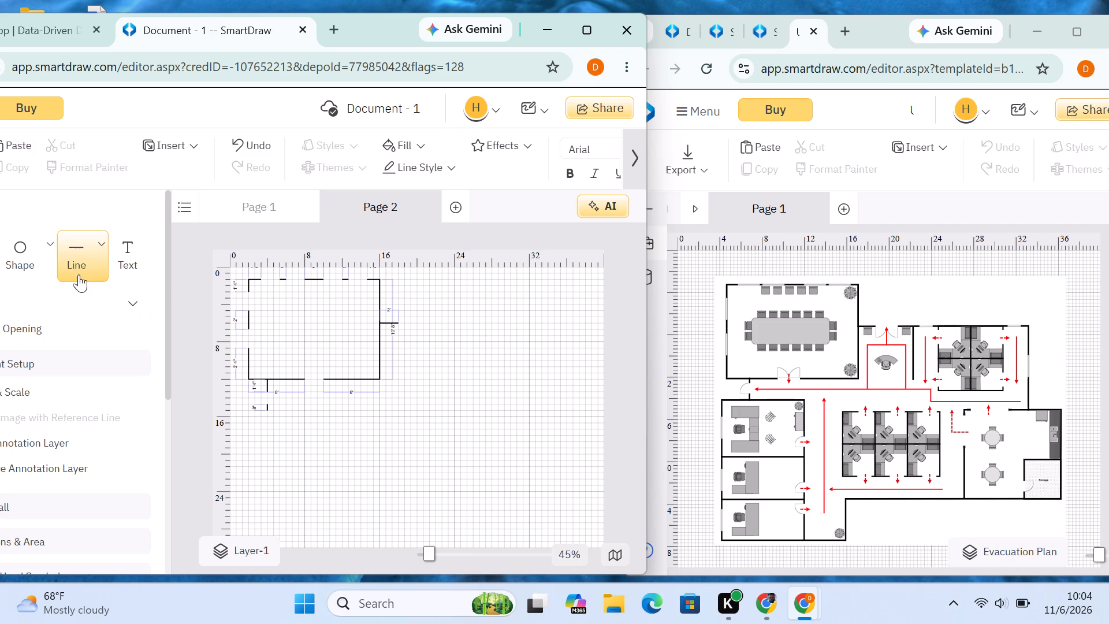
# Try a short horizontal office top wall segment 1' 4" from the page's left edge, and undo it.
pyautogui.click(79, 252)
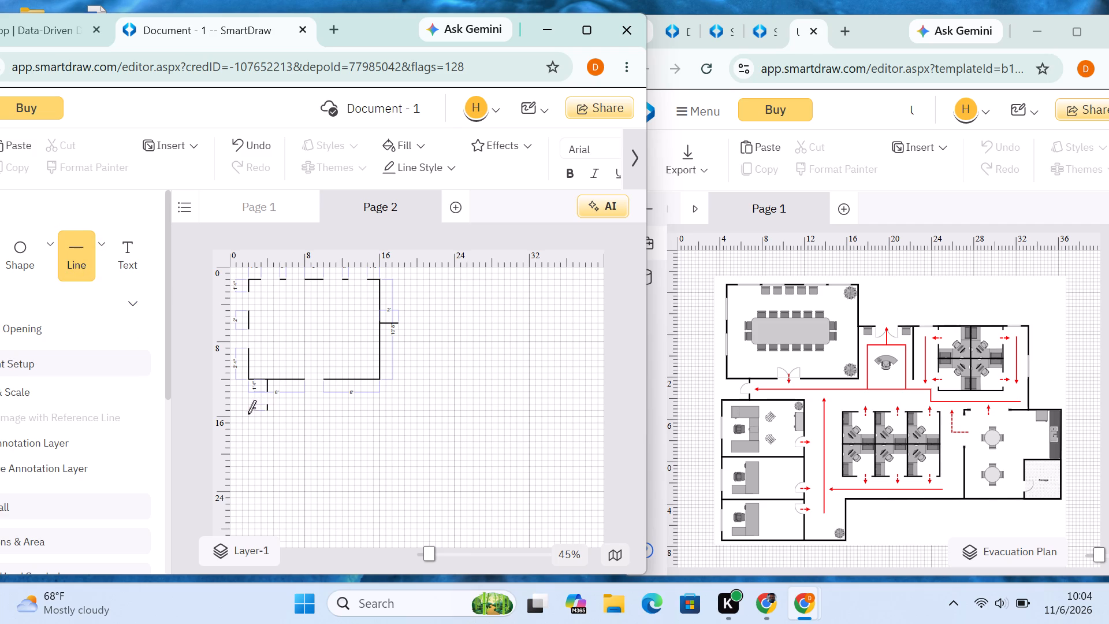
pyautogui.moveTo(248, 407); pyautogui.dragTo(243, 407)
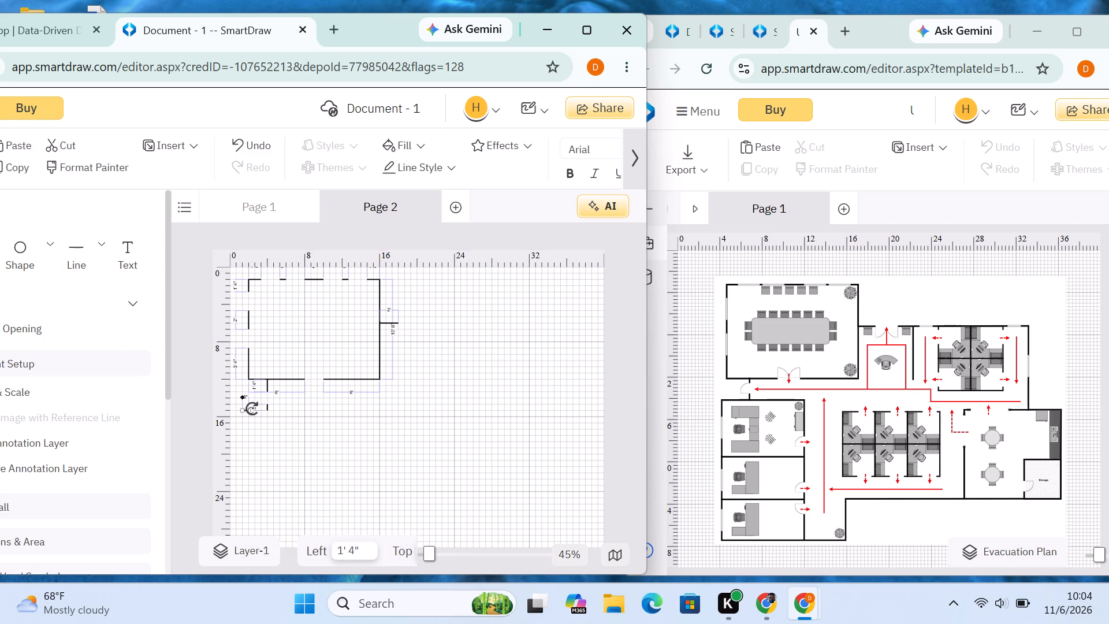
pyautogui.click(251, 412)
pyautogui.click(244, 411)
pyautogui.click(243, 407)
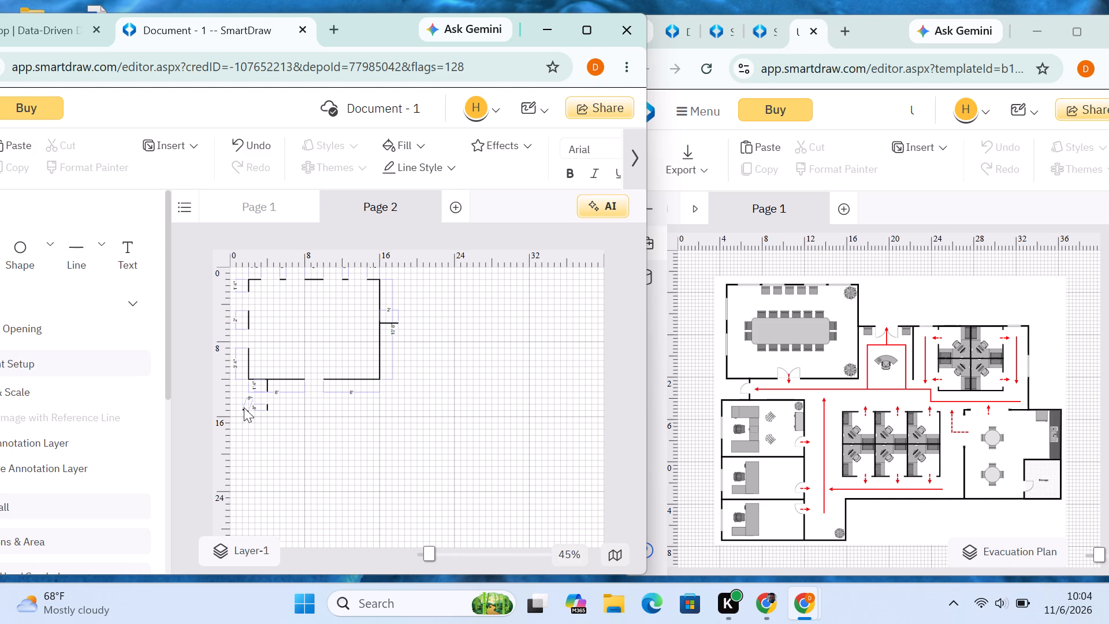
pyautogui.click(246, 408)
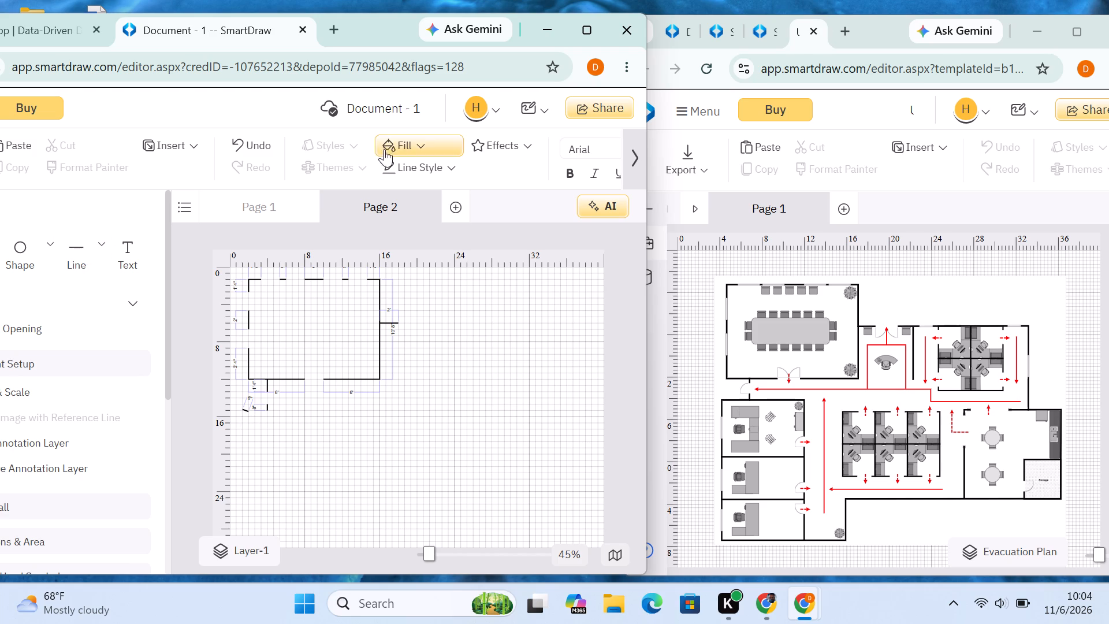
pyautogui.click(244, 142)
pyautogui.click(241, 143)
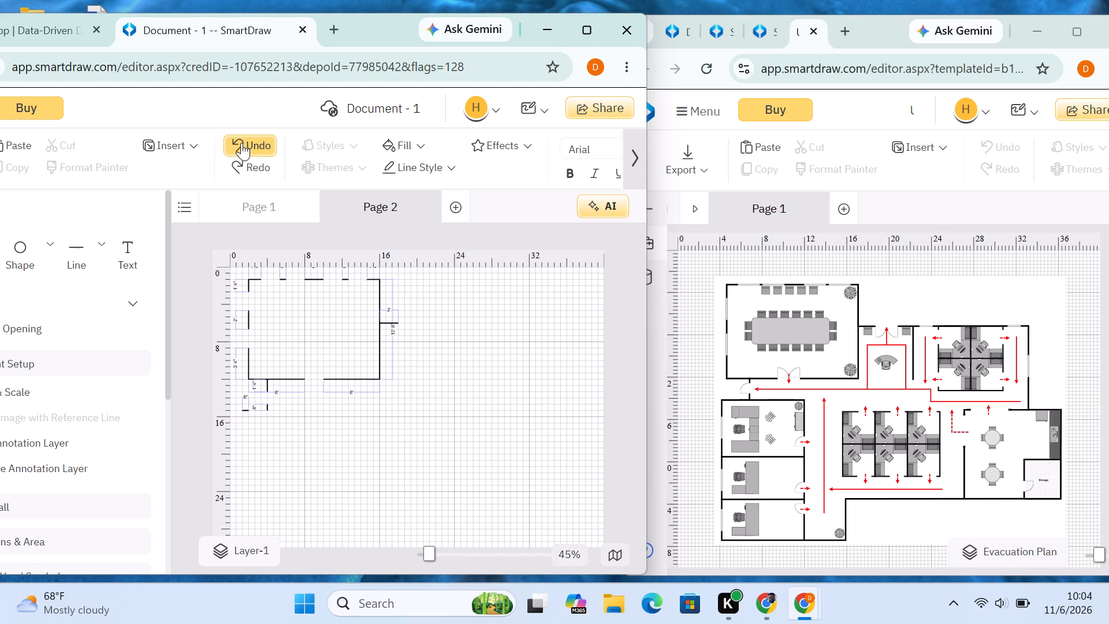
# Draw the top office's horizontal top wall about 8' 8" long, starting 1' 4" from the page's left edge and crossing the short vertical stub.
pyautogui.click(79, 268)
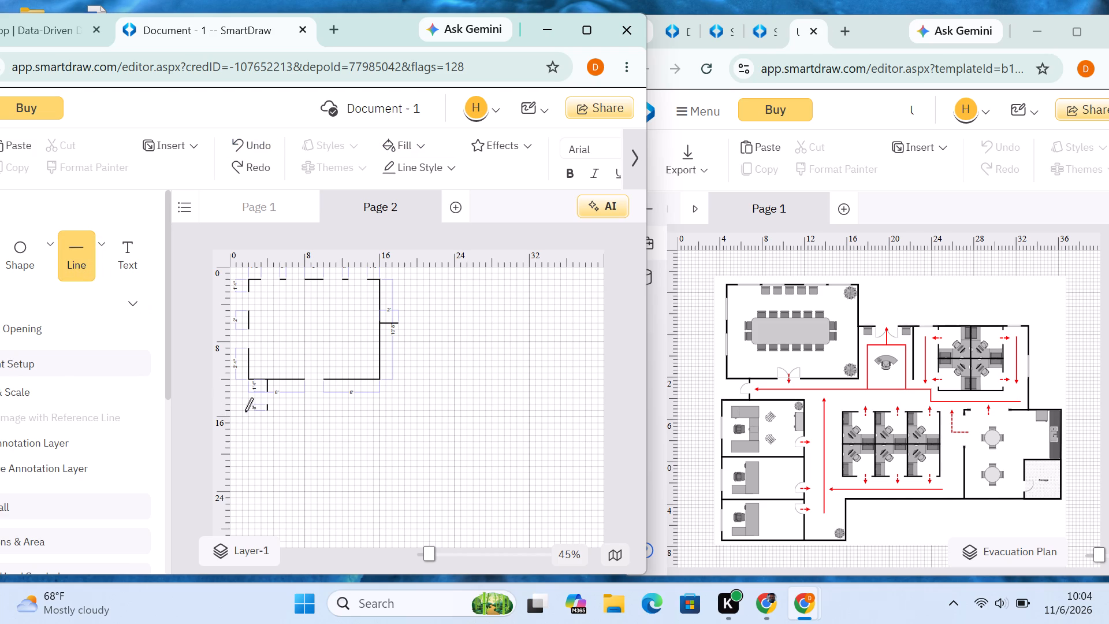
pyautogui.moveTo(241, 410); pyautogui.dragTo(272, 410)
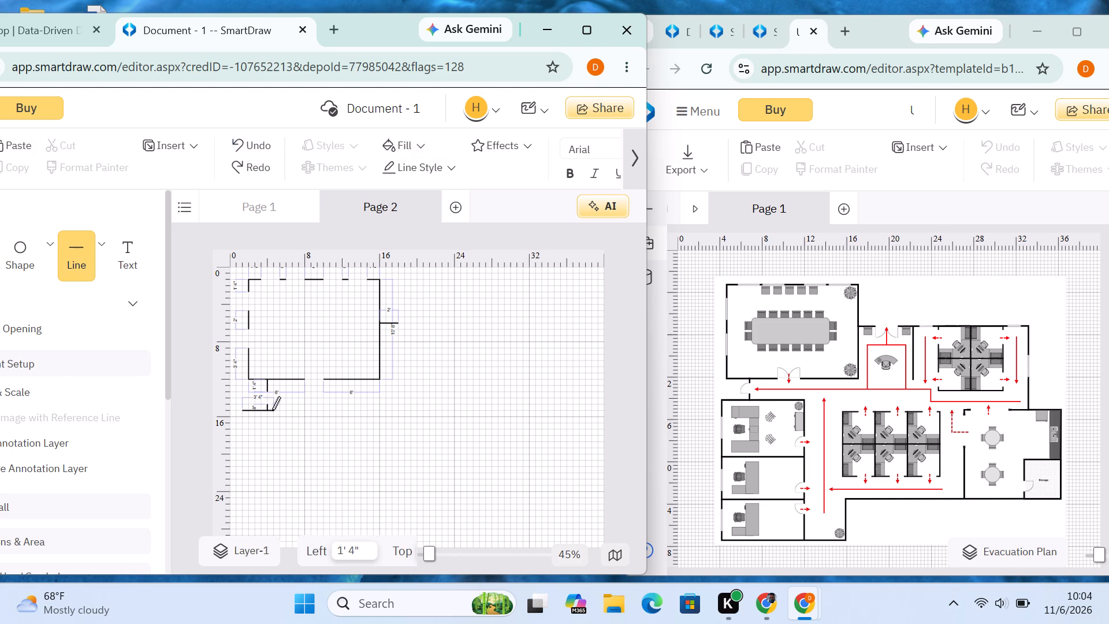
pyautogui.moveTo(272, 410); pyautogui.dragTo(302, 411)
pyautogui.moveTo(302, 411); pyautogui.dragTo(324, 411)
pyautogui.moveTo(324, 411); pyautogui.dragTo(325, 411)
pyautogui.click(342, 409)
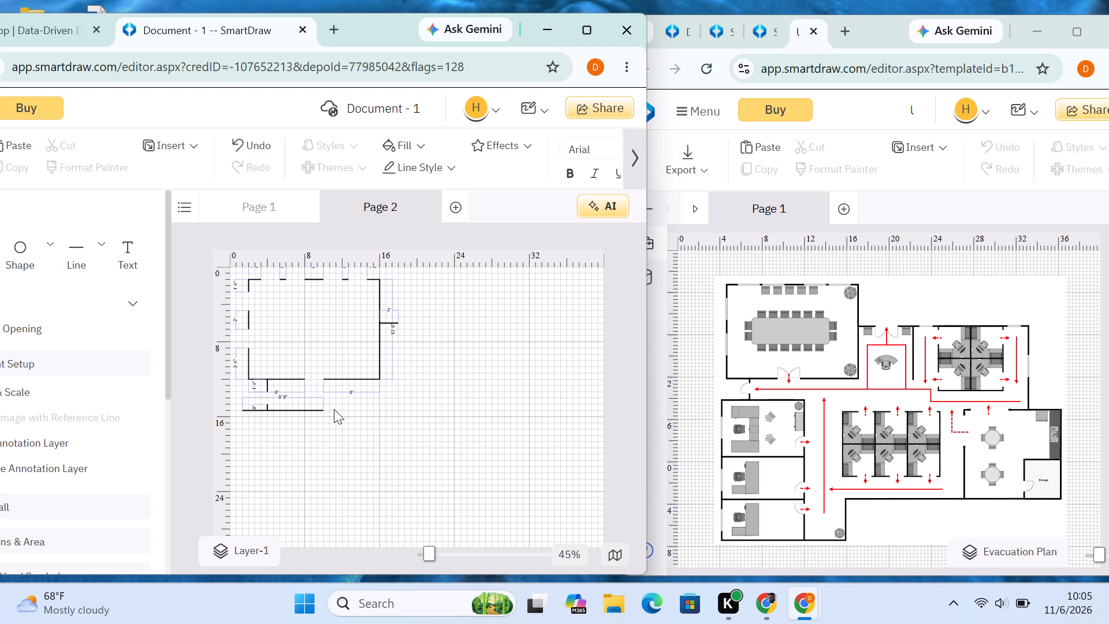
# Draw a short vertical left wall stub downward from the left end of the office top wall, 1' 4" from the page's left edge.
pyautogui.click(76, 232)
pyautogui.scroll(-1, 170, 346)
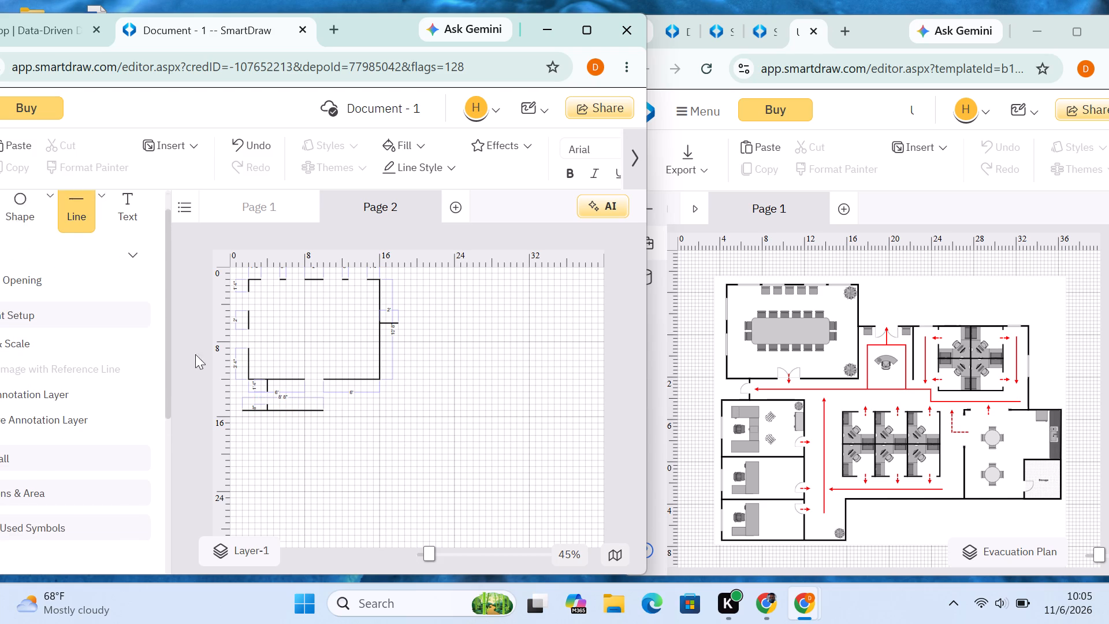
pyautogui.scroll(-1, 311, 372)
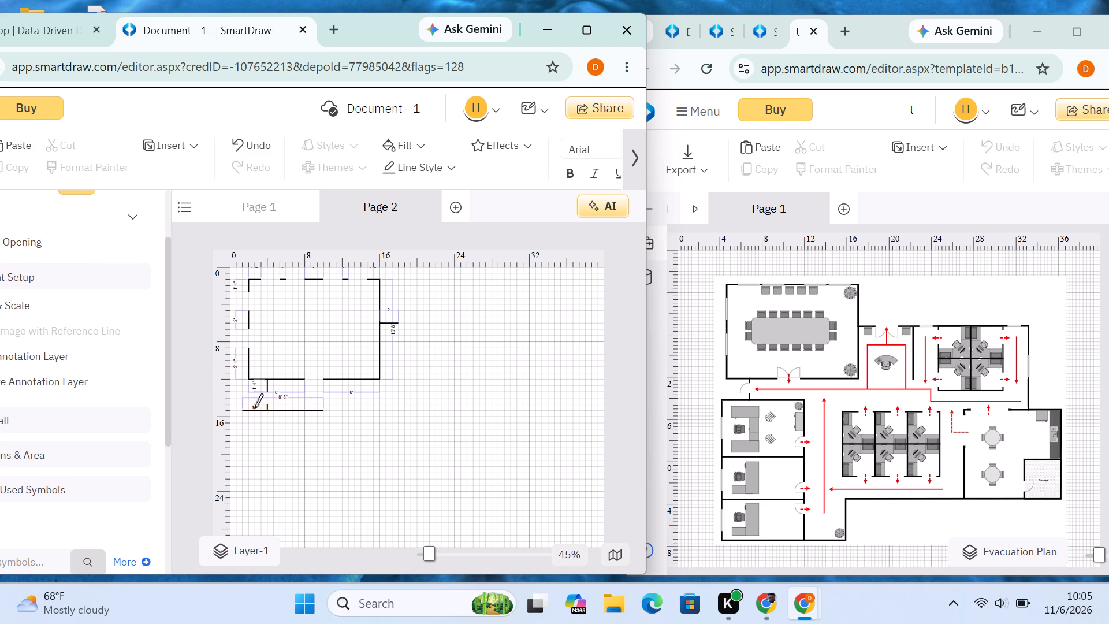
pyautogui.moveTo(242, 412); pyautogui.dragTo(240, 420)
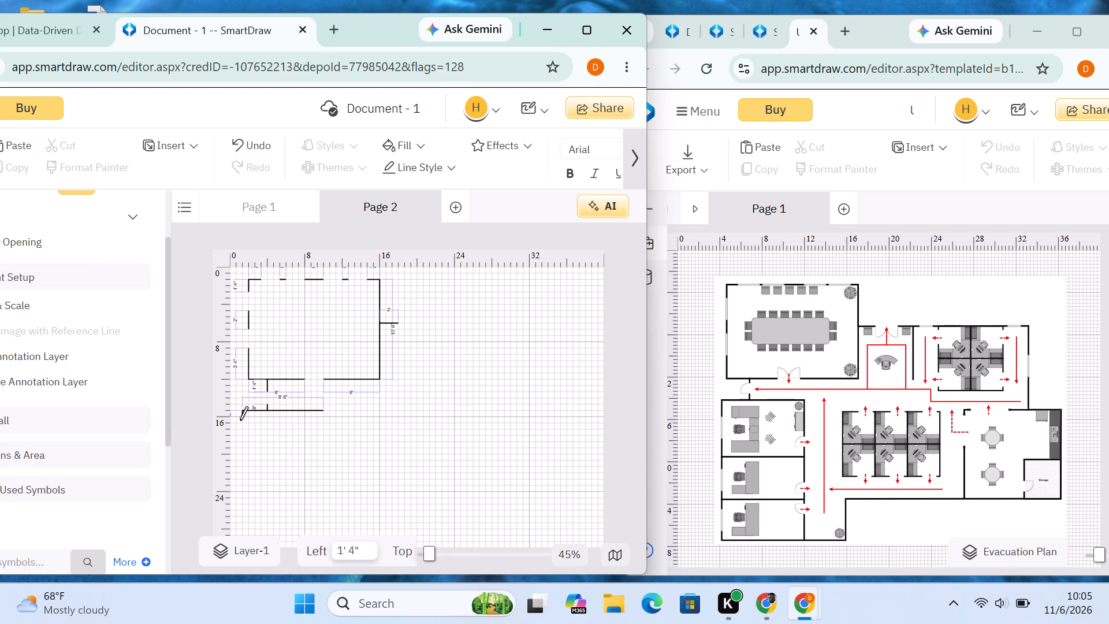
pyautogui.moveTo(240, 420); pyautogui.dragTo(241, 425)
pyautogui.moveTo(241, 425); pyautogui.dragTo(241, 422)
pyautogui.moveTo(241, 422); pyautogui.dragTo(241, 426)
pyautogui.moveTo(241, 426); pyautogui.dragTo(241, 424)
pyautogui.click(260, 430)
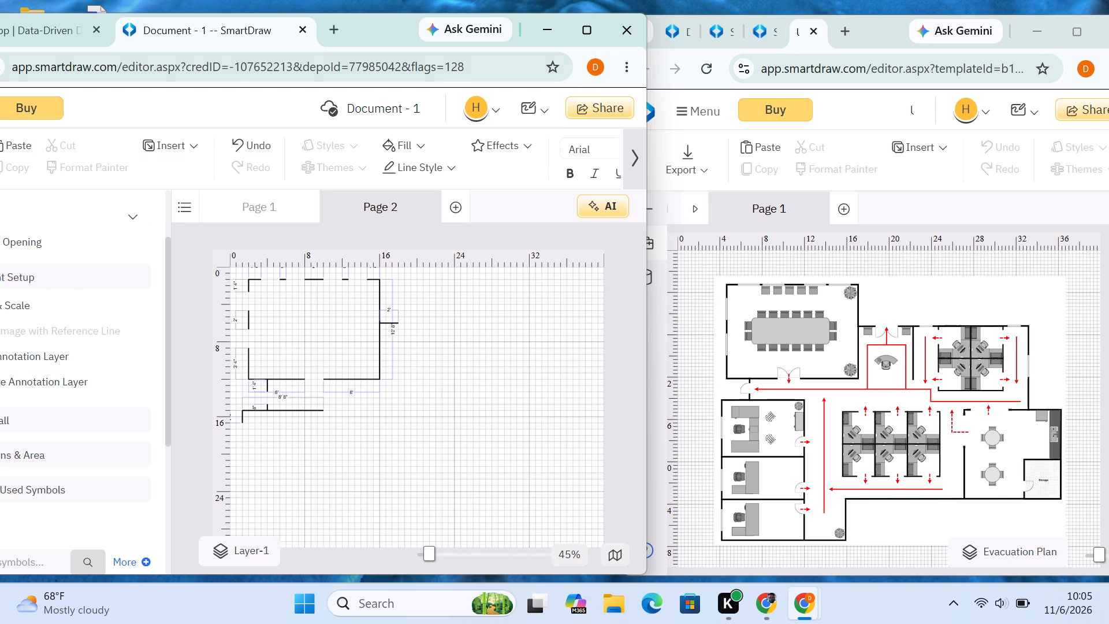
# Draw a second vertical office left wall segment 1' 4" from the page's left edge, below the stub, leaving a window gap between them.
pyautogui.scroll(8, 103, 287)
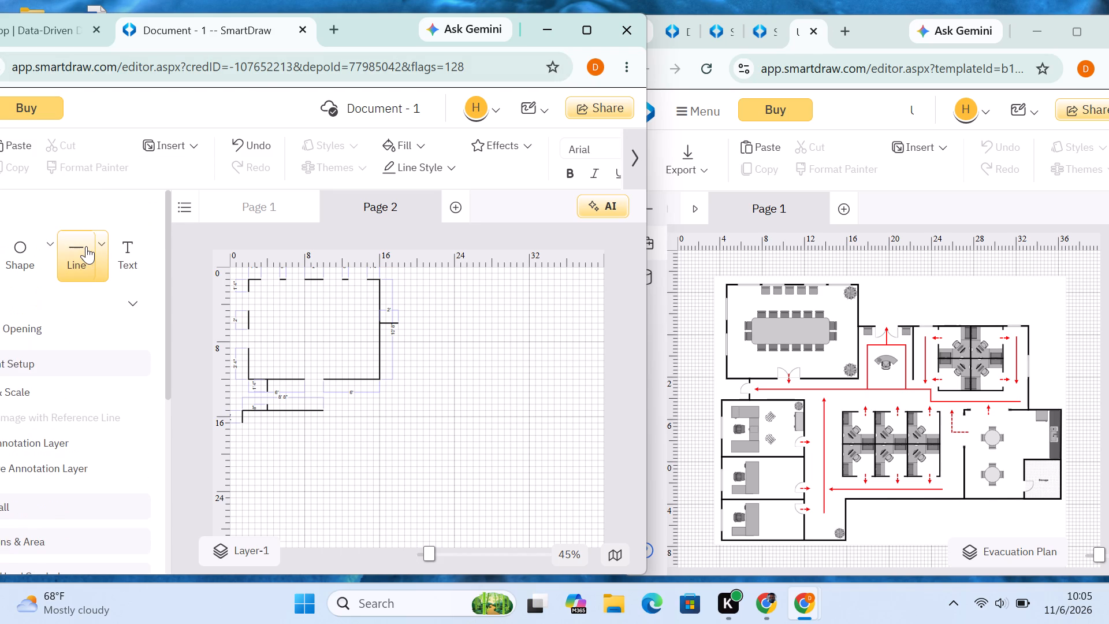
pyautogui.click(86, 246)
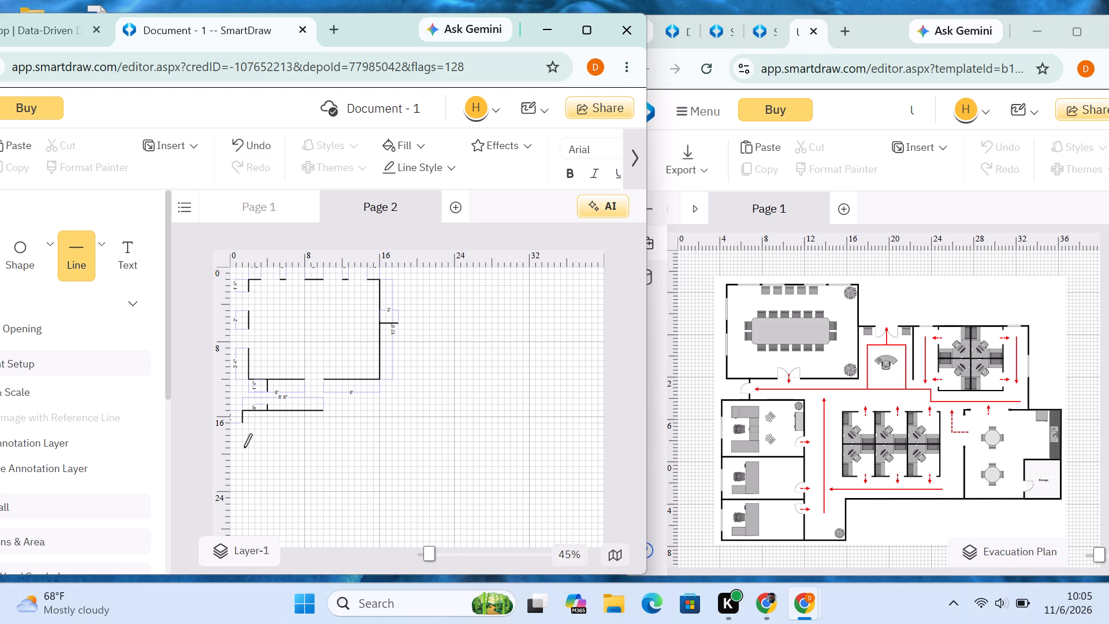
pyautogui.moveTo(242, 442); pyautogui.dragTo(241, 466)
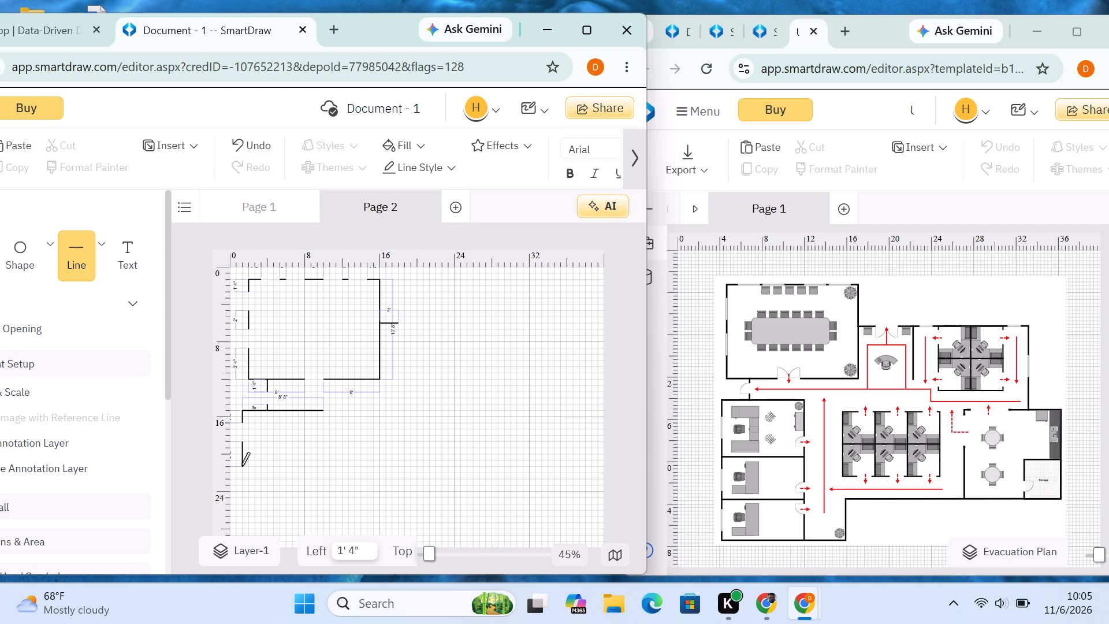
pyautogui.moveTo(241, 466); pyautogui.dragTo(241, 466)
pyautogui.click(297, 459)
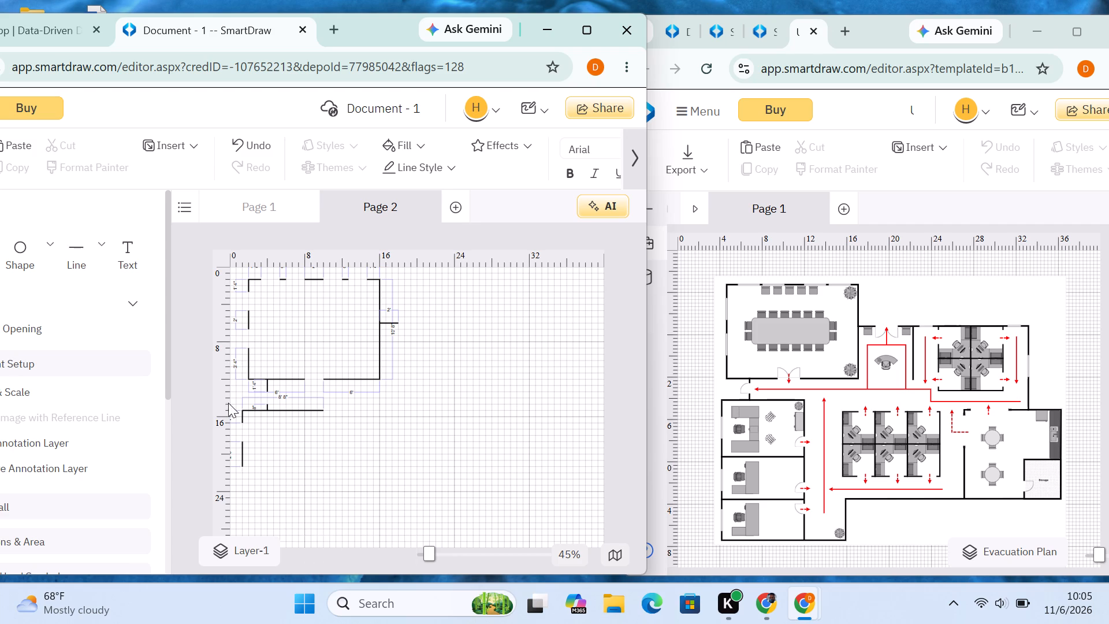
# Draw a horizontal office partition wall about 8' 8" long, running right from the middle of the lower left wall segment.
pyautogui.click(77, 255)
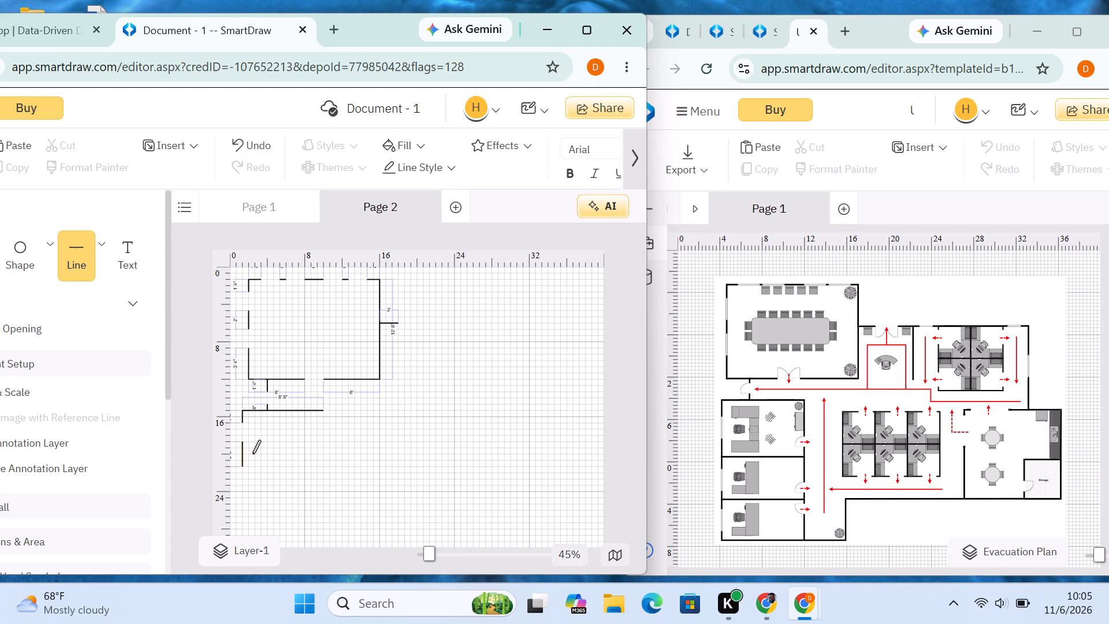
pyautogui.moveTo(240, 453); pyautogui.dragTo(285, 453)
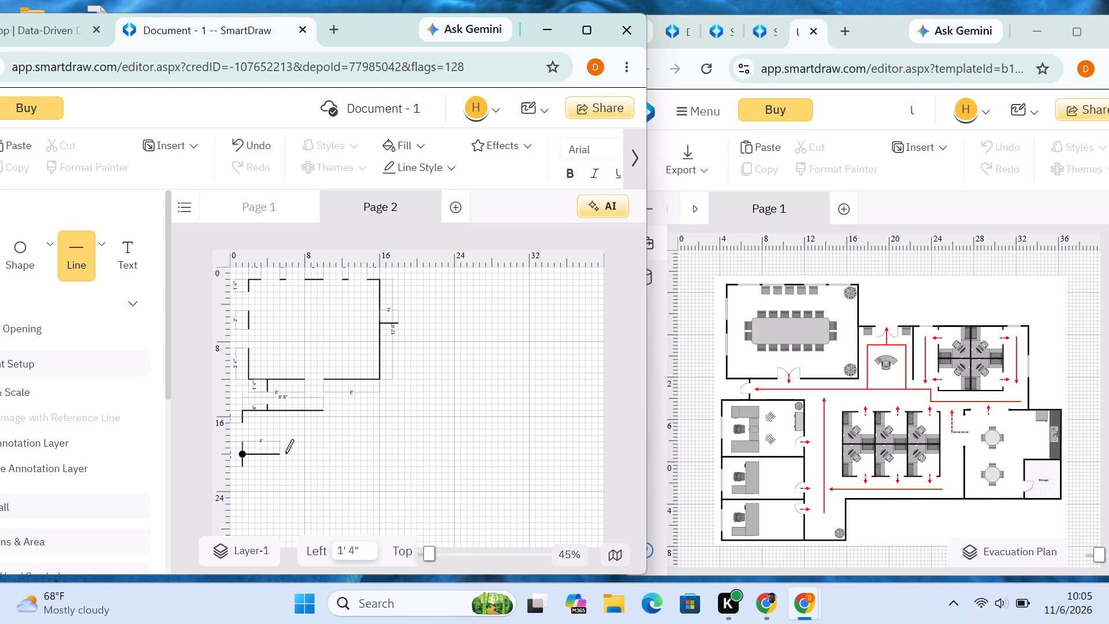
pyautogui.moveTo(285, 453); pyautogui.dragTo(320, 455)
pyautogui.moveTo(320, 455); pyautogui.dragTo(324, 455)
pyautogui.click(362, 457)
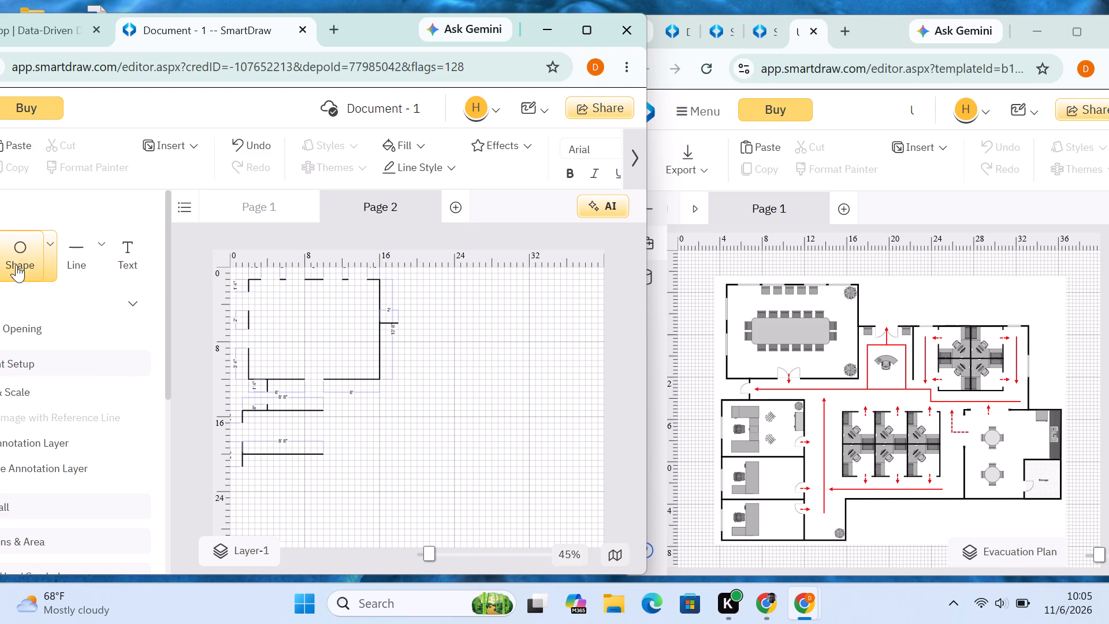
# Draw a vertical right wall segment 10' from the page's left edge, crossing the right end of the office partition wall.
pyautogui.click(83, 244)
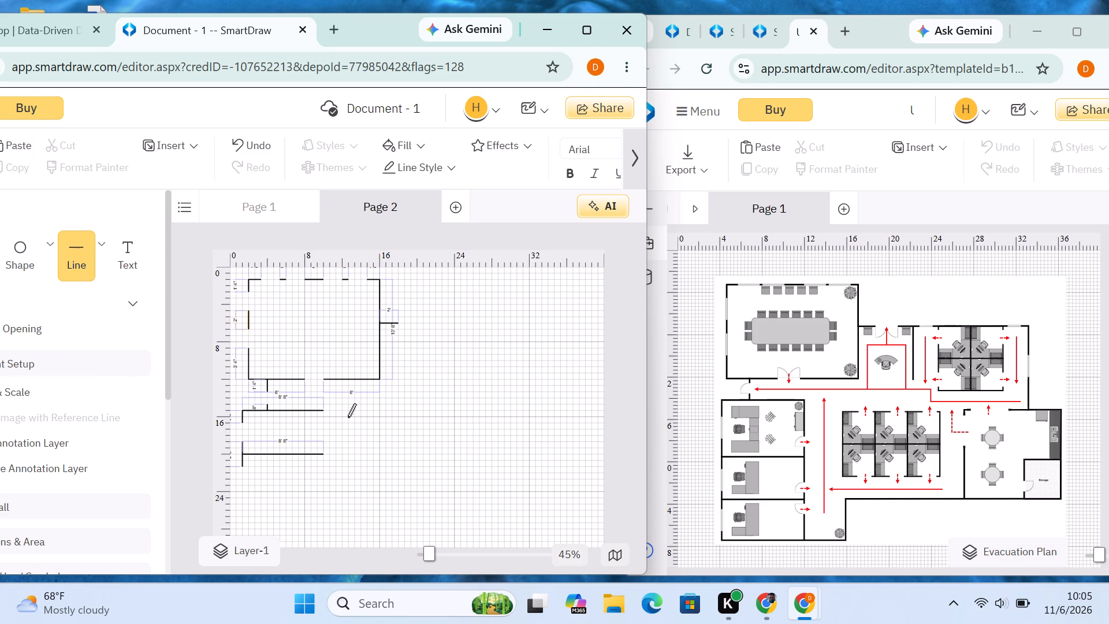
pyautogui.moveTo(325, 441); pyautogui.dragTo(328, 469)
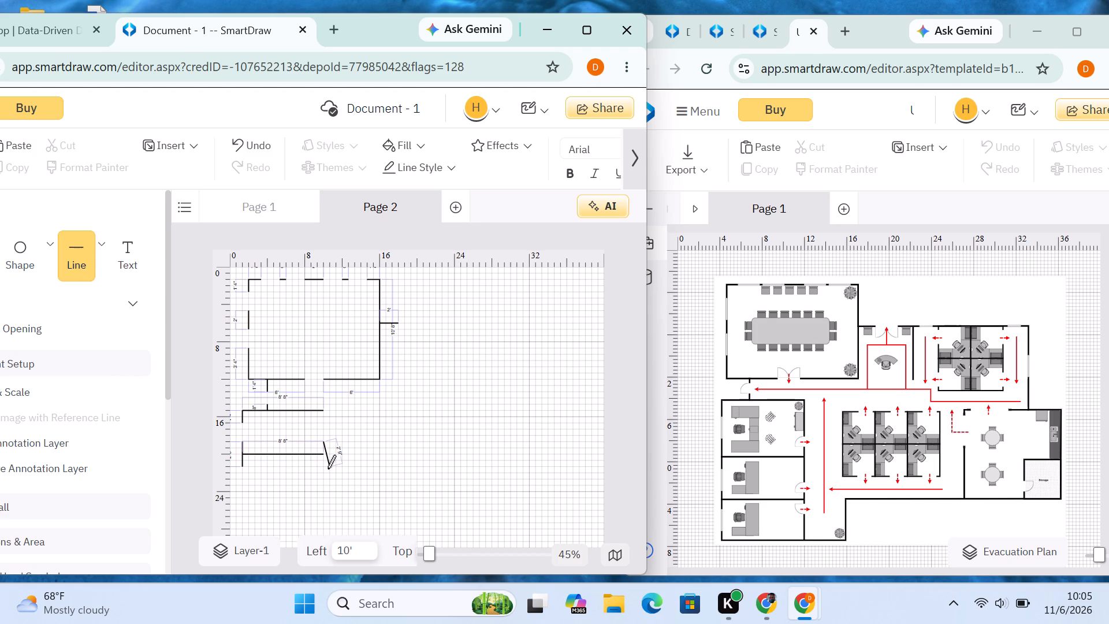
pyautogui.moveTo(328, 469); pyautogui.dragTo(322, 478)
pyautogui.moveTo(322, 478); pyautogui.dragTo(322, 482)
pyautogui.moveTo(322, 482); pyautogui.dragTo(323, 469)
pyautogui.moveTo(323, 469); pyautogui.dragTo(322, 475)
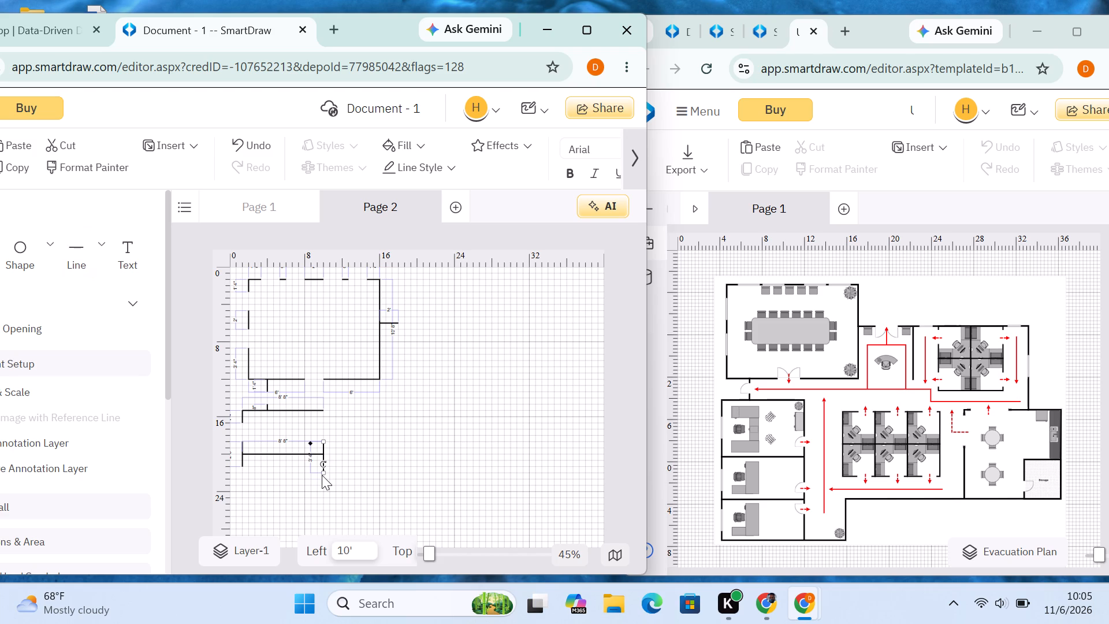
pyautogui.click(404, 468)
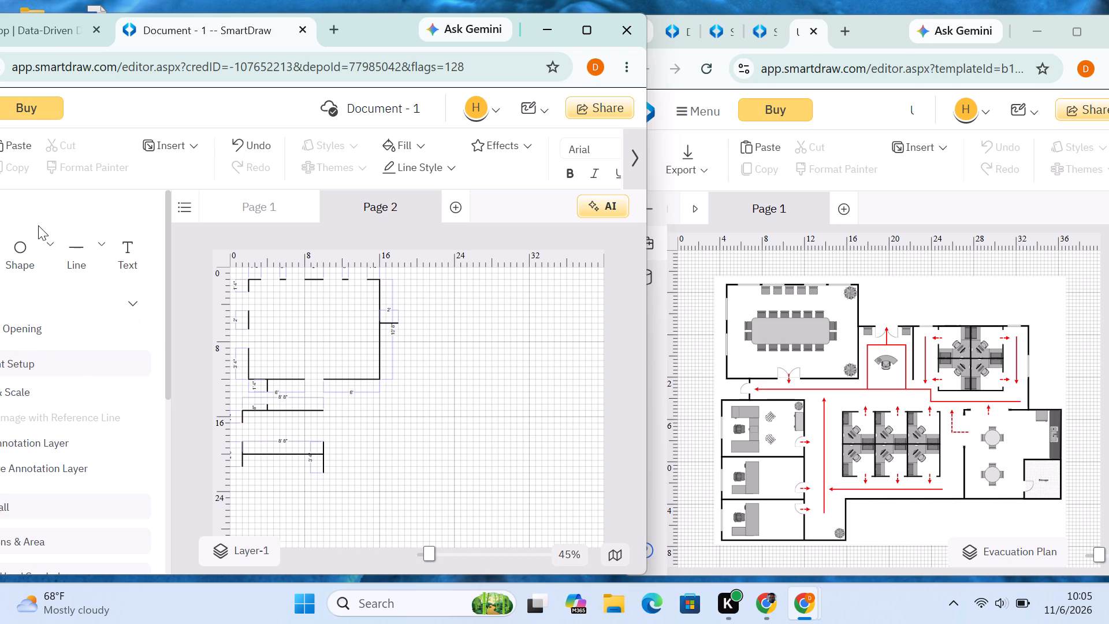
# Draw a vertical right wall stub about 2' 8" long downward from the right end of the office top wall, 10' from the page's left edge.
pyautogui.click(73, 244)
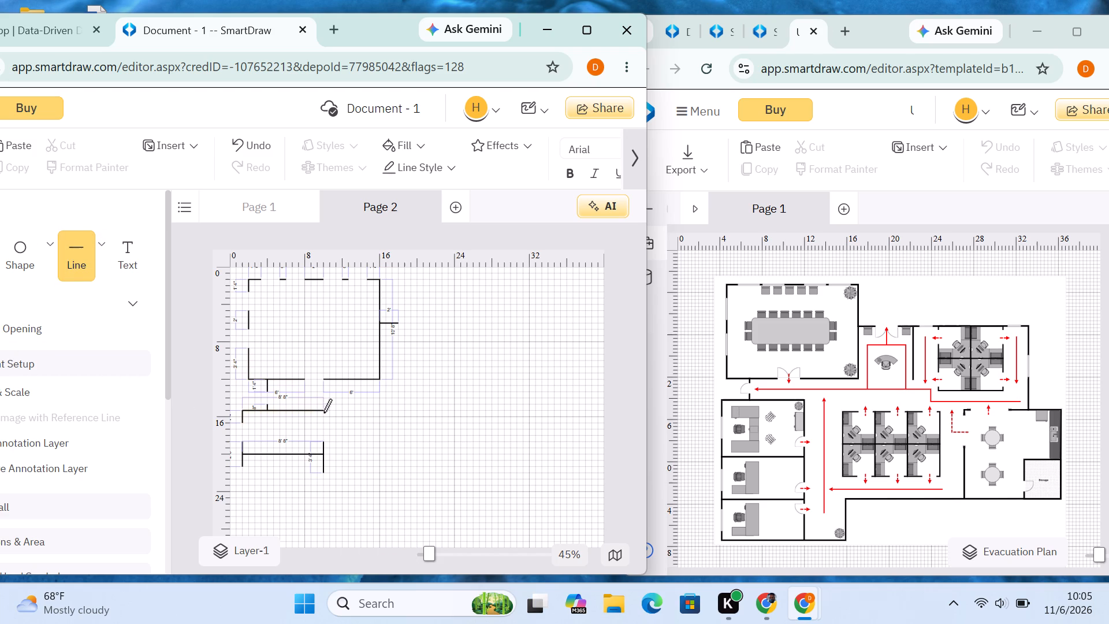
pyautogui.moveTo(324, 413); pyautogui.dragTo(322, 430)
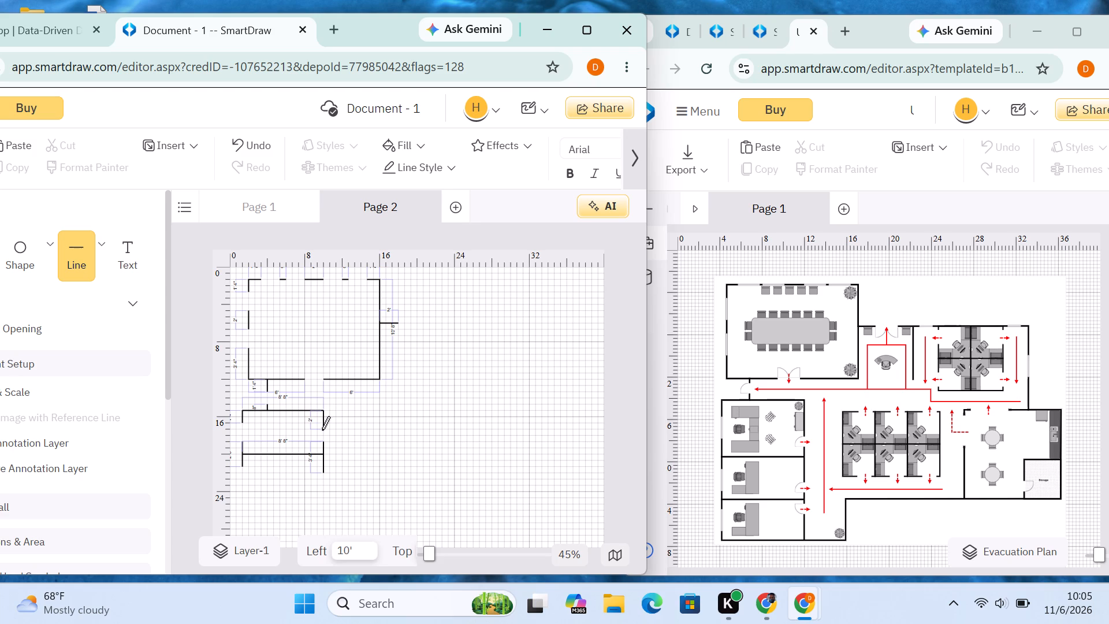
pyautogui.moveTo(322, 430); pyautogui.dragTo(322, 433)
pyautogui.click(366, 421)
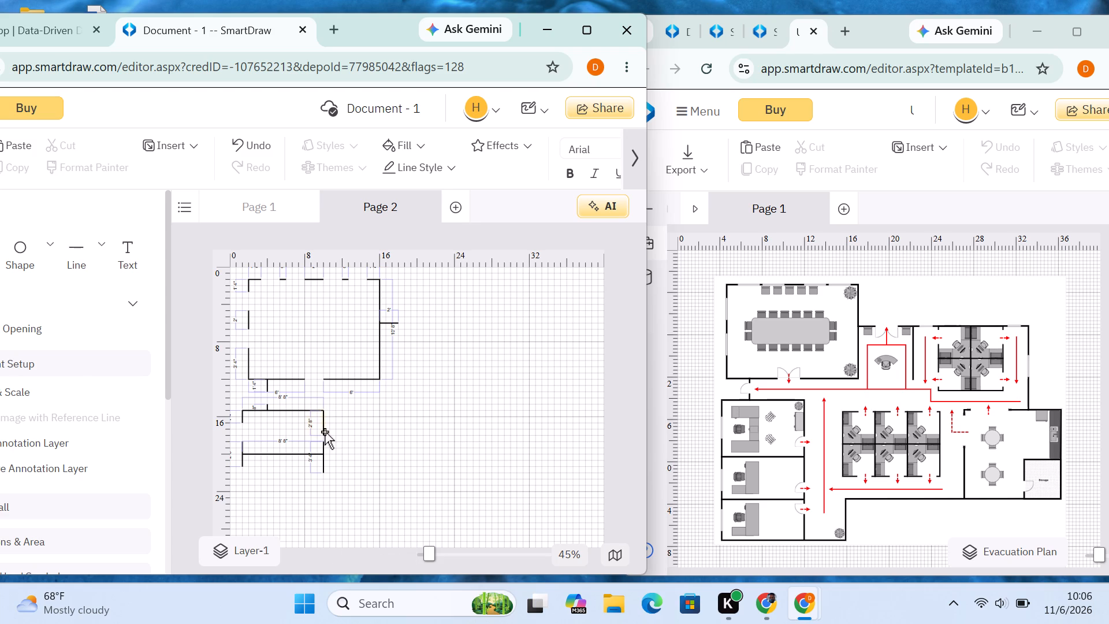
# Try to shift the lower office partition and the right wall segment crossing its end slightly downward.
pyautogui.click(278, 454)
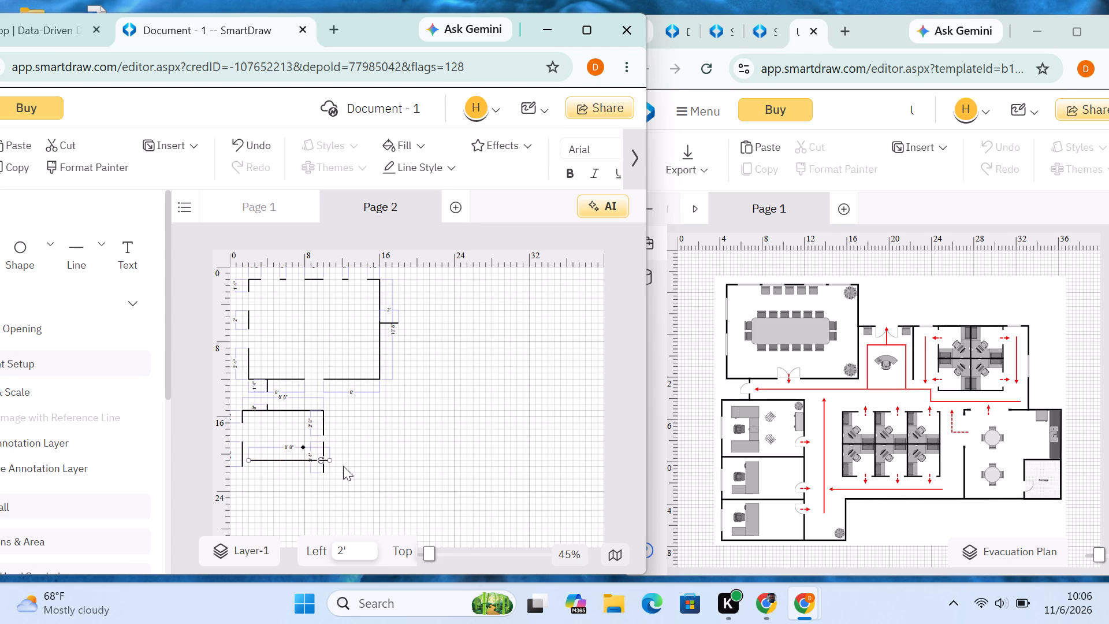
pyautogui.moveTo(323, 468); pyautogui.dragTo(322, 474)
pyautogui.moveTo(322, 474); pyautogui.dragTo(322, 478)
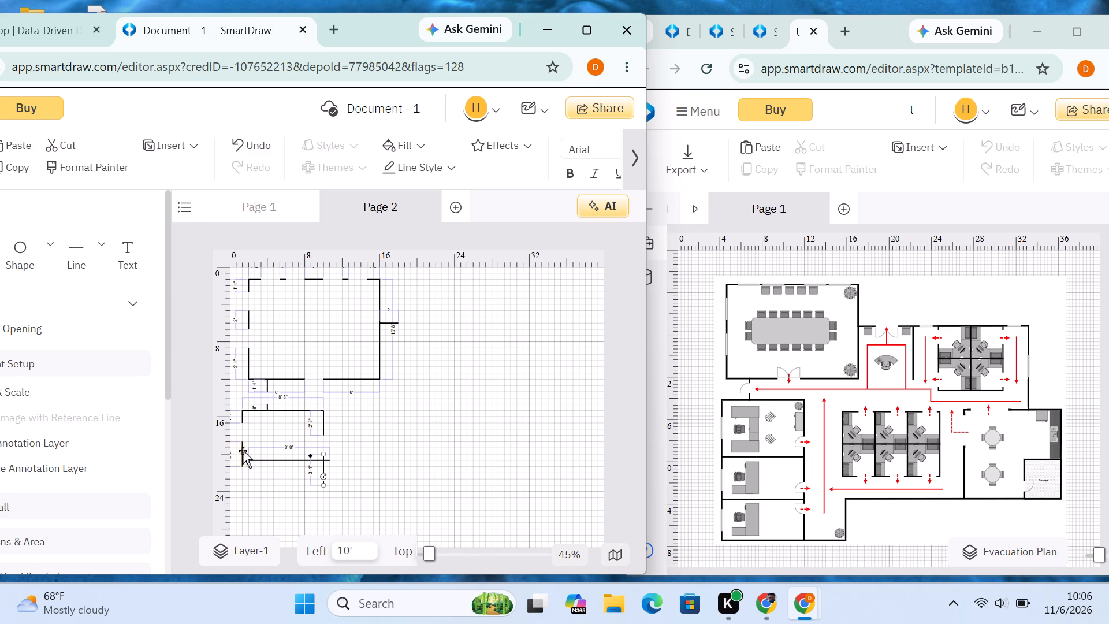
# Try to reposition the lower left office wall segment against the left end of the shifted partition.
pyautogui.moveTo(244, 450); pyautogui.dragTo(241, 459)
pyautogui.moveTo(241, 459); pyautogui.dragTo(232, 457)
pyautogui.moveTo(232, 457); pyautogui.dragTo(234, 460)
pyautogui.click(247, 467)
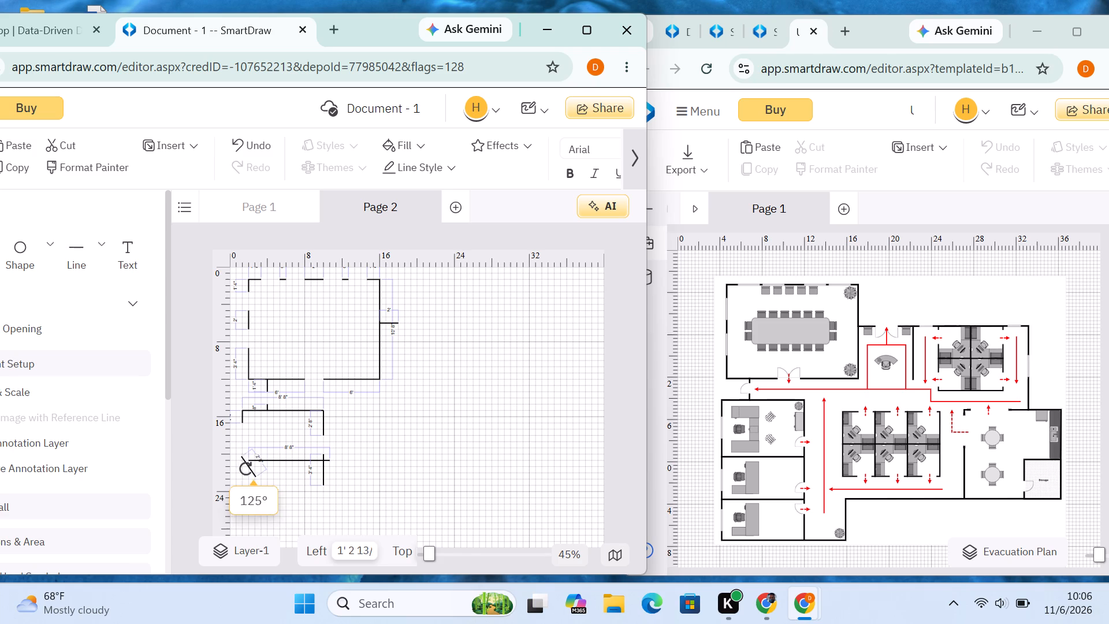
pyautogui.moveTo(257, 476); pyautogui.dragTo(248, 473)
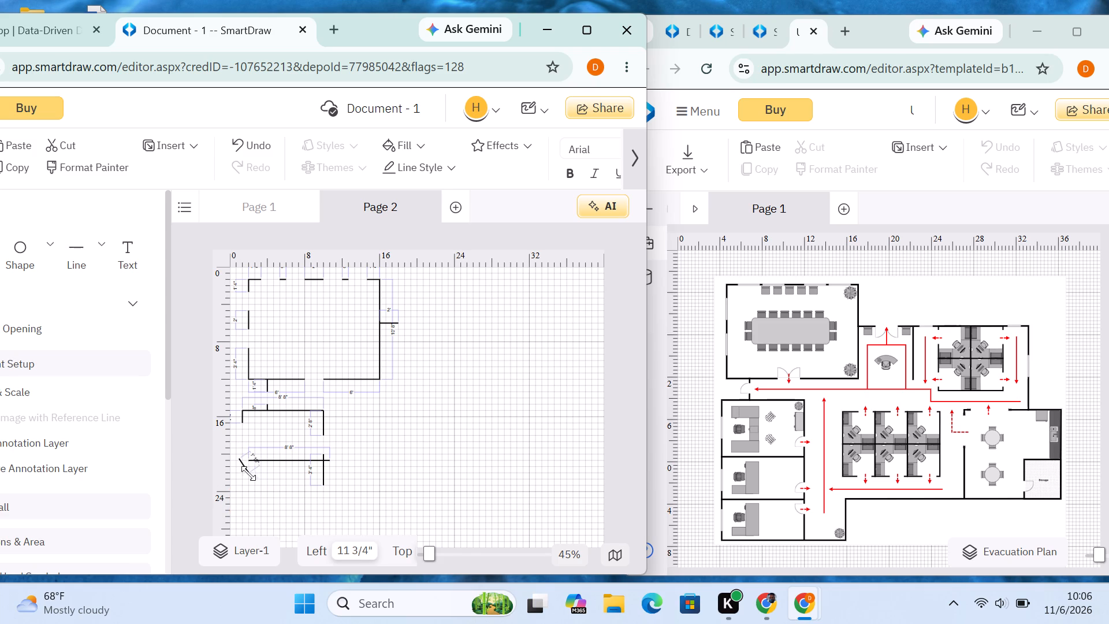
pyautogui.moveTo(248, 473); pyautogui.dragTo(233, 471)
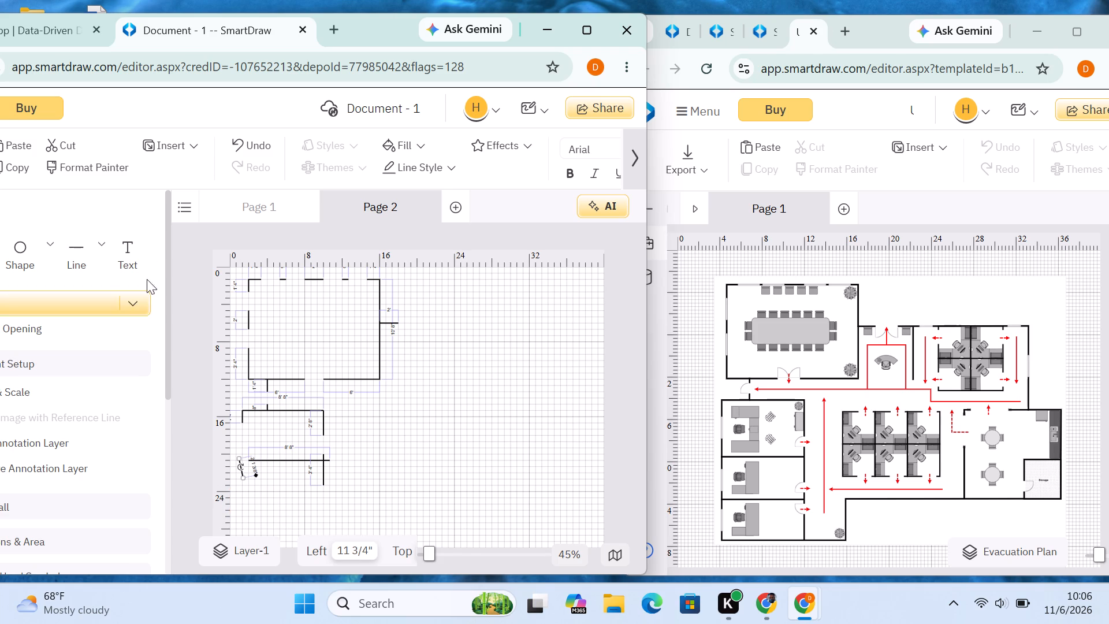
# Undo the wall moves and the office walls drawn after the left stub, leaving the office top wall and its left stub.
pyautogui.click(241, 148)
pyautogui.click(241, 148)
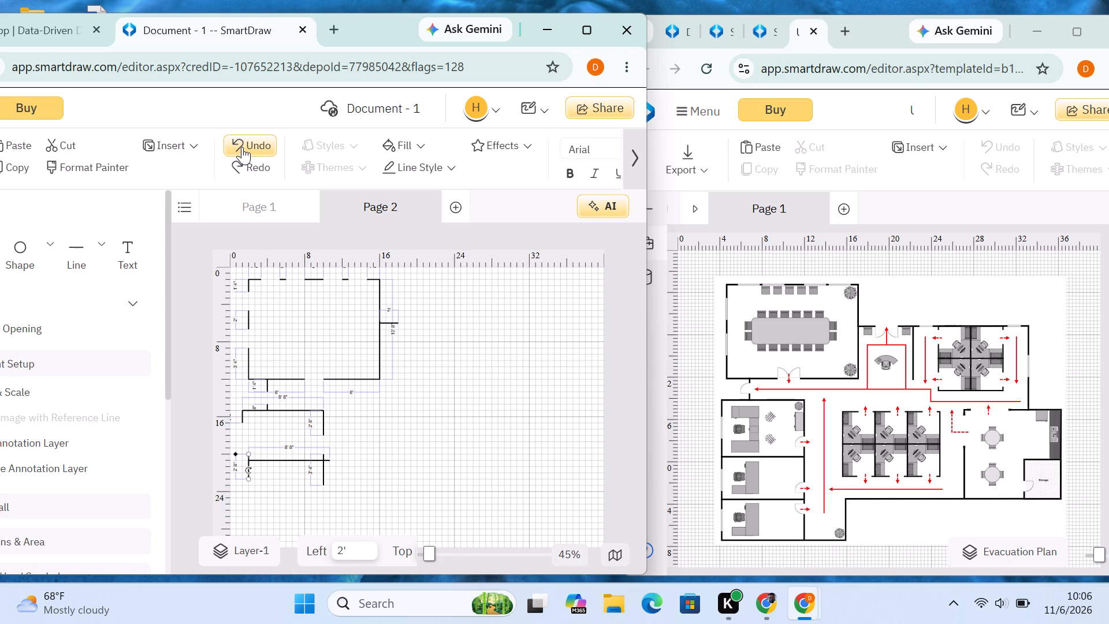
pyautogui.click(242, 147)
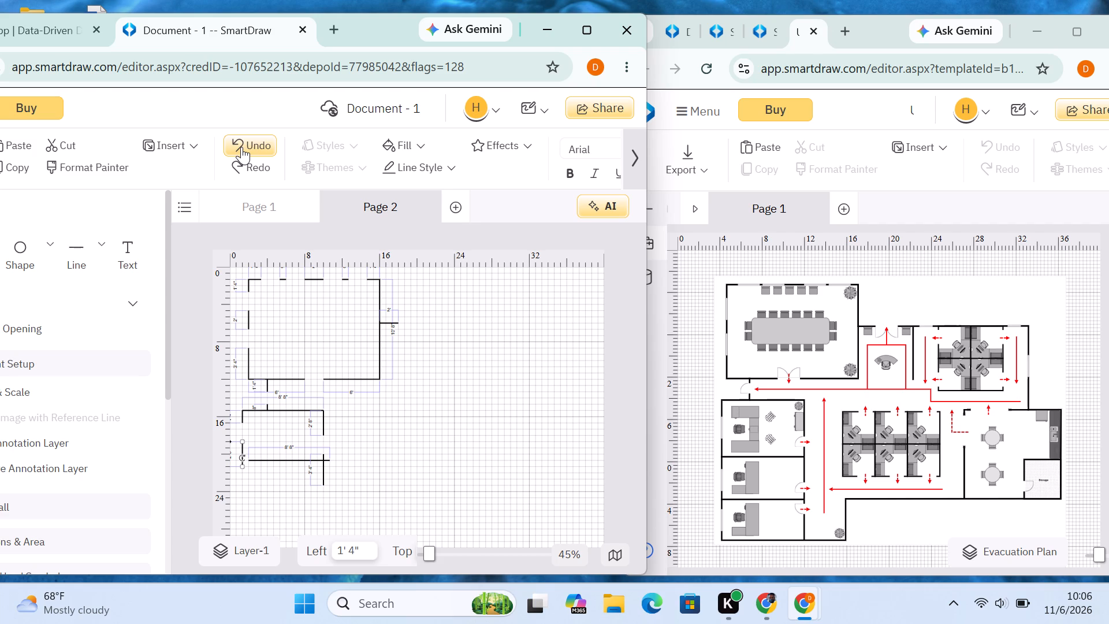
pyautogui.click(241, 147)
pyautogui.click(241, 147)
pyautogui.click(241, 147)
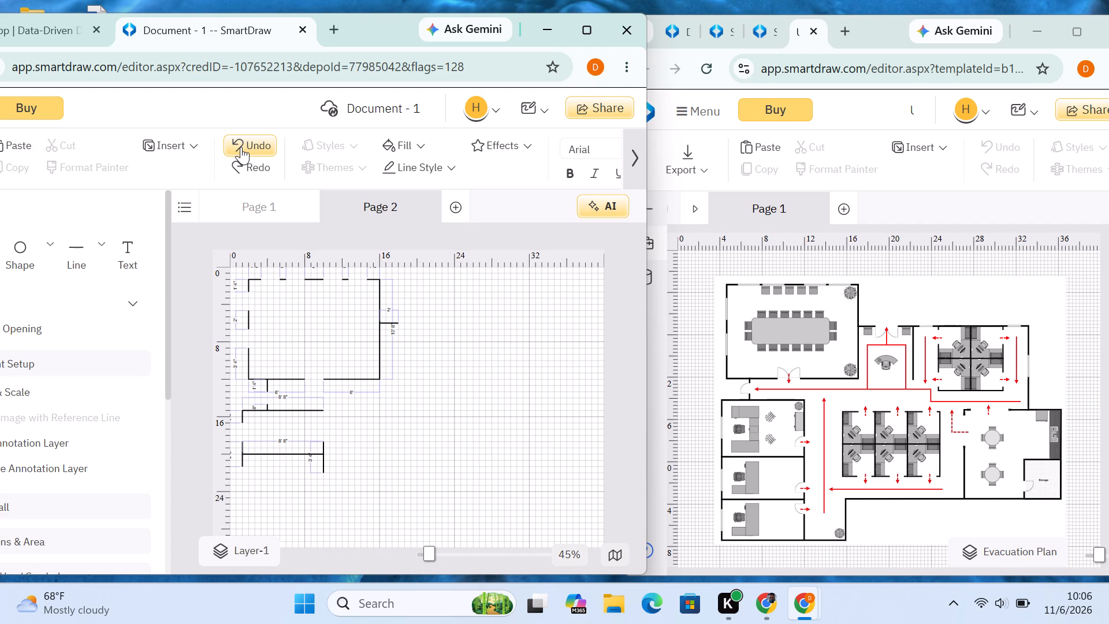
pyautogui.doubleClick(241, 147)
pyautogui.click(241, 147)
# Draw a vertical office left wall segment 1' 4" from the page's left edge, leaving a window gap below the upper stub.
pyautogui.click(69, 246)
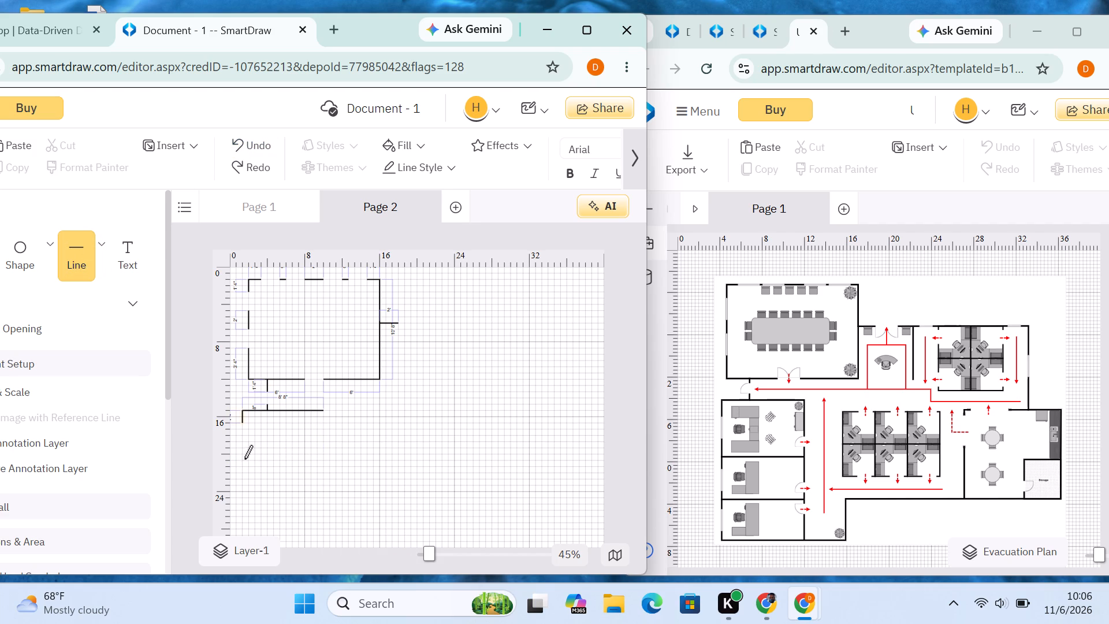
pyautogui.moveTo(243, 448); pyautogui.dragTo(243, 460)
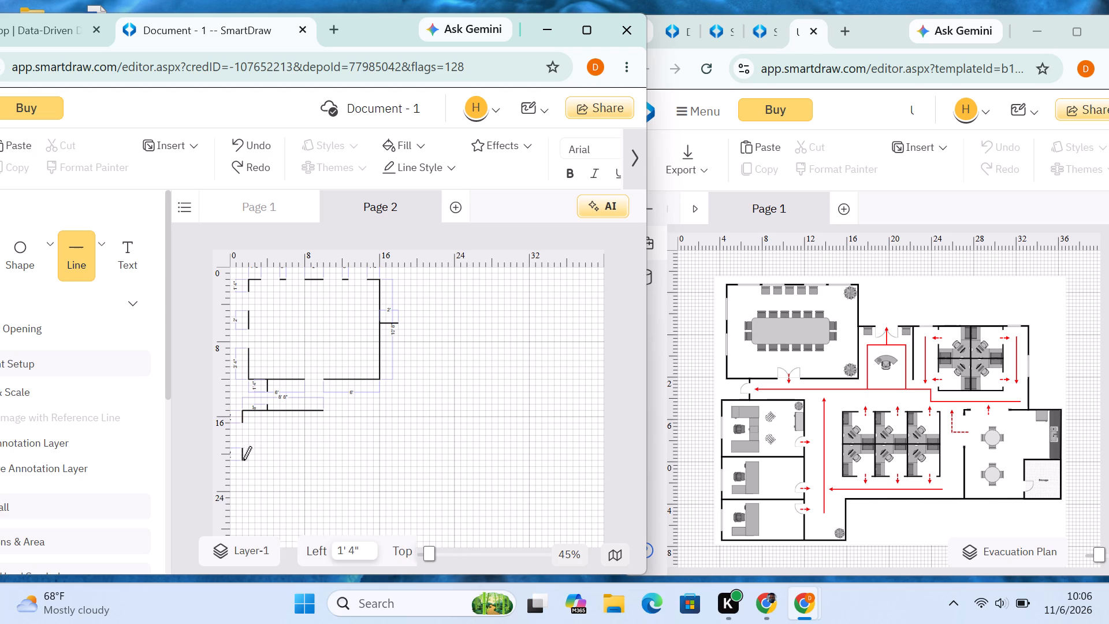
pyautogui.moveTo(243, 460); pyautogui.dragTo(241, 471)
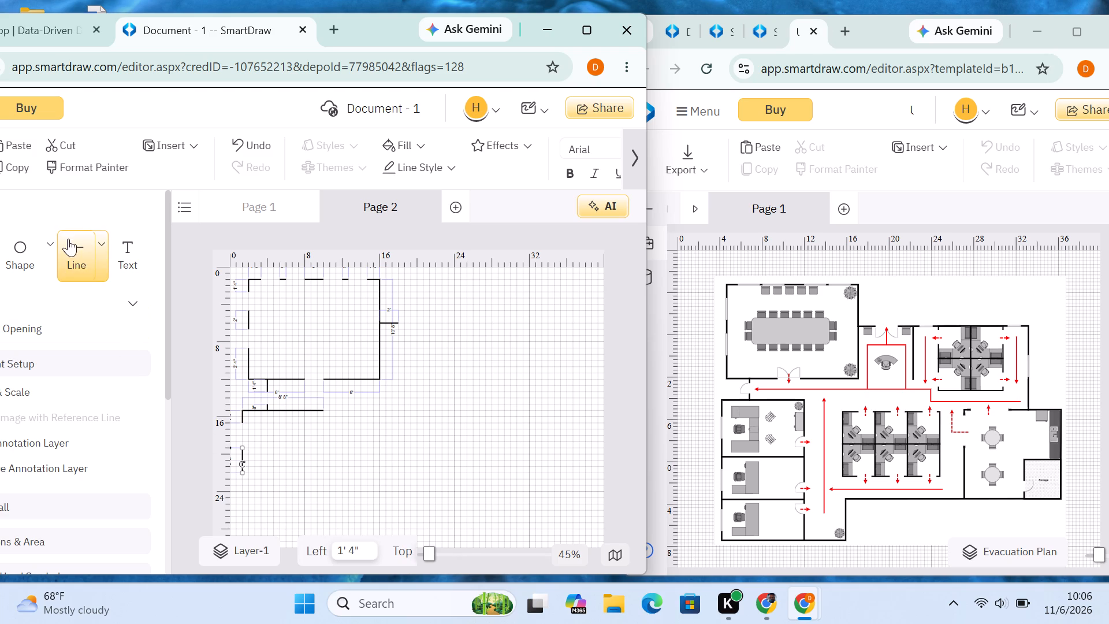
# Draw a horizontal office partition wall about 8' 8" long, running right from the middle of the new left wall segment.
pyautogui.click(68, 237)
pyautogui.moveTo(245, 460); pyautogui.dragTo(270, 460)
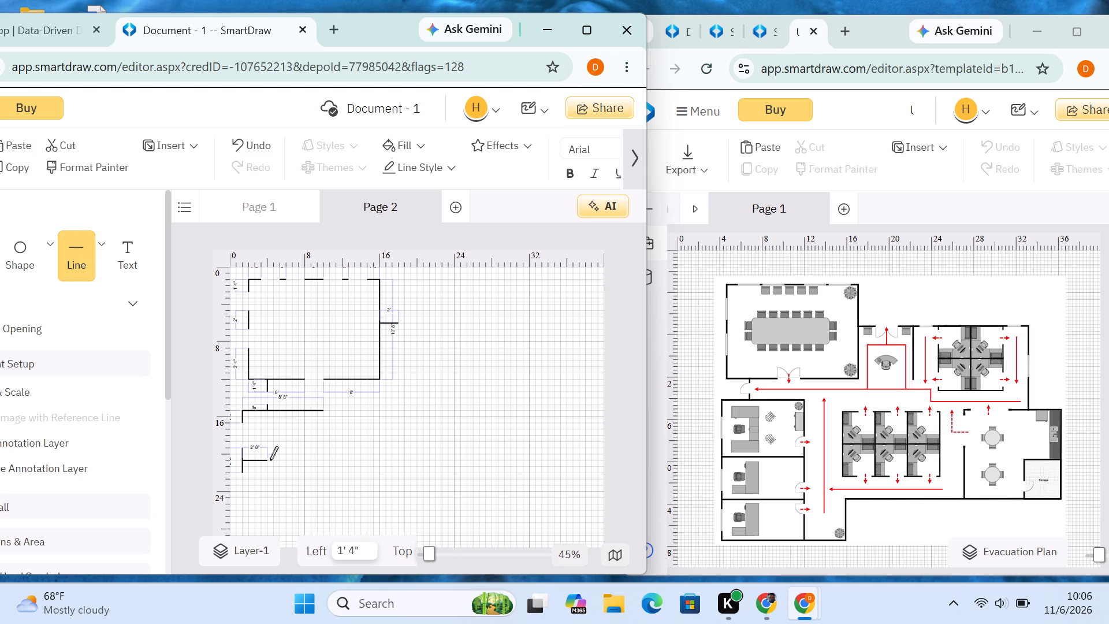
pyautogui.moveTo(270, 460); pyautogui.dragTo(322, 460)
pyautogui.moveTo(322, 460); pyautogui.dragTo(324, 460)
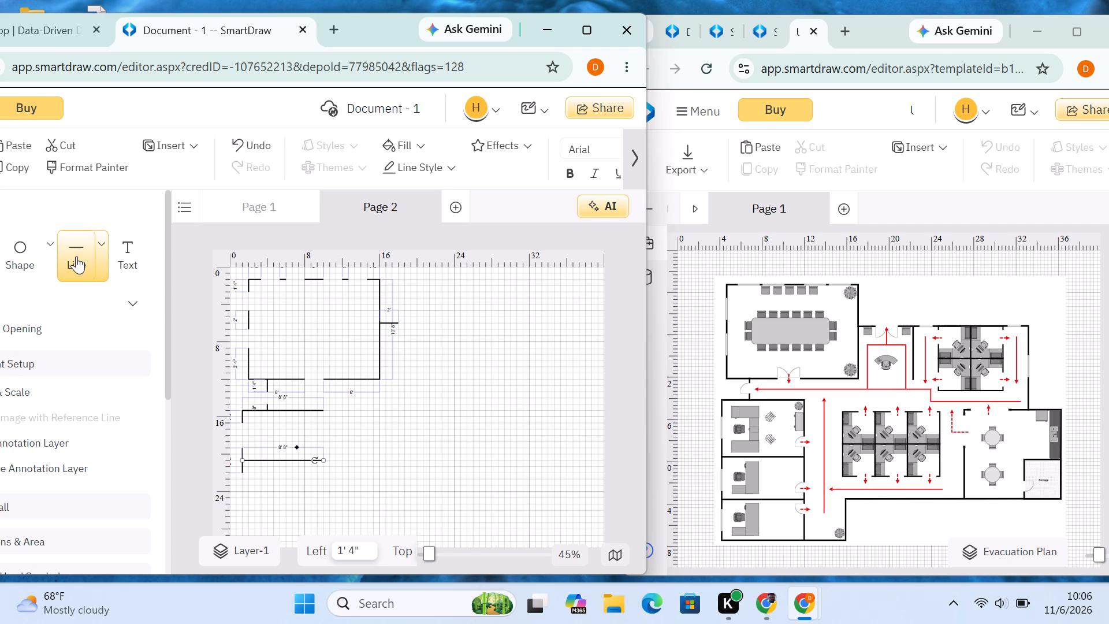
# Draw a vertical right wall segment about 4' long, 10' from the page's left edge, crossing the partition wall's right end.
pyautogui.click(76, 256)
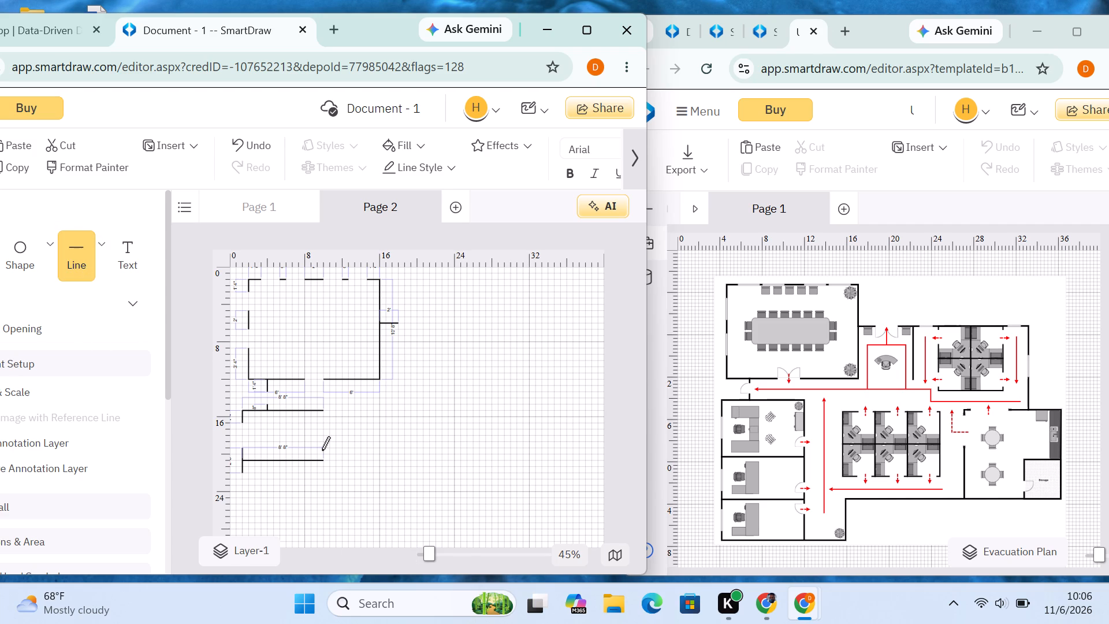
pyautogui.moveTo(322, 447); pyautogui.dragTo(322, 486)
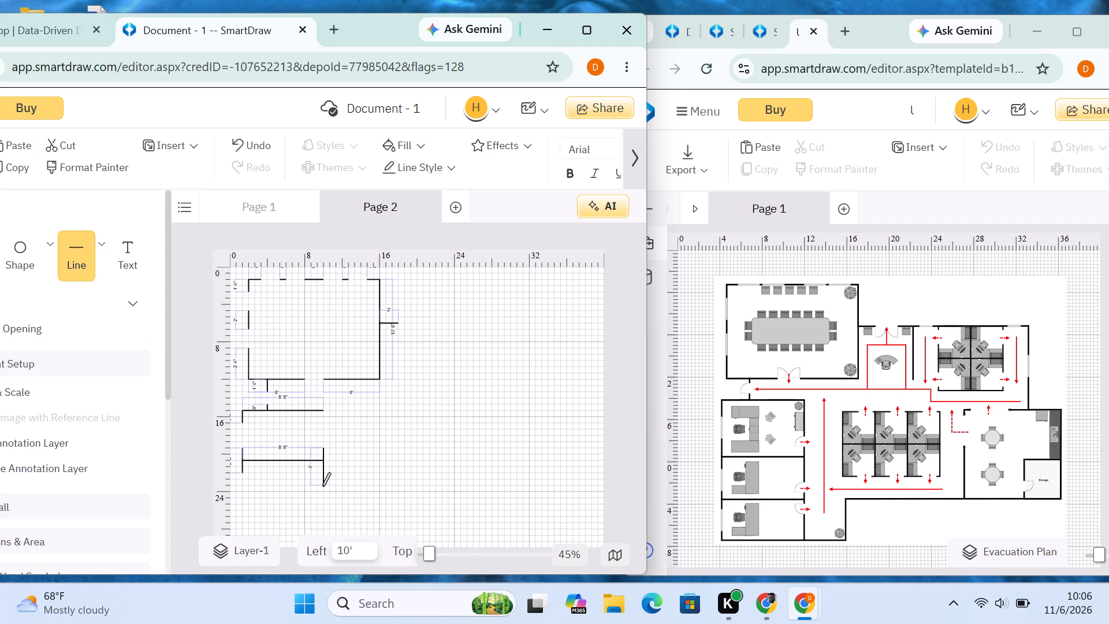
pyautogui.moveTo(322, 486); pyautogui.dragTo(322, 486)
pyautogui.click(382, 464)
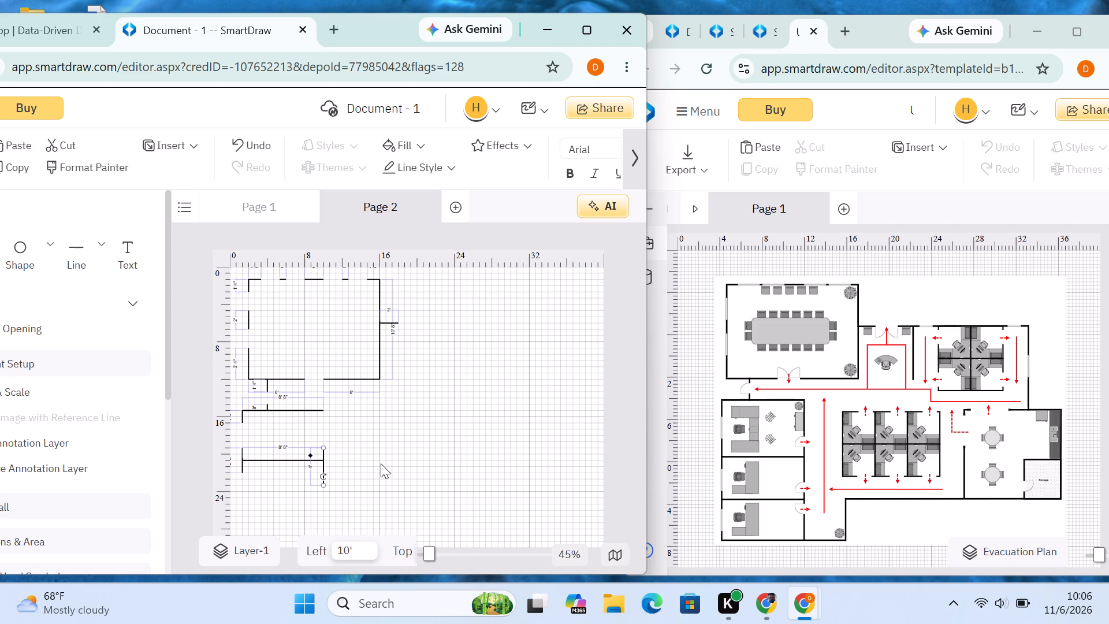
# Draw a vertical right wall stub about 2' long downward from the right end of the office top wall.
pyautogui.click(89, 262)
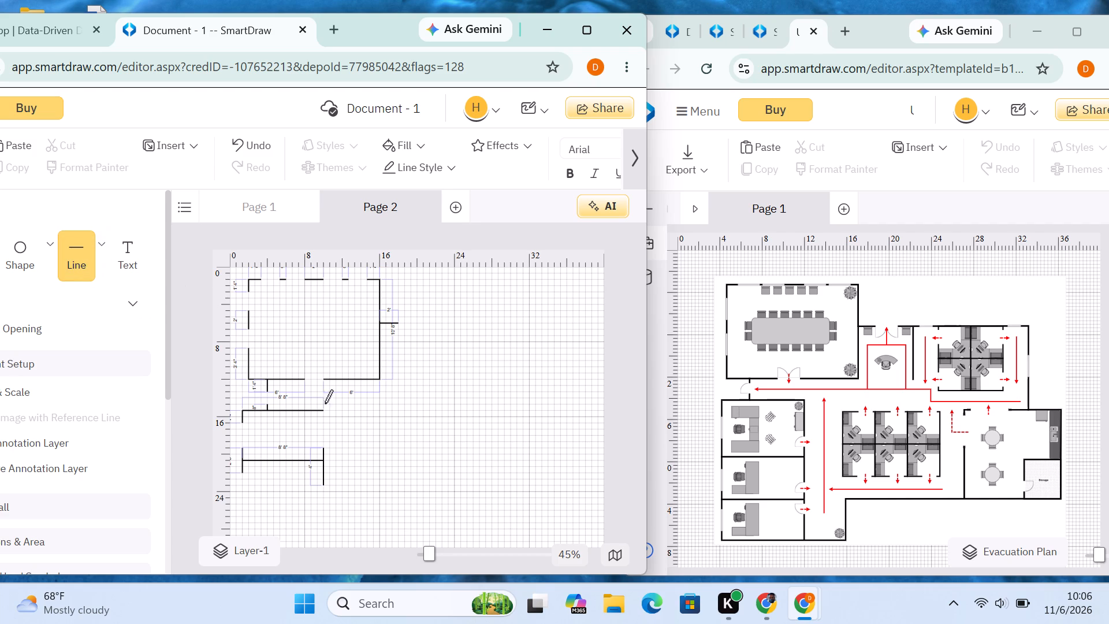
pyautogui.moveTo(323, 411); pyautogui.dragTo(322, 425)
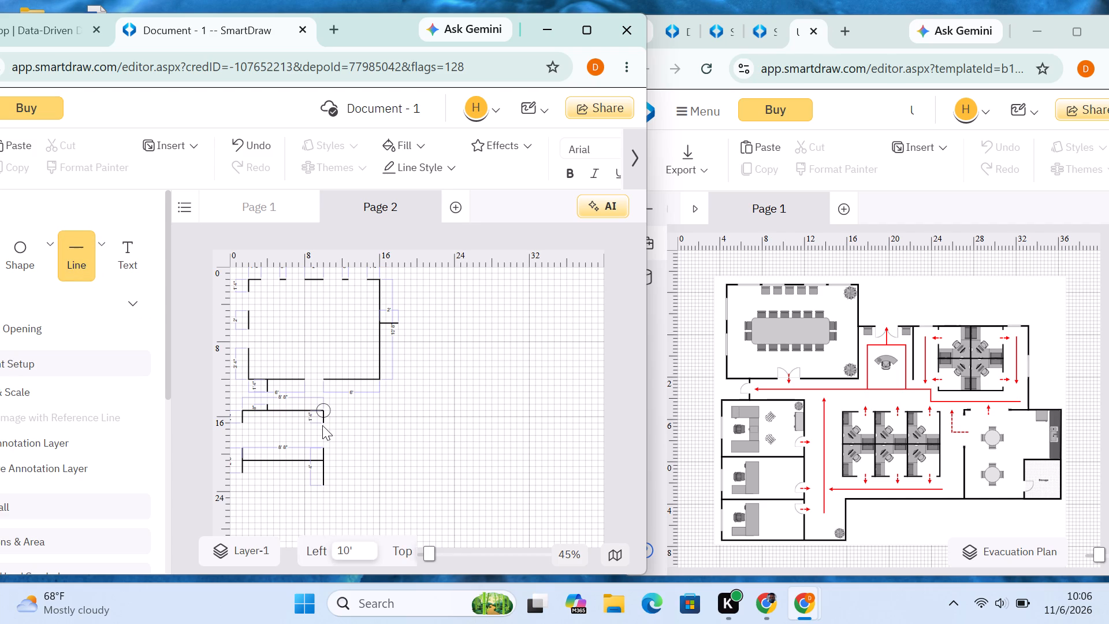
pyautogui.moveTo(322, 425); pyautogui.dragTo(322, 427)
pyautogui.click(351, 421)
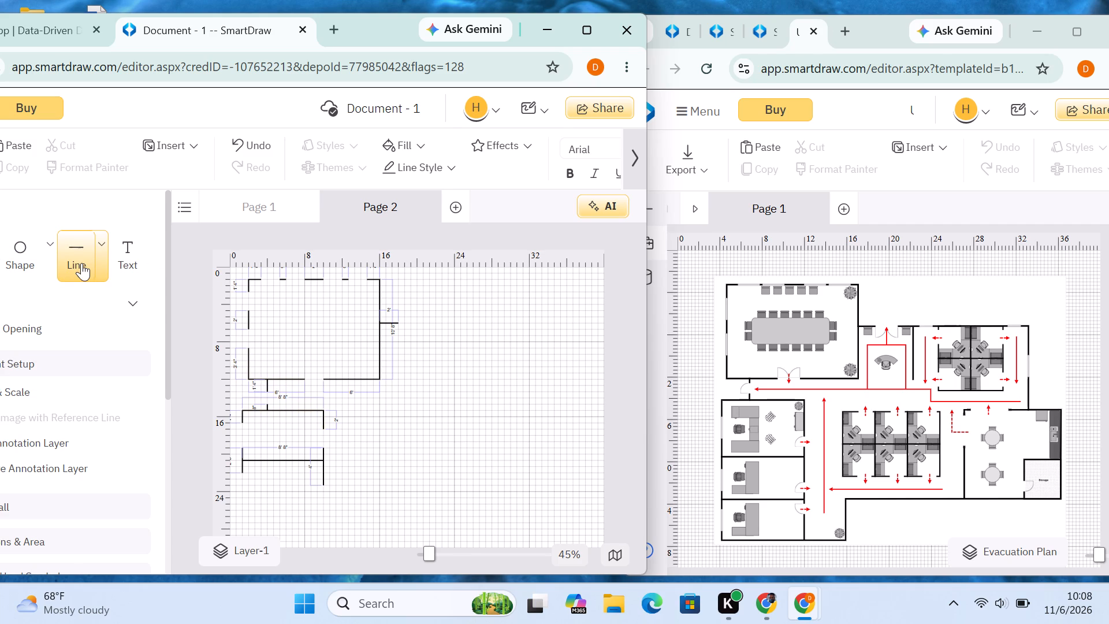
# Draw a short vertical left wall segment 1' 4" from the page's left edge, below the middle segment with a window gap between.
pyautogui.scroll(-1, 581, 439)
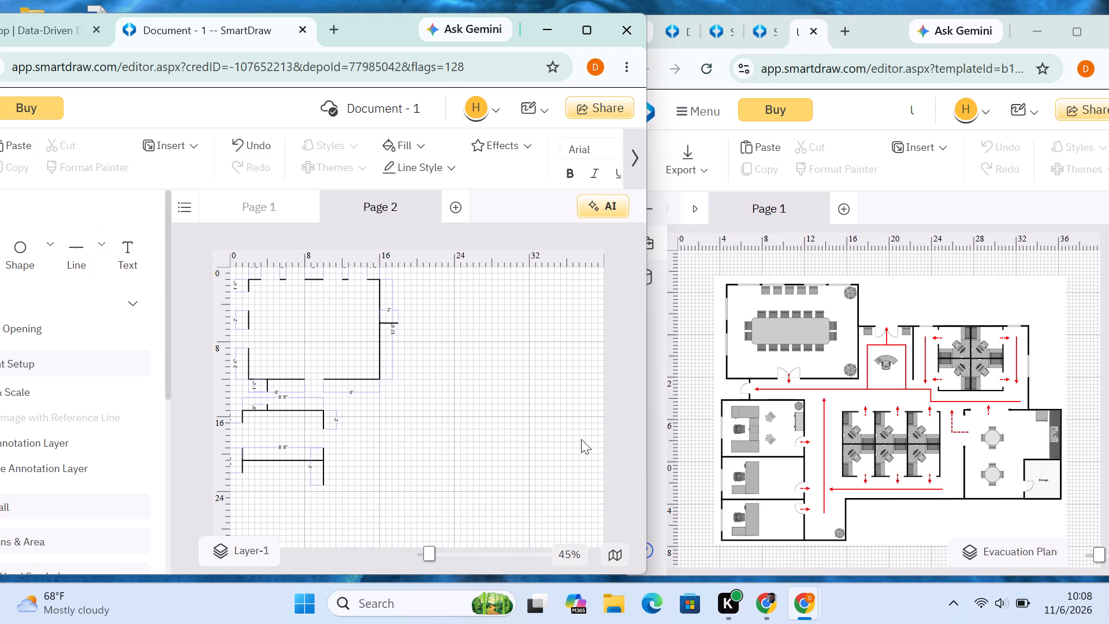
pyautogui.scroll(-1, 581, 439)
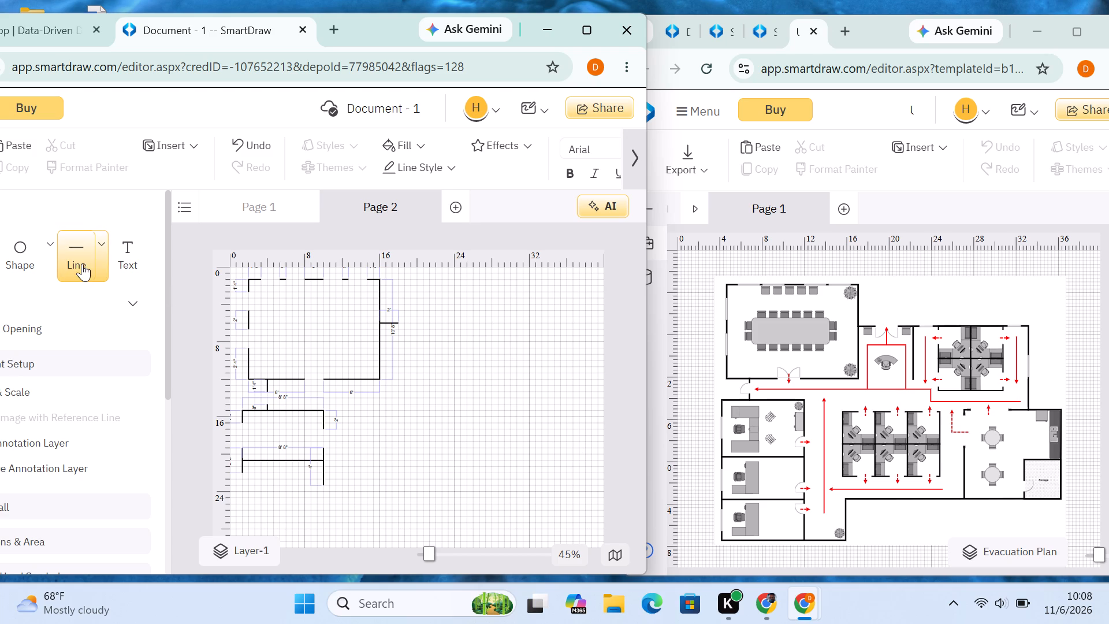
pyautogui.click(82, 263)
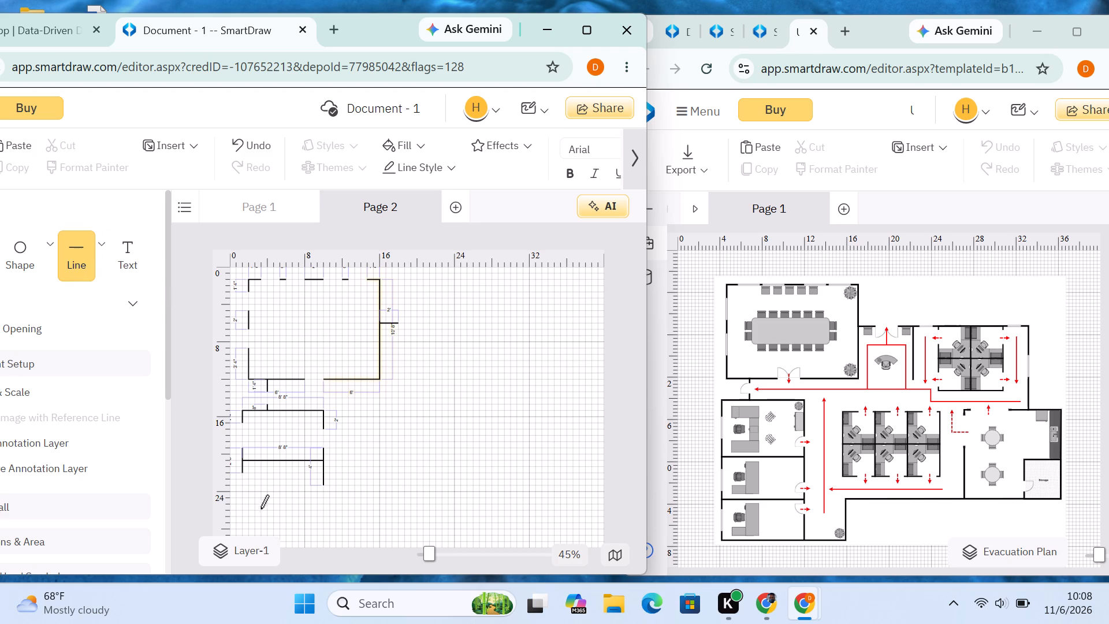
pyautogui.moveTo(242, 502); pyautogui.dragTo(241, 513)
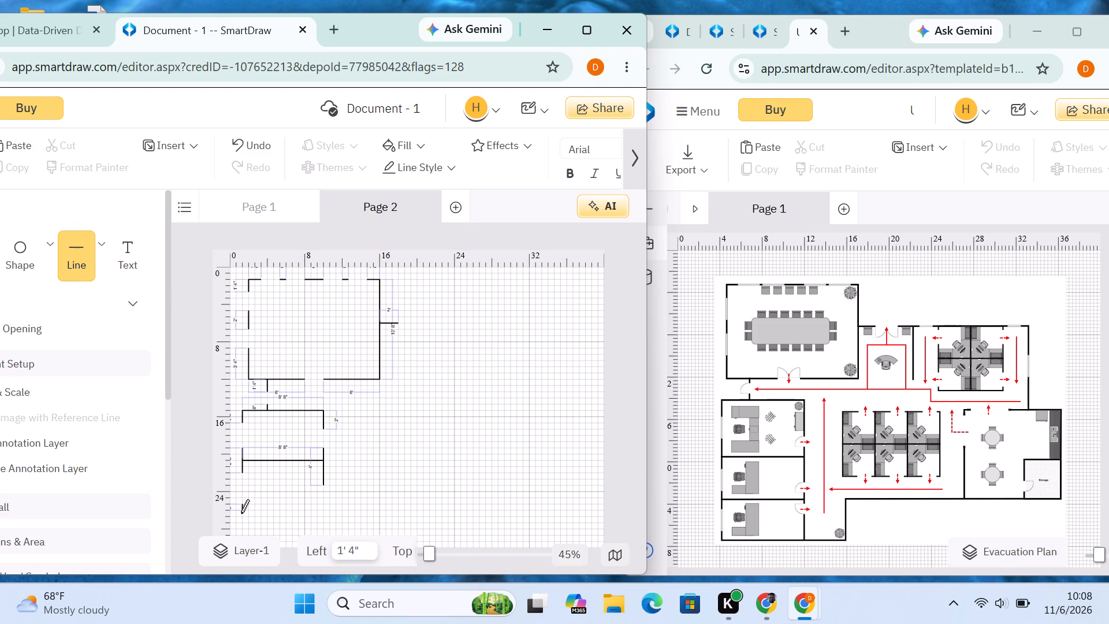
pyautogui.moveTo(241, 513); pyautogui.dragTo(240, 518)
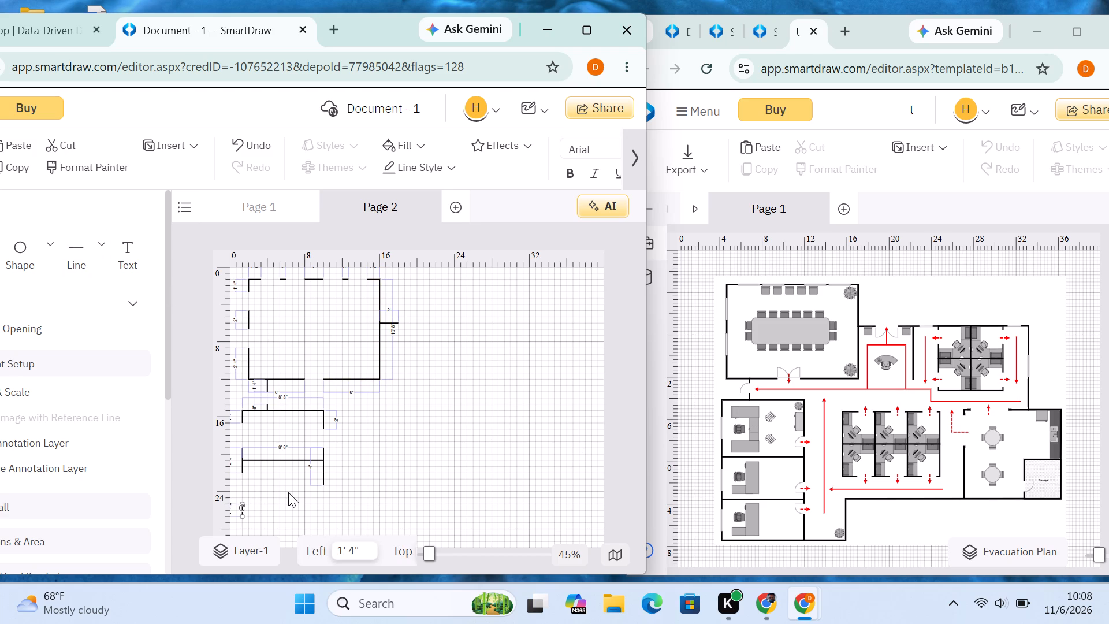
pyautogui.click(288, 492)
# Draw a second horizontal office partition wall about 8' 8" long, running right from the middle of the lowest left wall segment.
pyautogui.click(77, 259)
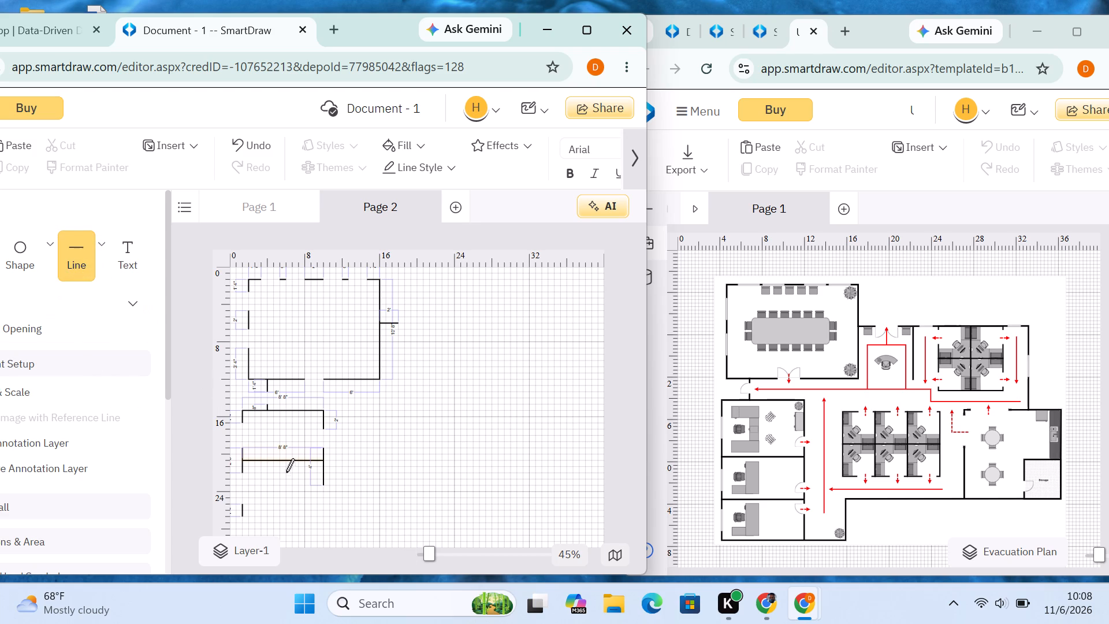
pyautogui.moveTo(242, 509); pyautogui.dragTo(300, 516)
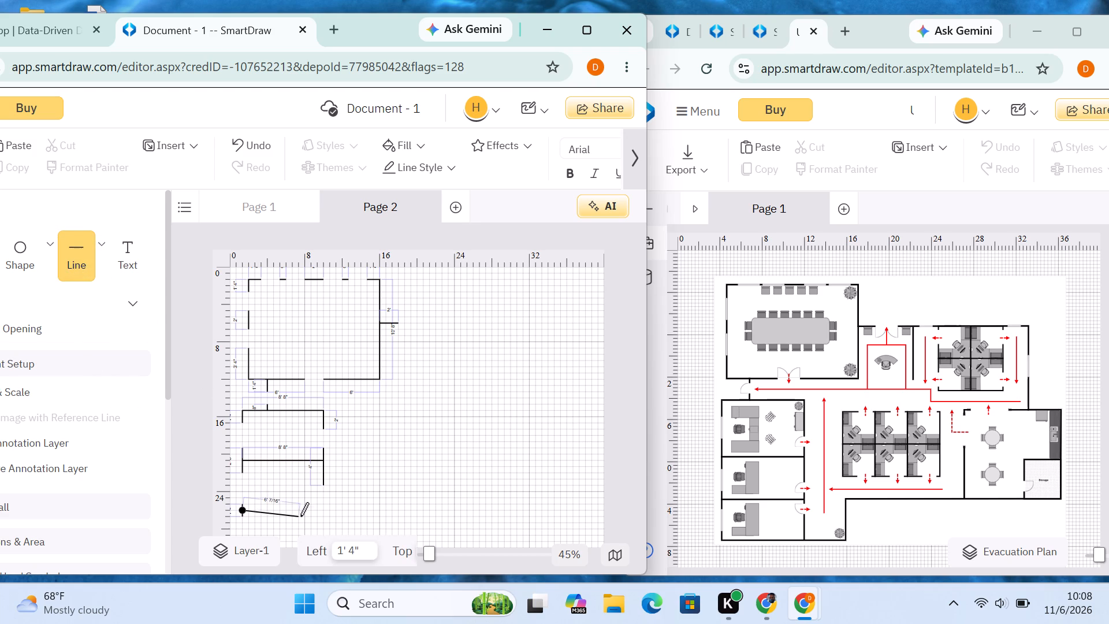
pyautogui.moveTo(300, 516); pyautogui.dragTo(324, 510)
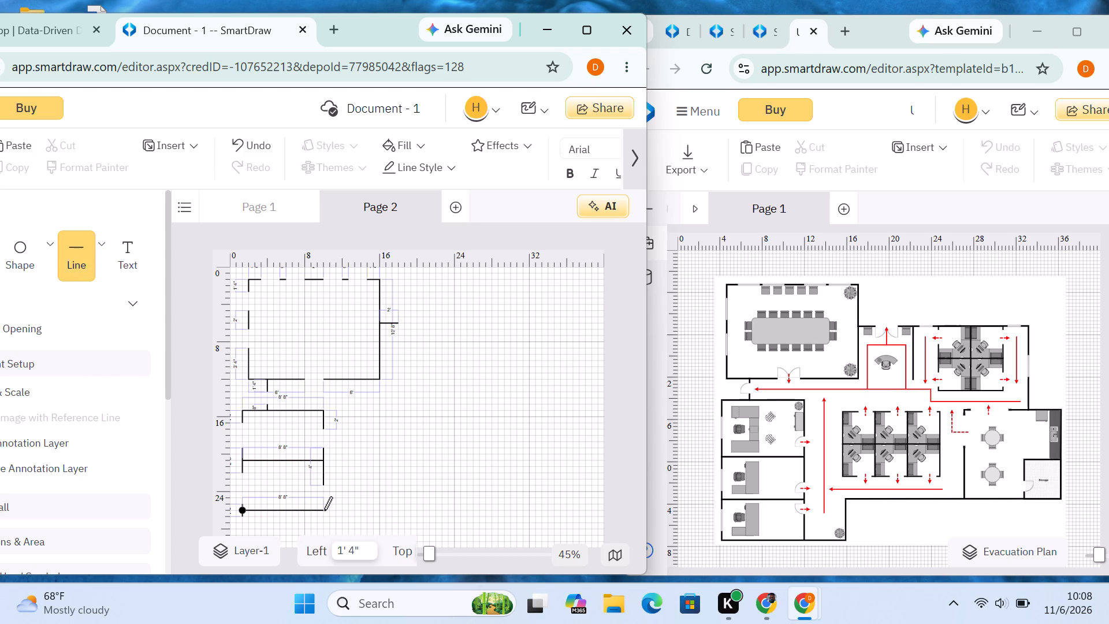
pyautogui.moveTo(324, 510); pyautogui.dragTo(323, 510)
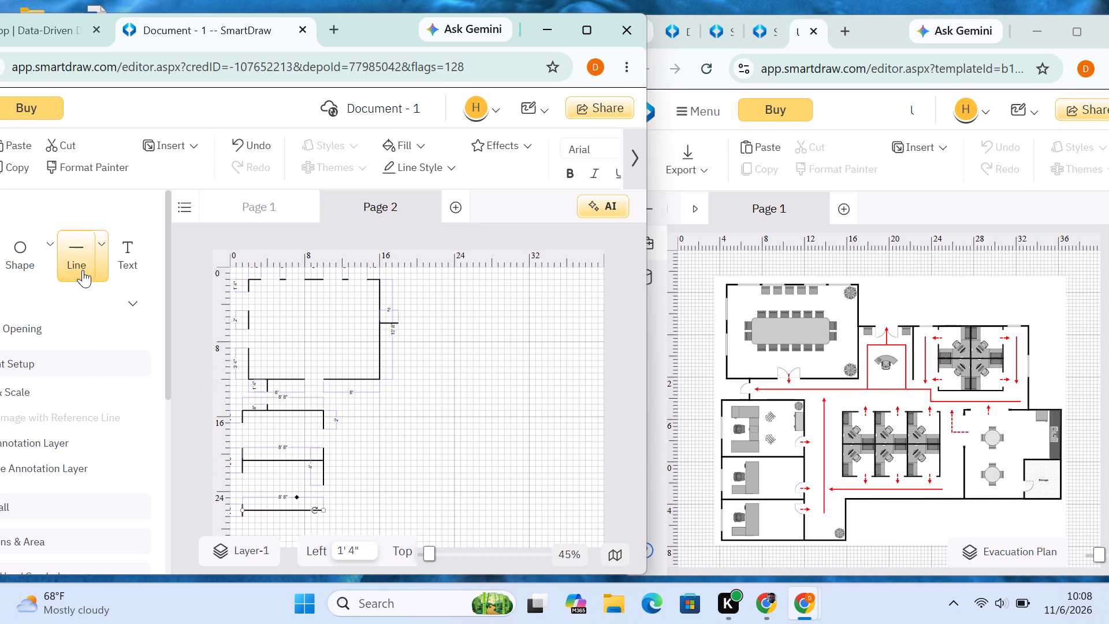
# Draw a vertical right wall segment about 2' long crossing the right end of the lower partition wall, below a door gap.
pyautogui.click(83, 270)
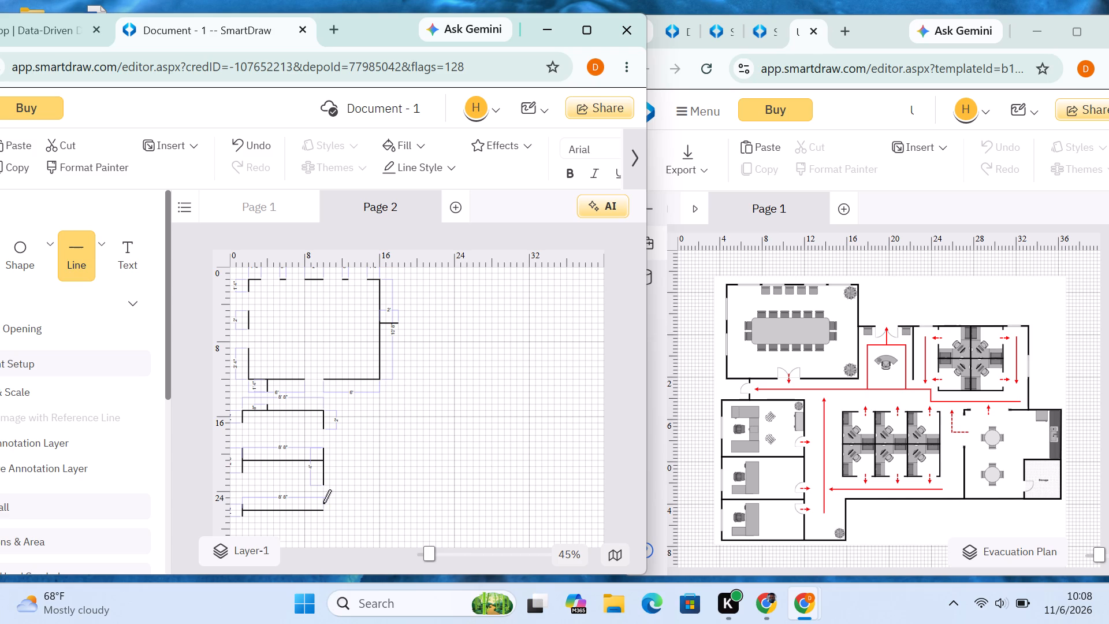
pyautogui.moveTo(323, 503); pyautogui.dragTo(322, 519)
pyautogui.click(350, 499)
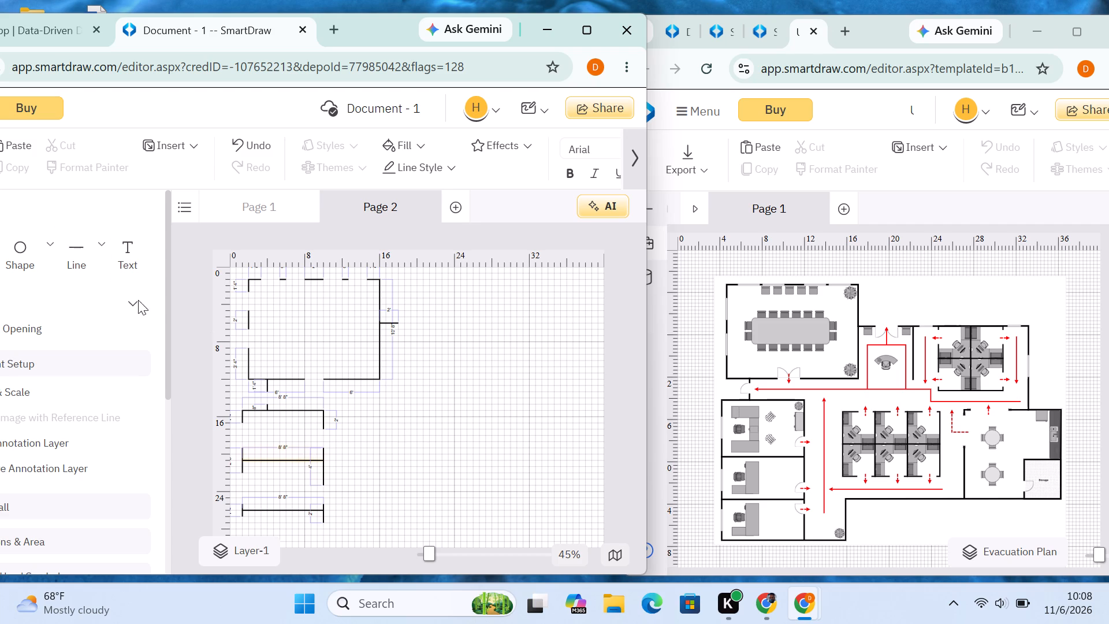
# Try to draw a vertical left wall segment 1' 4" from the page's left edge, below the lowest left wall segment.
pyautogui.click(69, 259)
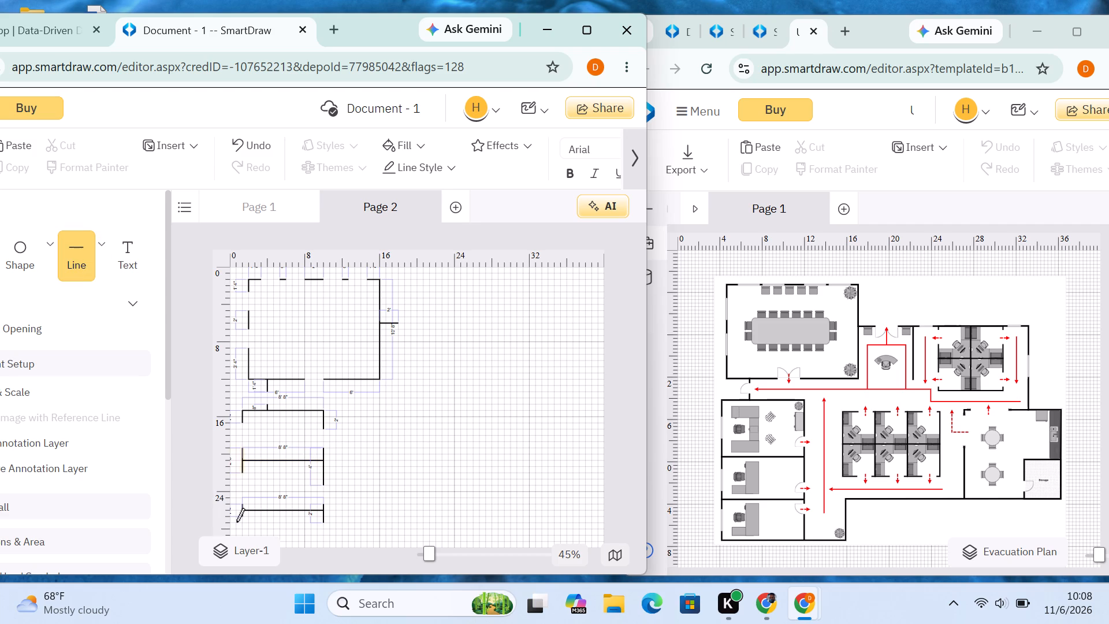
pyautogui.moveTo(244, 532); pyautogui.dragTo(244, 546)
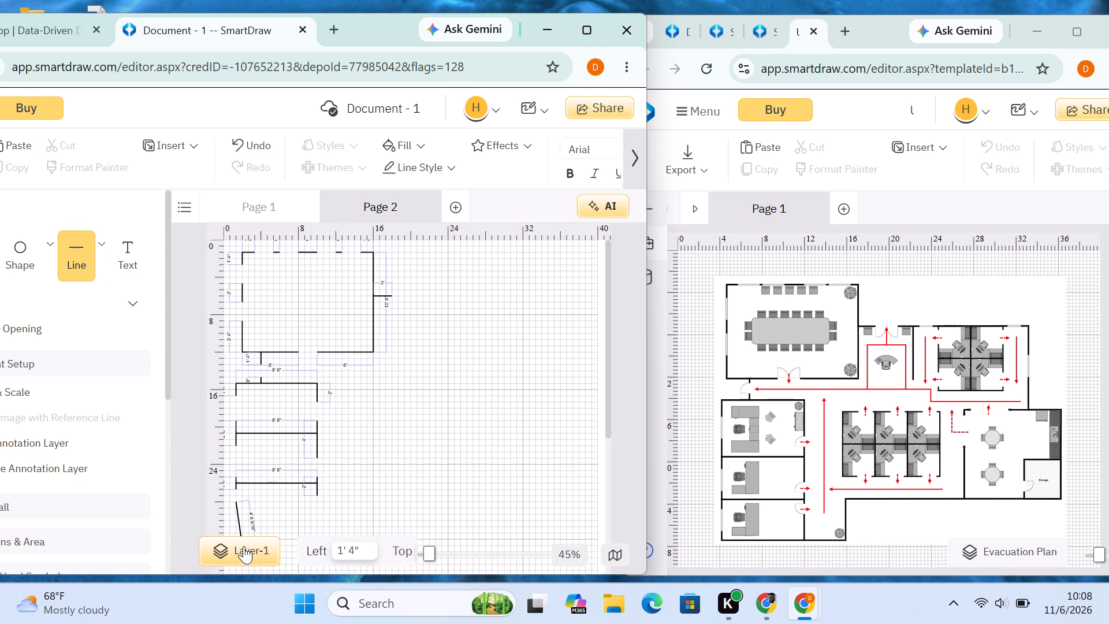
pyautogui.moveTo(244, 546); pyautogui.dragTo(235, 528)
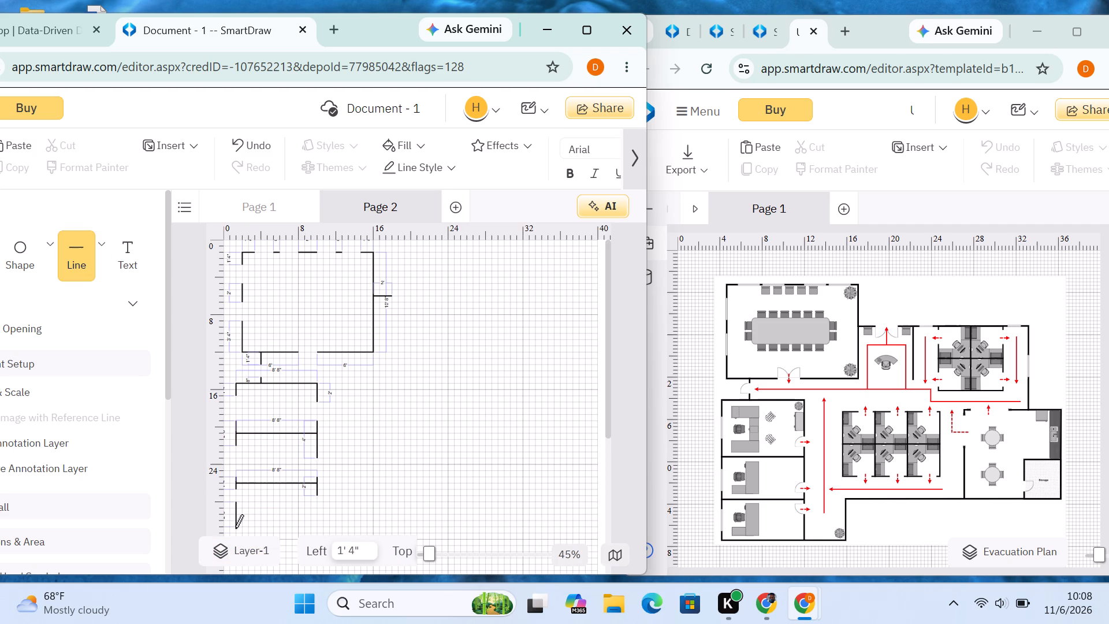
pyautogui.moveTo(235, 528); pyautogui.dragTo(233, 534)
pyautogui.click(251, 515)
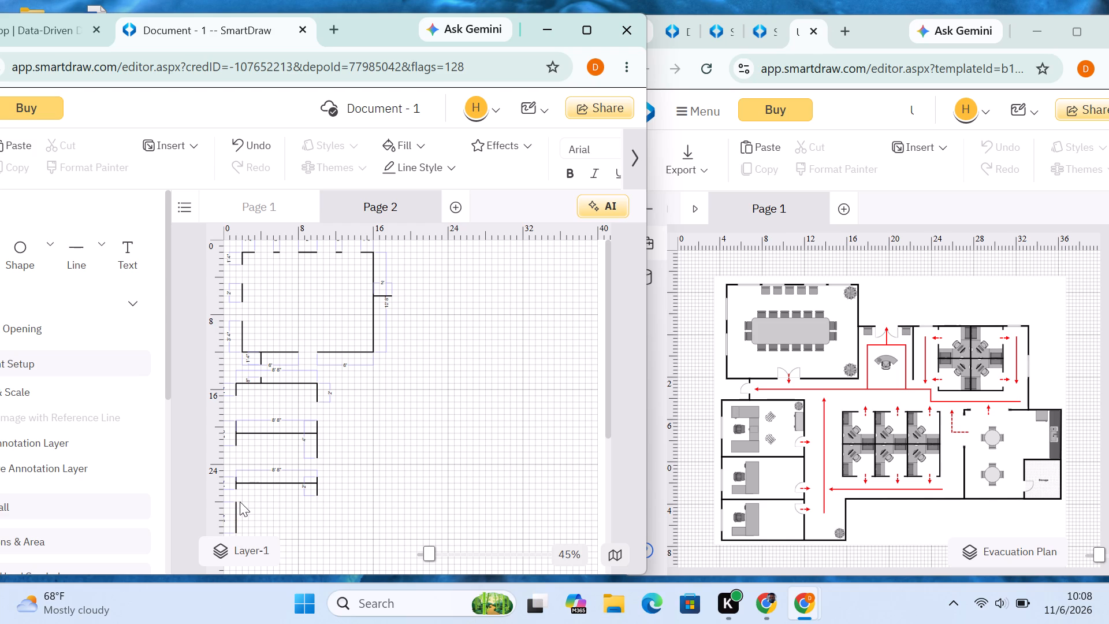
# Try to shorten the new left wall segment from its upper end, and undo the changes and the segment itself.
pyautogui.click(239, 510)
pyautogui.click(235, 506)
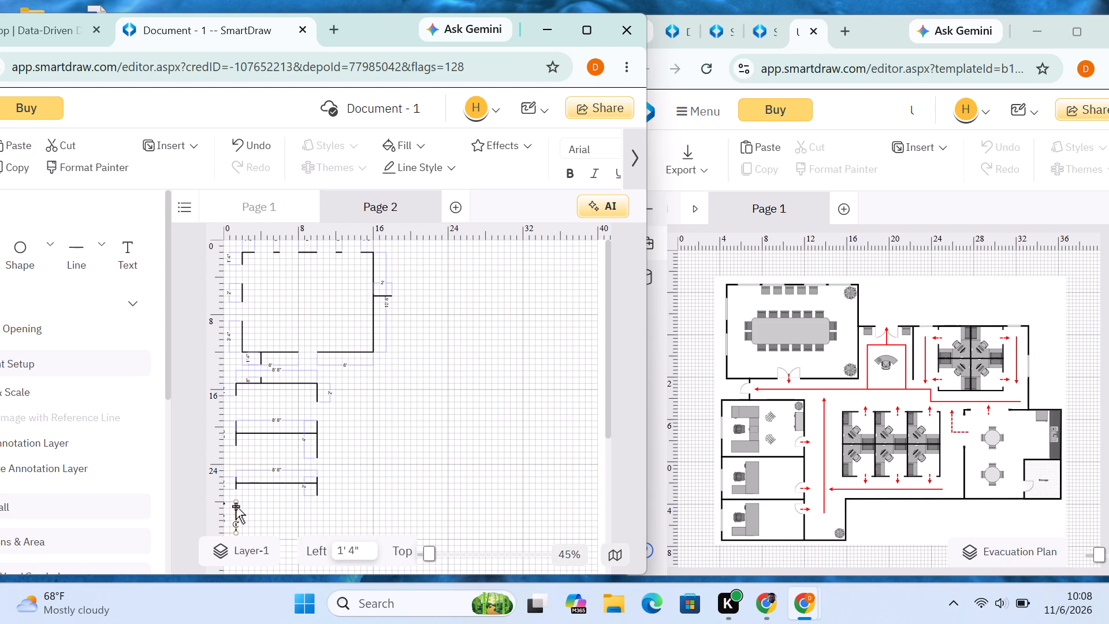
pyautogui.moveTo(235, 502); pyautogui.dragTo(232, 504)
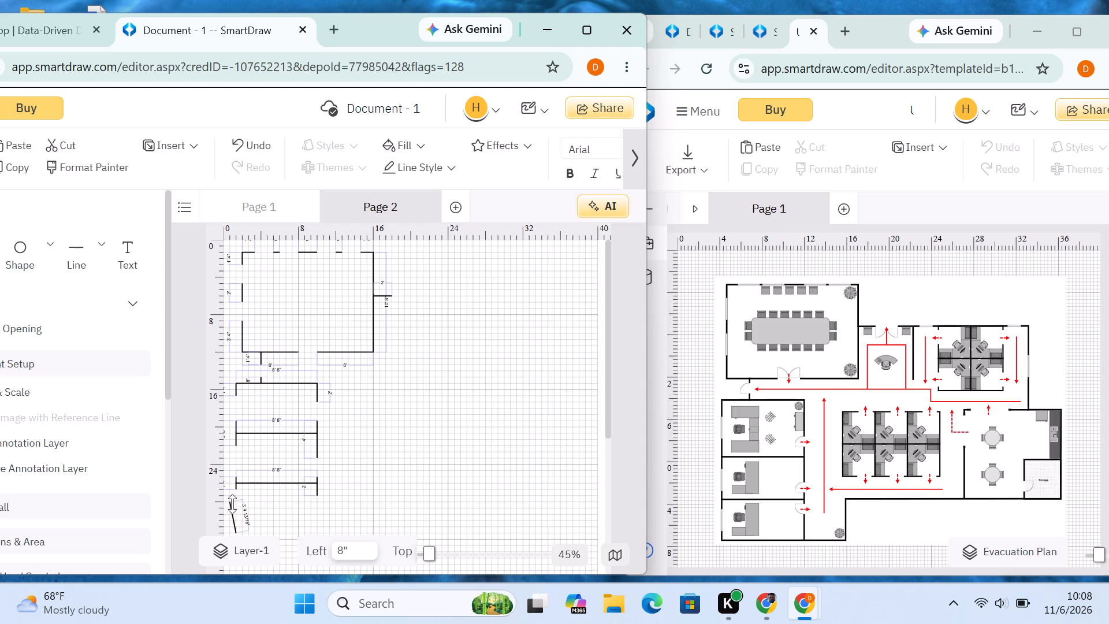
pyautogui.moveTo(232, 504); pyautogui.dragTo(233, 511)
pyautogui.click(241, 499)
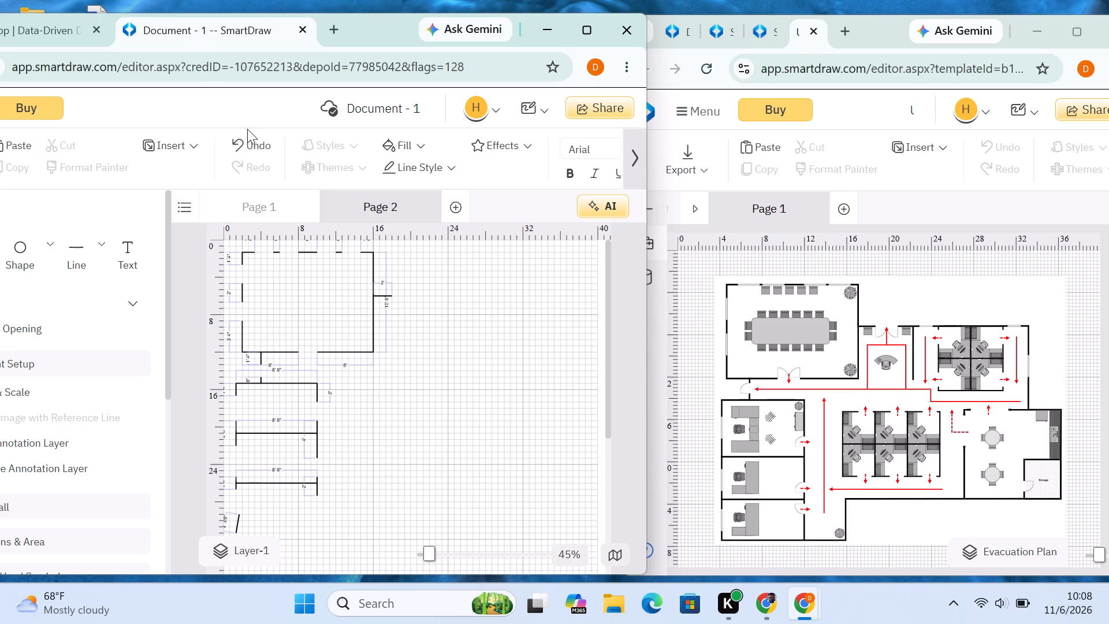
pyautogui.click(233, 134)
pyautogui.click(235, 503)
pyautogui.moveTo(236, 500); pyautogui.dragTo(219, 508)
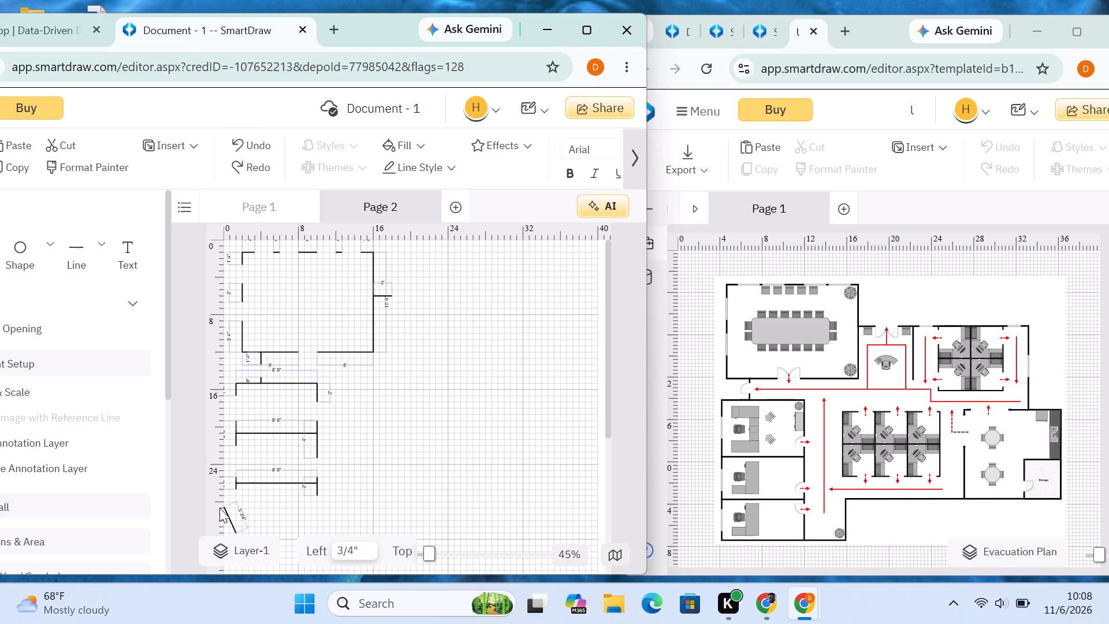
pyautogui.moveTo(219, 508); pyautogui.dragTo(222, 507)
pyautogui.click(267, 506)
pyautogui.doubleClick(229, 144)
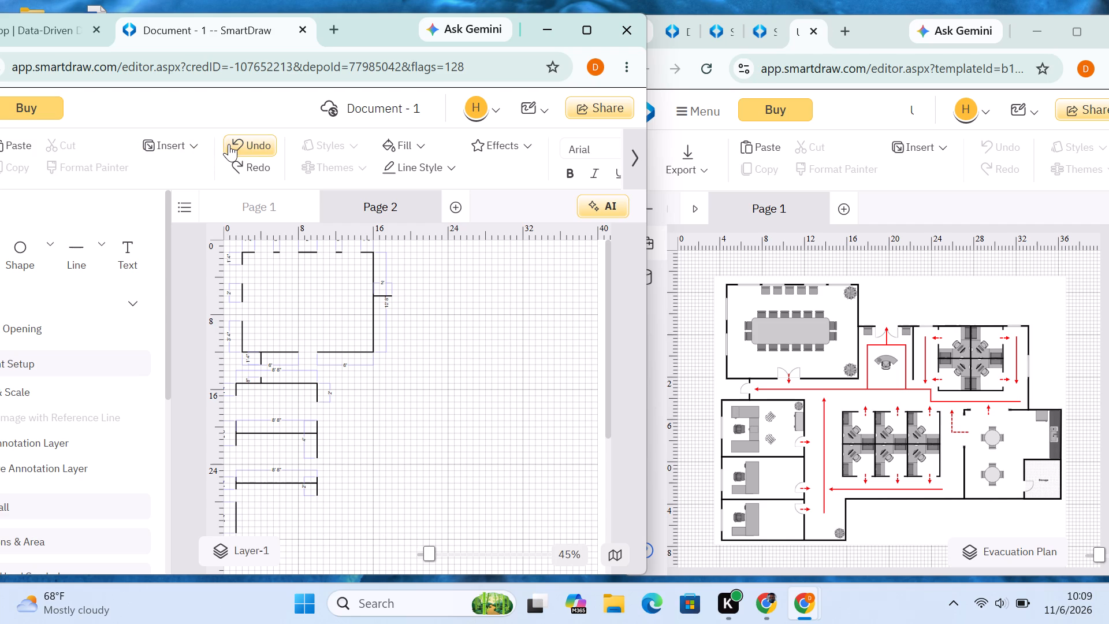
# Draw a short vertical left wall segment 1' 4" from the page's left edge, below the lowest left segment with a window gap between.
pyautogui.click(81, 254)
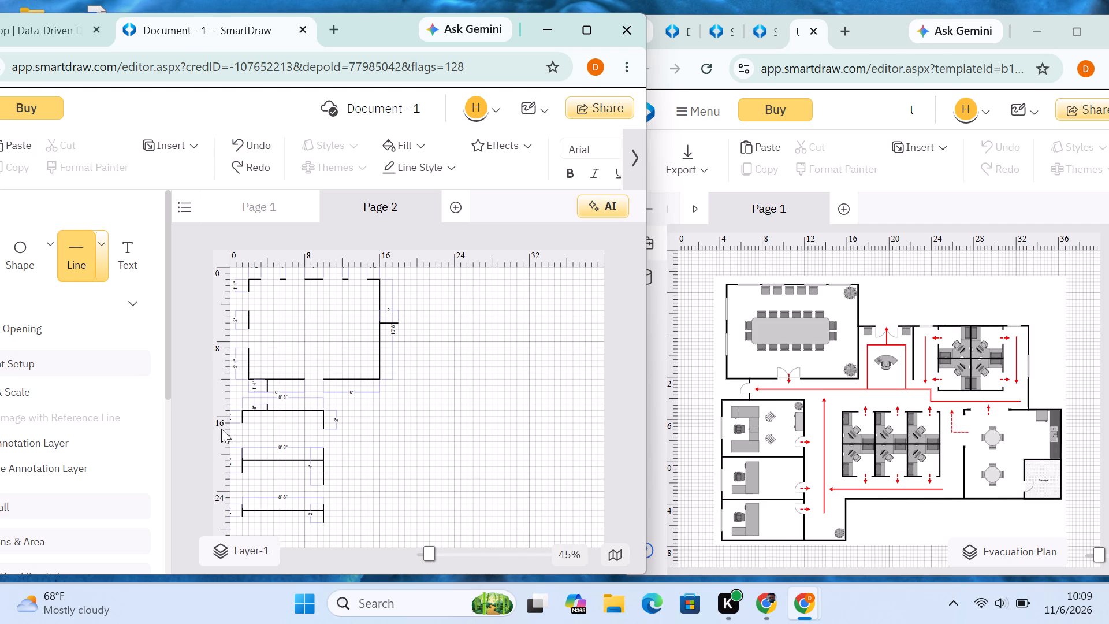
pyautogui.scroll(-2, 312, 506)
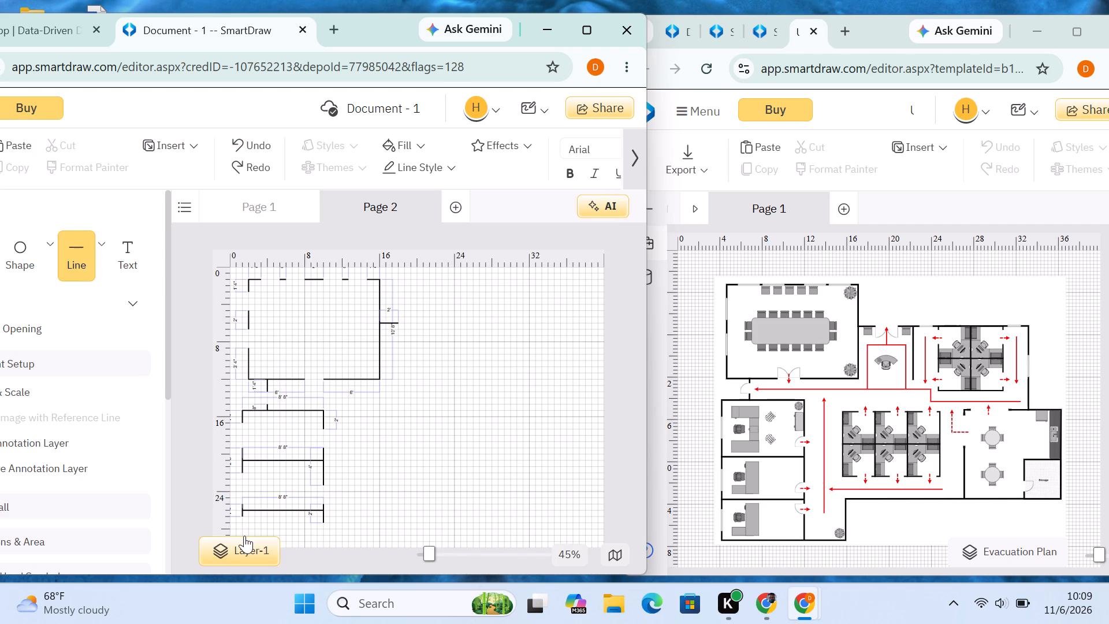
pyautogui.moveTo(243, 532); pyautogui.dragTo(244, 540)
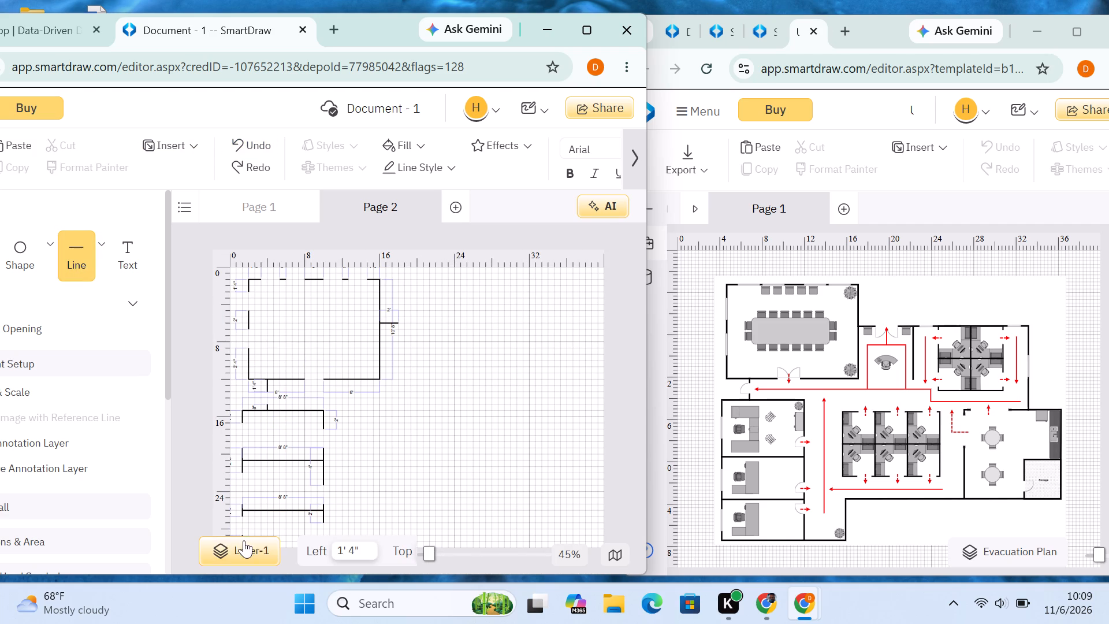
pyautogui.moveTo(244, 540); pyautogui.dragTo(237, 540)
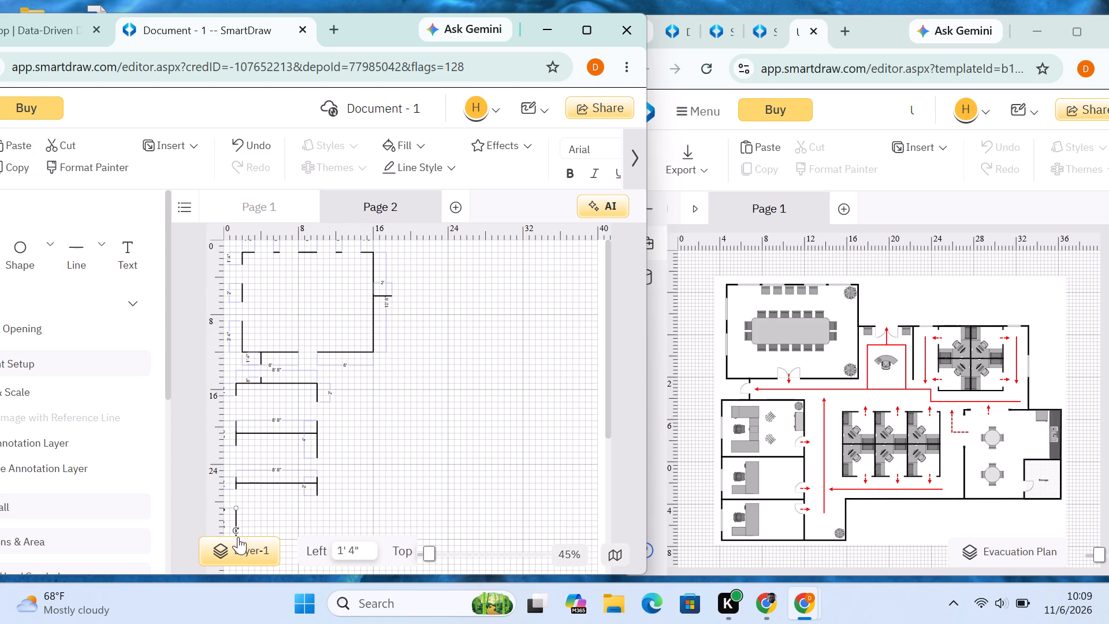
pyautogui.click(255, 510)
# Start drawing another wall with the Line tool.
pyautogui.click(67, 235)
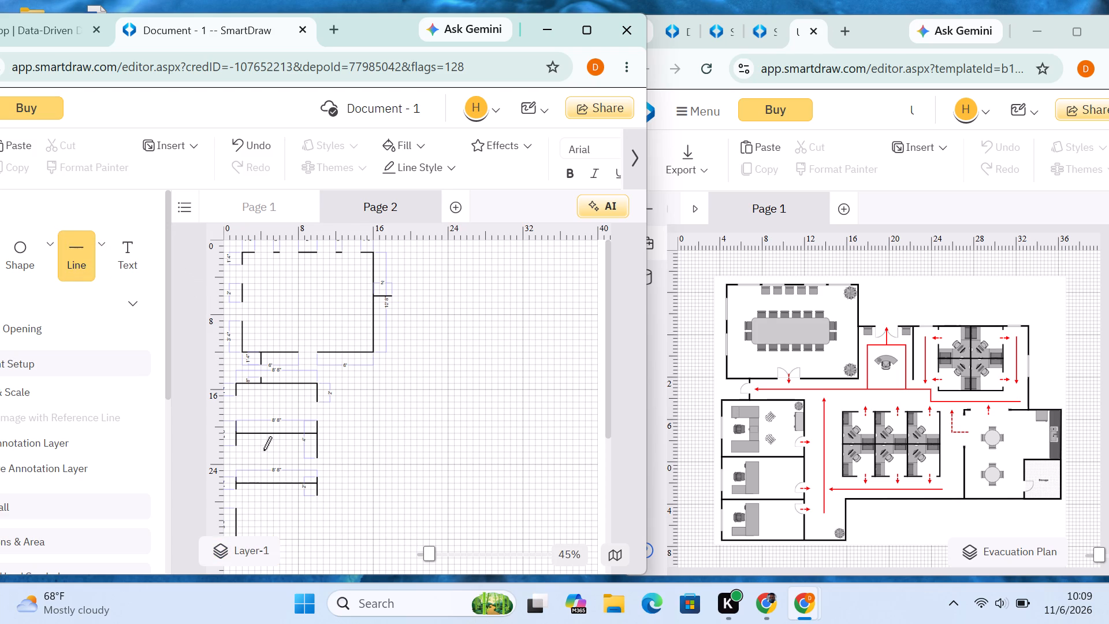
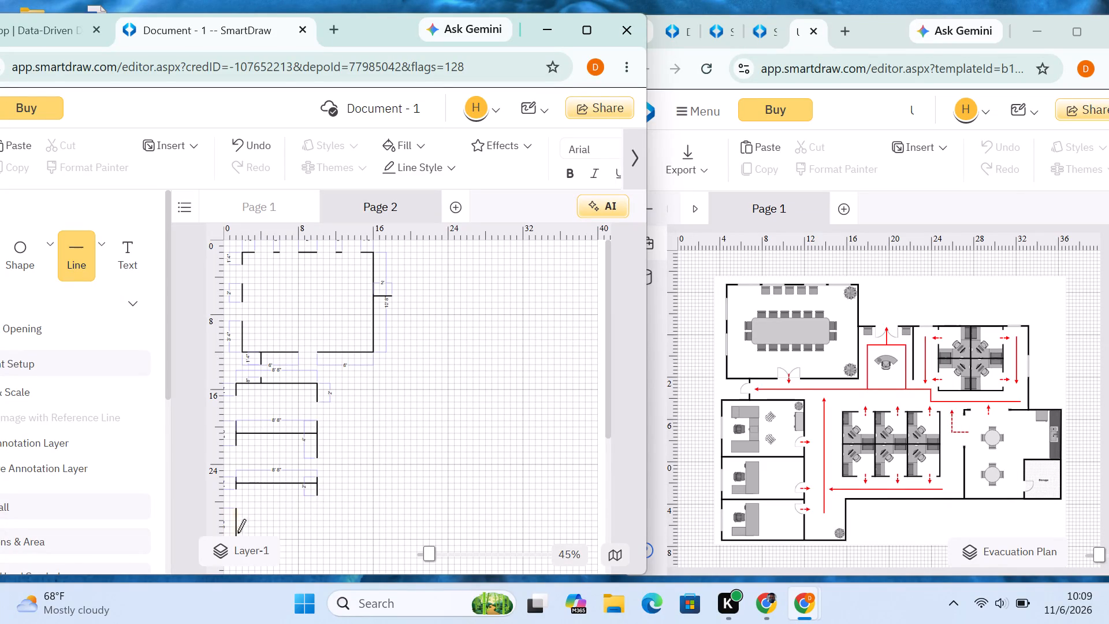
# Draw the lowest office's bottom wall from the left wall's lower end, as a 7' 4" segment plus a 1' 4" extension.
pyautogui.click(95, 270)
pyautogui.click(284, 536)
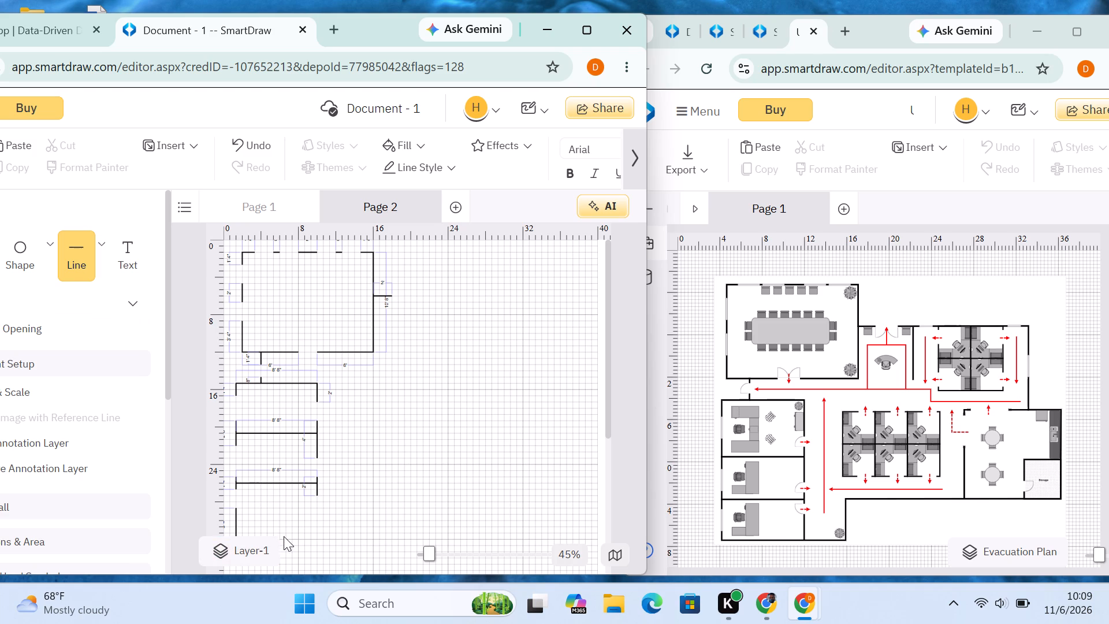
pyautogui.click(84, 276)
pyautogui.moveTo(305, 537); pyautogui.dragTo(252, 539)
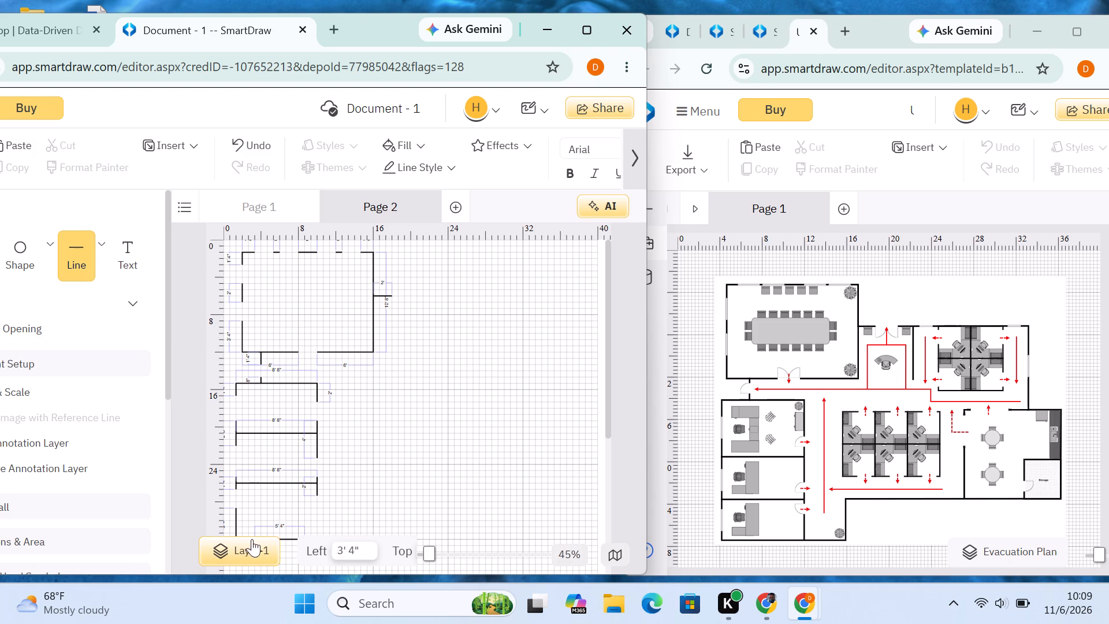
pyautogui.moveTo(252, 539); pyautogui.dragTo(233, 539)
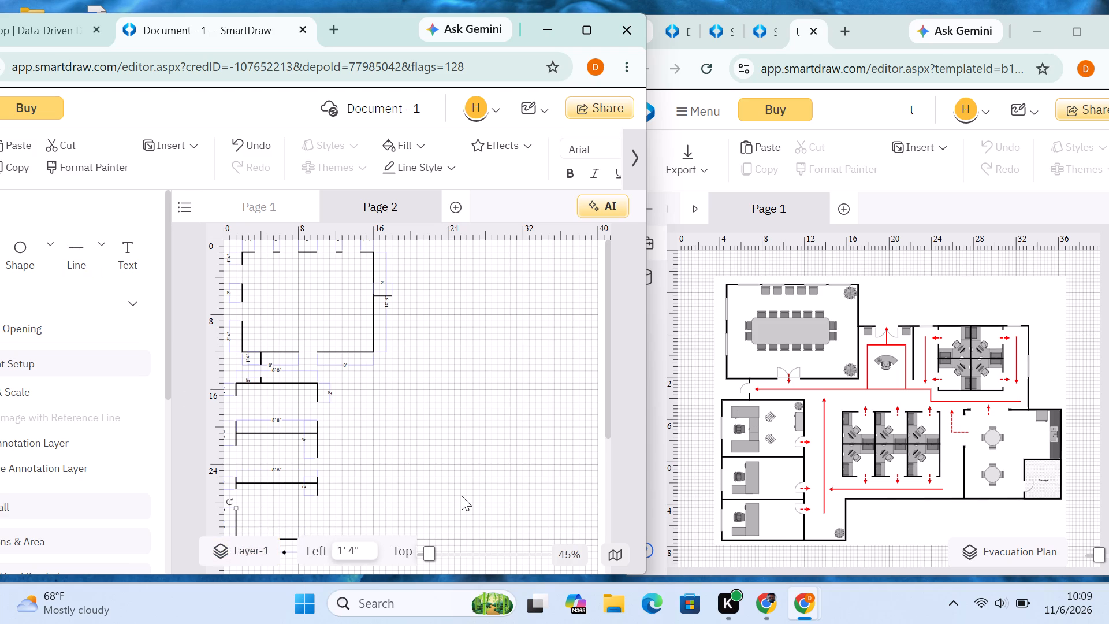
pyautogui.scroll(-1, 462, 496)
pyautogui.click(80, 262)
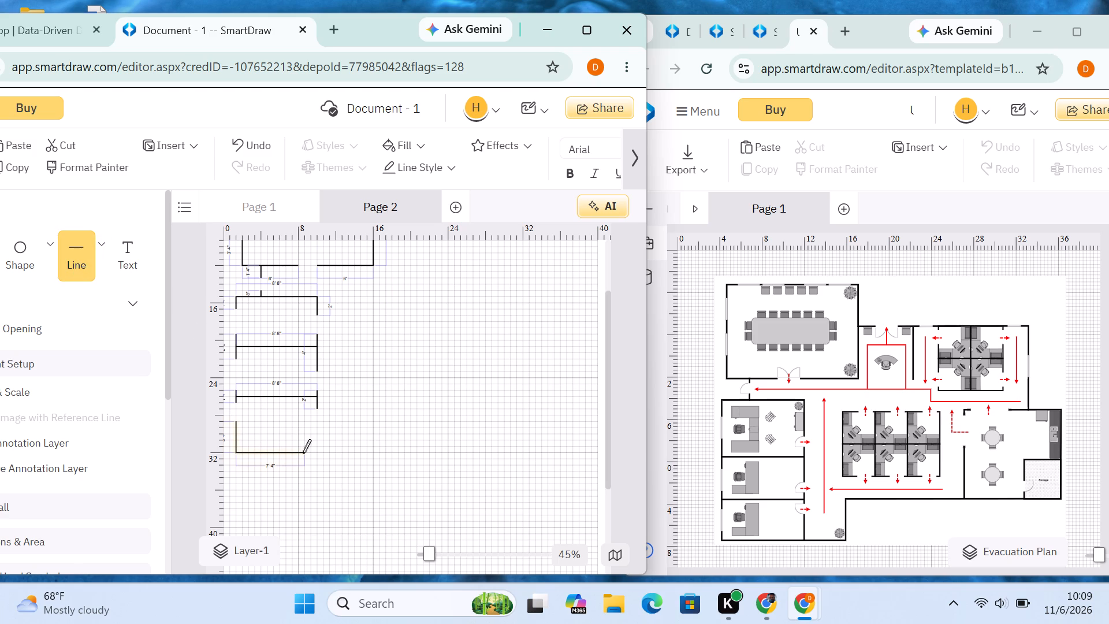
pyautogui.moveTo(303, 453); pyautogui.dragTo(319, 449)
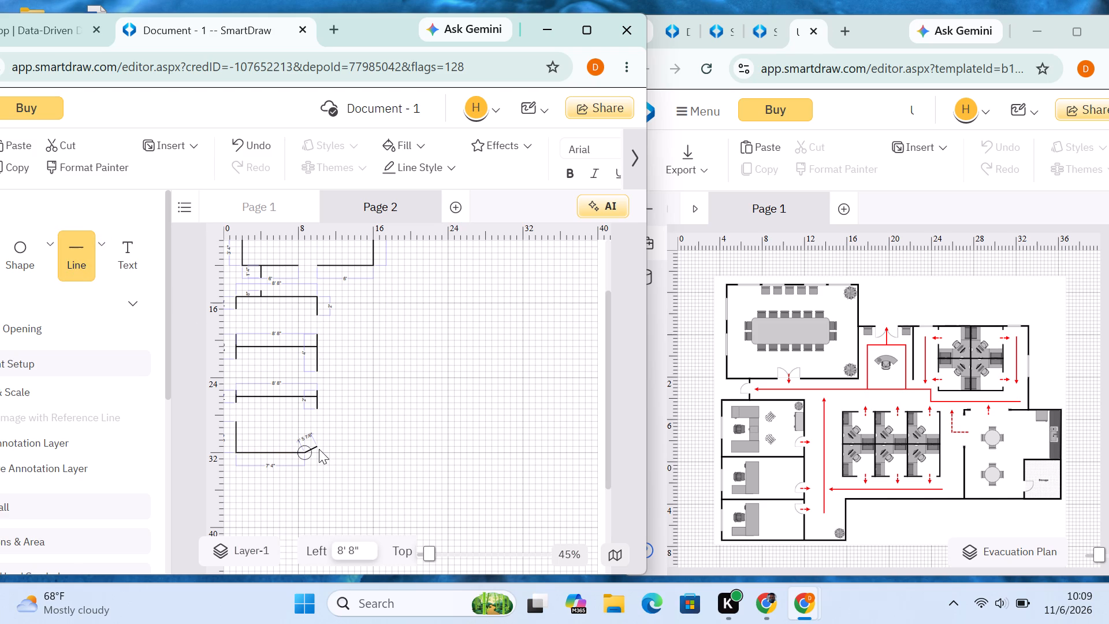
pyautogui.moveTo(319, 449); pyautogui.dragTo(317, 452)
# Draw the lowest office's vertical right wall, about 3' 4" long, up from the bottom wall with a door gap above it.
pyautogui.click(83, 267)
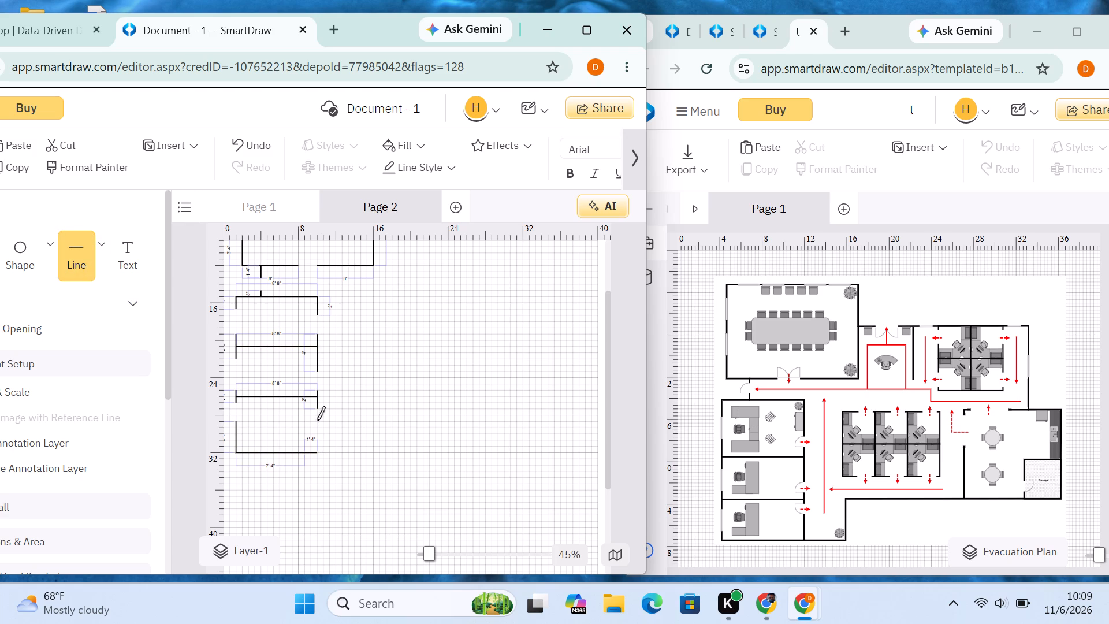
pyautogui.moveTo(317, 418); pyautogui.dragTo(315, 446)
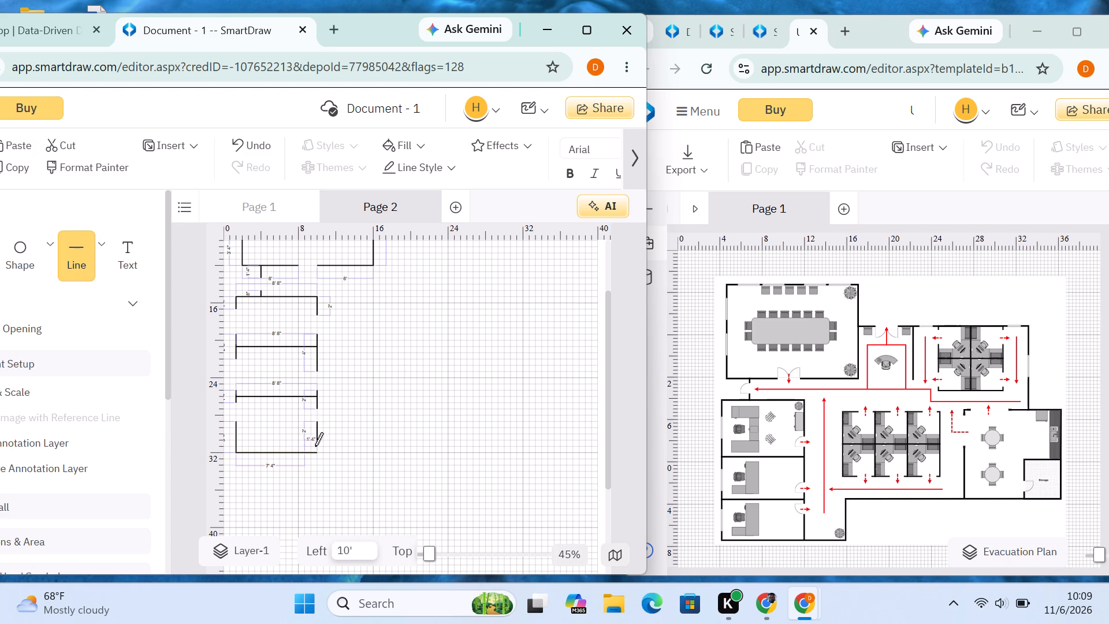
pyautogui.moveTo(315, 446); pyautogui.dragTo(315, 451)
pyautogui.click(338, 430)
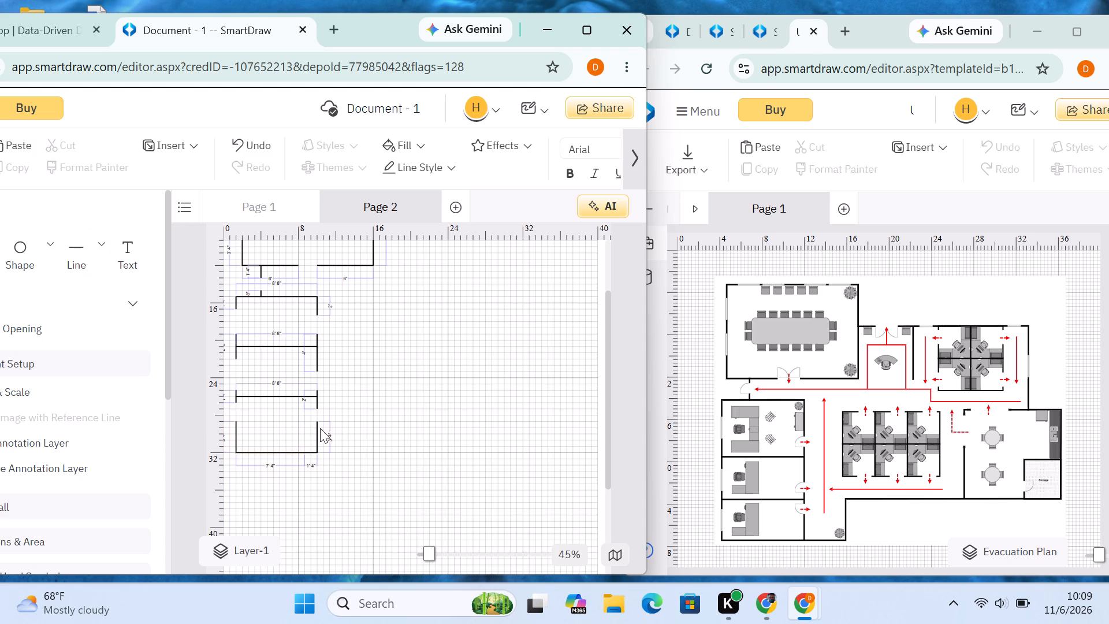
# Shorten the lowest left wall segment from its upper end, keeping it vertical and widening the window gap above.
pyautogui.click(238, 424)
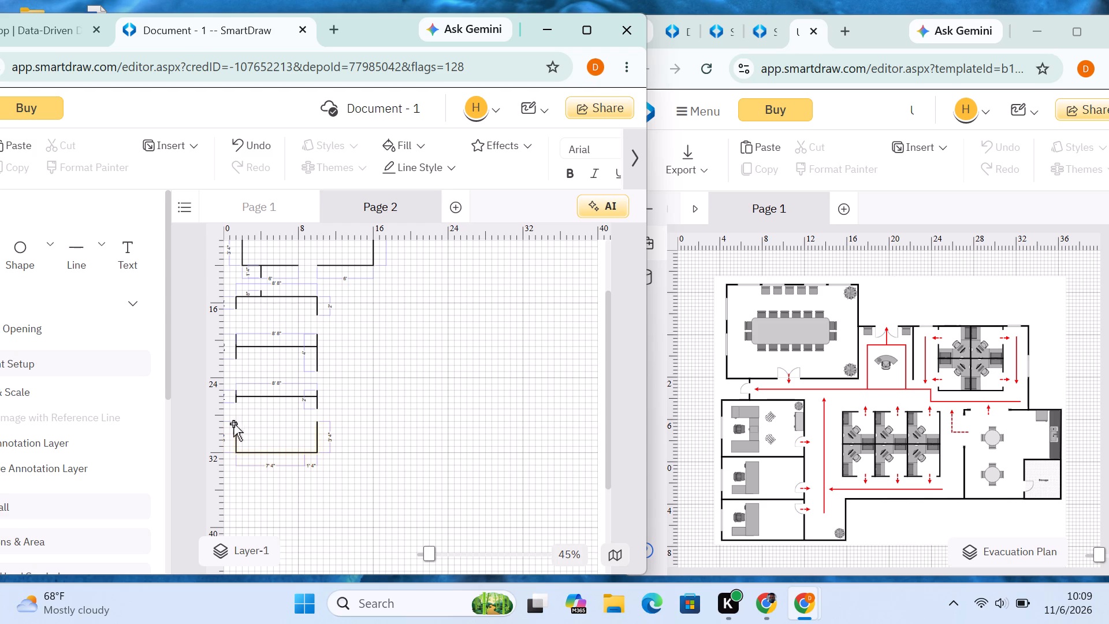
pyautogui.click(233, 424)
pyautogui.click(235, 424)
pyautogui.moveTo(235, 420); pyautogui.dragTo(233, 426)
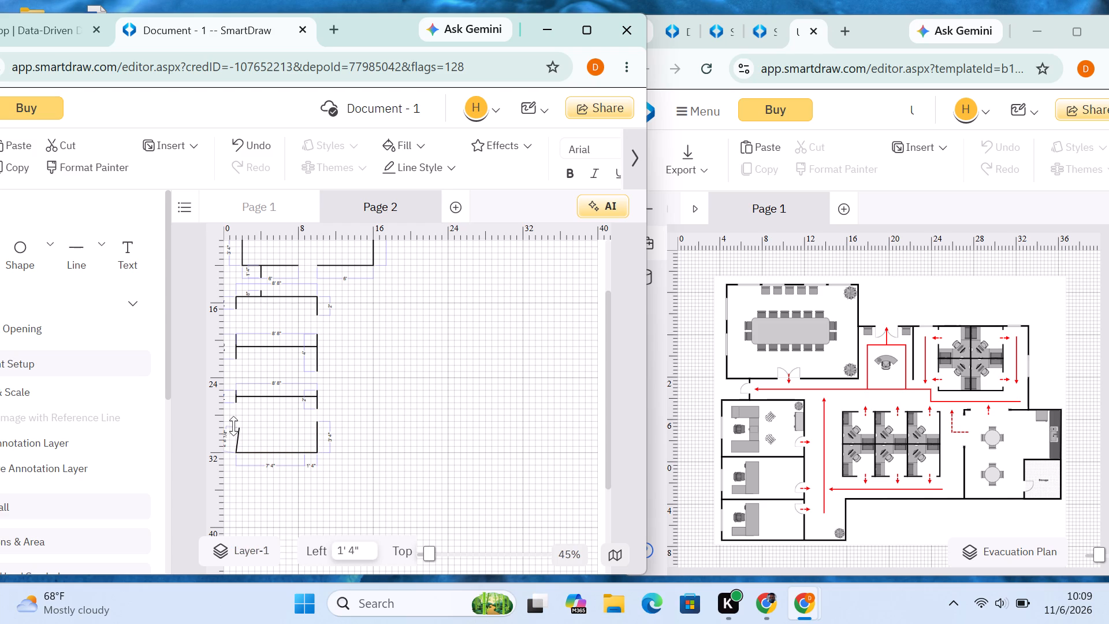
pyautogui.moveTo(233, 426); pyautogui.dragTo(229, 432)
pyautogui.moveTo(229, 432); pyautogui.dragTo(228, 430)
pyautogui.click(429, 421)
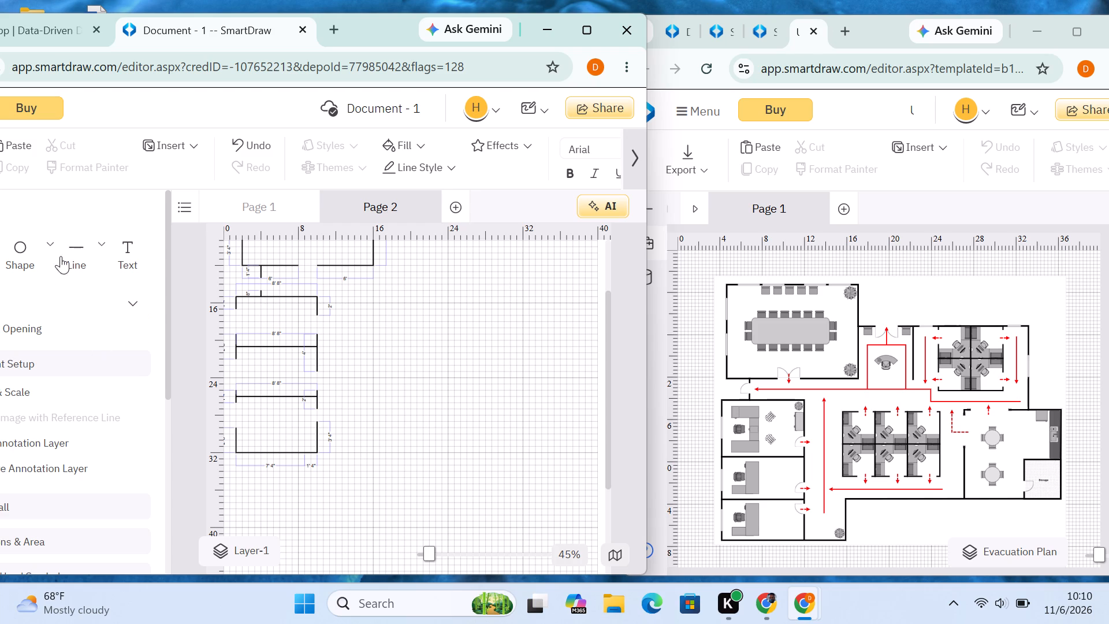
# Draw a 4' horizontal wall extending the bottom wall rightward from the lowest office's lower right corner.
pyautogui.click(84, 265)
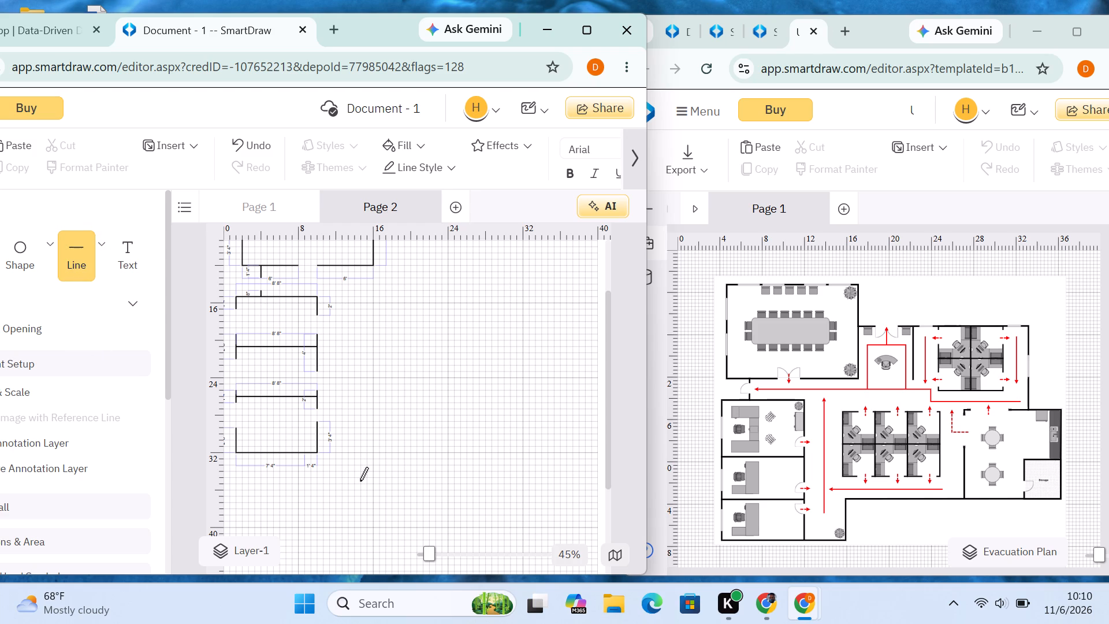
pyautogui.moveTo(315, 452); pyautogui.dragTo(315, 452)
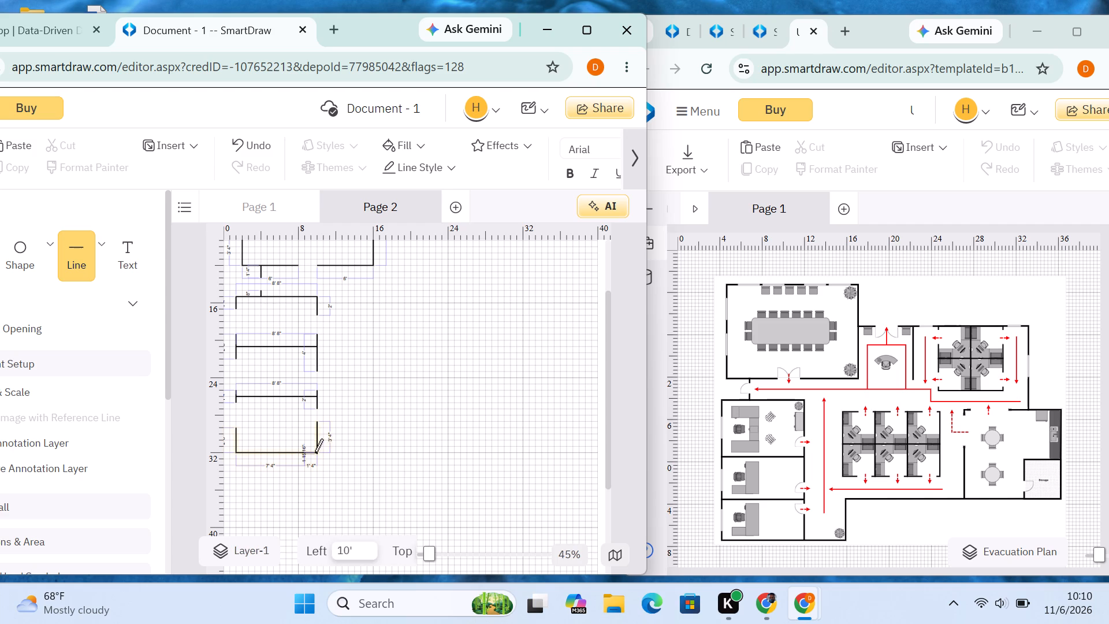
pyautogui.moveTo(315, 452); pyautogui.dragTo(352, 454)
pyautogui.moveTo(352, 454); pyautogui.dragTo(358, 450)
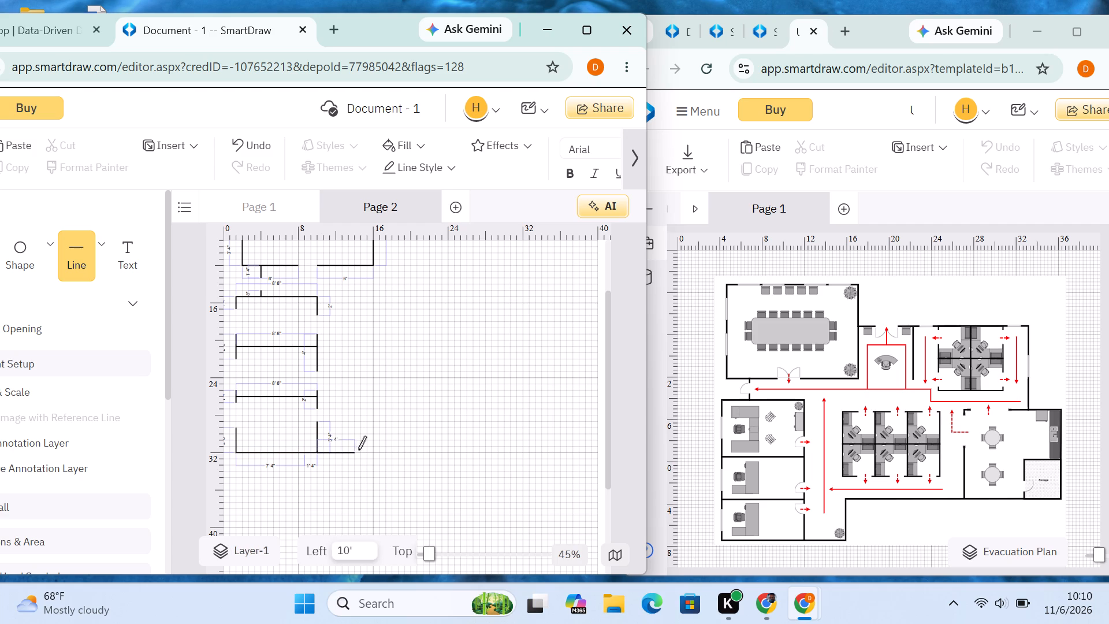
pyautogui.moveTo(358, 450); pyautogui.dragTo(358, 449)
pyautogui.moveTo(358, 449); pyautogui.dragTo(353, 452)
pyautogui.click(381, 447)
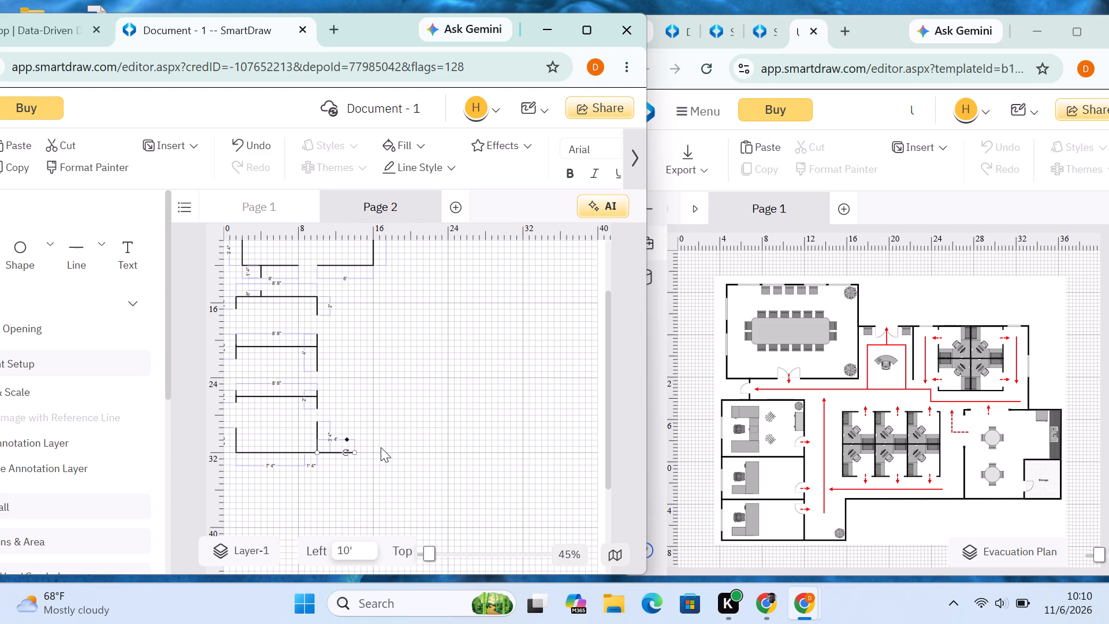
# Draw a 5' 4" vertical wall upward from the right end of the extended bottom wall.
pyautogui.click(91, 259)
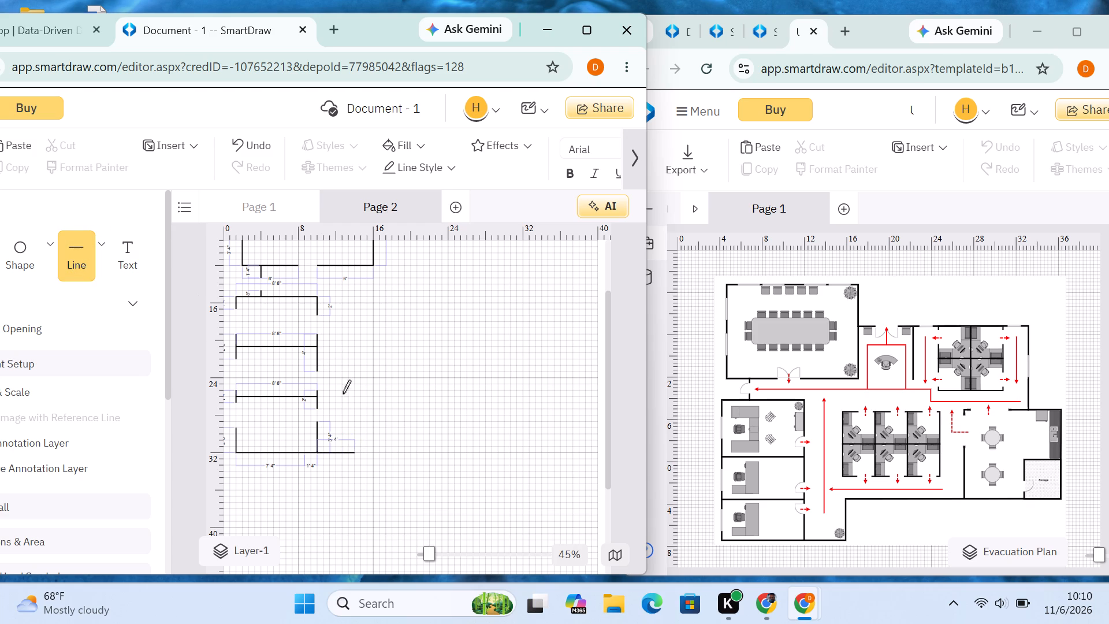
pyautogui.moveTo(355, 452); pyautogui.dragTo(355, 415)
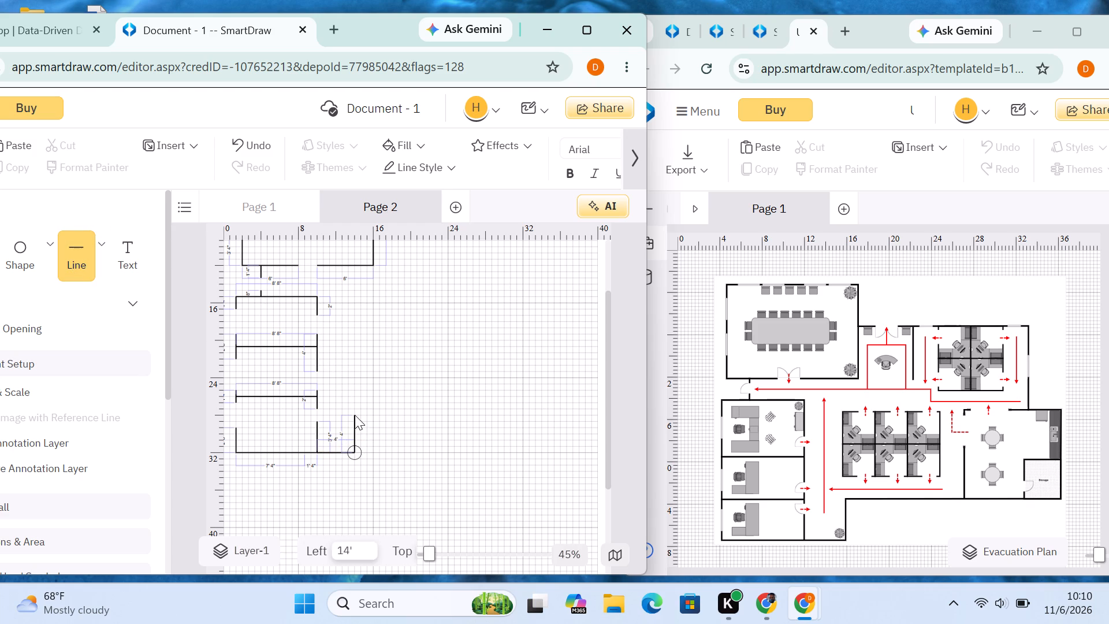
pyautogui.moveTo(355, 415); pyautogui.dragTo(353, 406)
pyautogui.moveTo(353, 406); pyautogui.dragTo(353, 404)
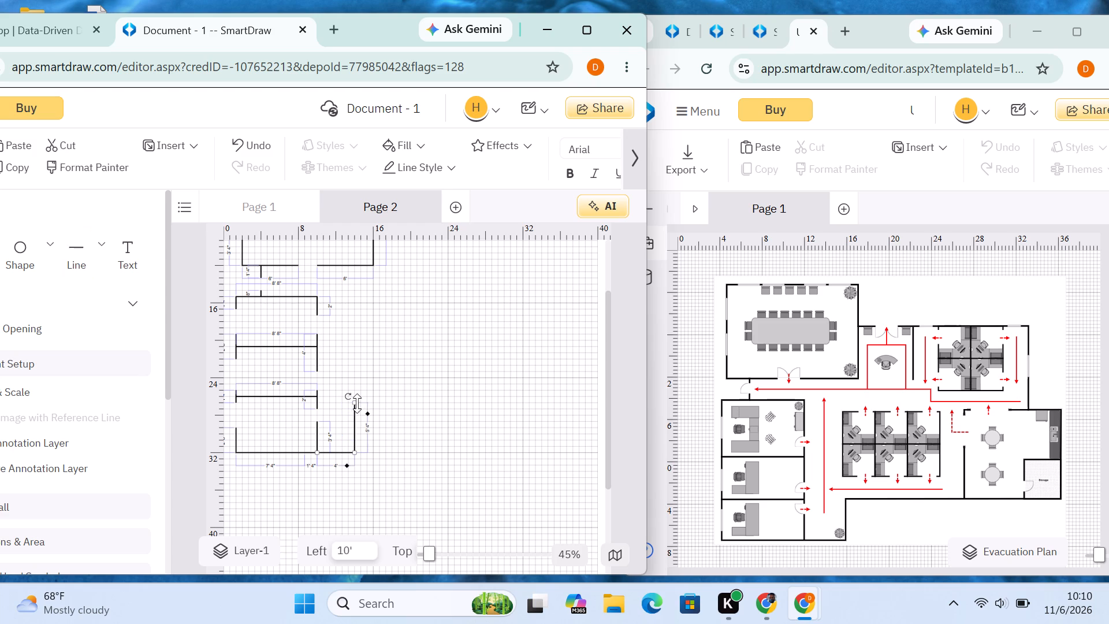
pyautogui.click(374, 402)
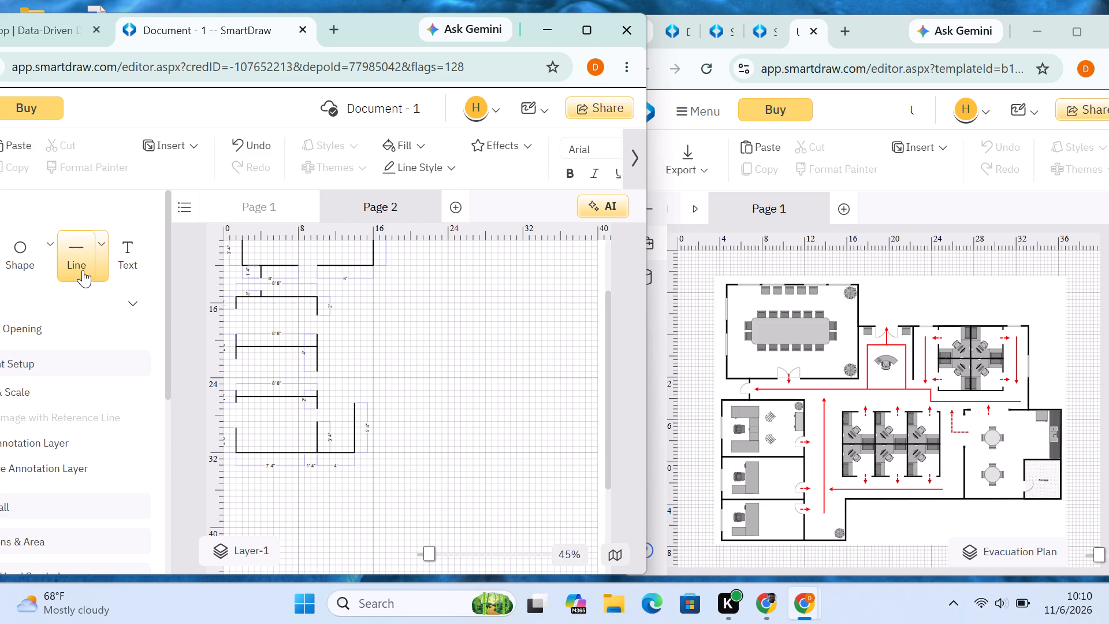
# Draw a short horizontal wall starting 21' from the page's left edge, level with the stub beside the top room, leaving an entrance gap.
pyautogui.scroll(1, 177, 318)
pyautogui.scroll(2, 304, 342)
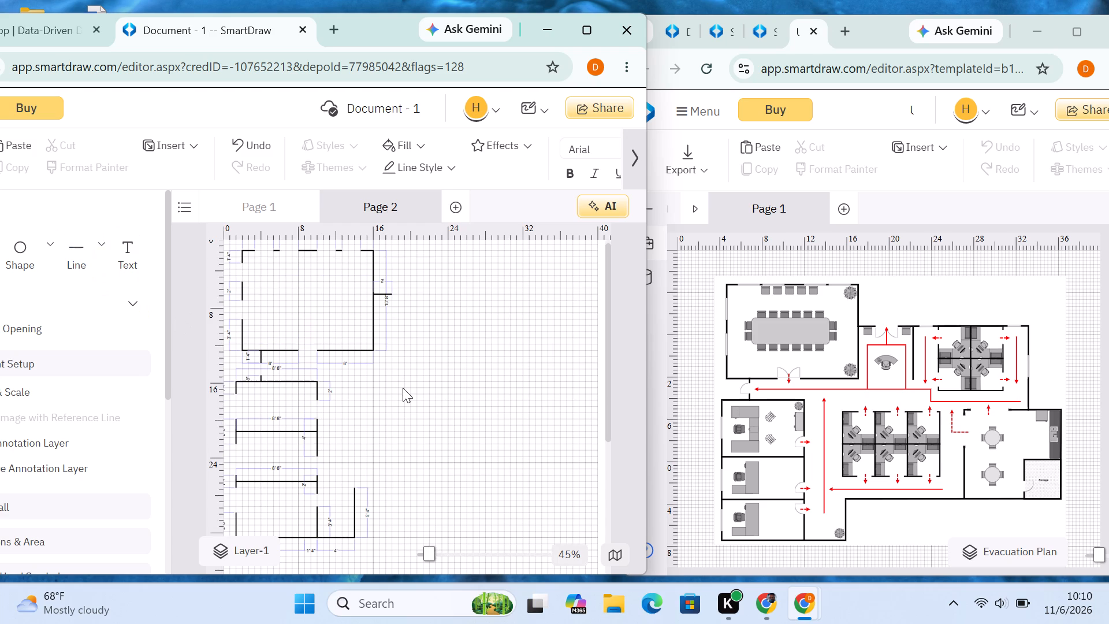
pyautogui.scroll(-1, 400, 388)
pyautogui.scroll(1, 399, 389)
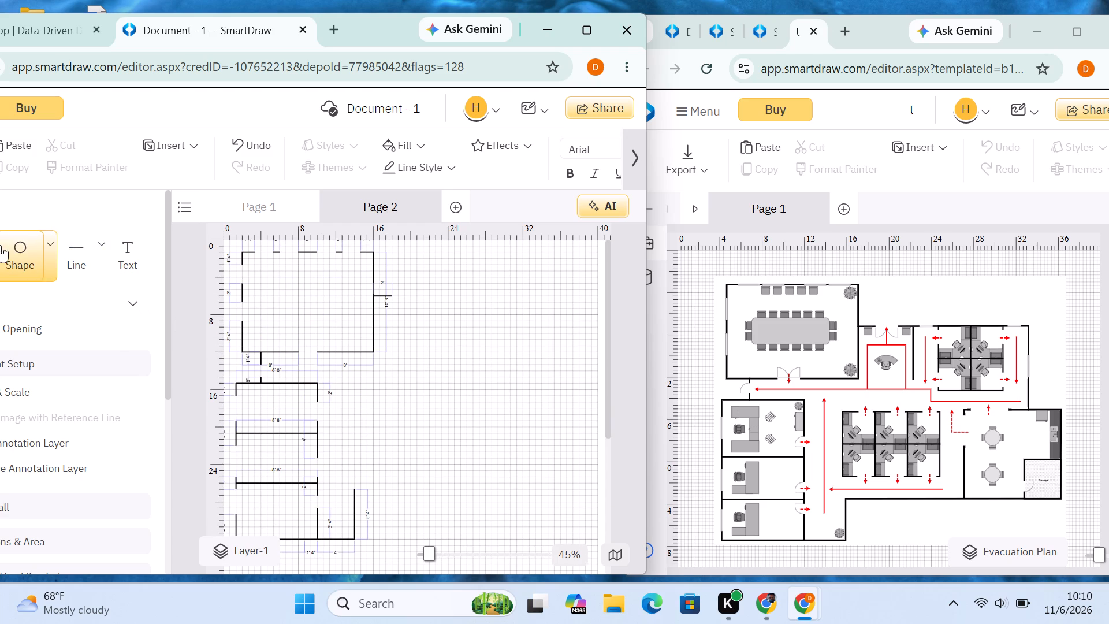
pyautogui.click(423, 553)
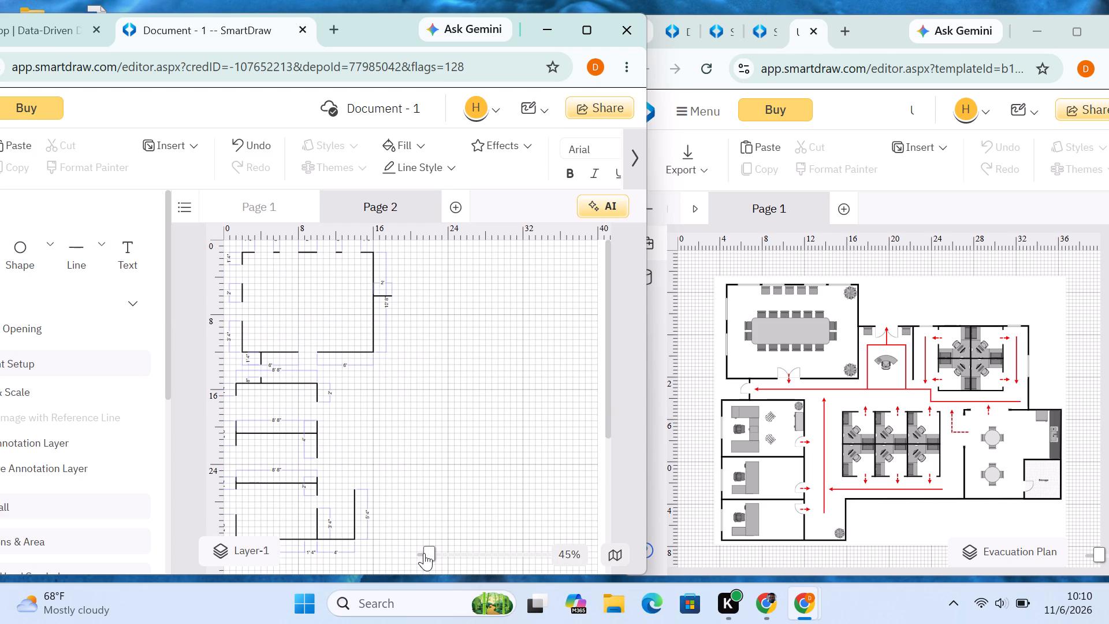
pyautogui.click(424, 553)
pyautogui.click(429, 553)
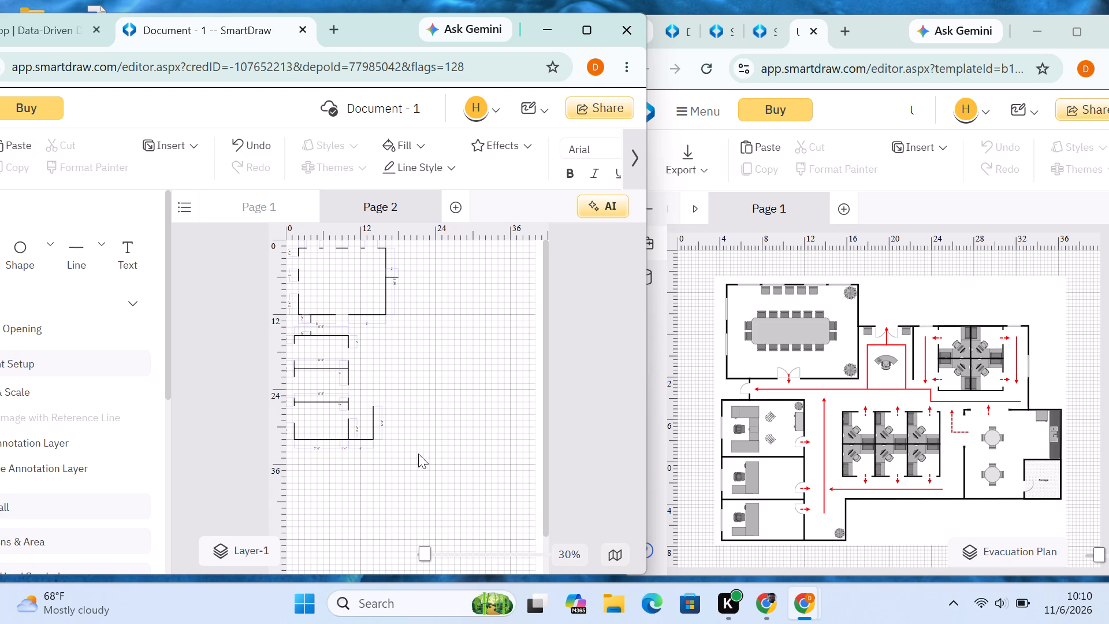
pyautogui.click(77, 252)
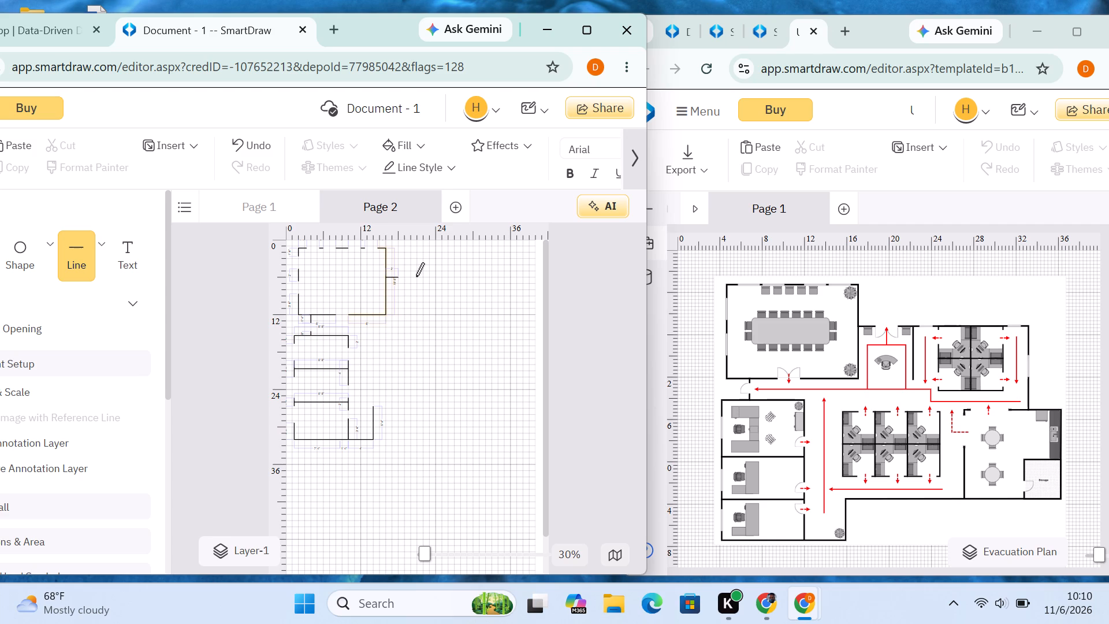
pyautogui.moveTo(416, 276); pyautogui.dragTo(429, 276)
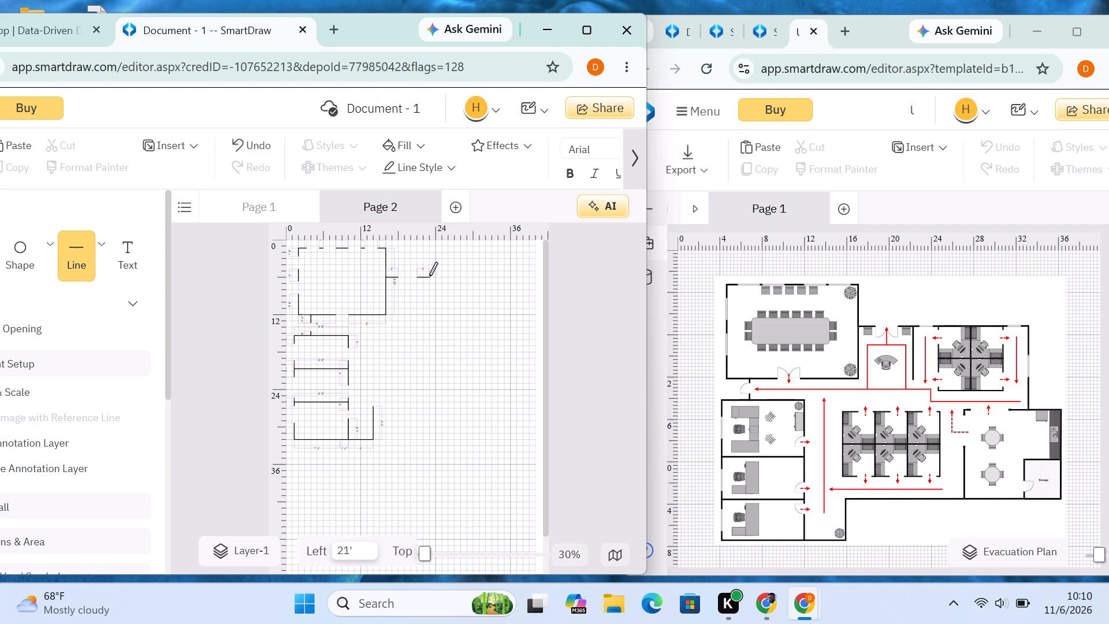
pyautogui.moveTo(429, 276); pyautogui.dragTo(435, 275)
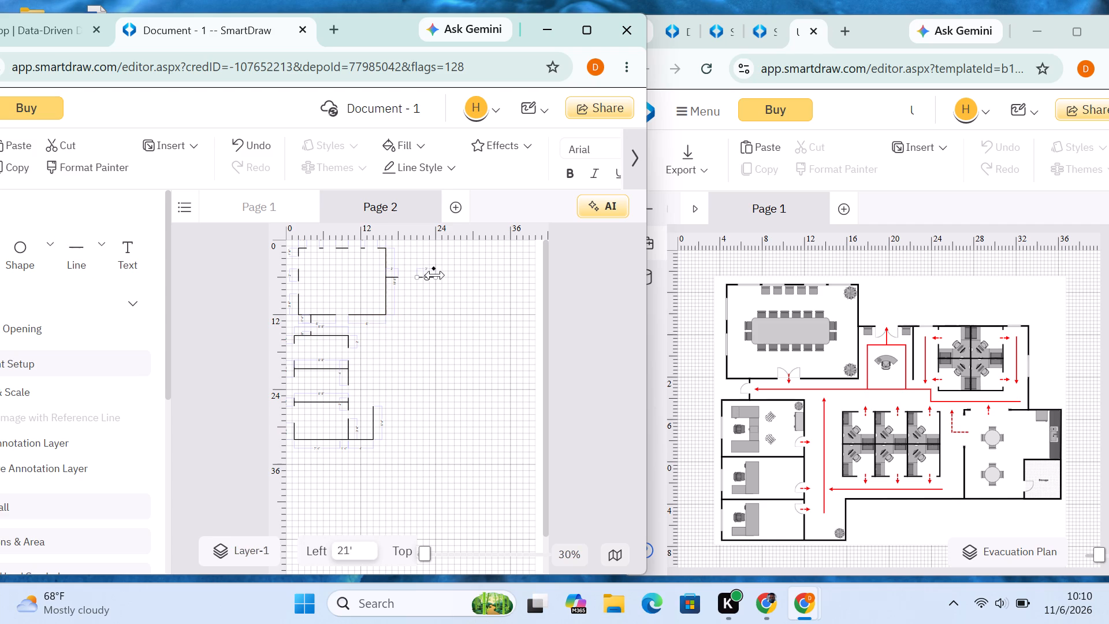
# Draw a vertical wall downward from the short entrance wall, 23' from the page's left edge.
pyautogui.click(83, 250)
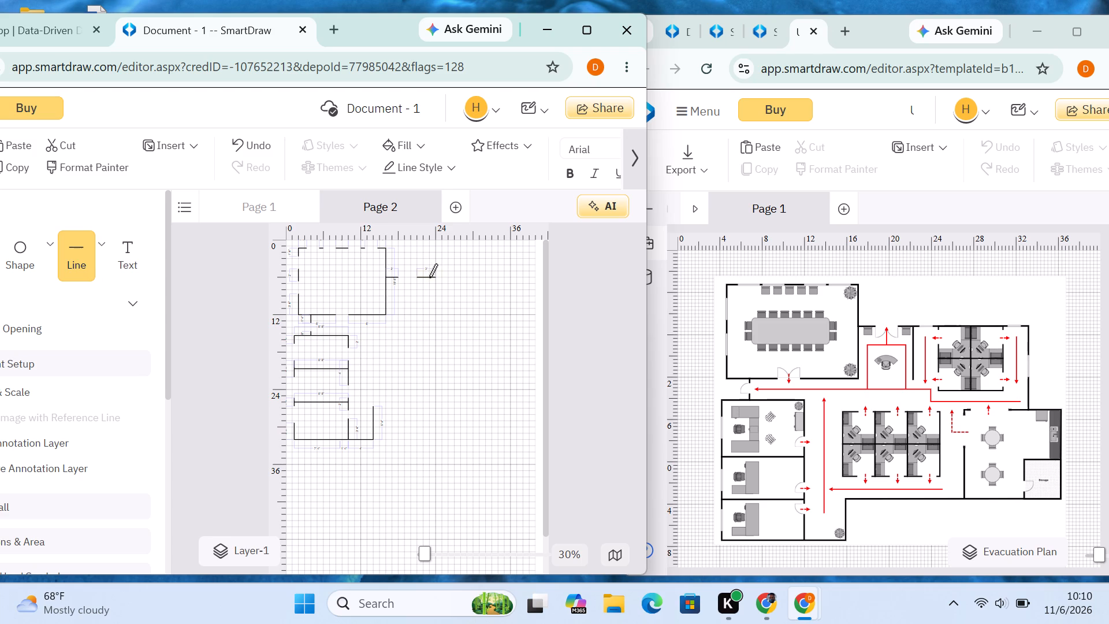
pyautogui.moveTo(429, 277); pyautogui.dragTo(431, 306)
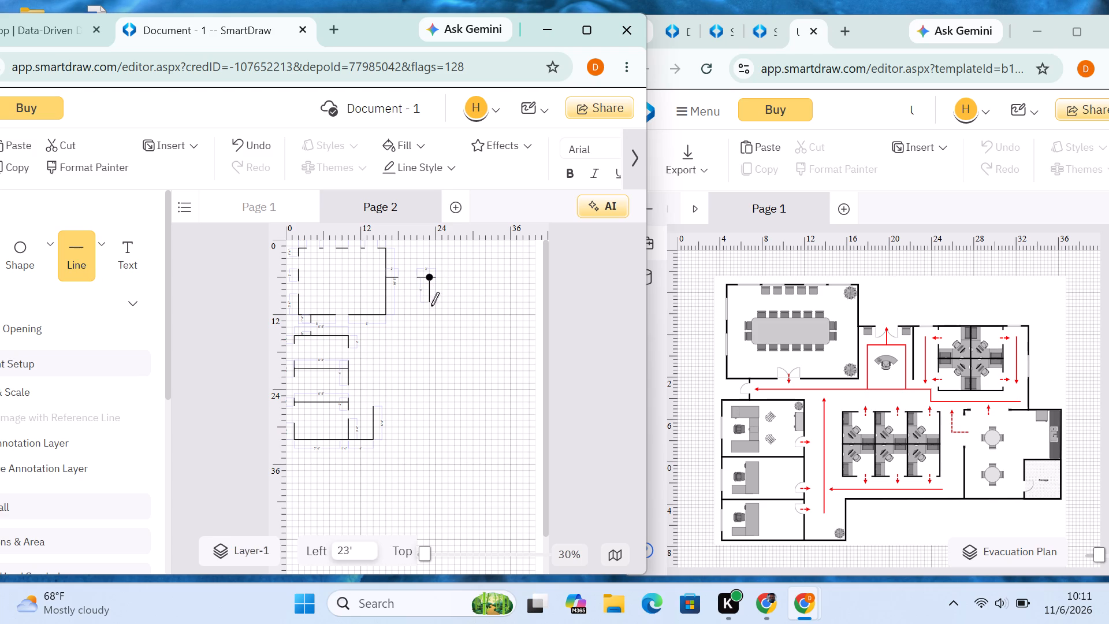
pyautogui.moveTo(431, 306); pyautogui.dragTo(430, 312)
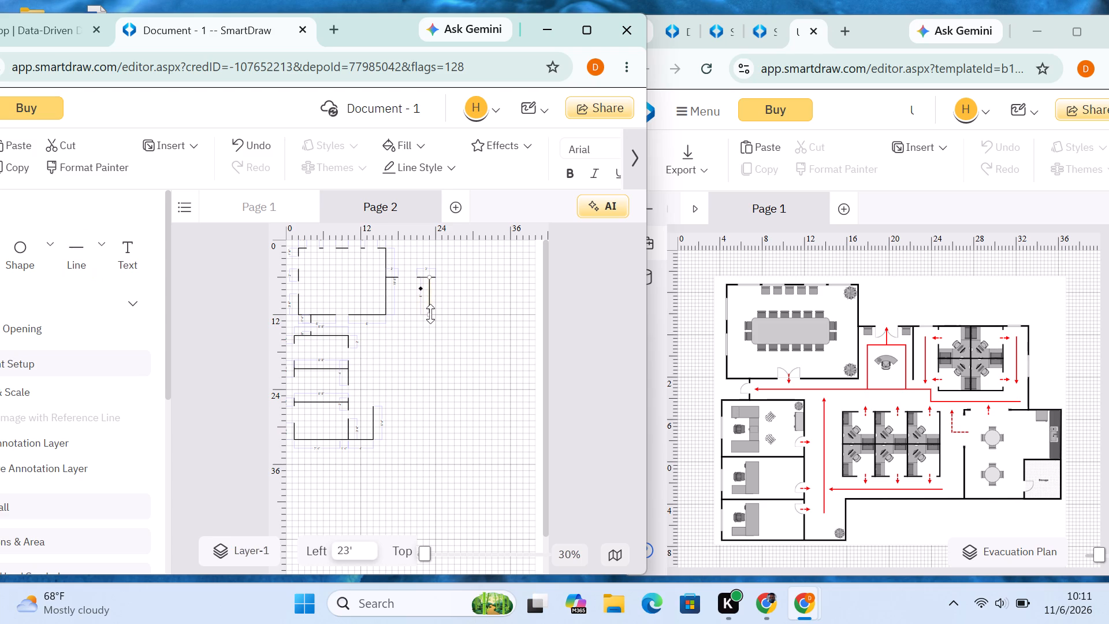
# Draw a horizontal wall about 10' long, starting 26' from the page's left edge, level with the short entrance wall.
pyautogui.click(465, 303)
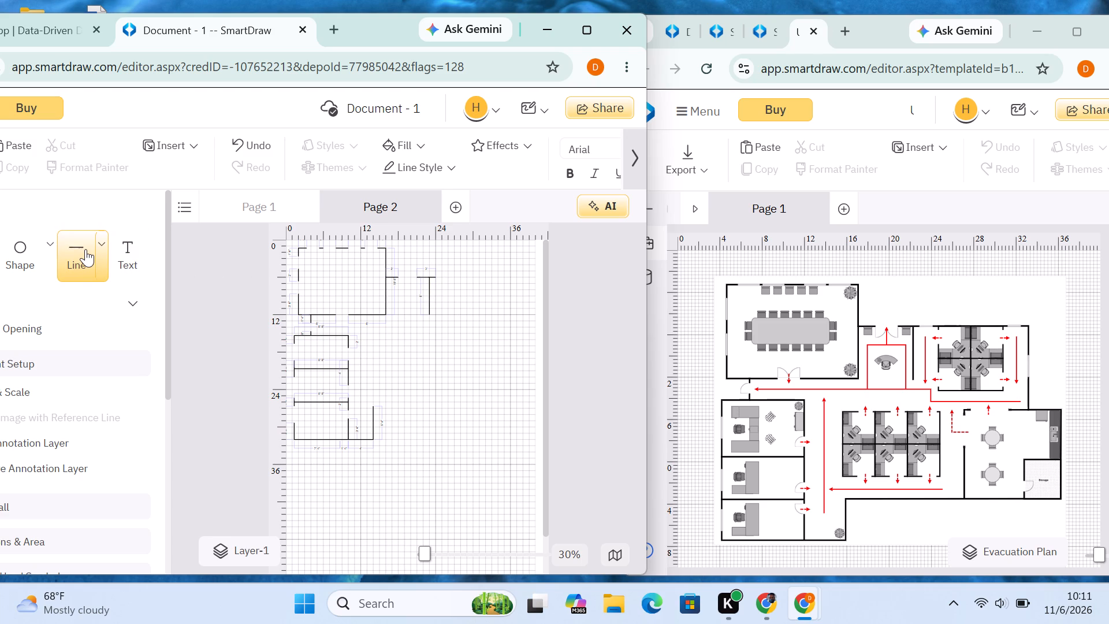
pyautogui.click(85, 249)
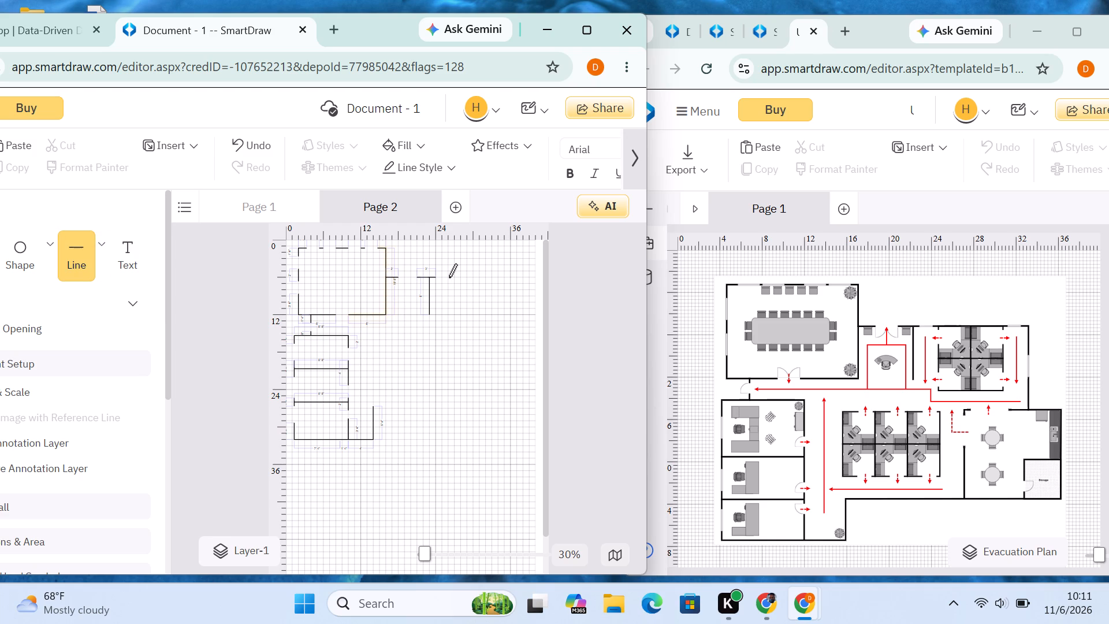
pyautogui.moveTo(447, 277); pyautogui.dragTo(491, 280)
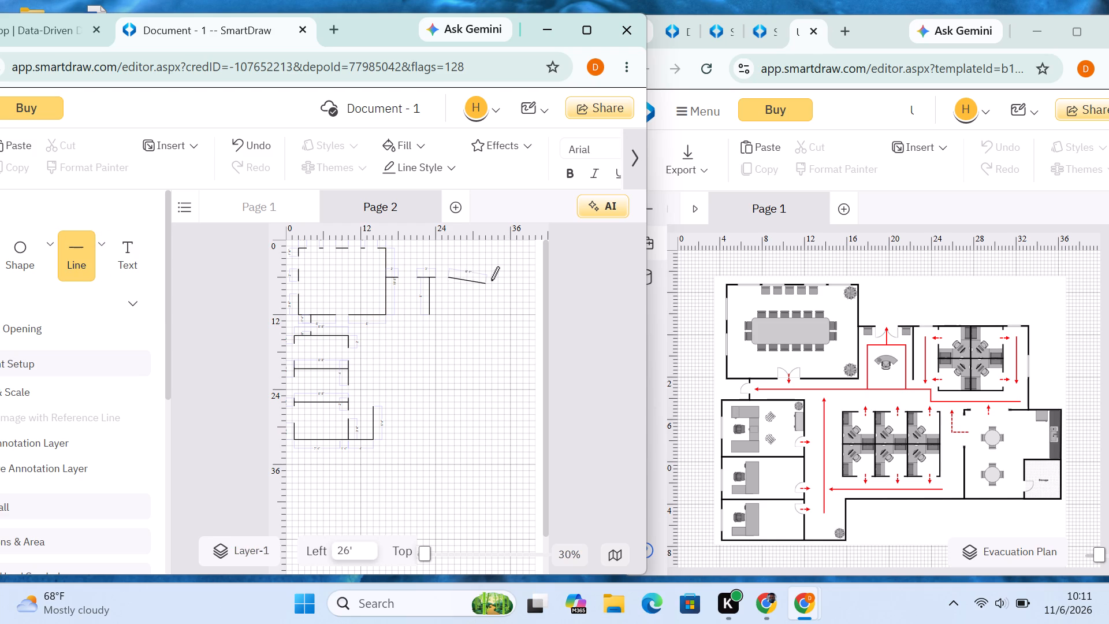
pyautogui.moveTo(491, 280); pyautogui.dragTo(508, 276)
# Draw two short vertical stubs downward from the new 10' wall, one near each end.
pyautogui.click(73, 243)
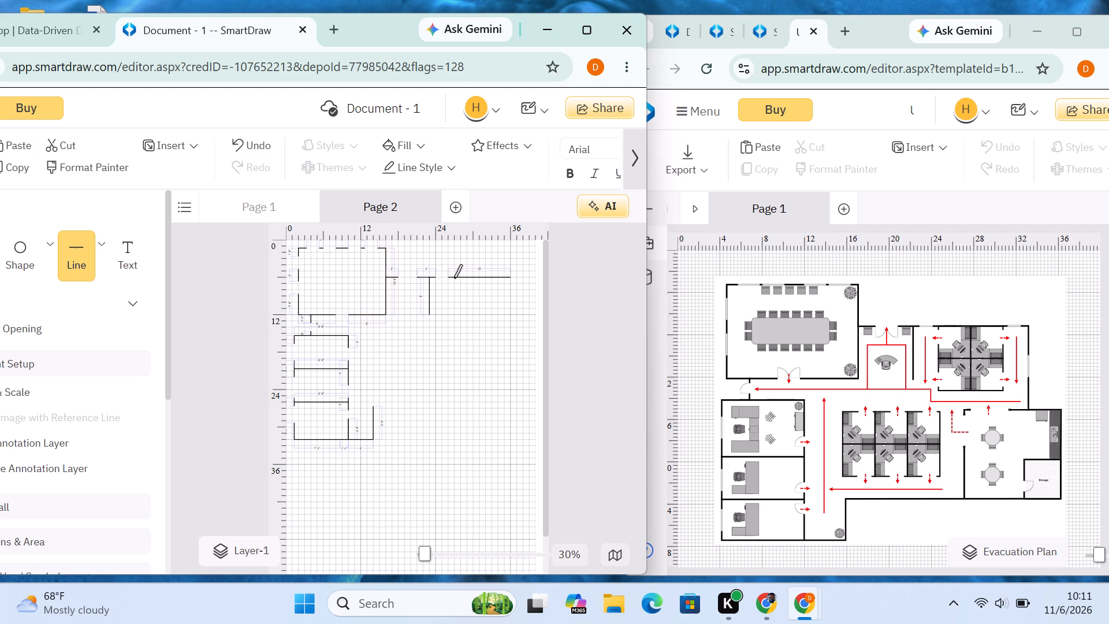
pyautogui.moveTo(454, 278); pyautogui.dragTo(453, 285)
pyautogui.click(458, 296)
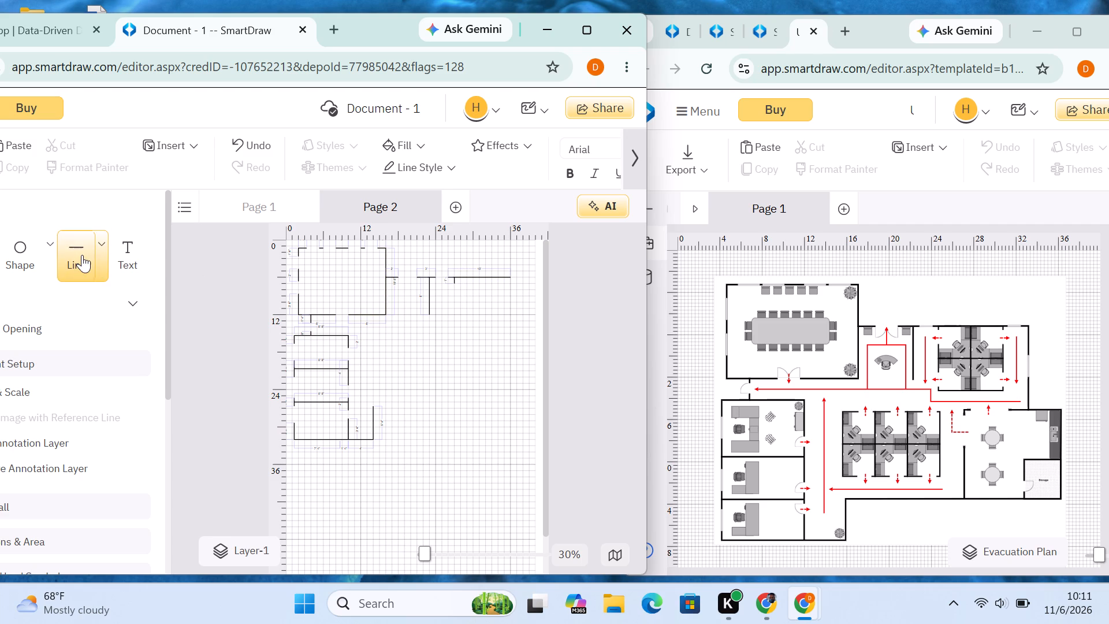
pyautogui.click(82, 255)
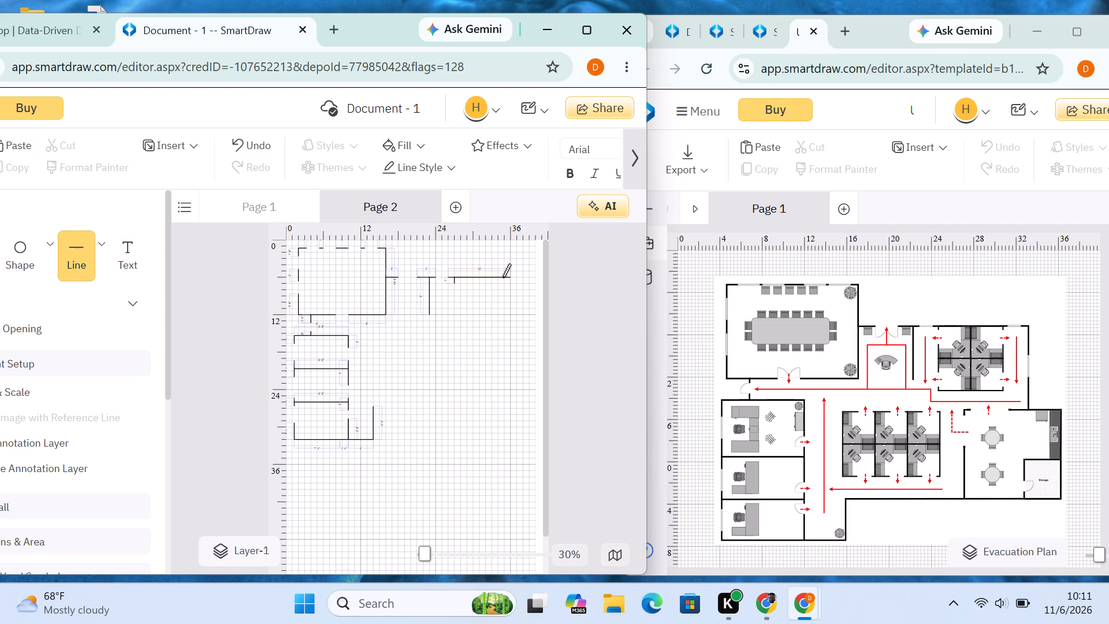
pyautogui.moveTo(503, 277); pyautogui.dragTo(503, 283)
pyautogui.click(502, 293)
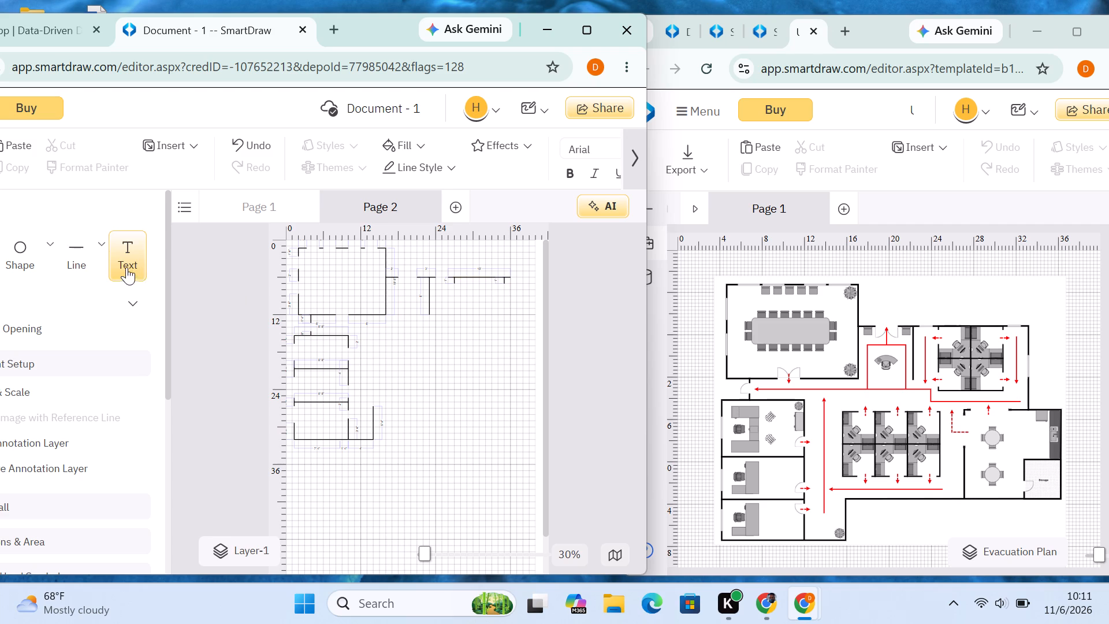
# Draw a short horizontal wall starting 38' from the page's left edge, level with the 10' wall, leaving a gap between them.
pyautogui.click(85, 259)
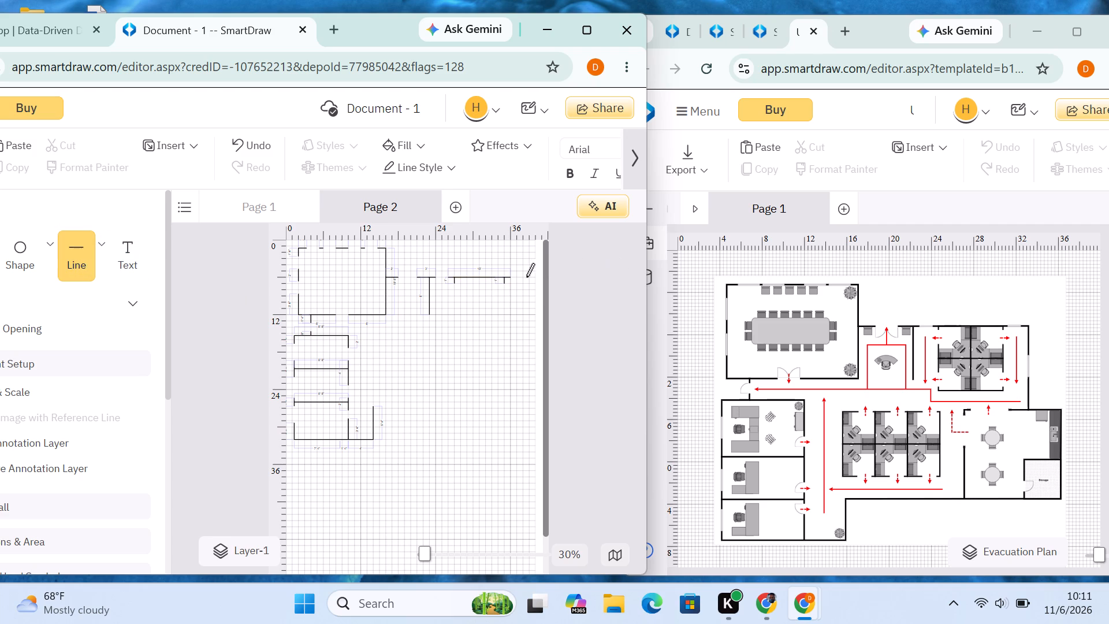
pyautogui.moveTo(523, 276); pyautogui.dragTo(534, 275)
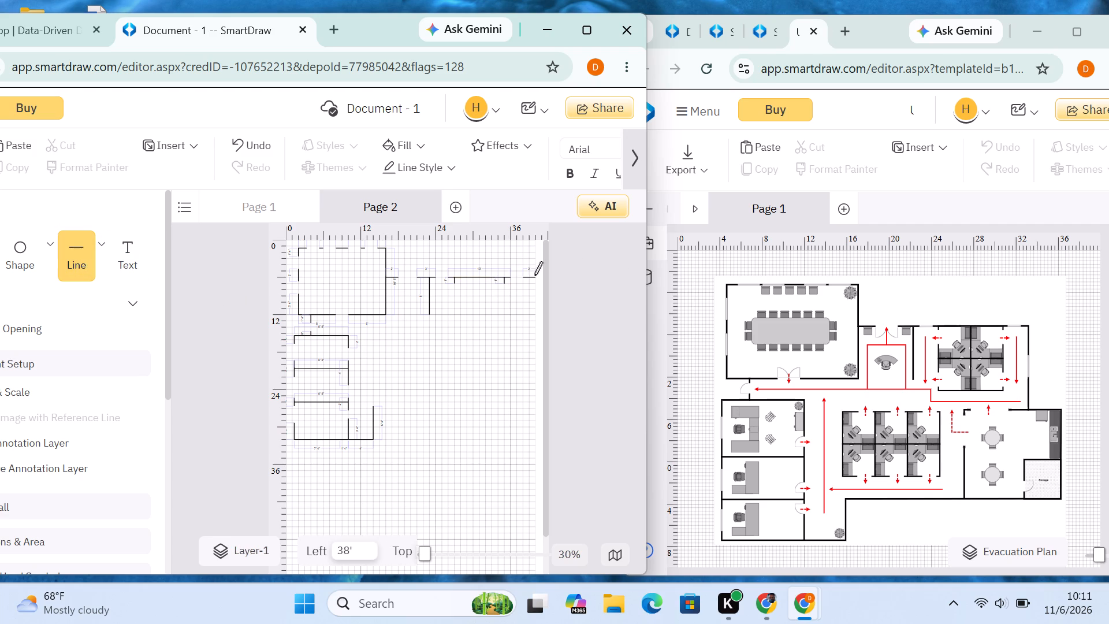
pyautogui.moveTo(534, 275); pyautogui.dragTo(535, 283)
pyautogui.moveTo(535, 283); pyautogui.dragTo(536, 278)
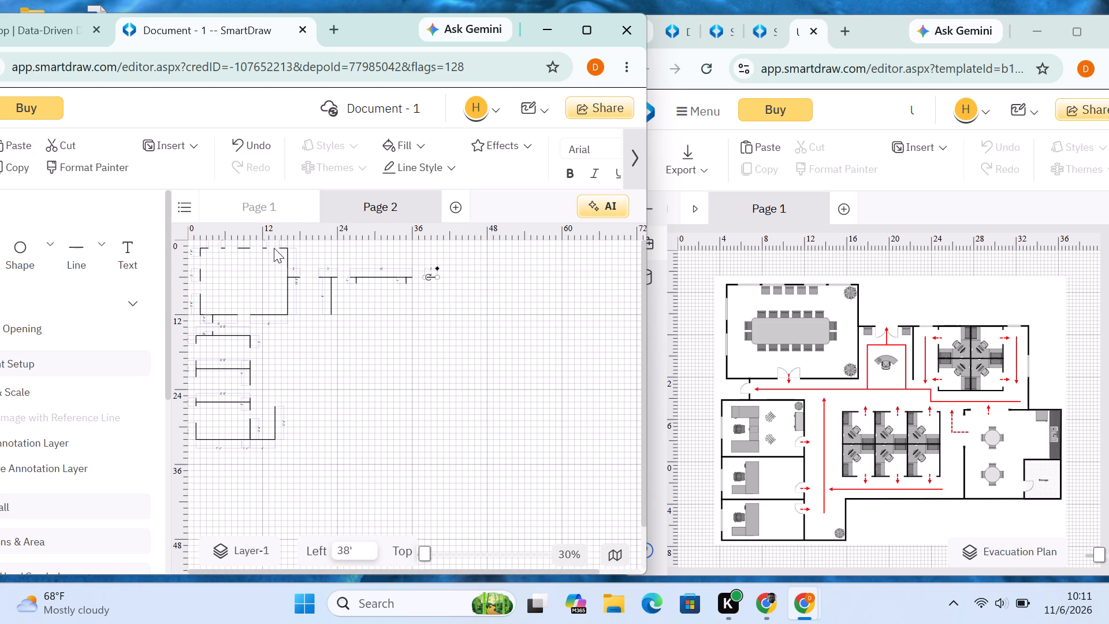
# Draw a vertical partition about 7' long downward from the middle of the 10' wall, 31' from the page's left edge.
pyautogui.click(70, 252)
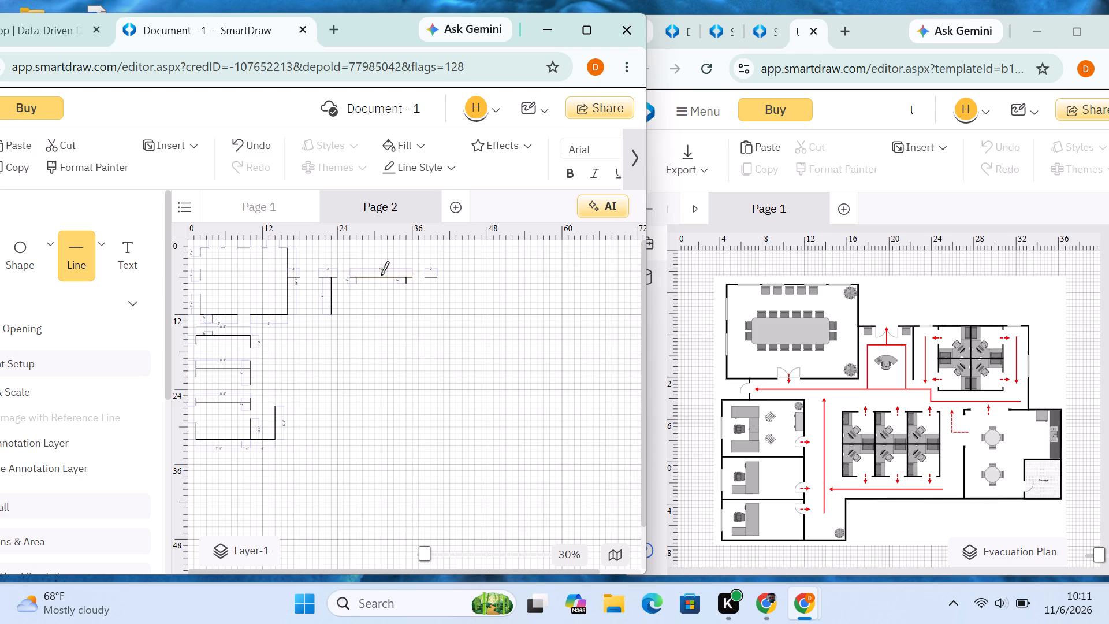
pyautogui.moveTo(381, 274); pyautogui.dragTo(377, 321)
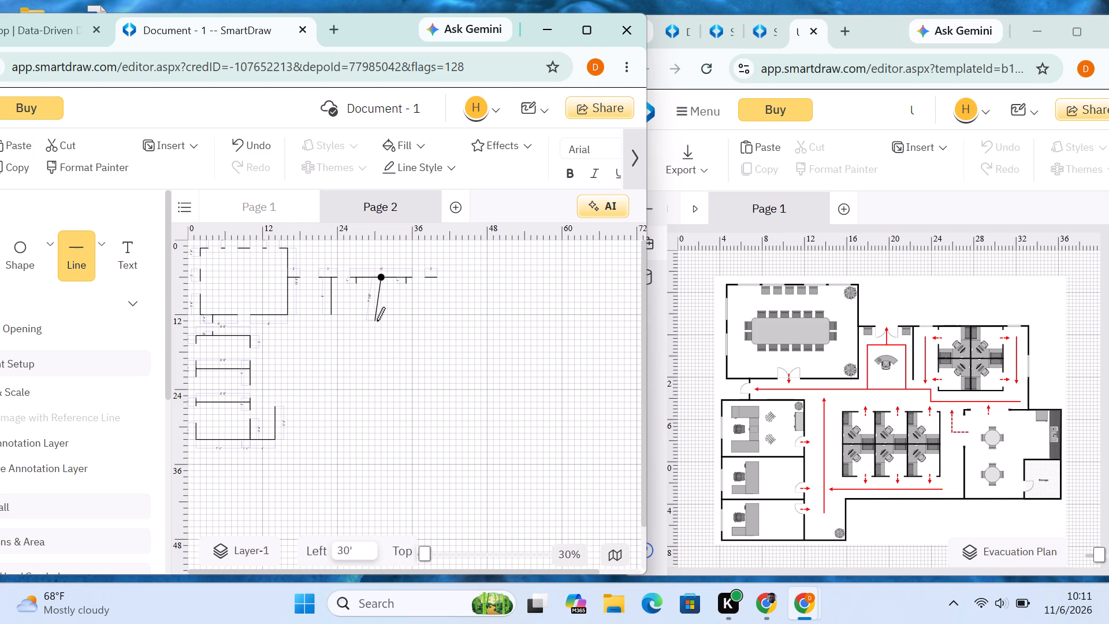
pyautogui.moveTo(377, 321); pyautogui.dragTo(377, 318)
pyautogui.moveTo(377, 318); pyautogui.dragTo(378, 322)
pyautogui.moveTo(378, 322); pyautogui.dragTo(378, 322)
pyautogui.click(392, 308)
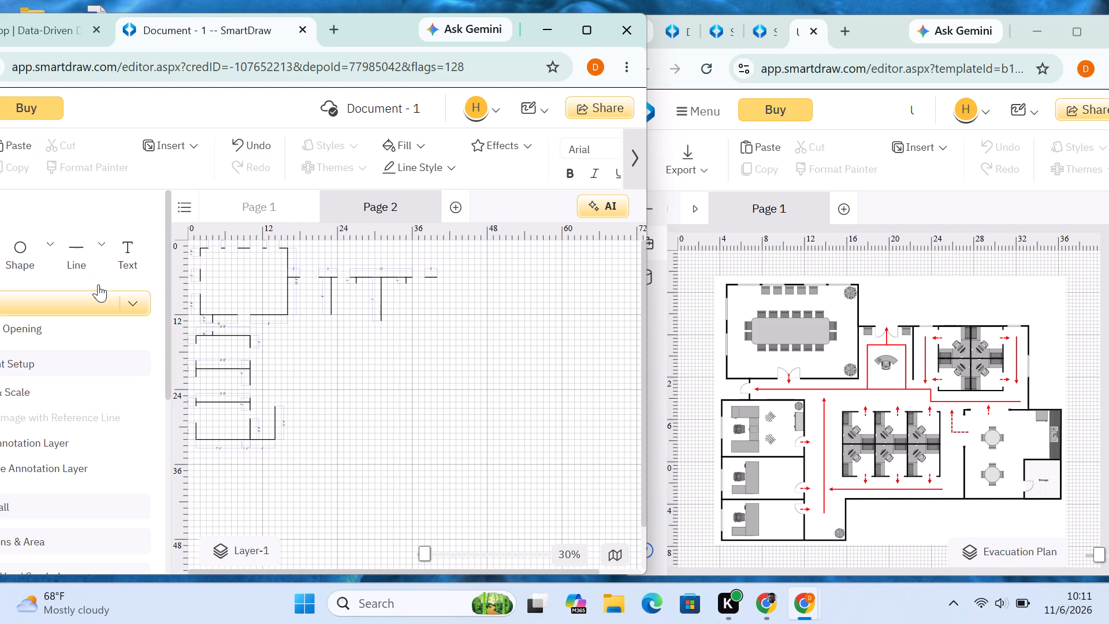
# Draw a horizontal wall about 8' long across the central partition's lower end, starting 27' from the page's left edge.
pyautogui.click(87, 252)
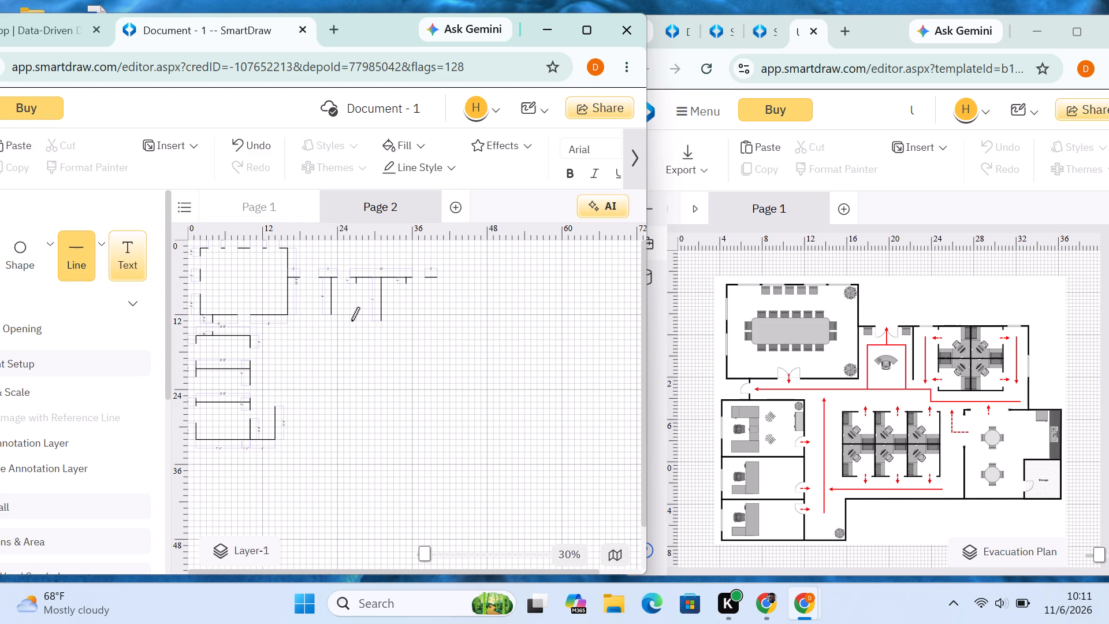
pyautogui.moveTo(356, 321); pyautogui.dragTo(405, 321)
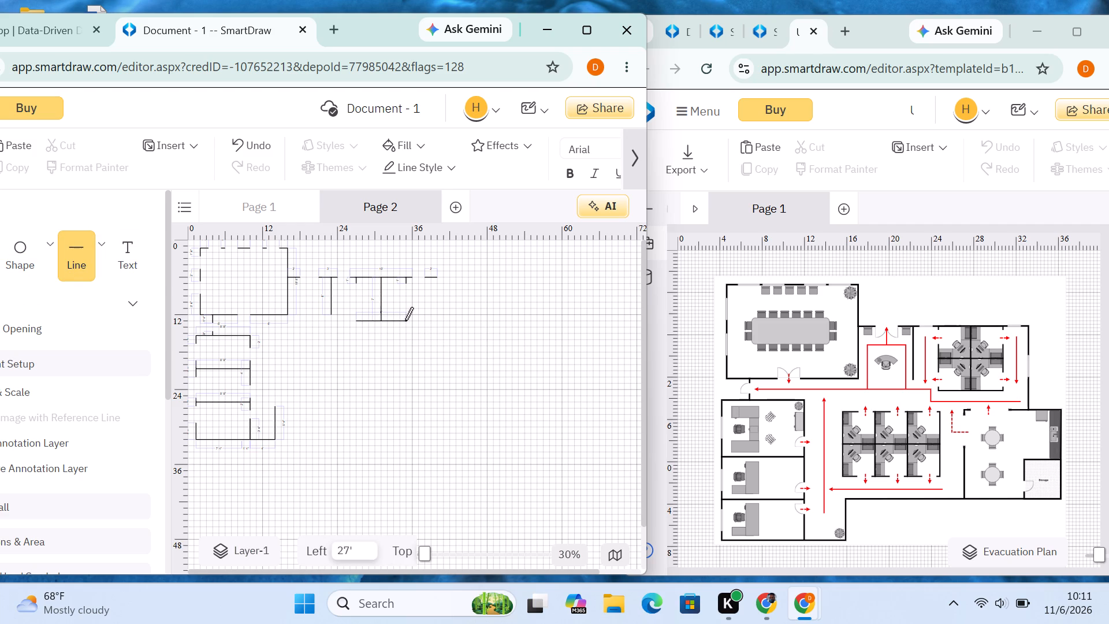
pyautogui.moveTo(405, 321); pyautogui.dragTo(407, 321)
# Draw short vertical stubs at both ends of the lower workstation wall, 35' and 27' from the page's left edge.
pyautogui.click(70, 250)
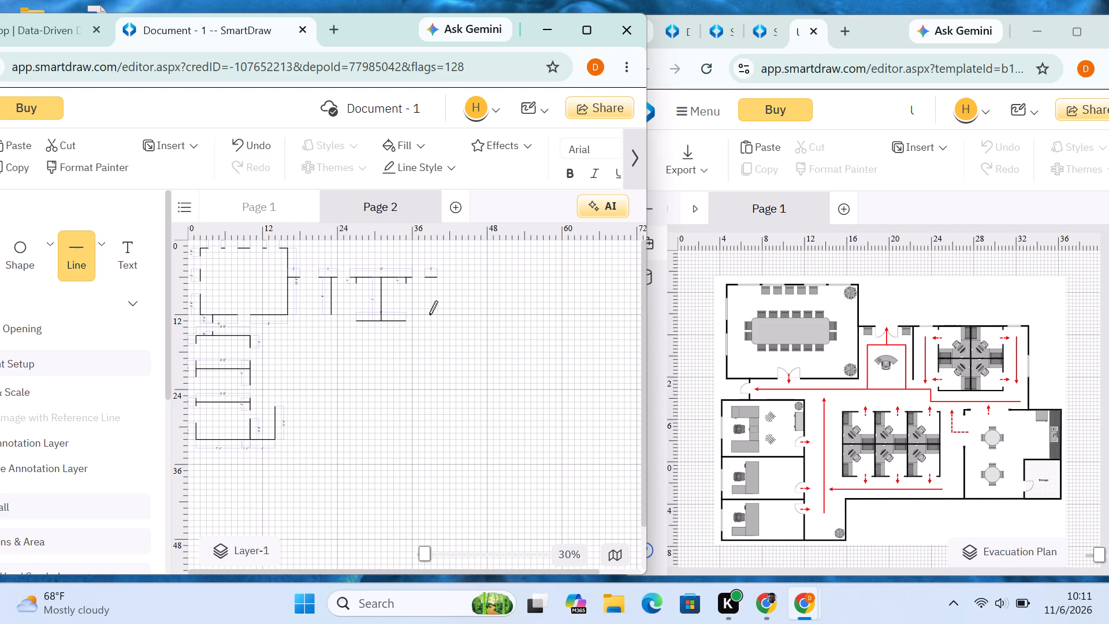
pyautogui.moveTo(405, 312); pyautogui.dragTo(408, 319)
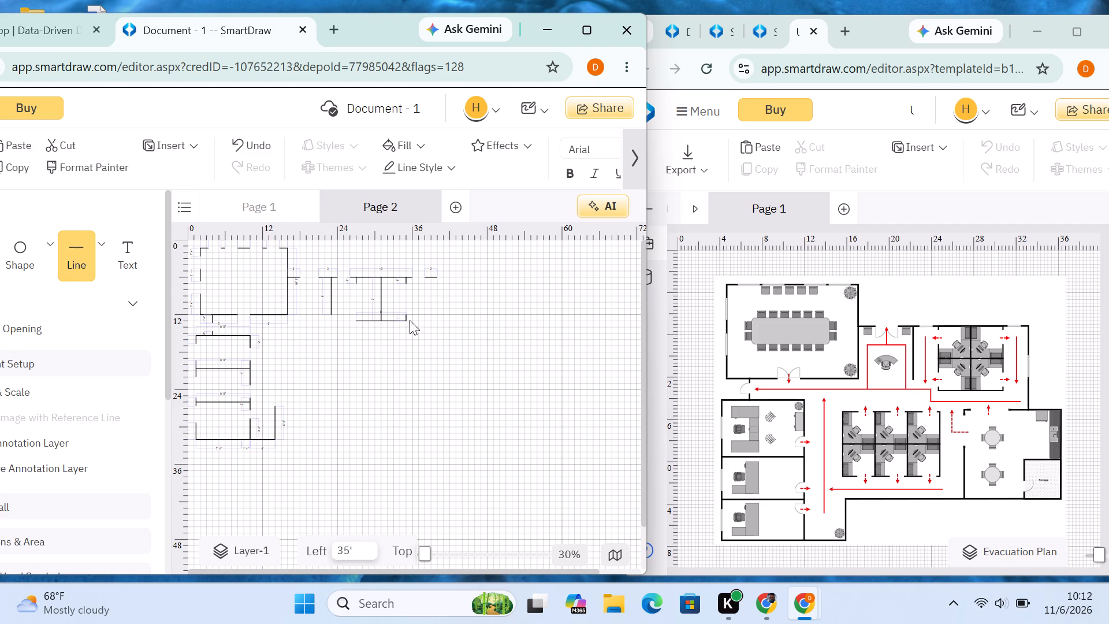
pyautogui.click(81, 259)
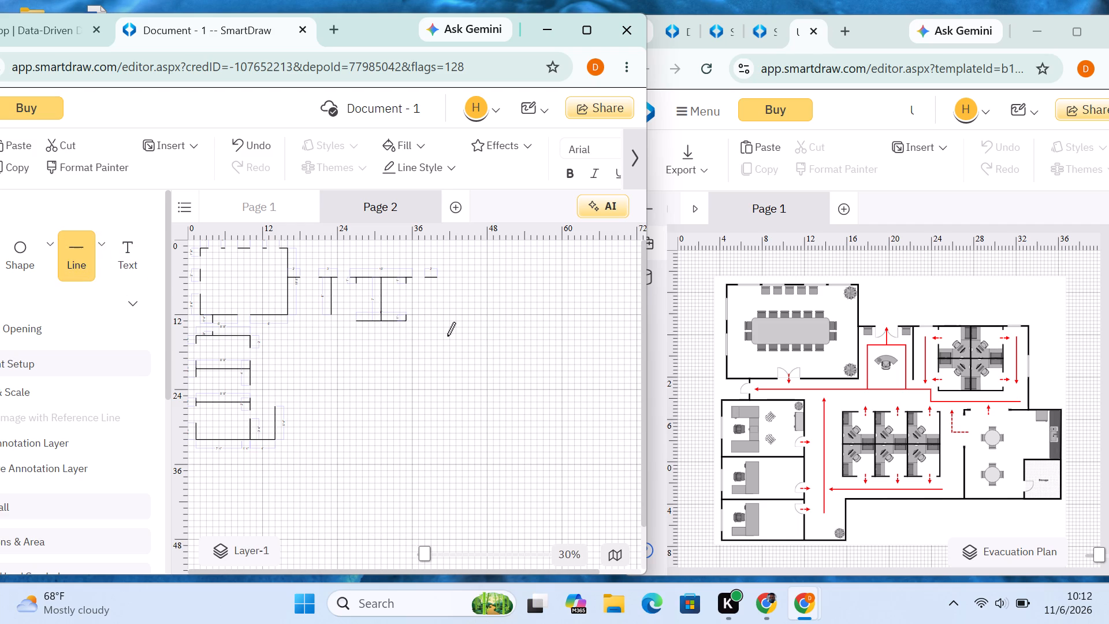
pyautogui.moveTo(356, 312); pyautogui.dragTo(357, 318)
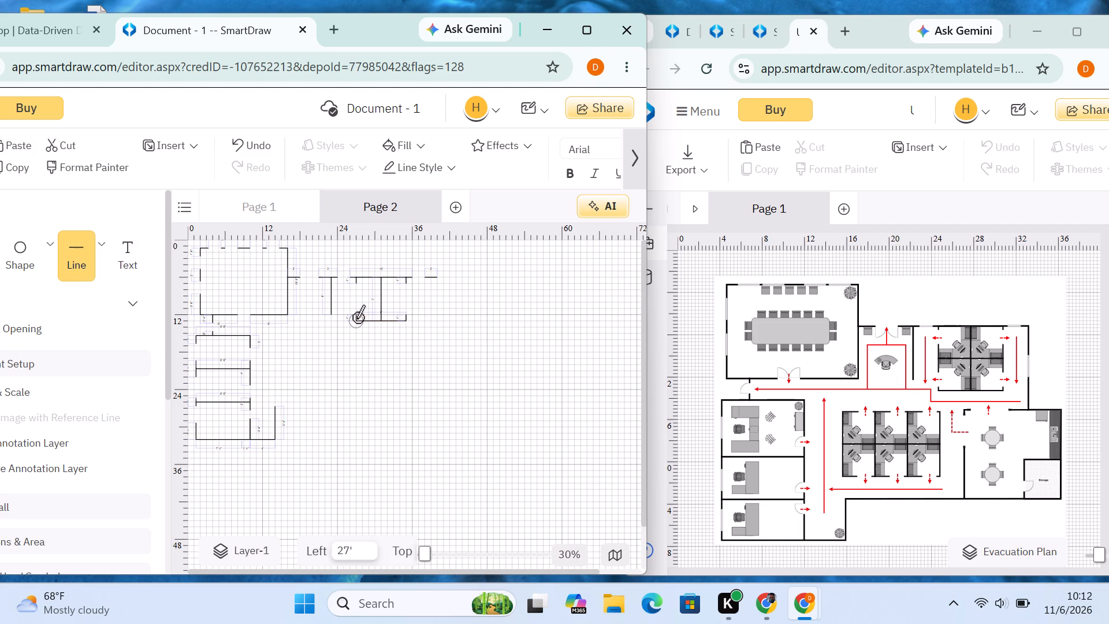
pyautogui.moveTo(357, 318); pyautogui.dragTo(357, 320)
pyautogui.click(342, 359)
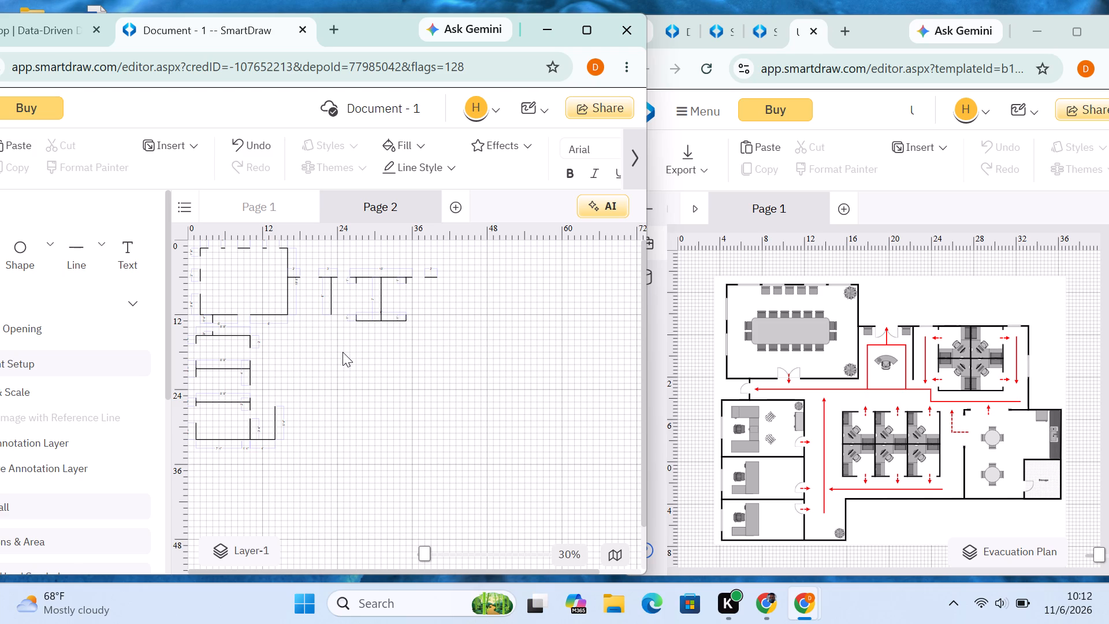
# Draw a horizontal partition about 8' long across the middle of the workstation block, starting 27' from the page's left edge.
pyautogui.click(75, 261)
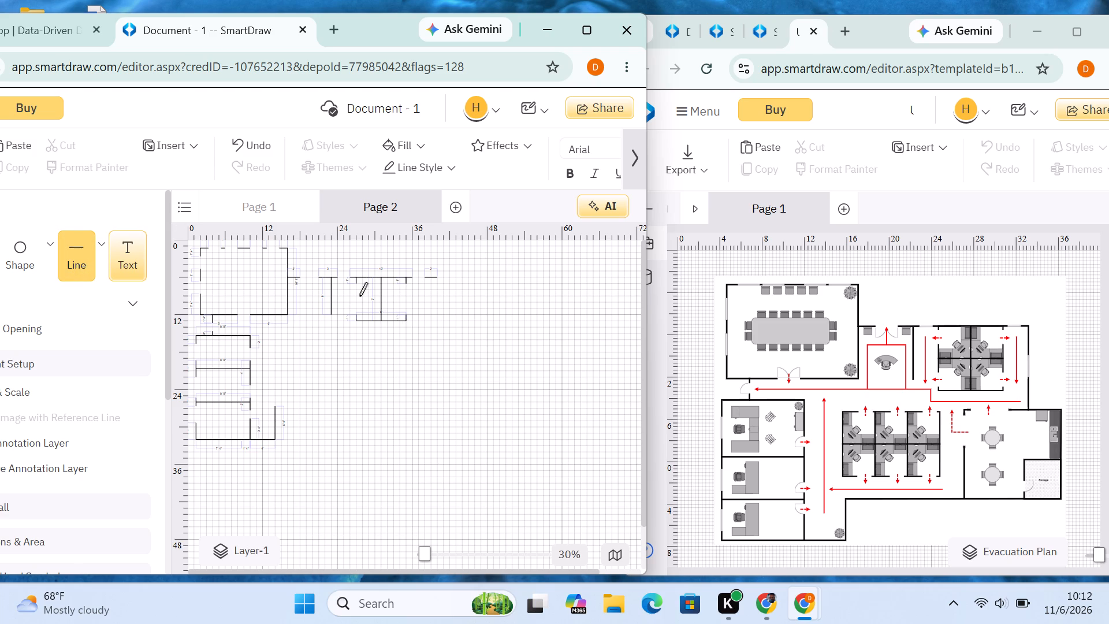
pyautogui.moveTo(354, 296); pyautogui.dragTo(404, 294)
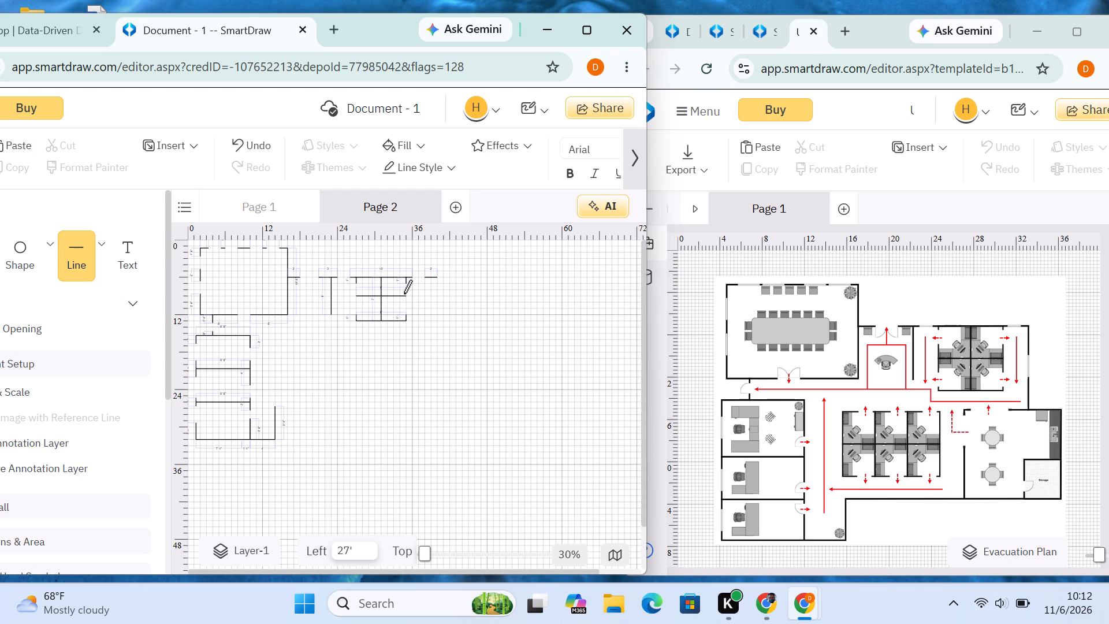
pyautogui.moveTo(404, 294); pyautogui.dragTo(404, 294)
pyautogui.moveTo(404, 294); pyautogui.dragTo(405, 293)
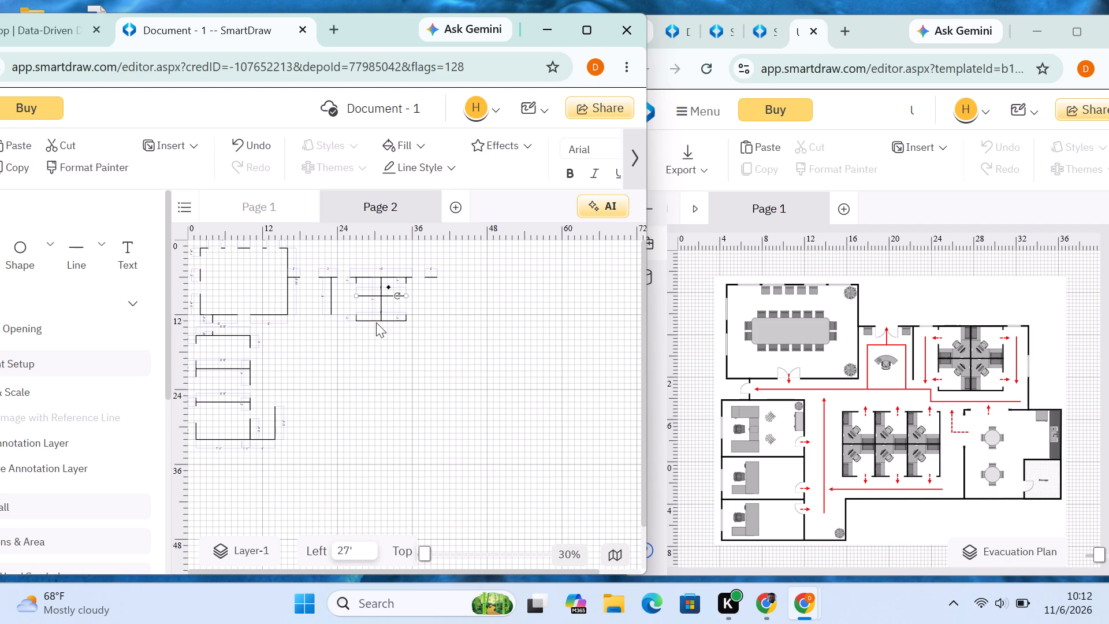
# Move the workstation block's lower horizontal wall down about 1'.
pyautogui.moveTo(379, 321); pyautogui.dragTo(379, 328)
pyautogui.click(445, 297)
pyautogui.click(379, 311)
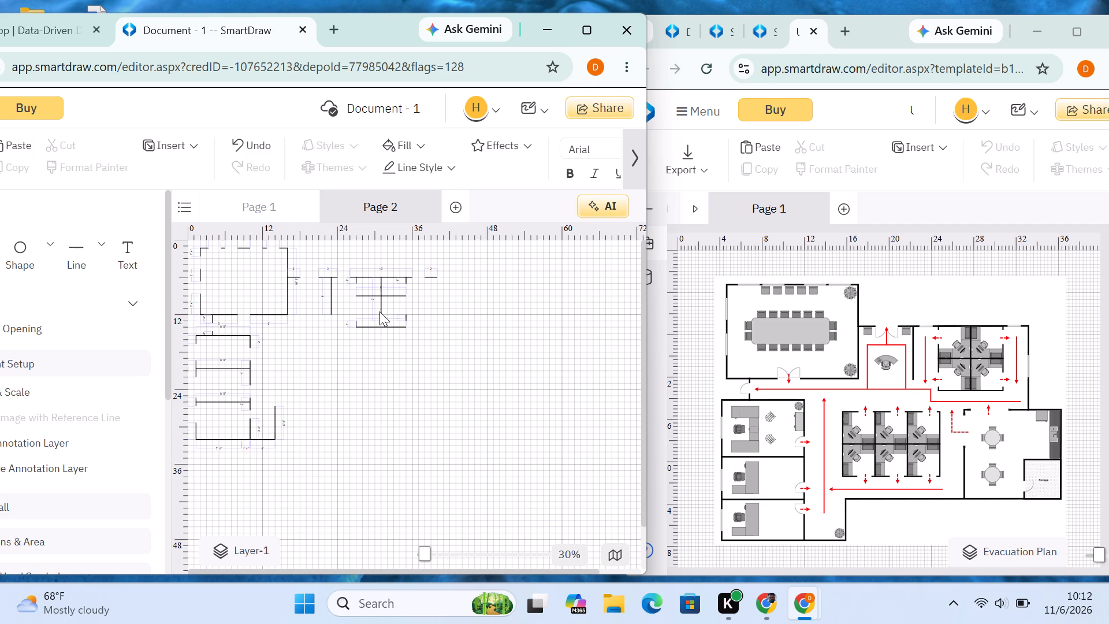
pyautogui.click(381, 318)
pyautogui.click(378, 318)
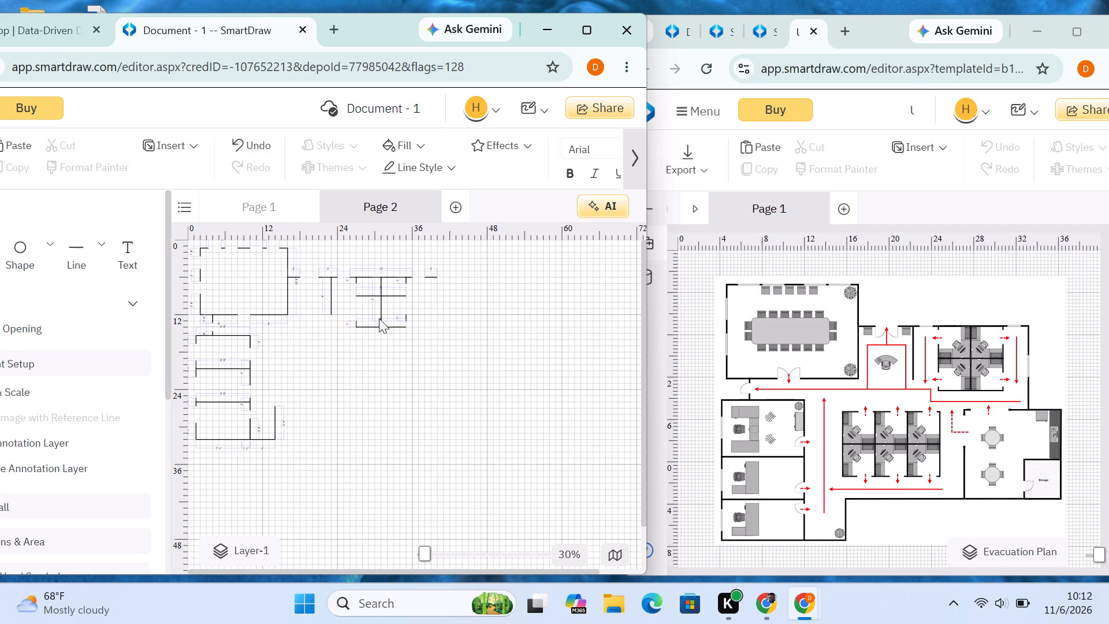
pyautogui.tripleClick(379, 318)
# Move the workstation block's middle horizontal partition down about 1'.
pyautogui.moveTo(385, 295); pyautogui.dragTo(385, 303)
pyautogui.moveTo(384, 295); pyautogui.dragTo(384, 301)
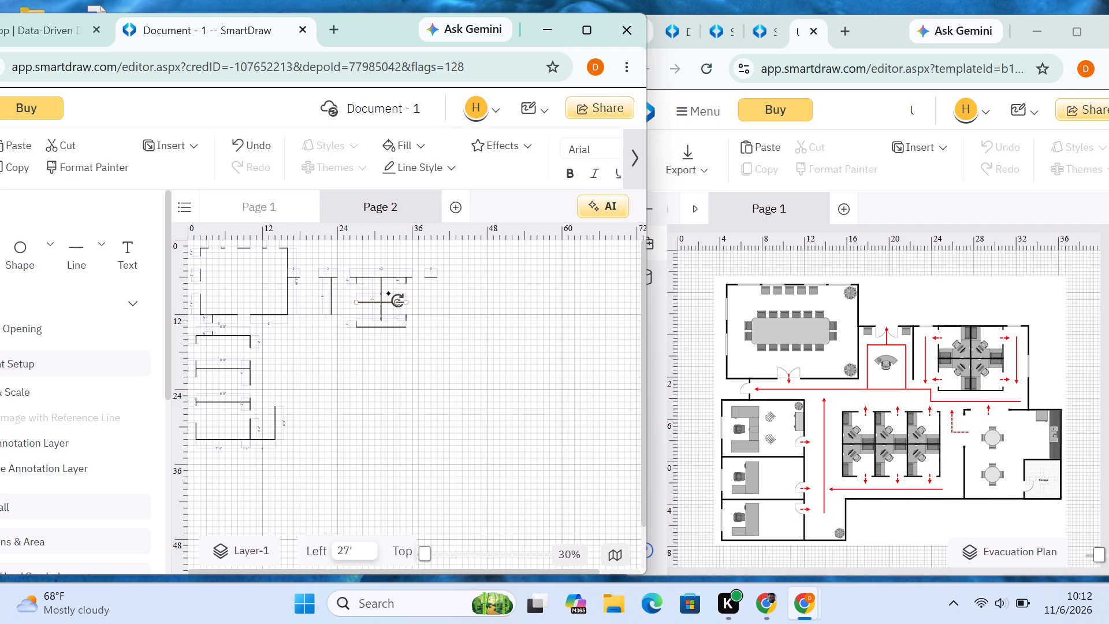
pyautogui.click(437, 301)
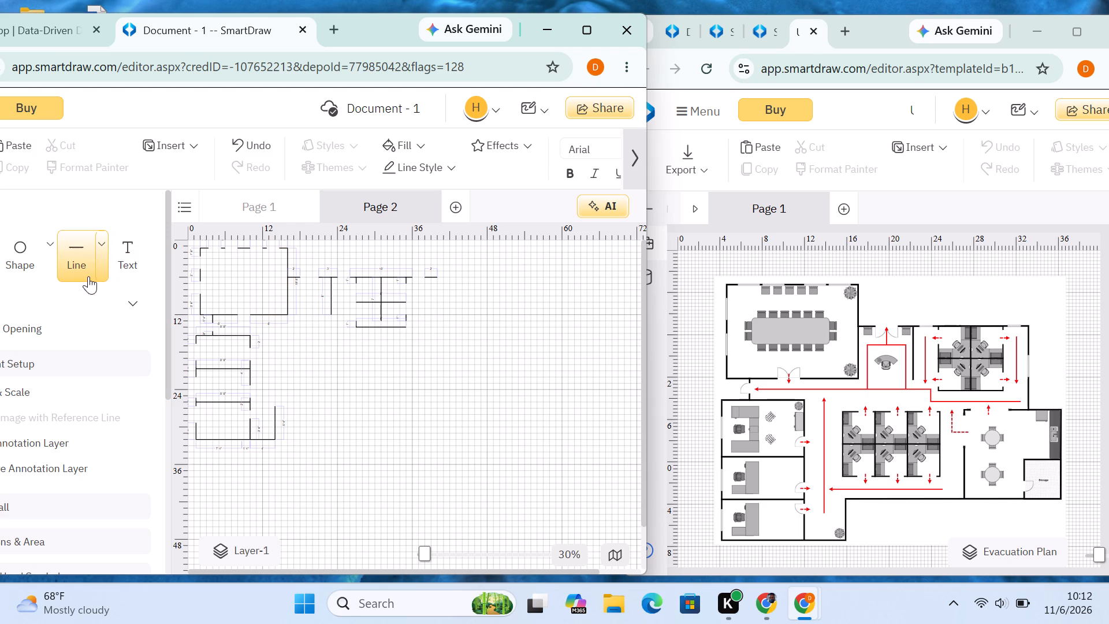
# Draw a short vertical wall extending the central partition down to the lower workstation wall, 31' from the page's left edge.
pyautogui.click(88, 276)
pyautogui.moveTo(379, 315); pyautogui.dragTo(383, 320)
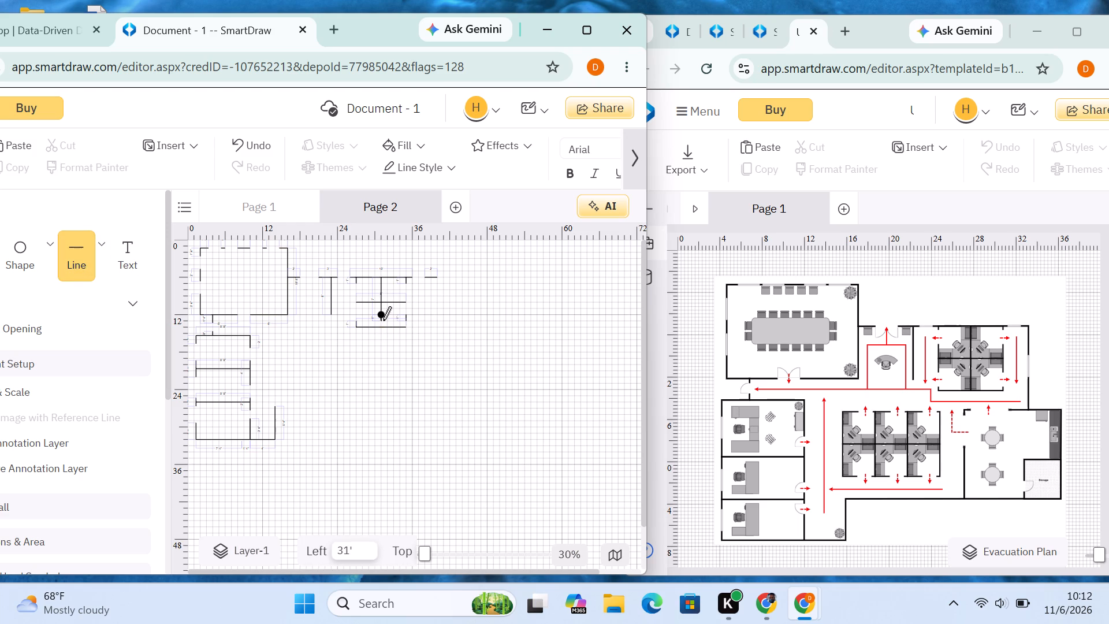
pyautogui.moveTo(383, 320); pyautogui.dragTo(382, 325)
pyautogui.click(390, 343)
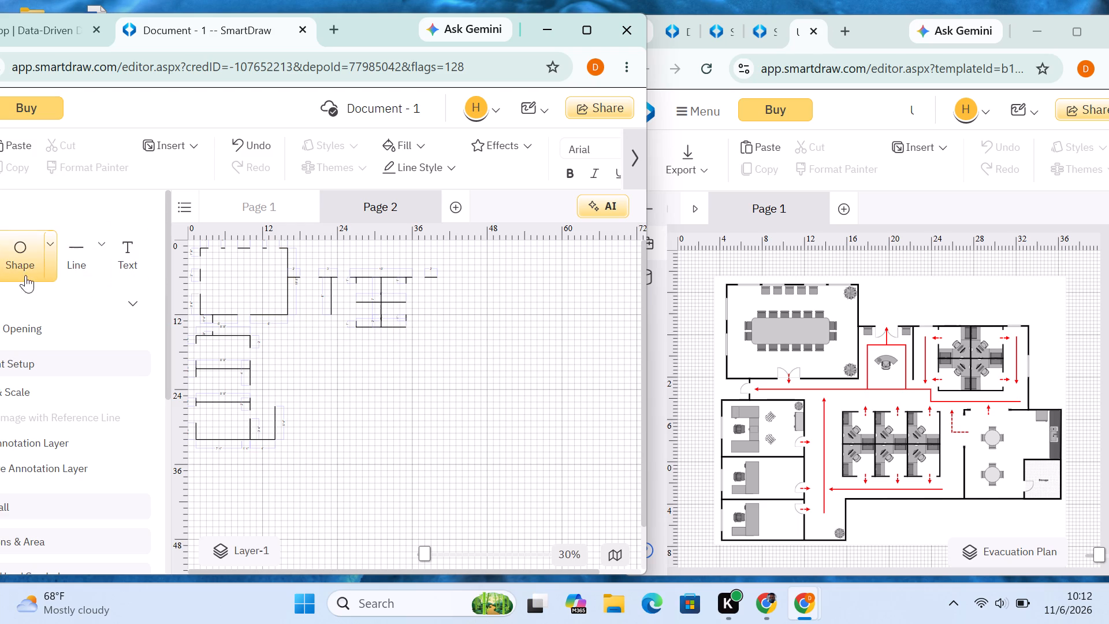
# Draw a short vertical wall across the left end of the workstation block's middle partition, 27' from the page's left edge.
pyautogui.moveTo(99, 232); pyautogui.dragTo(93, 233)
pyautogui.click(80, 244)
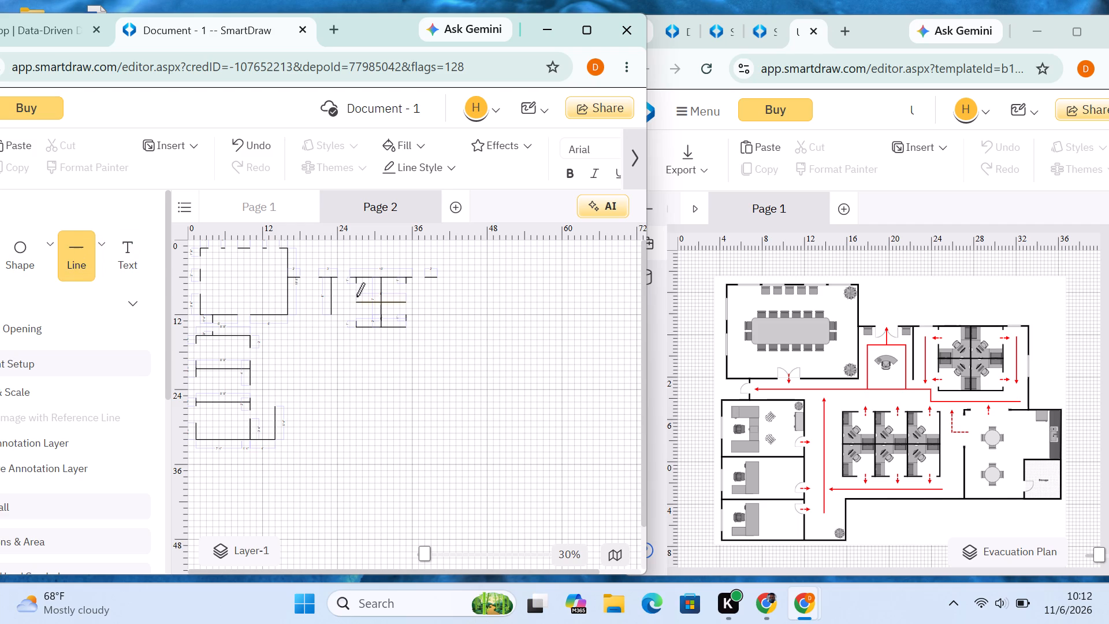
pyautogui.moveTo(356, 295); pyautogui.dragTo(356, 310)
pyautogui.click(322, 320)
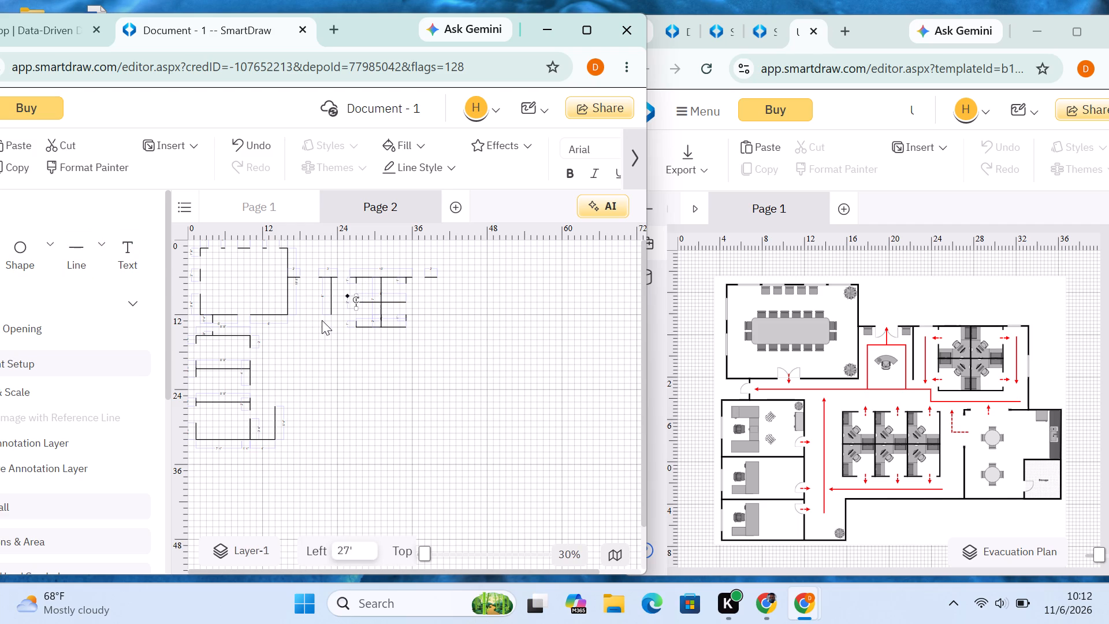
# Draw a short vertical wall across the right end of the workstation block's middle partition, 35' from the page's left edge.
pyautogui.click(68, 260)
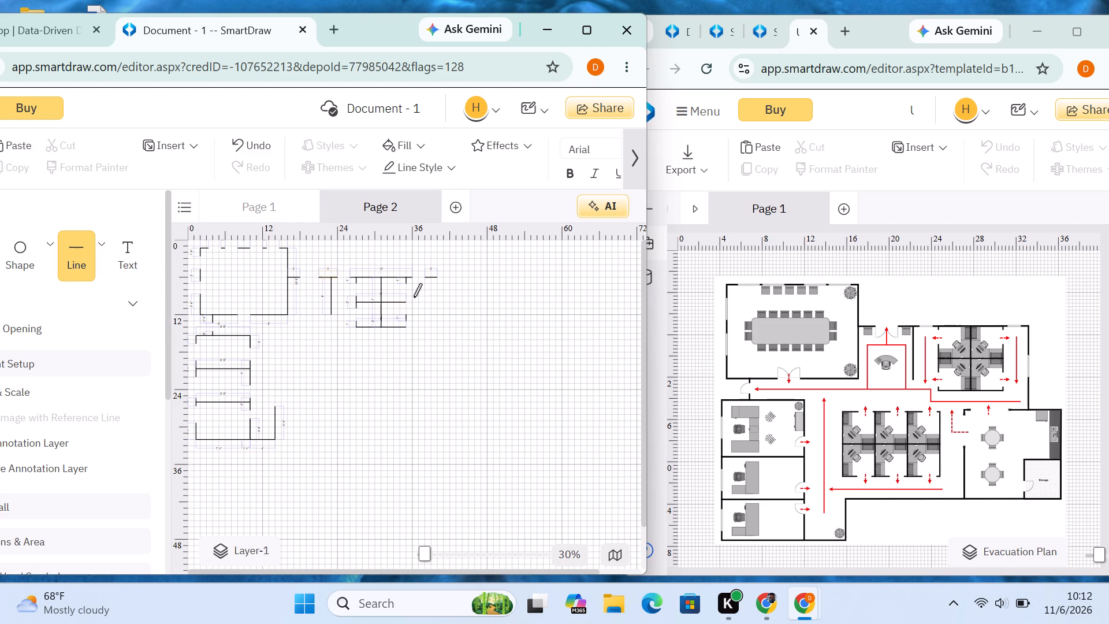
pyautogui.moveTo(406, 293); pyautogui.dragTo(405, 307)
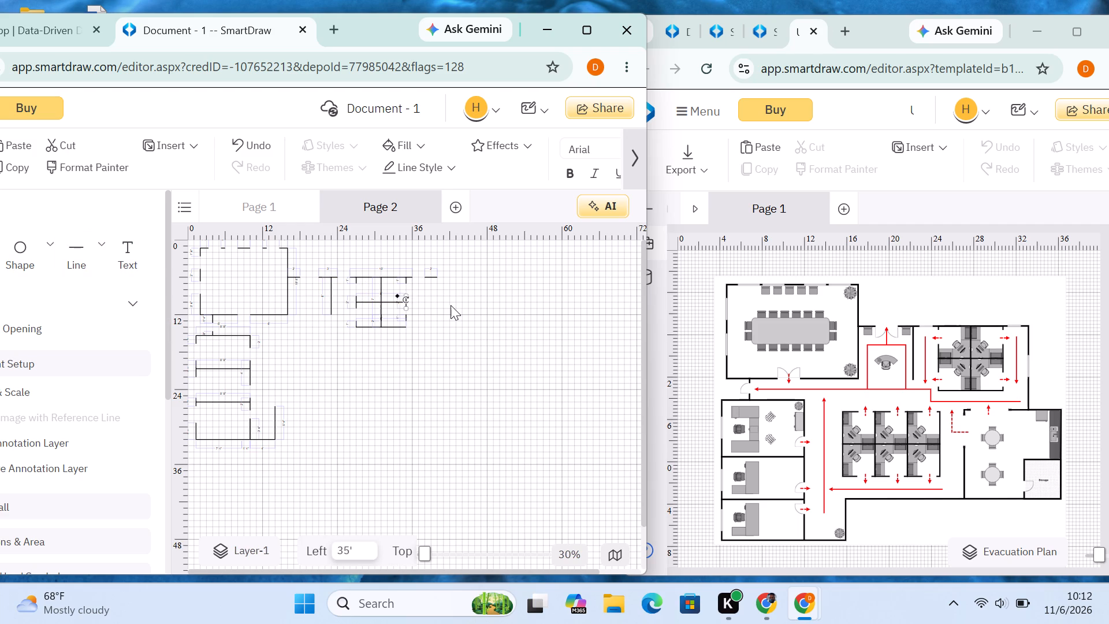
pyautogui.click(450, 305)
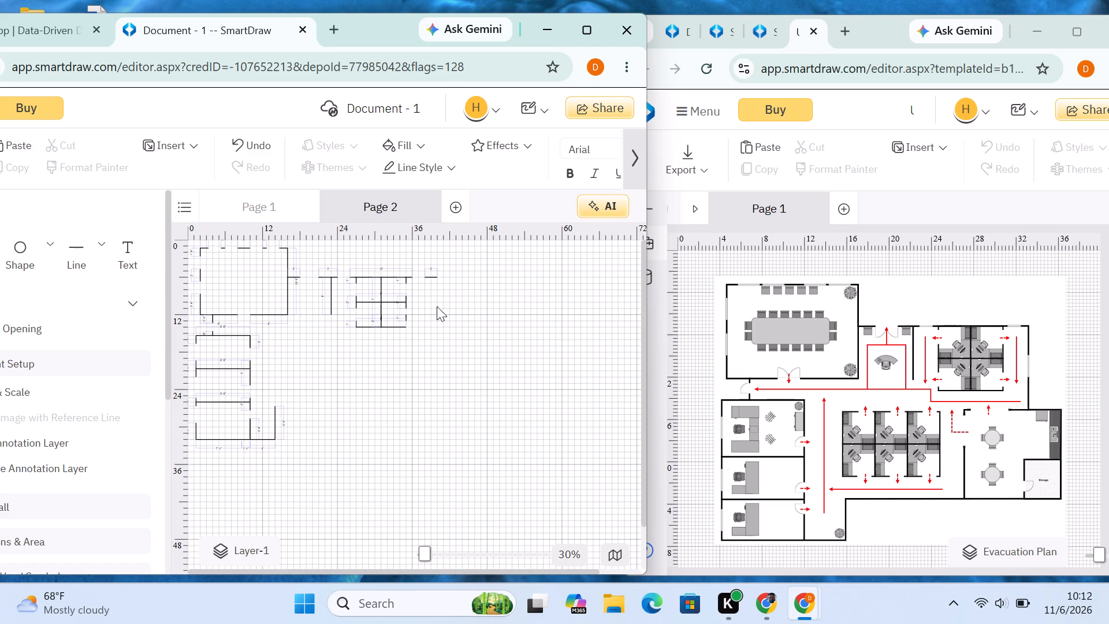
pyautogui.click(405, 317)
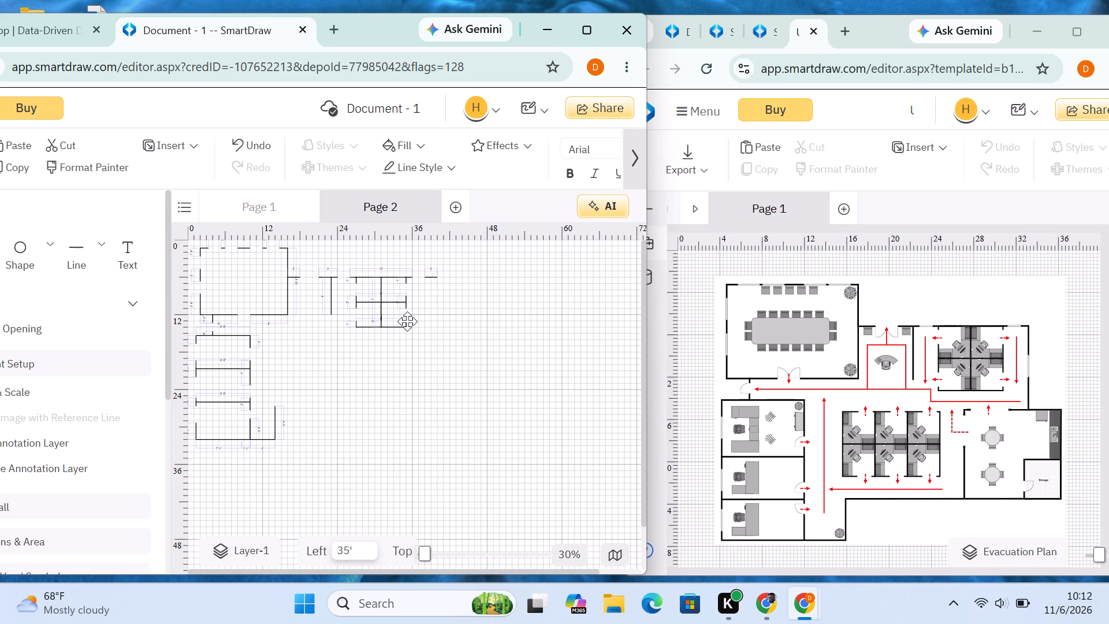
pyautogui.click(447, 332)
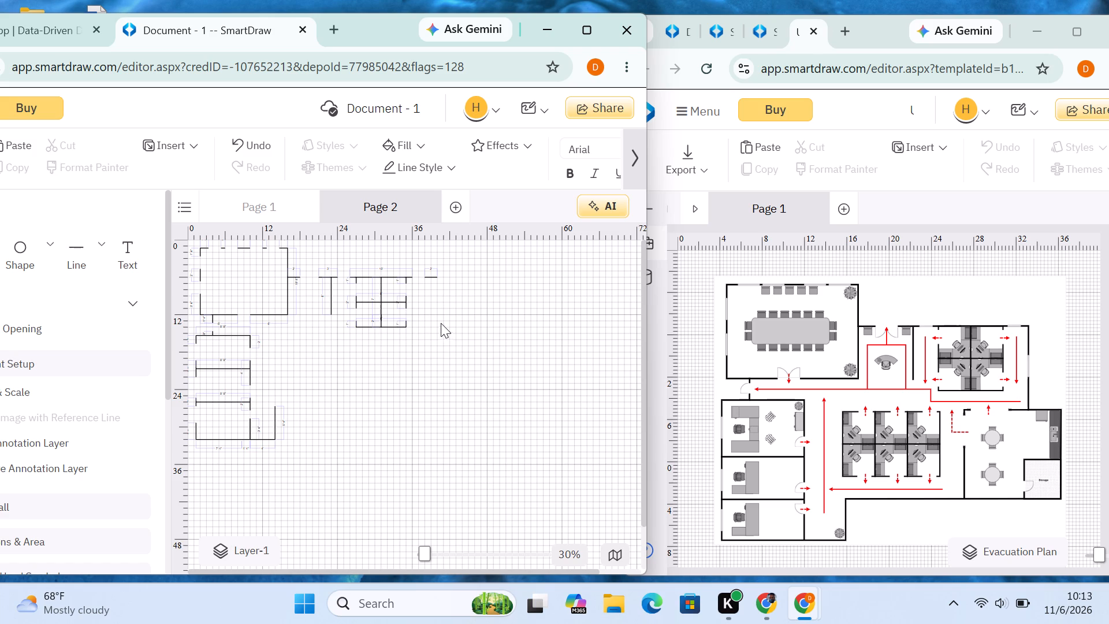
# Place a circle about 4' in diameter at the centre of the workstation block, where the partitions cross.
pyautogui.click(17, 247)
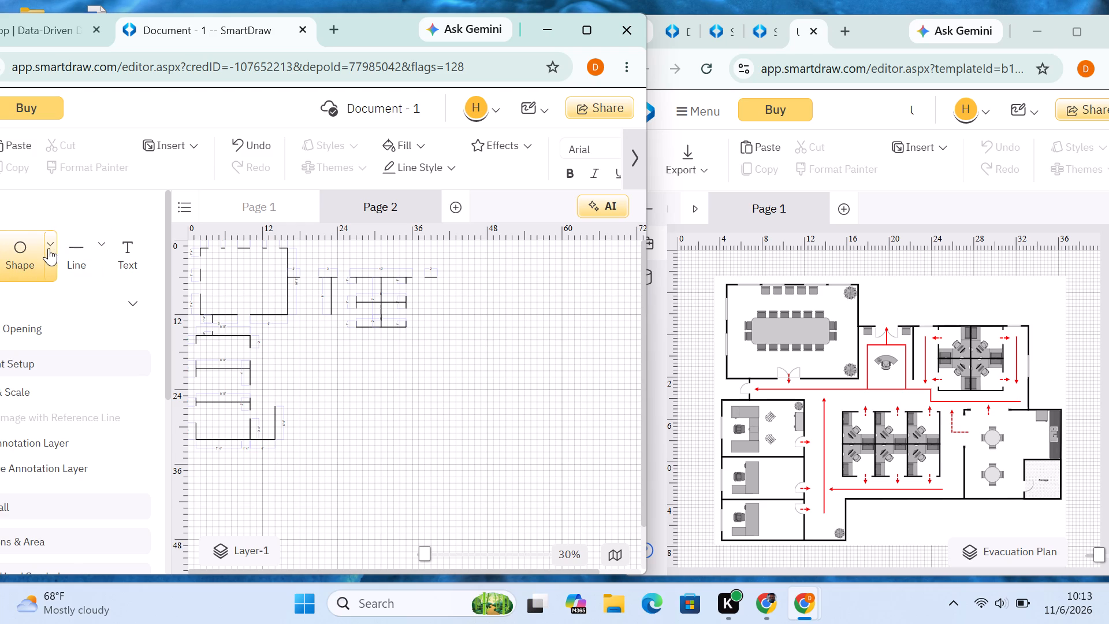
pyautogui.click(48, 247)
pyautogui.click(121, 356)
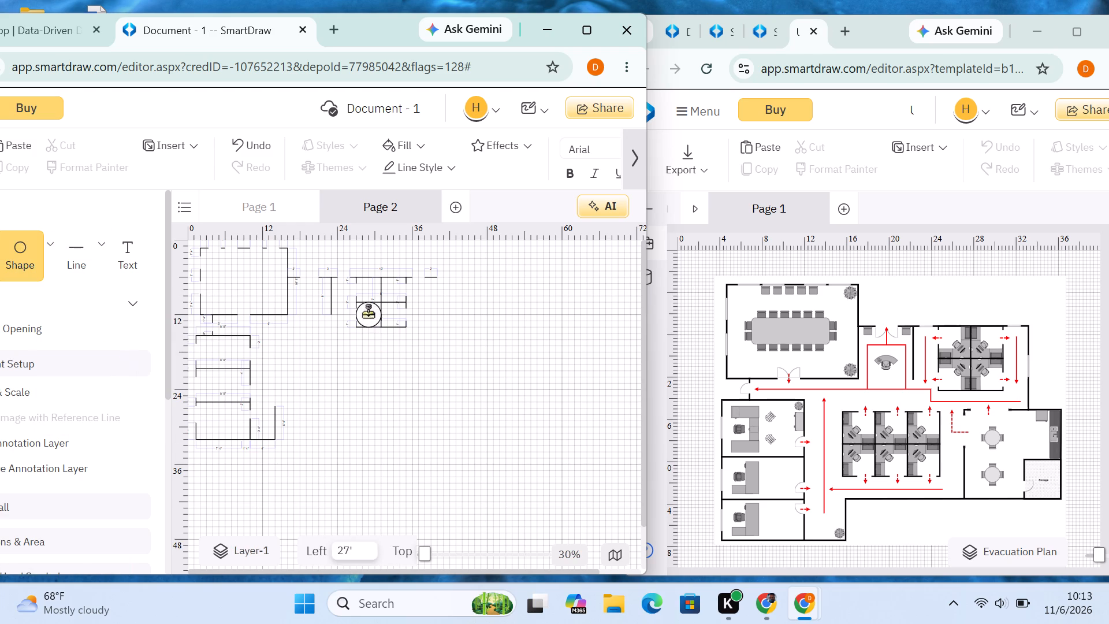
pyautogui.click(381, 302)
pyautogui.click(503, 320)
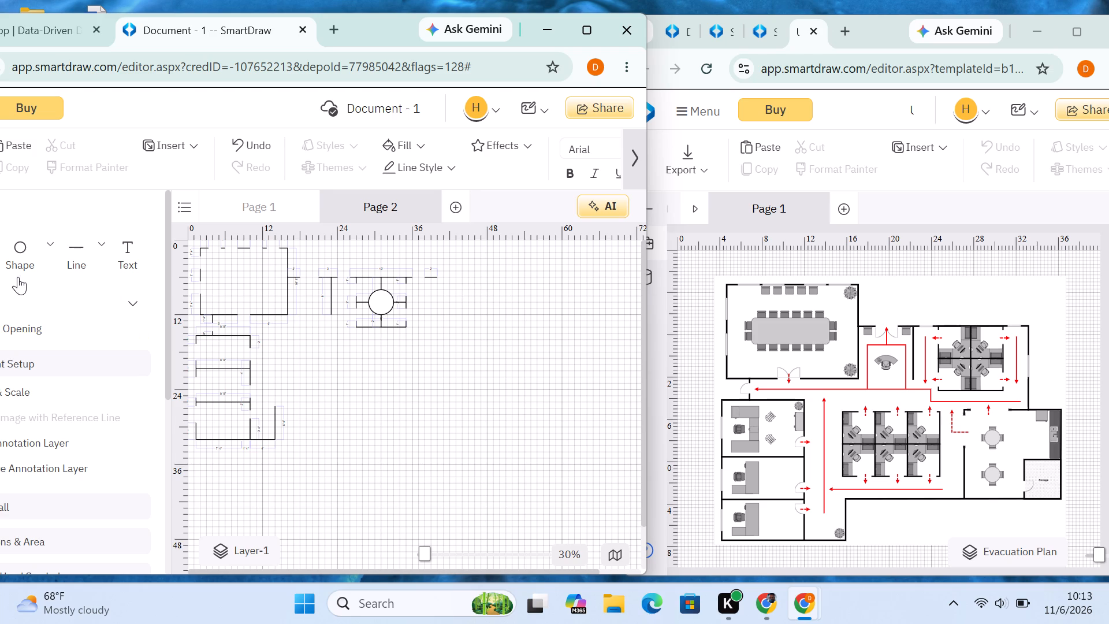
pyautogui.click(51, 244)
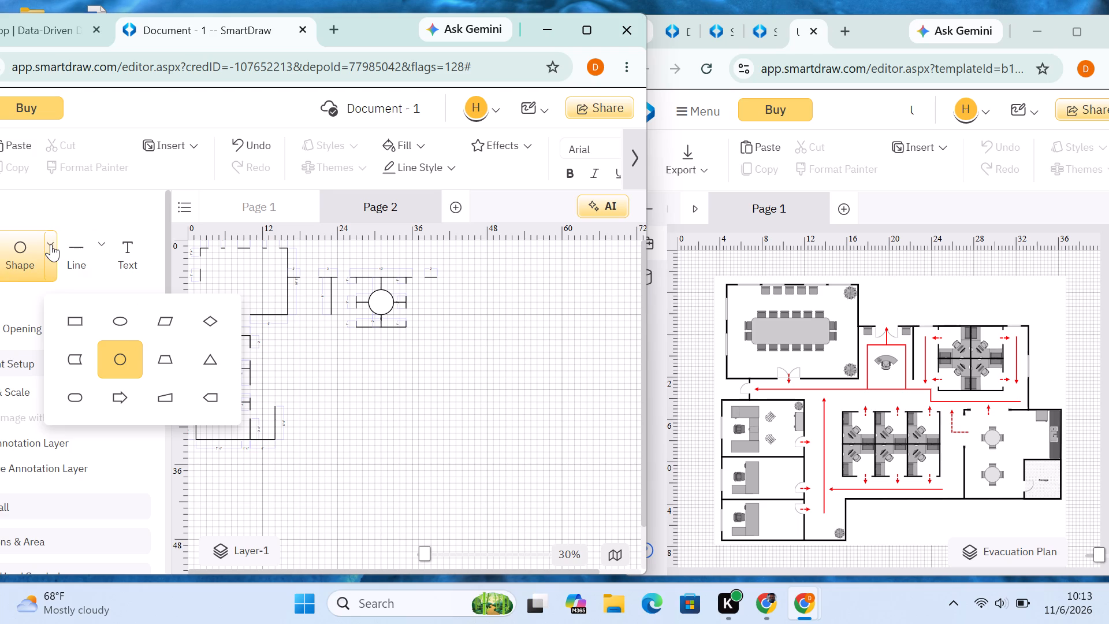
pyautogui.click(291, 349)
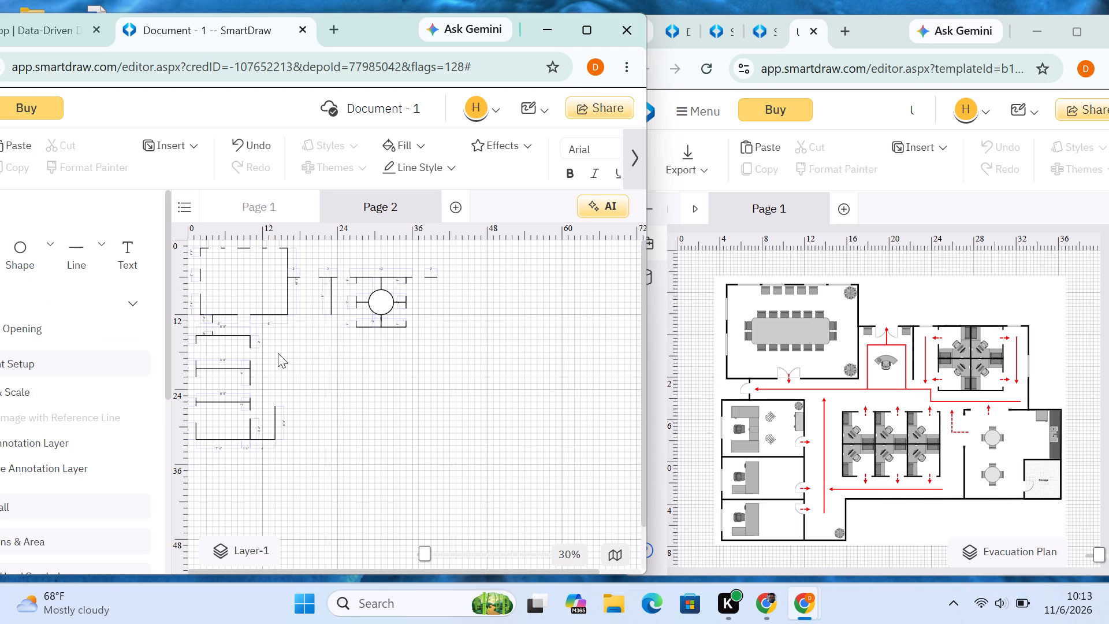
# Draw a vertical wall about 4' long down from the top wall's right end, 40' from the page's left edge.
pyautogui.click(80, 254)
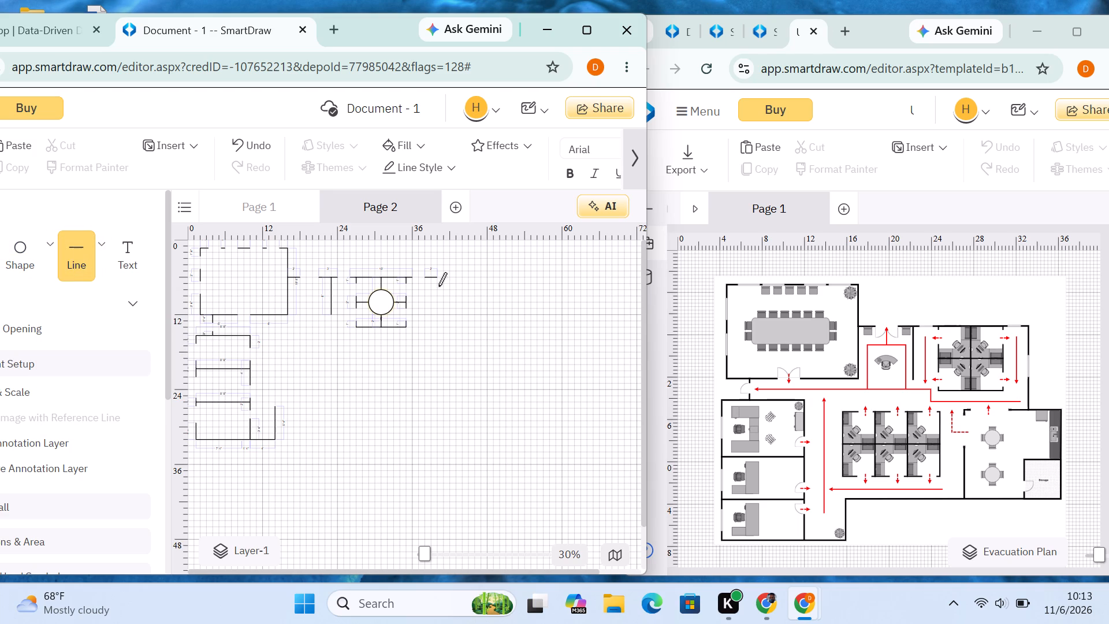
pyautogui.moveTo(436, 276); pyautogui.dragTo(436, 278)
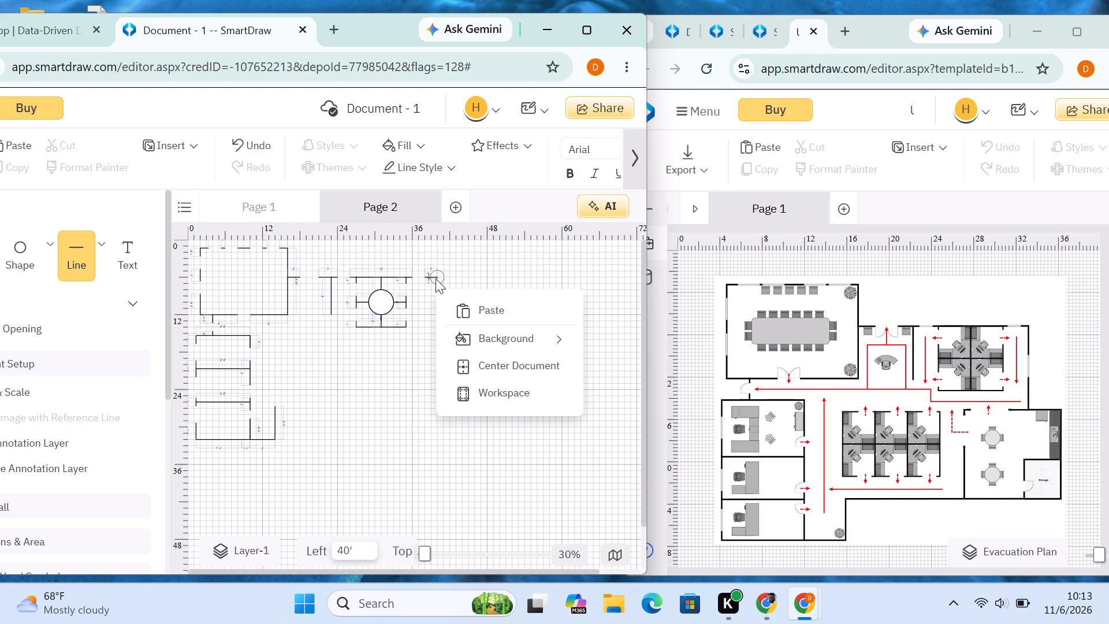
pyautogui.moveTo(436, 278); pyautogui.dragTo(434, 300)
pyautogui.moveTo(434, 300); pyautogui.dragTo(435, 304)
pyautogui.moveTo(435, 304); pyautogui.dragTo(435, 300)
pyautogui.click(437, 344)
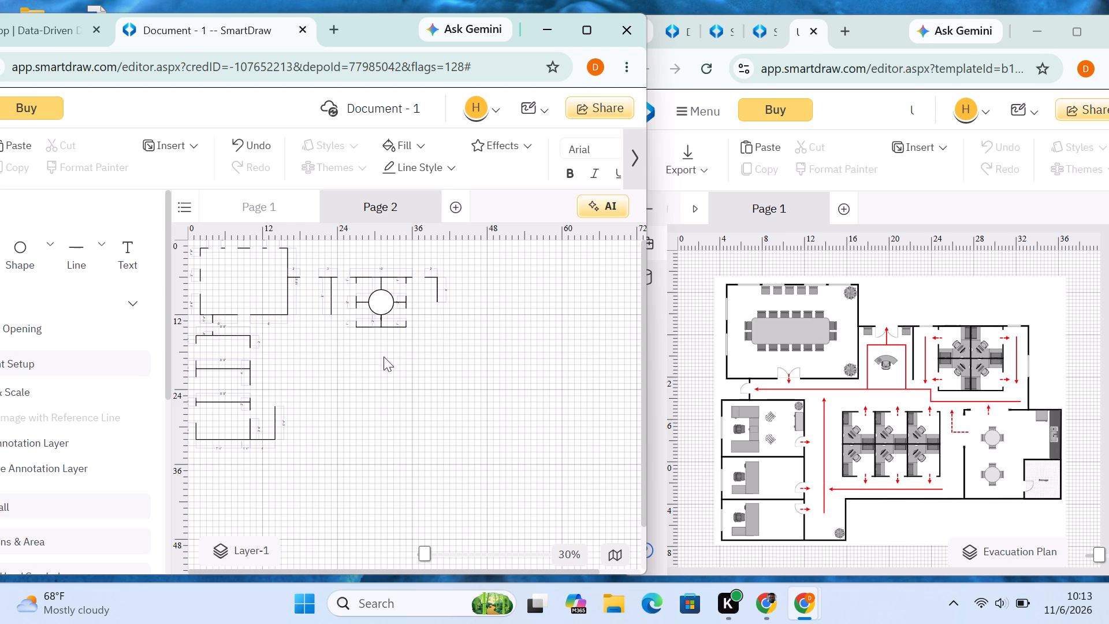
# Draw a vertical wall about 3' long below the upper right wall, leaving a gap, 40' from the page's left edge.
pyautogui.click(90, 277)
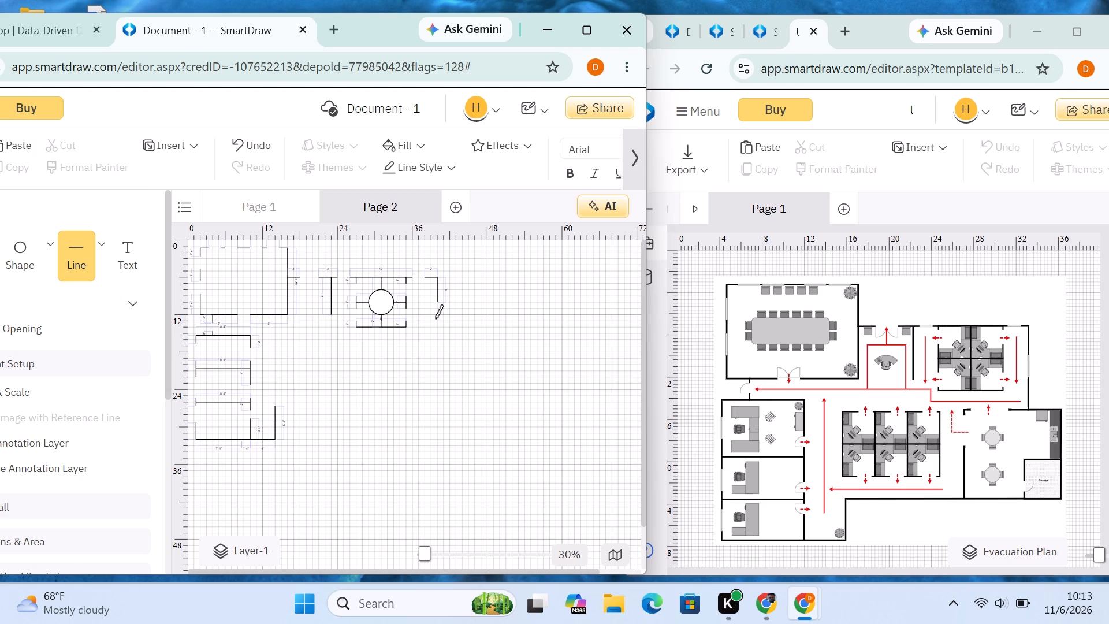
pyautogui.moveTo(437, 318); pyautogui.dragTo(437, 339)
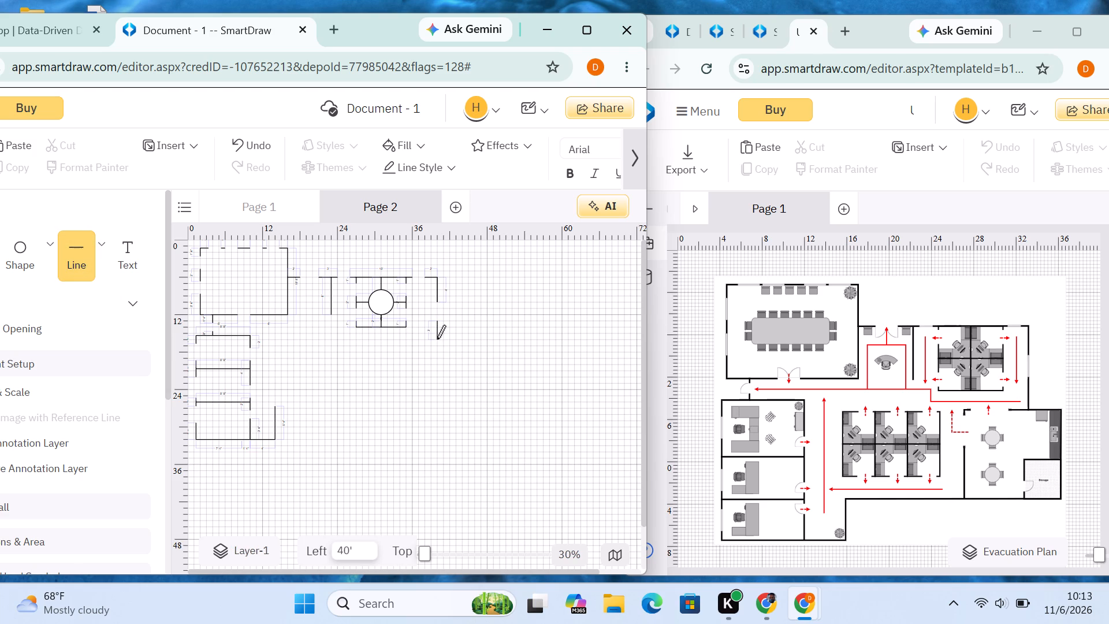
pyautogui.moveTo(437, 339); pyautogui.dragTo(437, 340)
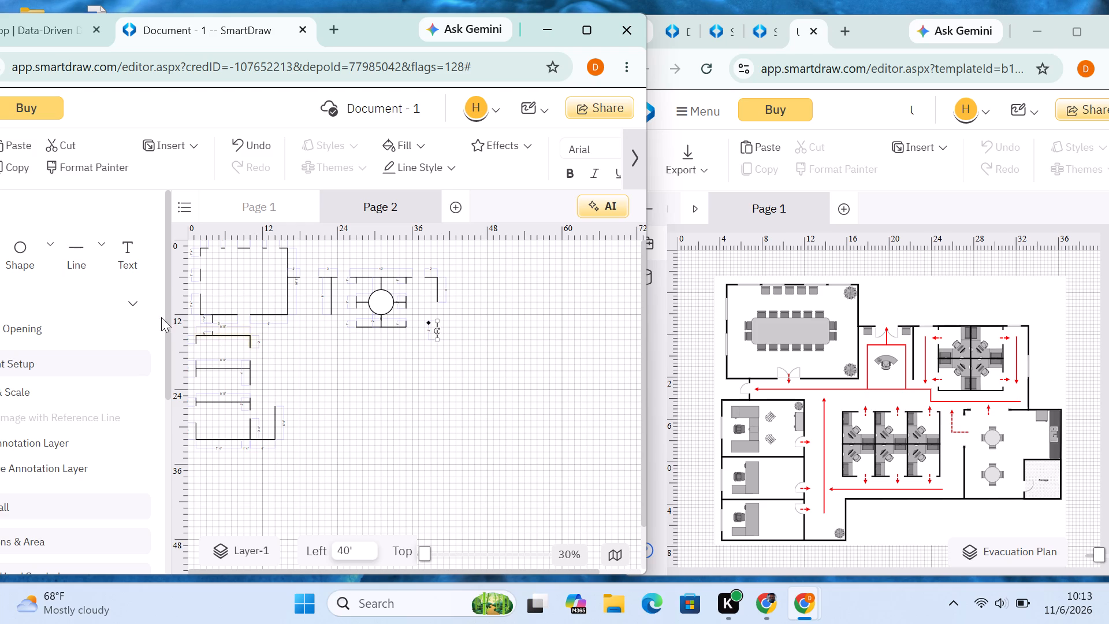
# Draw the plan's bottom horizontal wall about 35' long, starting from the vertical wall 14' from the page's left edge.
pyautogui.click(81, 257)
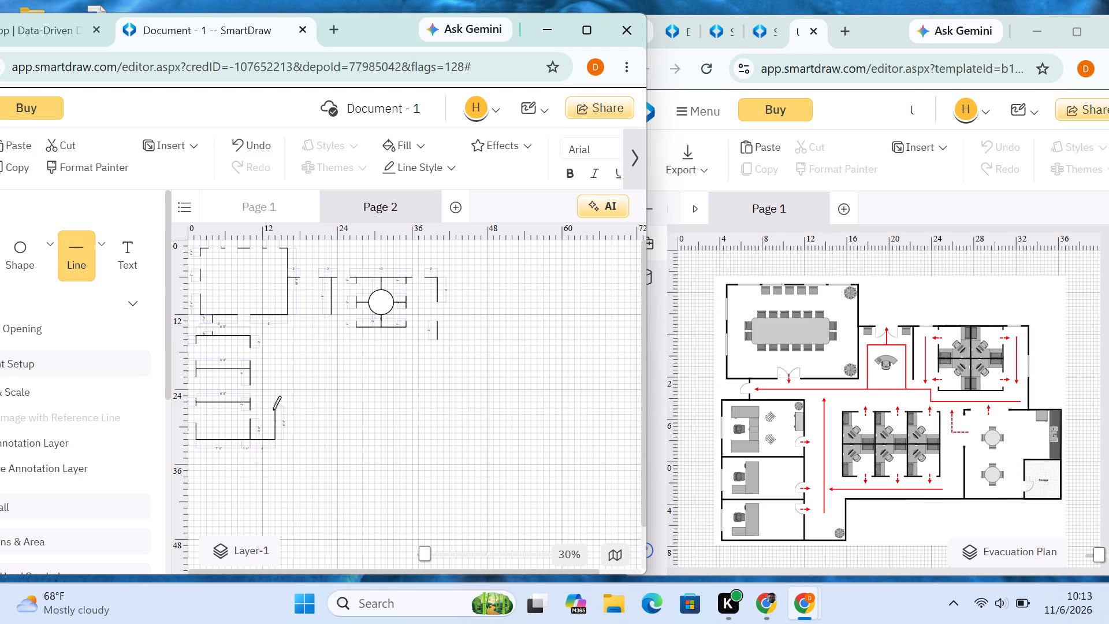
pyautogui.moveTo(275, 415); pyautogui.dragTo(336, 417)
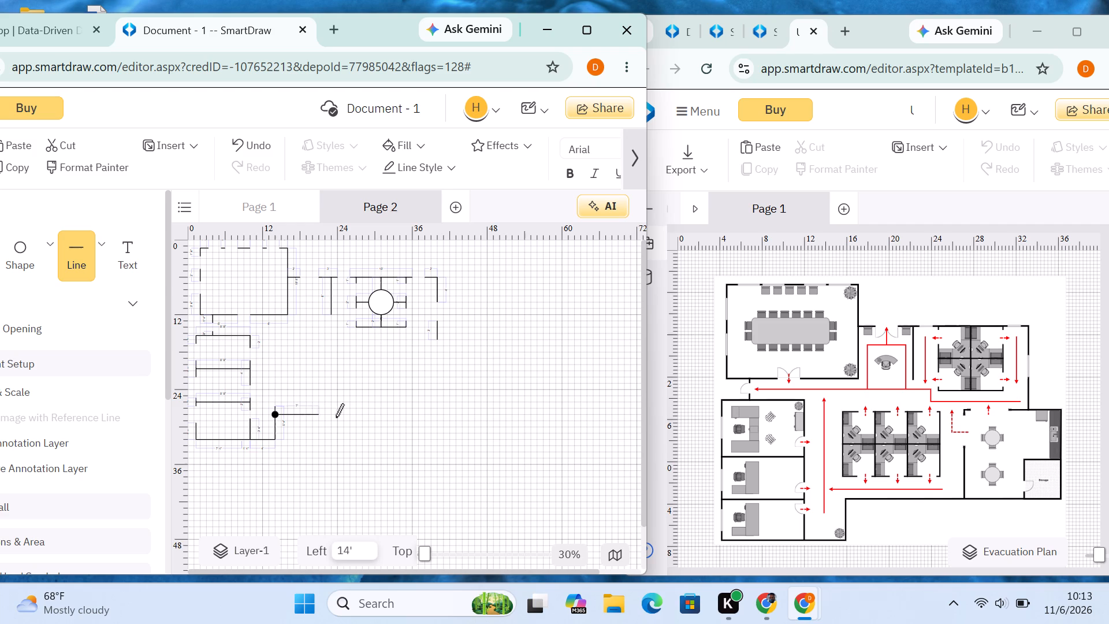
pyautogui.moveTo(336, 417); pyautogui.dragTo(433, 419)
pyautogui.moveTo(433, 419); pyautogui.dragTo(491, 417)
pyautogui.click(506, 388)
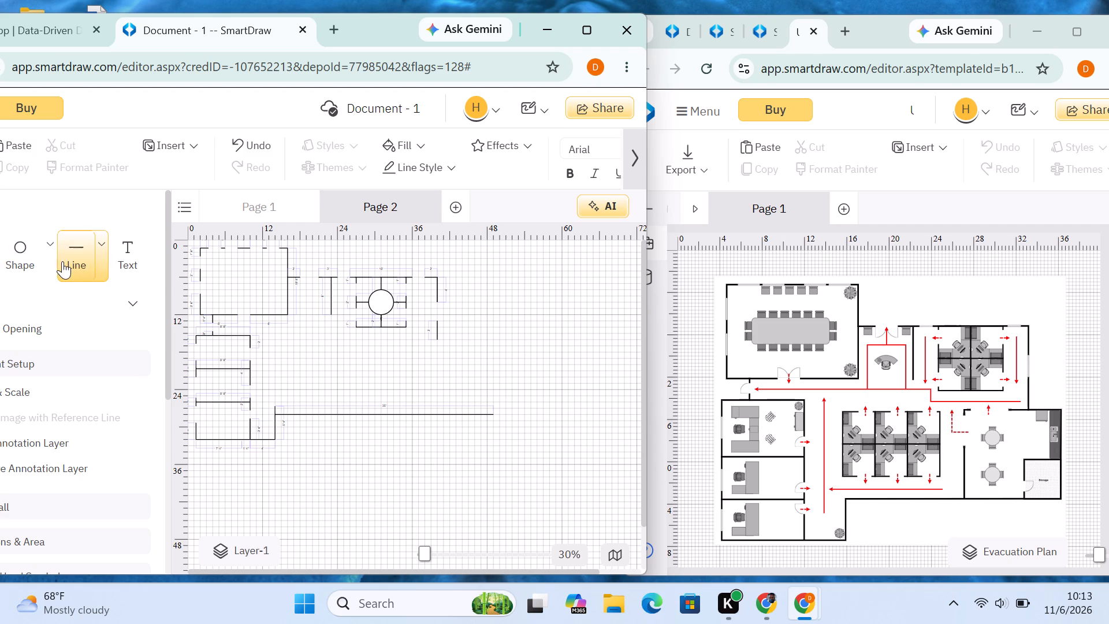
# Draw the right outer wall about 12' up from the bottom wall's right end, 49' from the page's left edge.
pyautogui.click(68, 261)
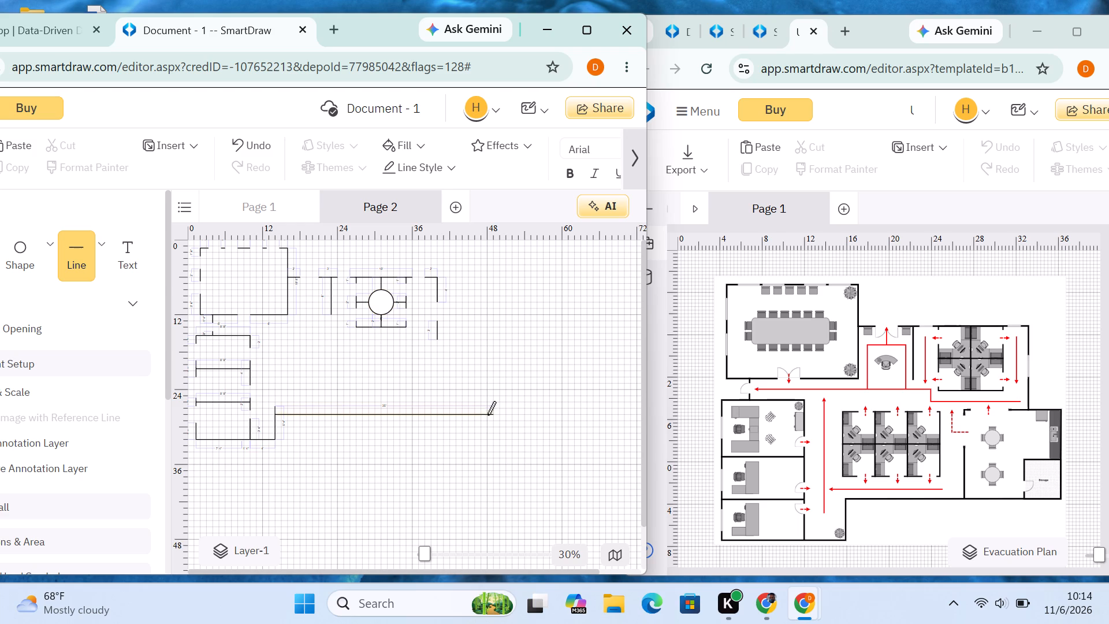
pyautogui.moveTo(492, 414); pyautogui.dragTo(494, 365)
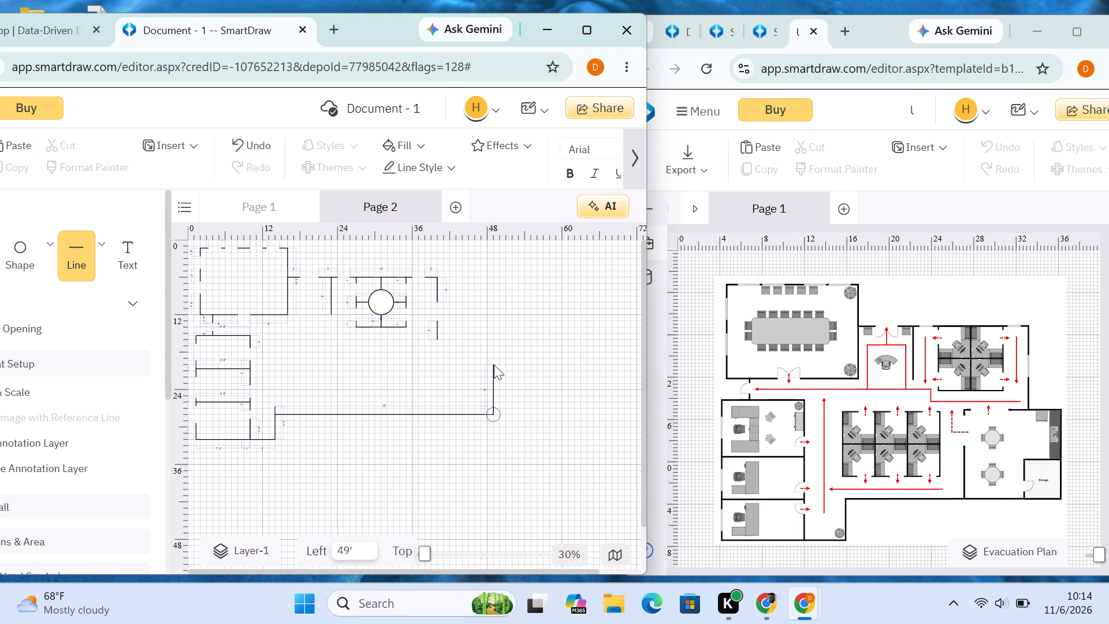
pyautogui.moveTo(494, 365); pyautogui.dragTo(495, 337)
pyautogui.click(520, 308)
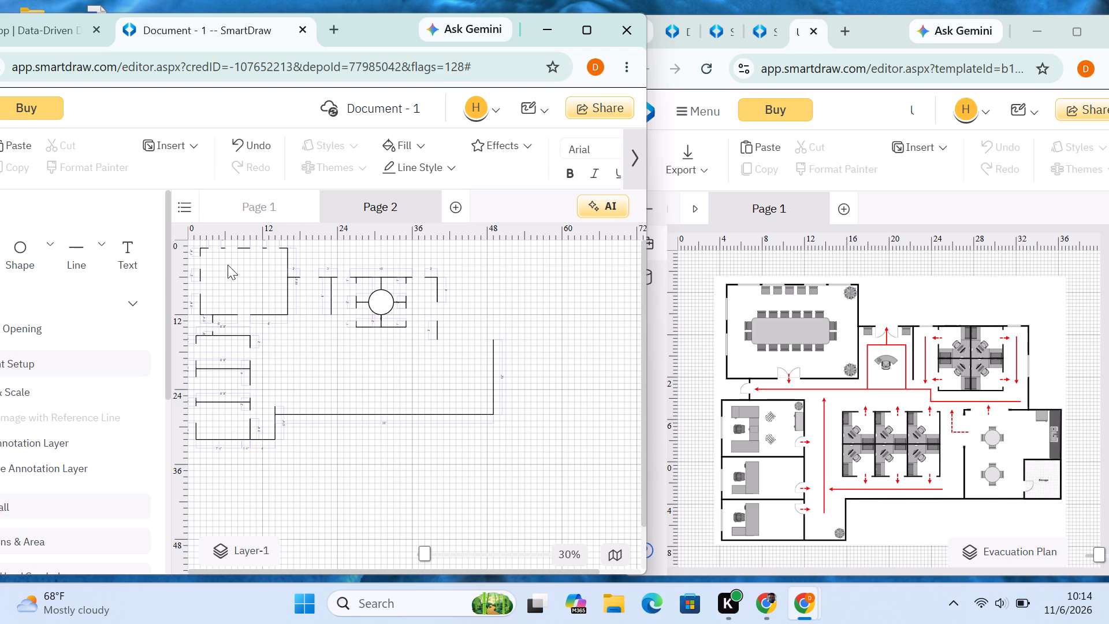
# Draw a horizontal wall about 9' long joining the lower end of the 3' vertical wall to the top of the right outer wall.
pyautogui.click(66, 255)
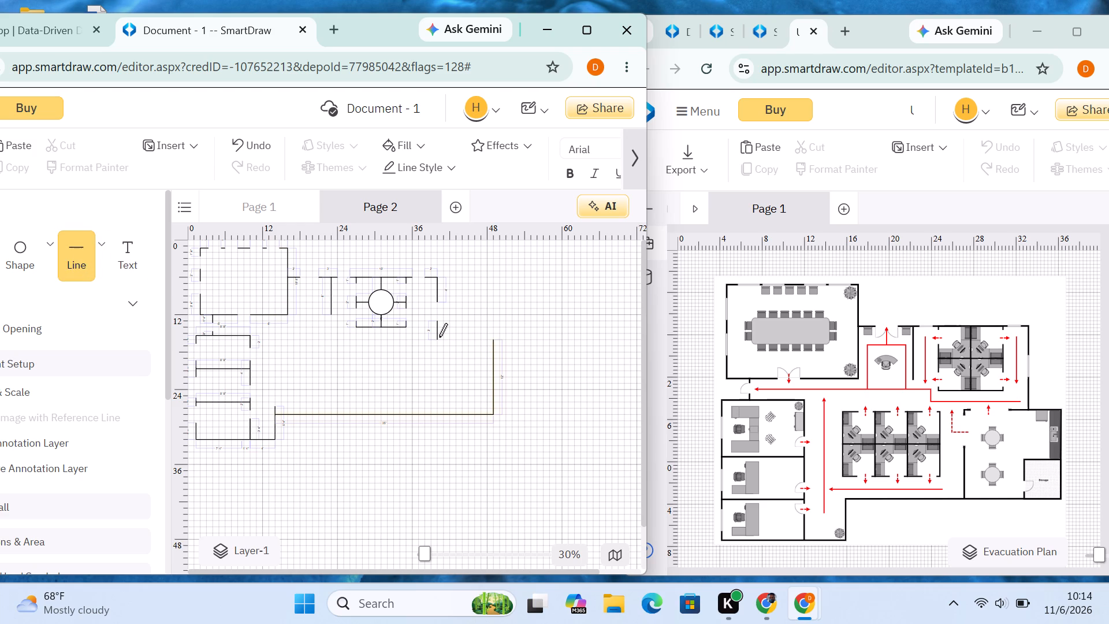
pyautogui.moveTo(436, 338); pyautogui.dragTo(493, 337)
pyautogui.click(512, 332)
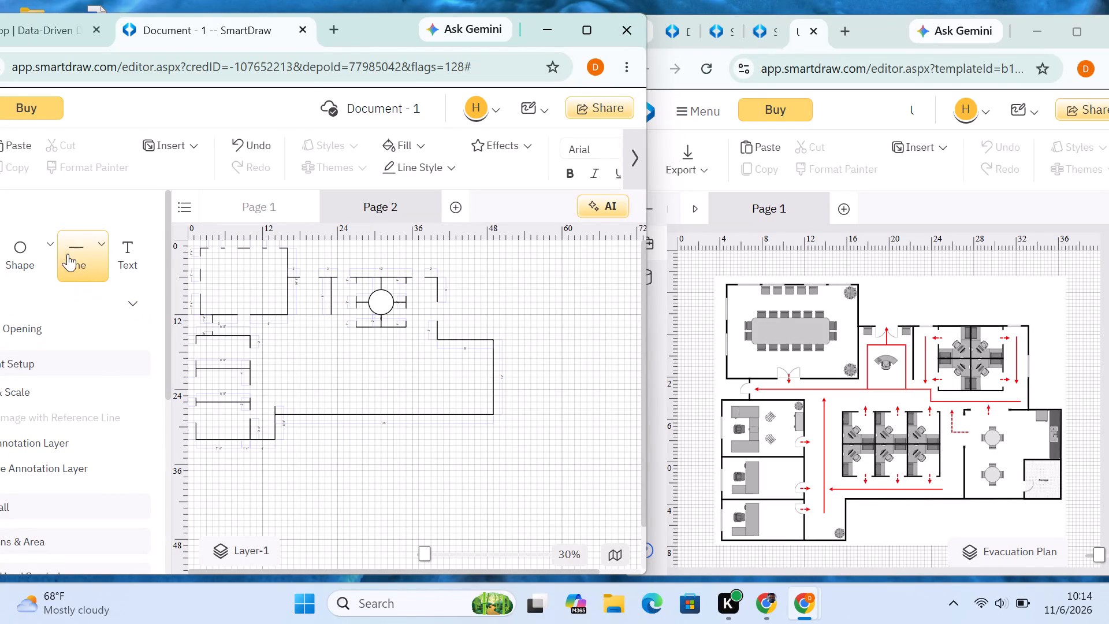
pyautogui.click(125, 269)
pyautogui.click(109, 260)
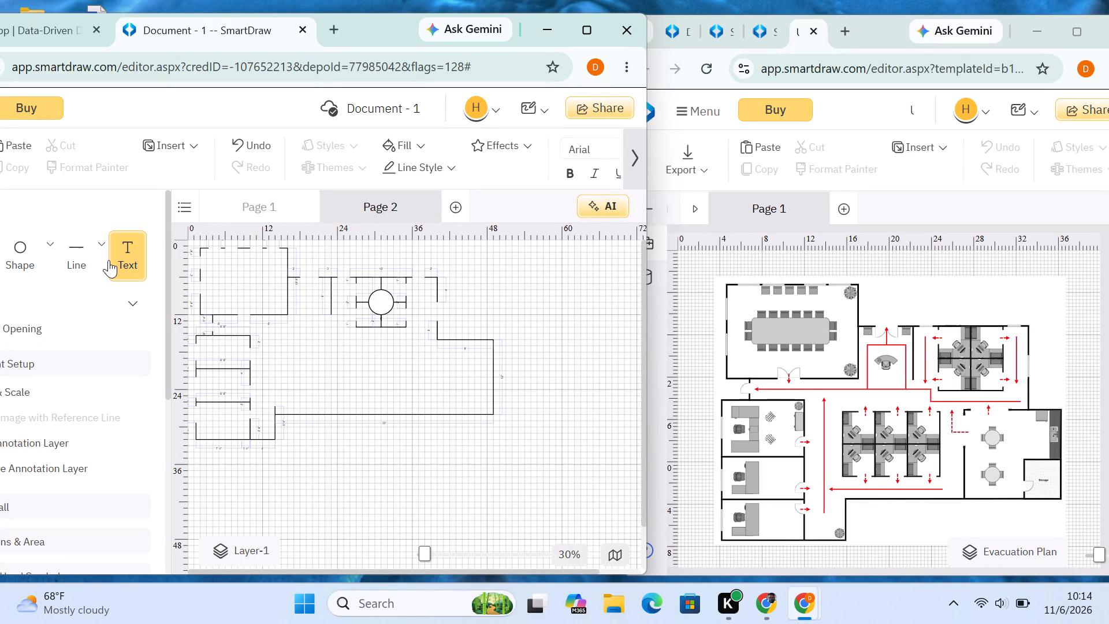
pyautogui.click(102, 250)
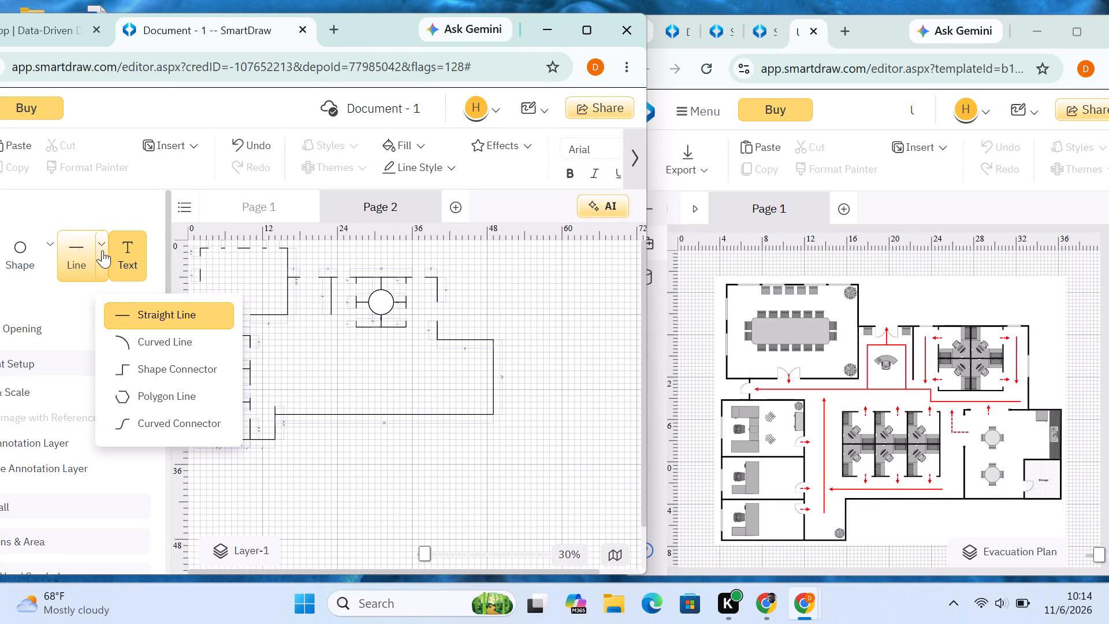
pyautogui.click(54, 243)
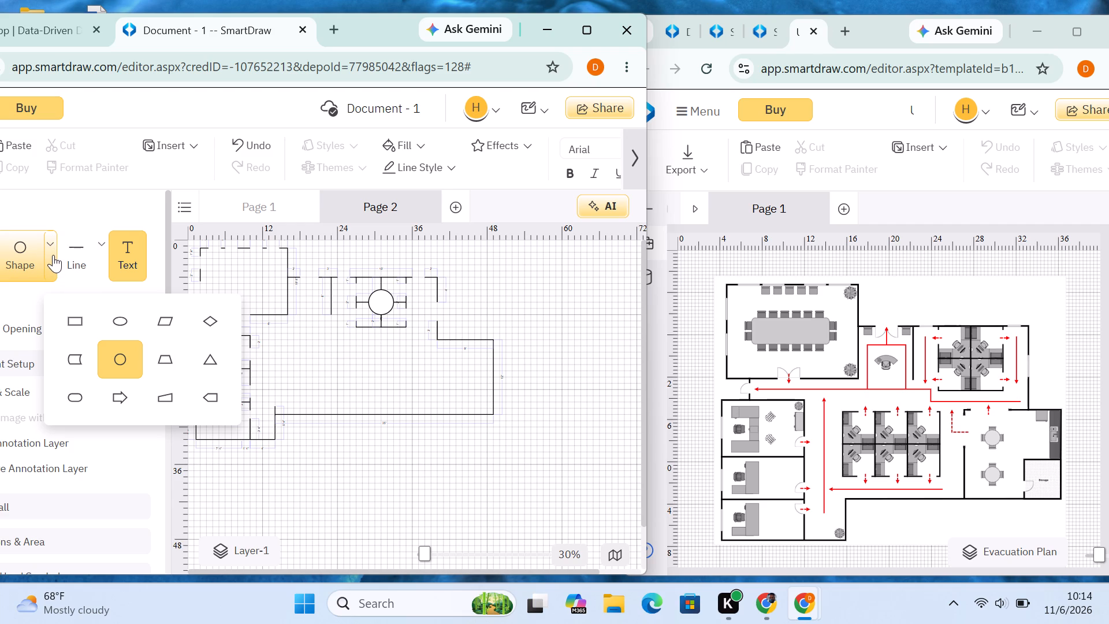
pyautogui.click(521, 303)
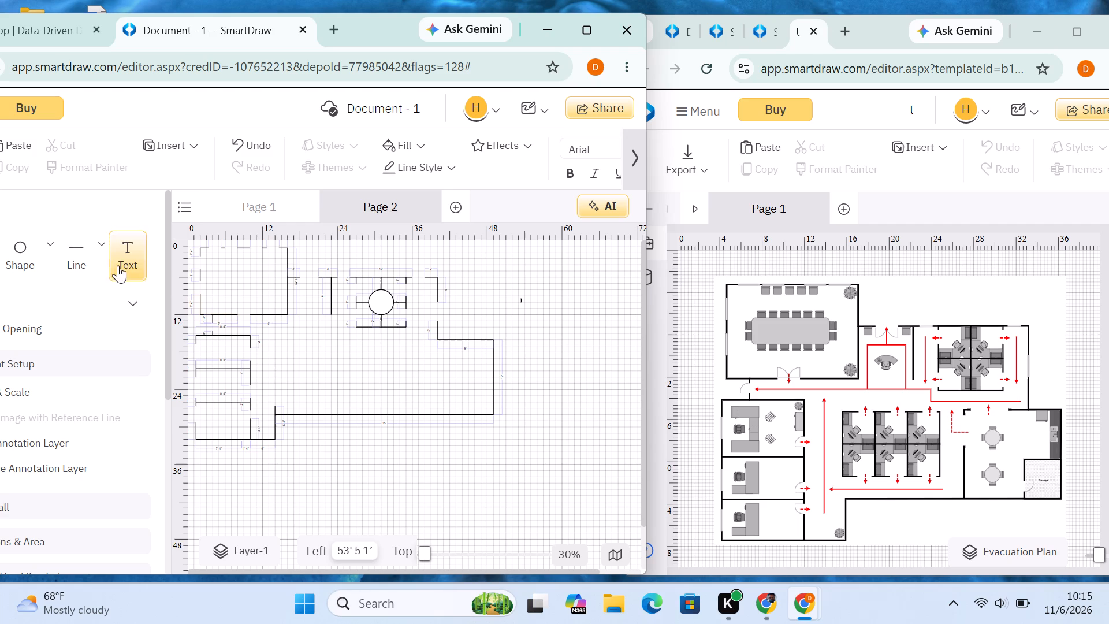
# Draw a vertical partition about 8' long, 14' from the page's left edge, with rightward stubs about 2' long at both ends.
pyautogui.click(85, 258)
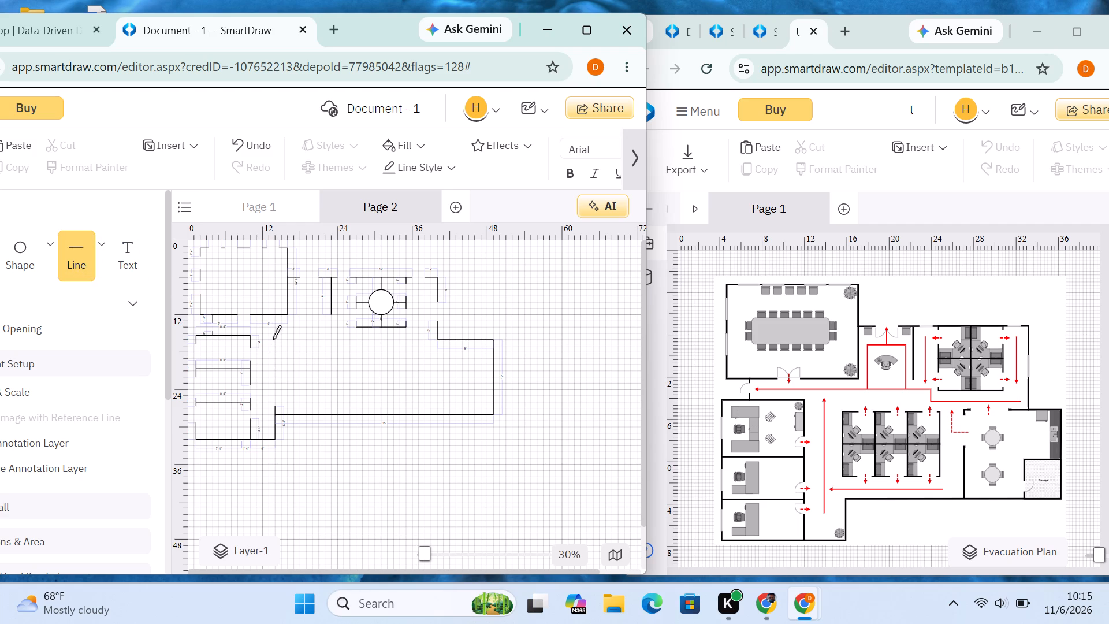
pyautogui.moveTo(276, 344); pyautogui.dragTo(276, 355)
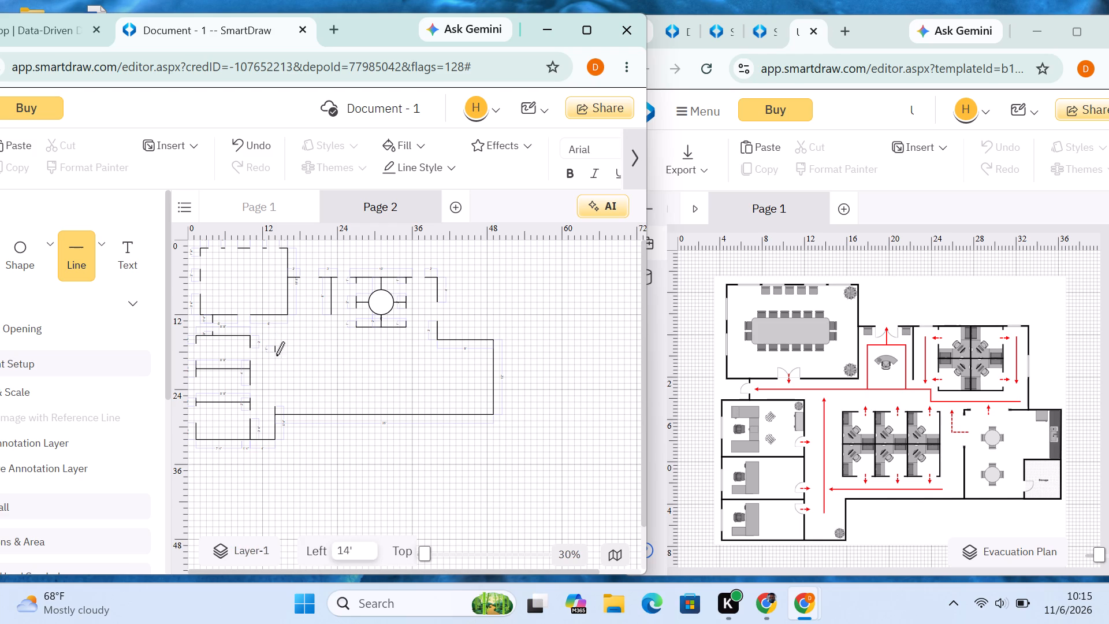
pyautogui.moveTo(276, 355); pyautogui.dragTo(276, 398)
pyautogui.moveTo(276, 398); pyautogui.dragTo(278, 398)
pyautogui.click(85, 258)
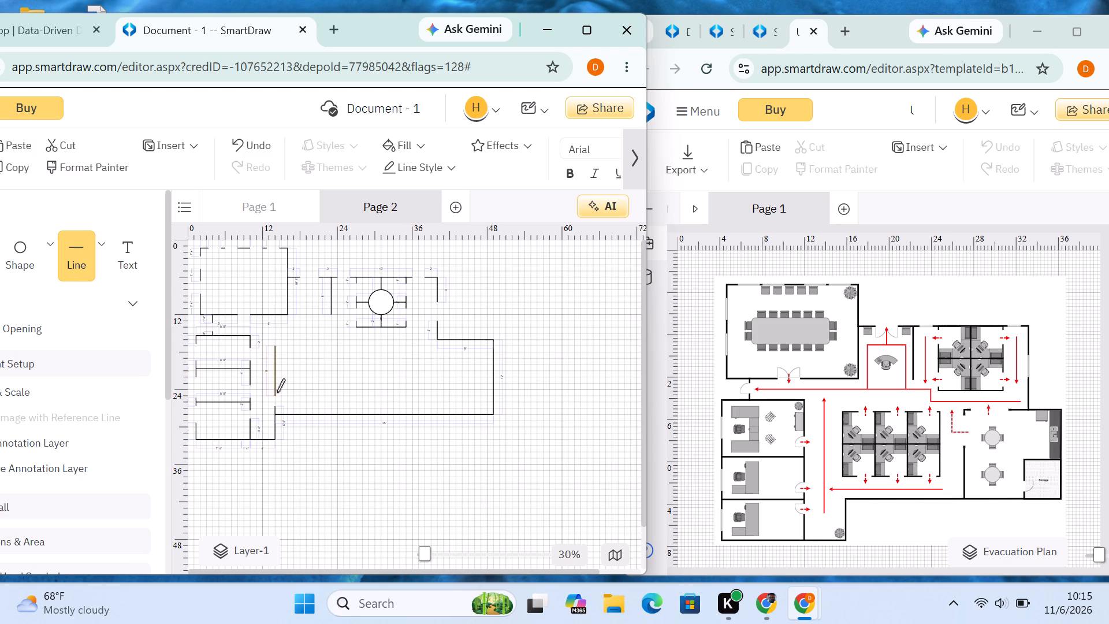
pyautogui.moveTo(273, 396); pyautogui.dragTo(281, 396)
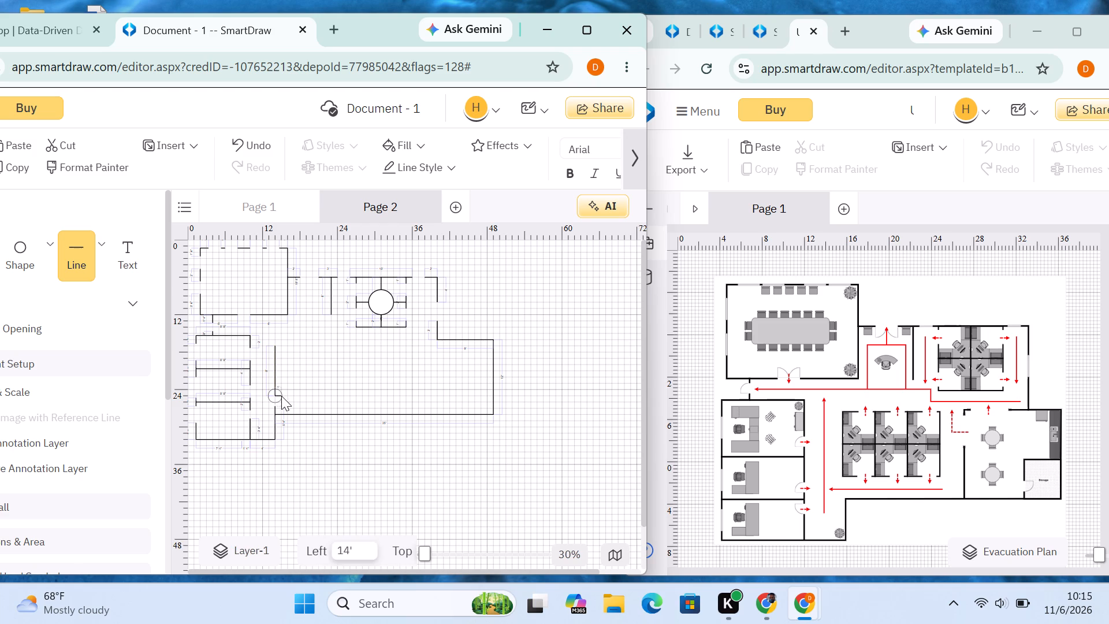
pyautogui.moveTo(281, 396); pyautogui.dragTo(284, 396)
pyautogui.click(88, 248)
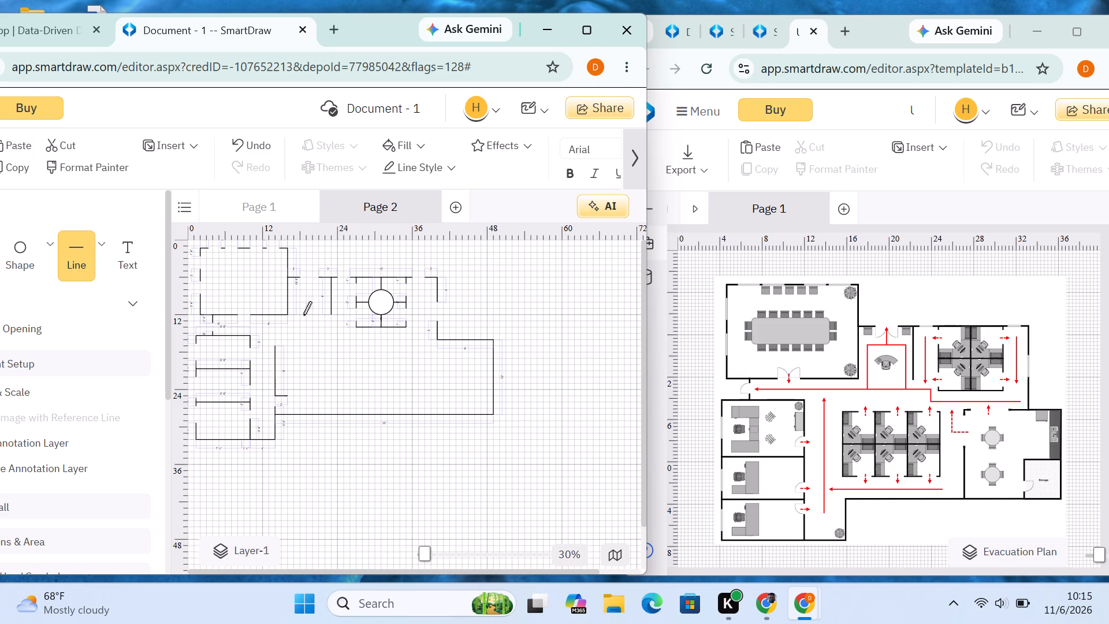
pyautogui.moveTo(275, 346); pyautogui.dragTo(284, 346)
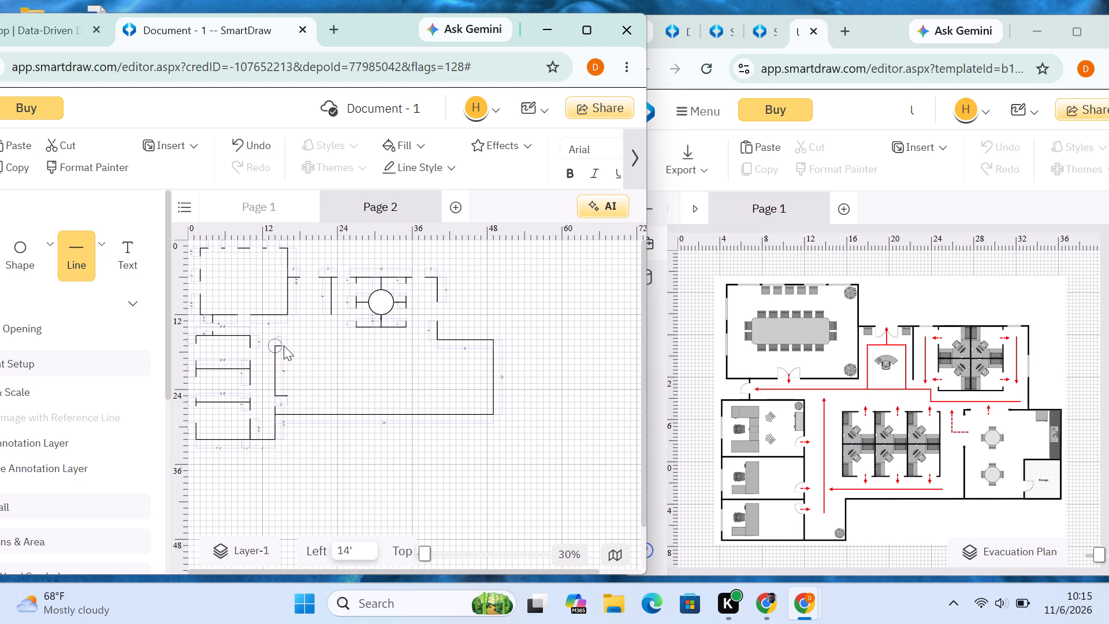
pyautogui.moveTo(284, 346); pyautogui.dragTo(285, 346)
pyautogui.click(296, 360)
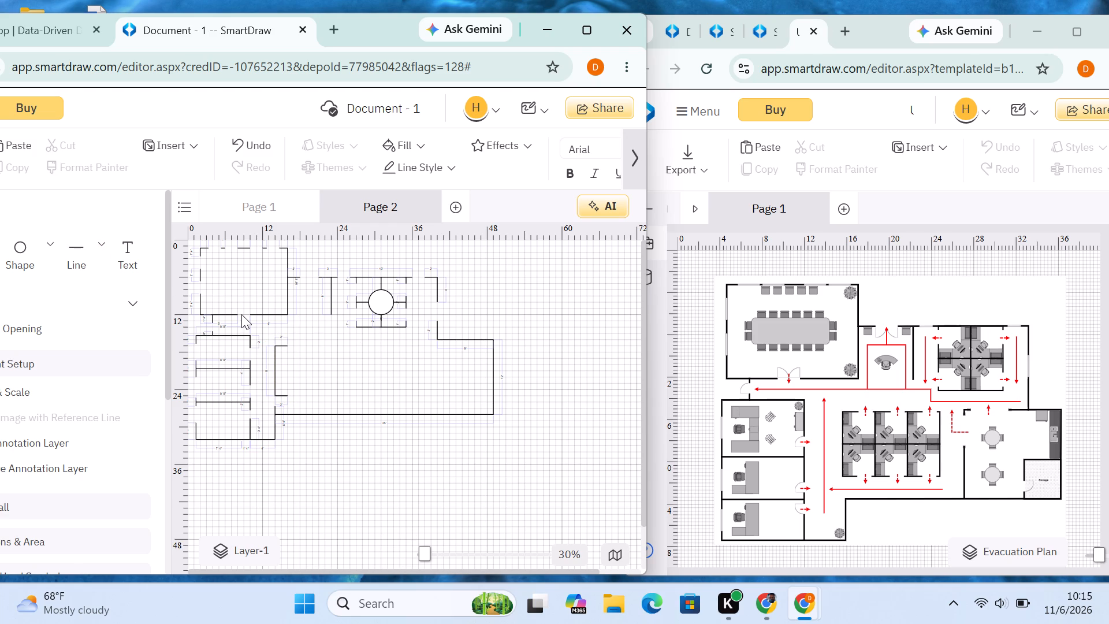
# Draw a horizontal partition about 13' long, running right from the middle of the 14' vertical partition.
pyautogui.click(66, 245)
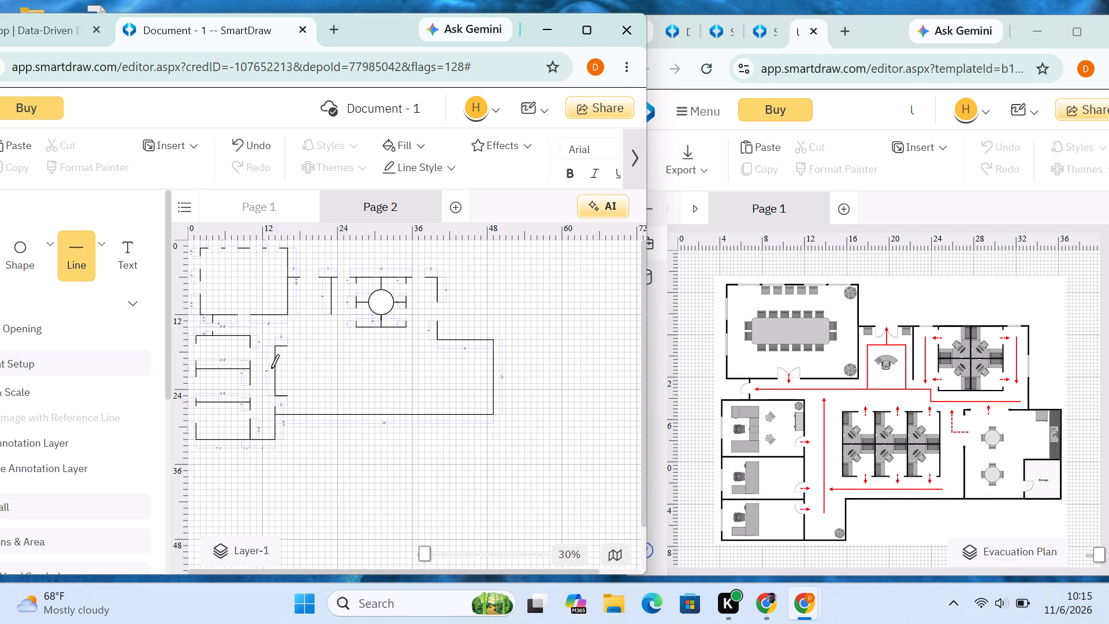
pyautogui.moveTo(273, 371); pyautogui.dragTo(275, 371)
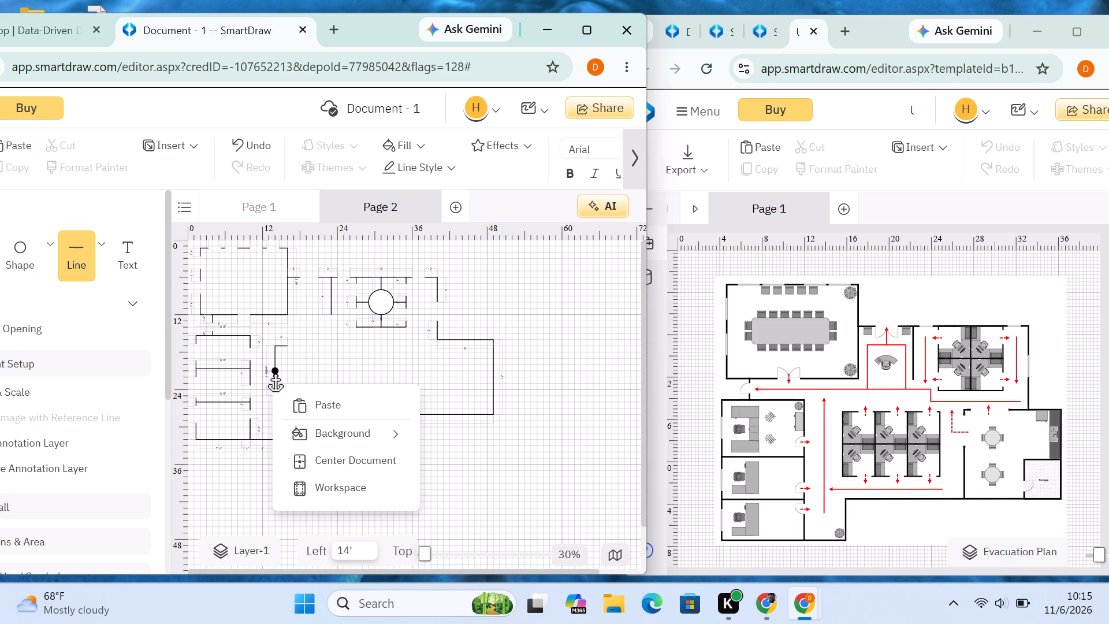
pyautogui.moveTo(275, 371); pyautogui.dragTo(347, 368)
pyautogui.moveTo(347, 368); pyautogui.dragTo(356, 367)
pyautogui.click(363, 357)
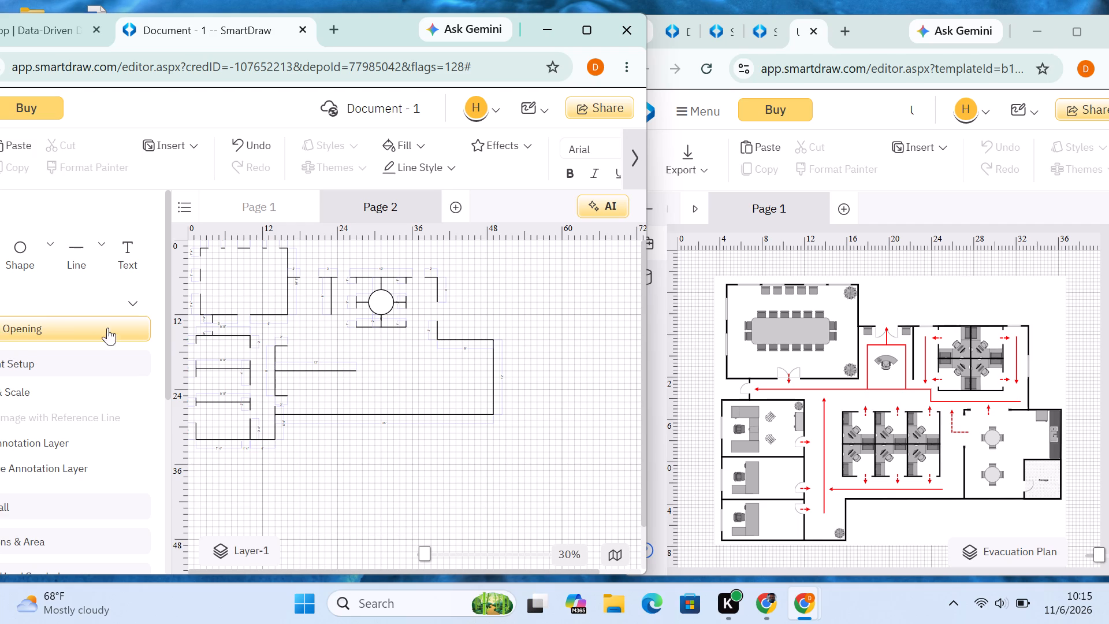
# Draw a second vertical partition about 8' long across the horizontal one, at 17', with rightward stubs about 2' long at both ends.
pyautogui.click(84, 259)
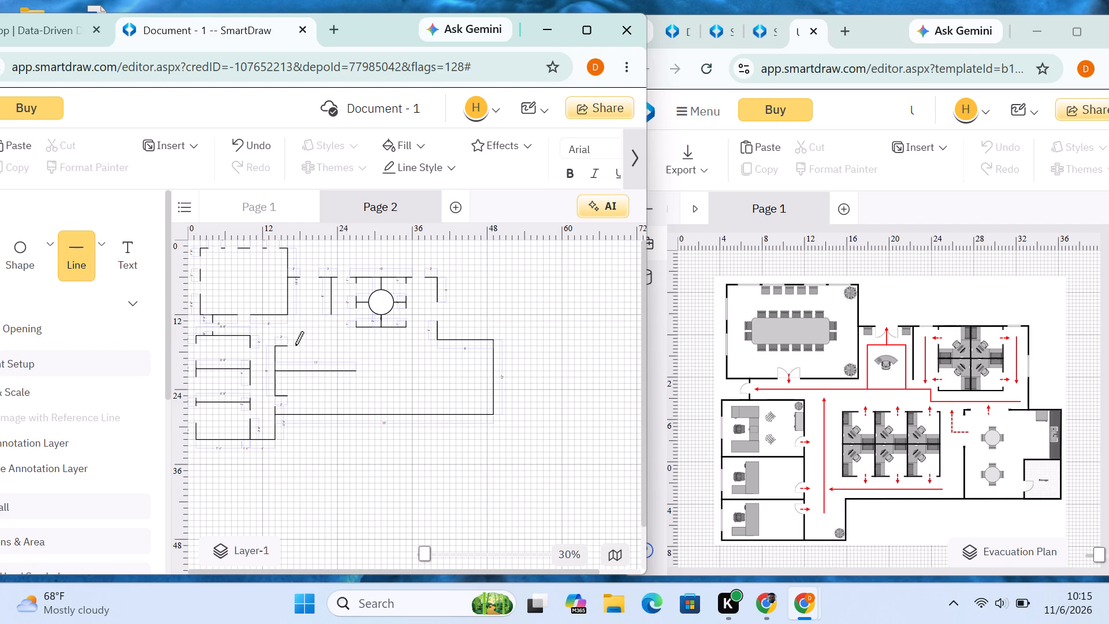
pyautogui.moveTo(293, 345); pyautogui.dragTo(296, 395)
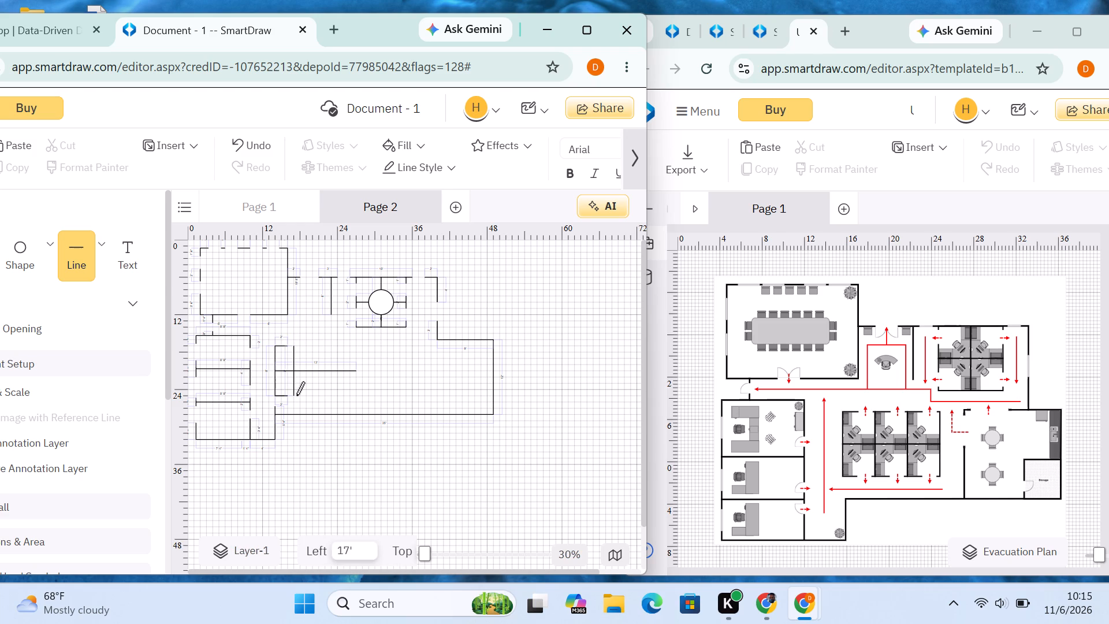
pyautogui.moveTo(296, 395); pyautogui.dragTo(294, 397)
pyautogui.click(308, 384)
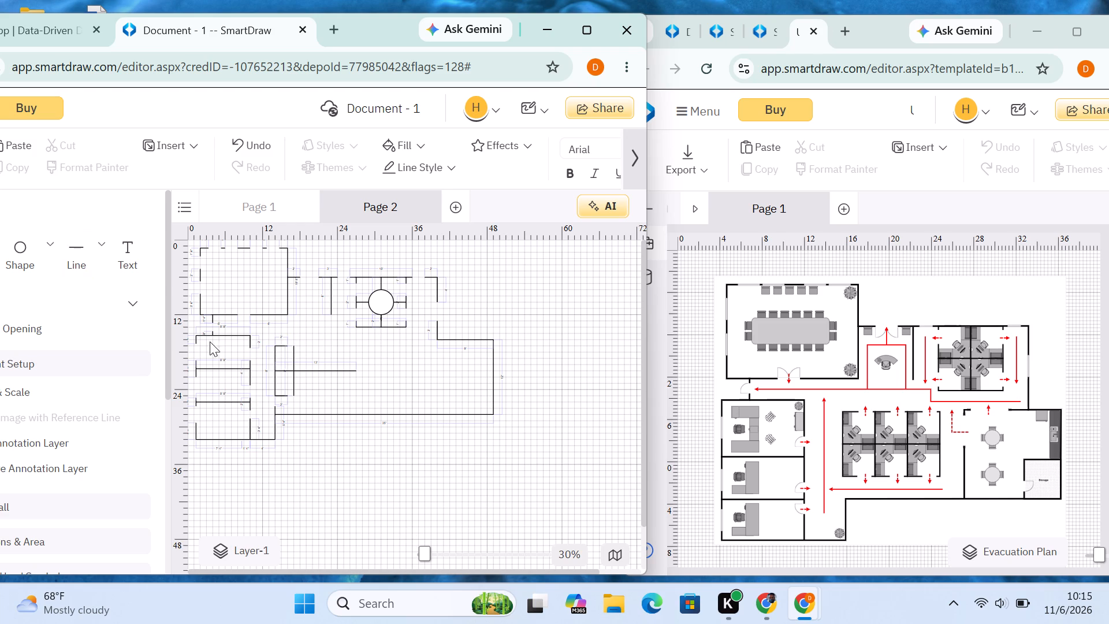
pyautogui.click(66, 245)
pyautogui.moveTo(293, 395); pyautogui.dragTo(297, 395)
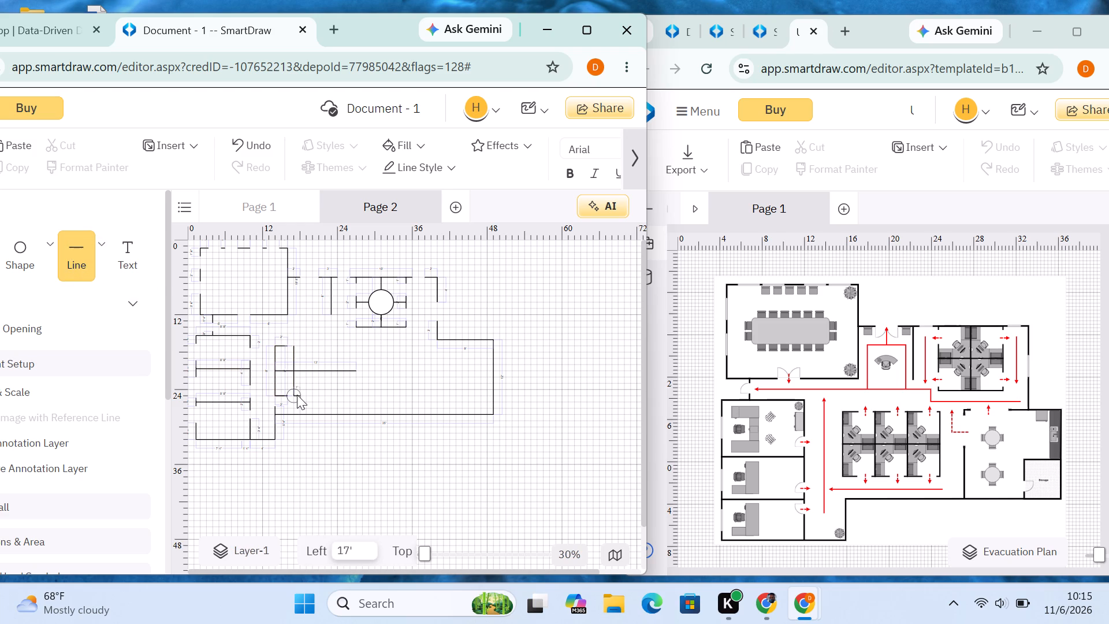
pyautogui.moveTo(297, 395); pyautogui.dragTo(305, 395)
pyautogui.click(79, 257)
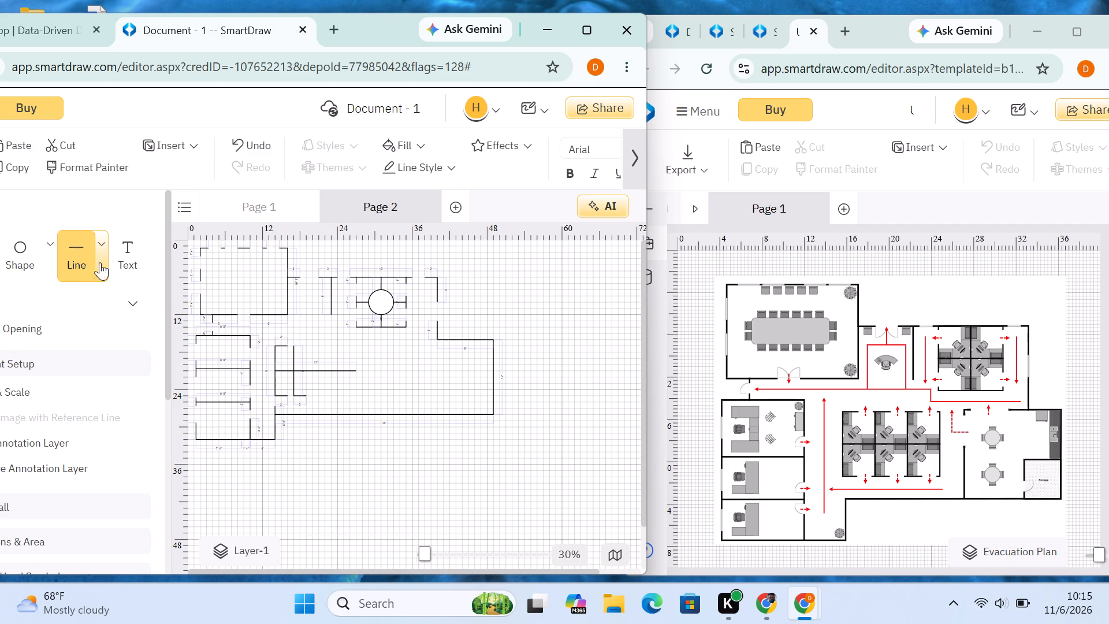
pyautogui.moveTo(294, 346); pyautogui.dragTo(304, 347)
pyautogui.click(329, 348)
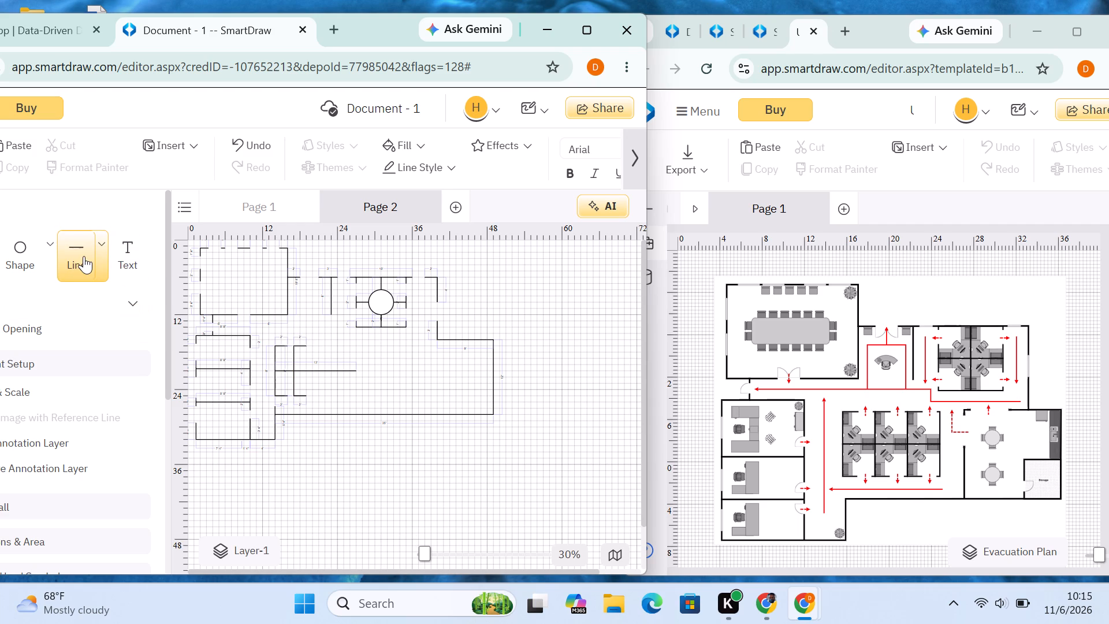
# Close the cubicle block's right end with a vertical partition about 8' long at 27', with leftward stubs about 1' long at both ends.
pyautogui.click(81, 256)
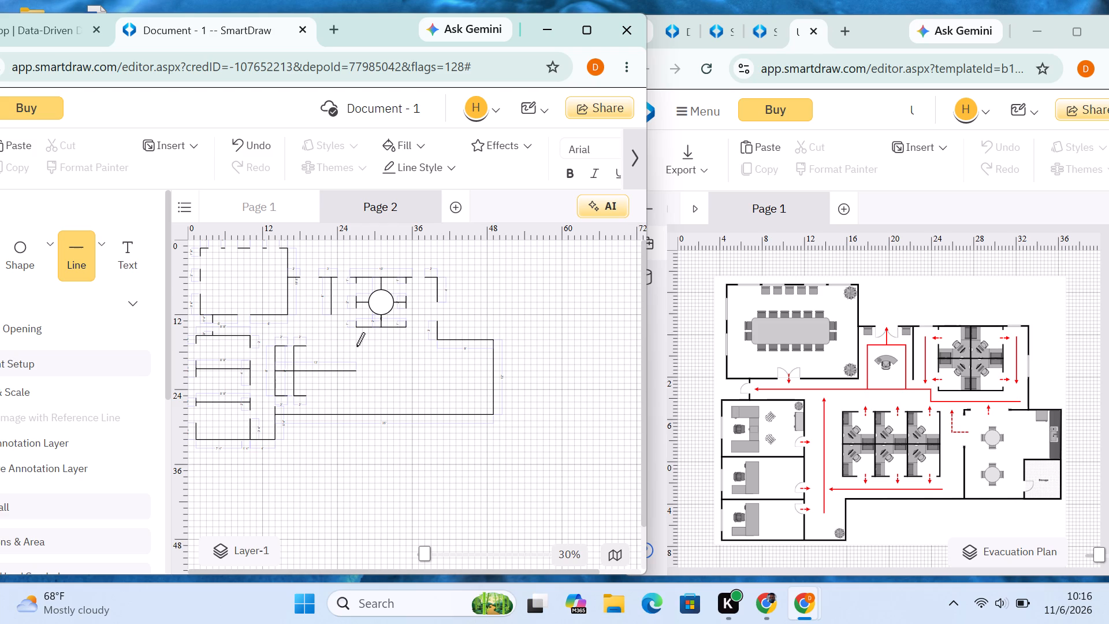
pyautogui.moveTo(356, 350); pyautogui.dragTo(357, 383)
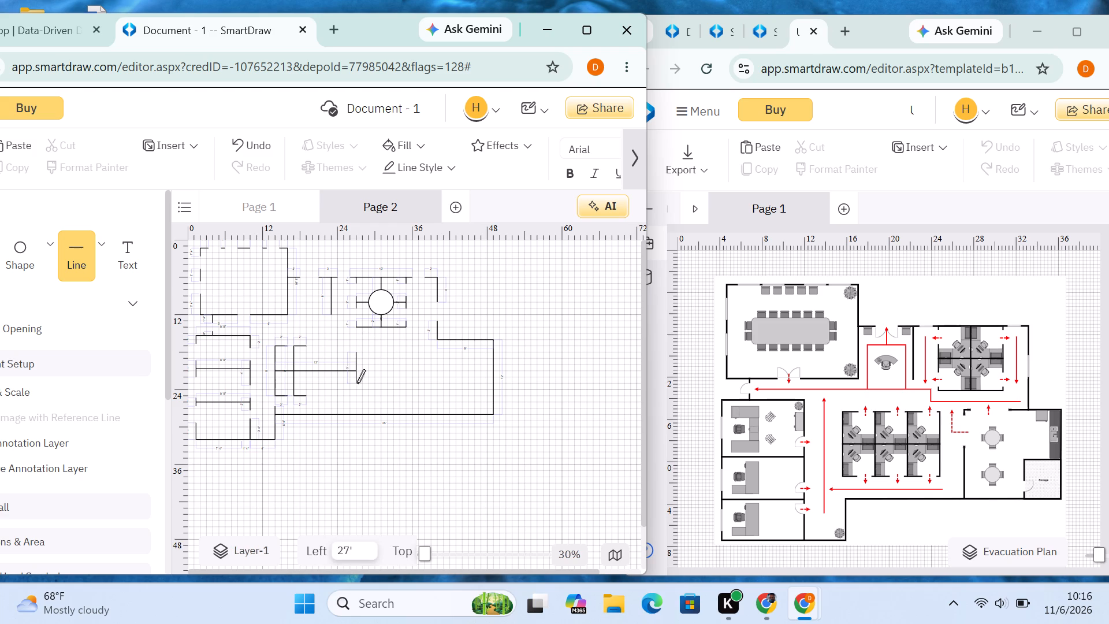
pyautogui.moveTo(357, 383); pyautogui.dragTo(356, 388)
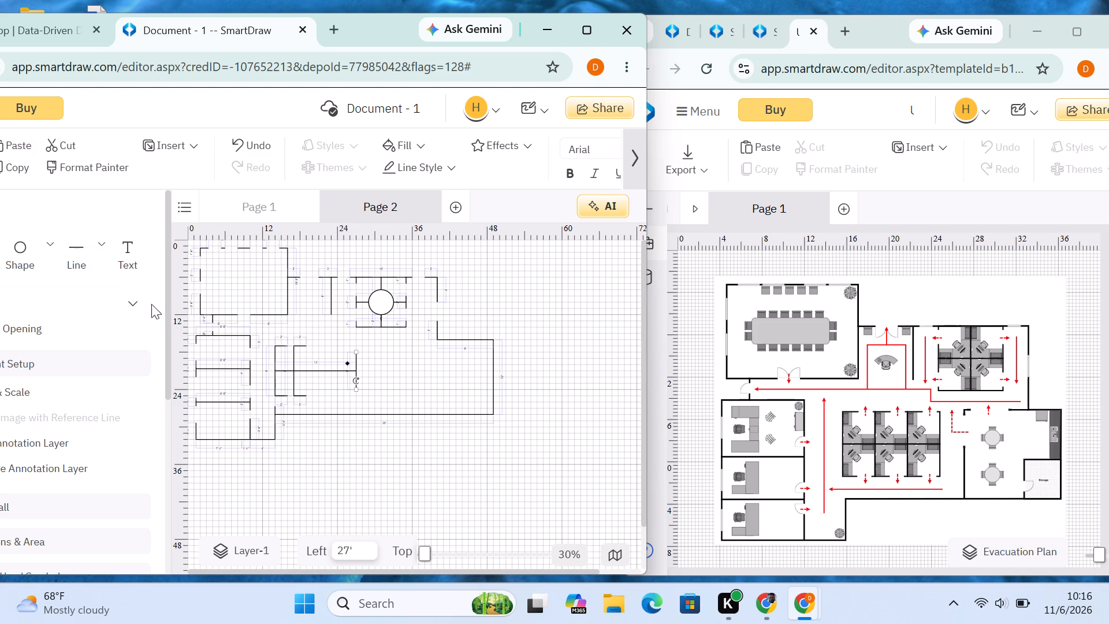
pyautogui.moveTo(355, 352); pyautogui.dragTo(353, 345)
pyautogui.click(357, 388)
pyautogui.click(430, 362)
pyautogui.click(84, 259)
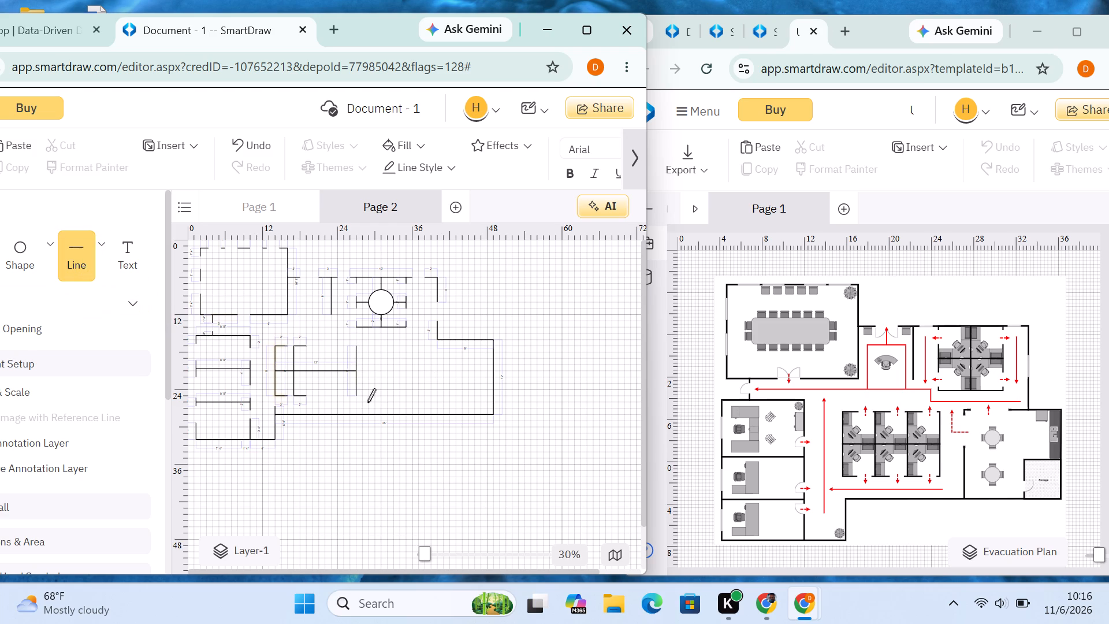
pyautogui.moveTo(347, 396); pyautogui.dragTo(355, 396)
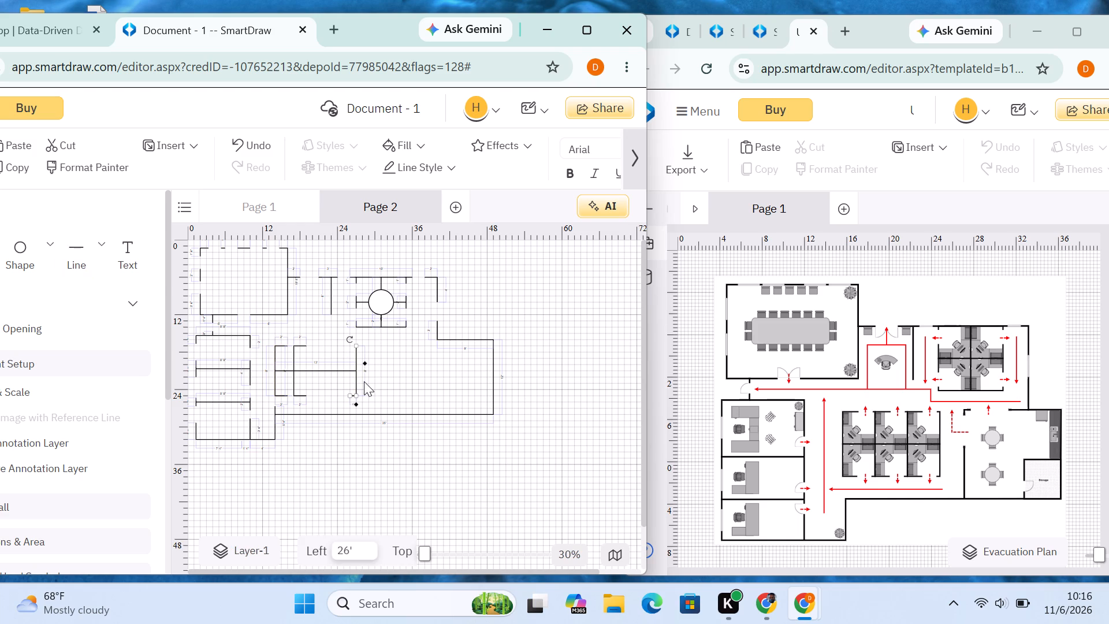
pyautogui.click(364, 381)
pyautogui.click(76, 247)
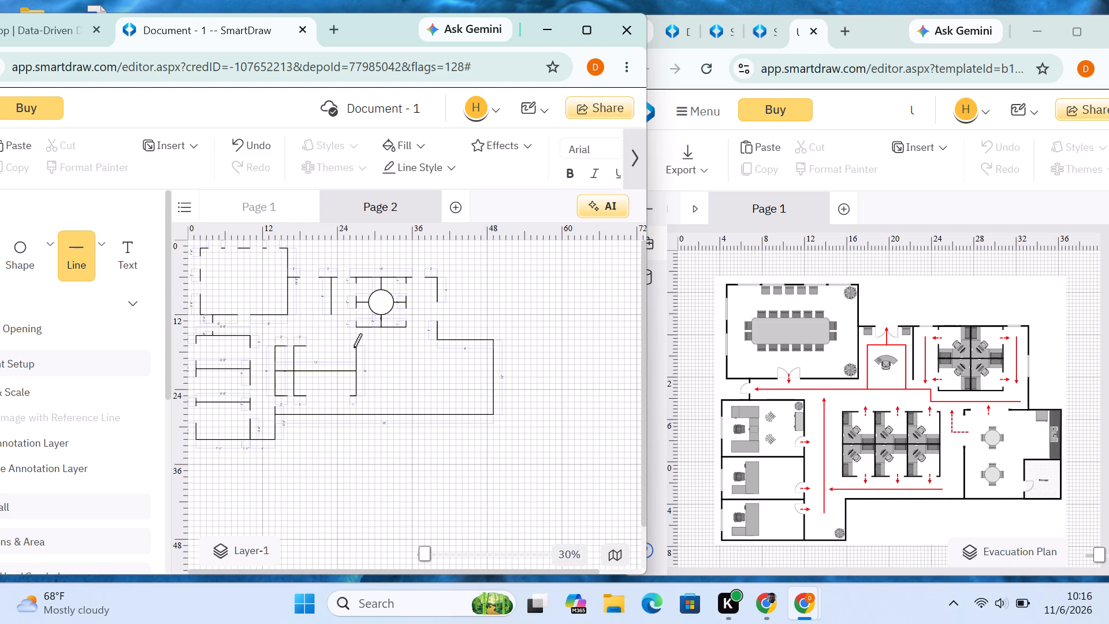
pyautogui.moveTo(349, 346); pyautogui.dragTo(355, 346)
pyautogui.click(367, 340)
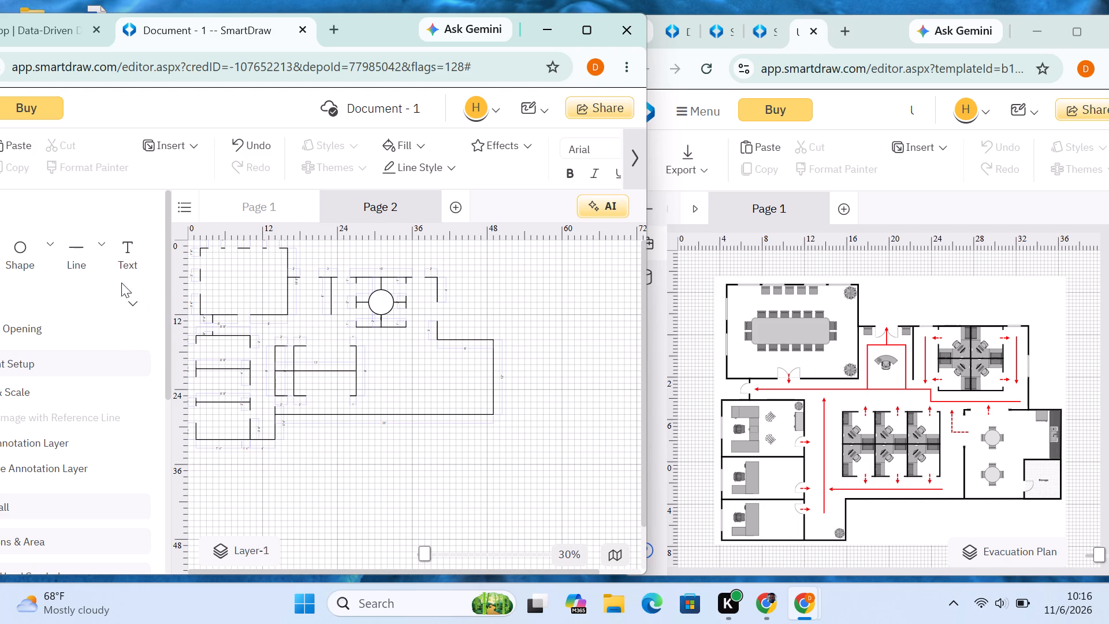
# Draw another vertical partition about 8' long across the horizontal one, at 22', with rightward stubs about 2' long at both ends.
pyautogui.click(77, 259)
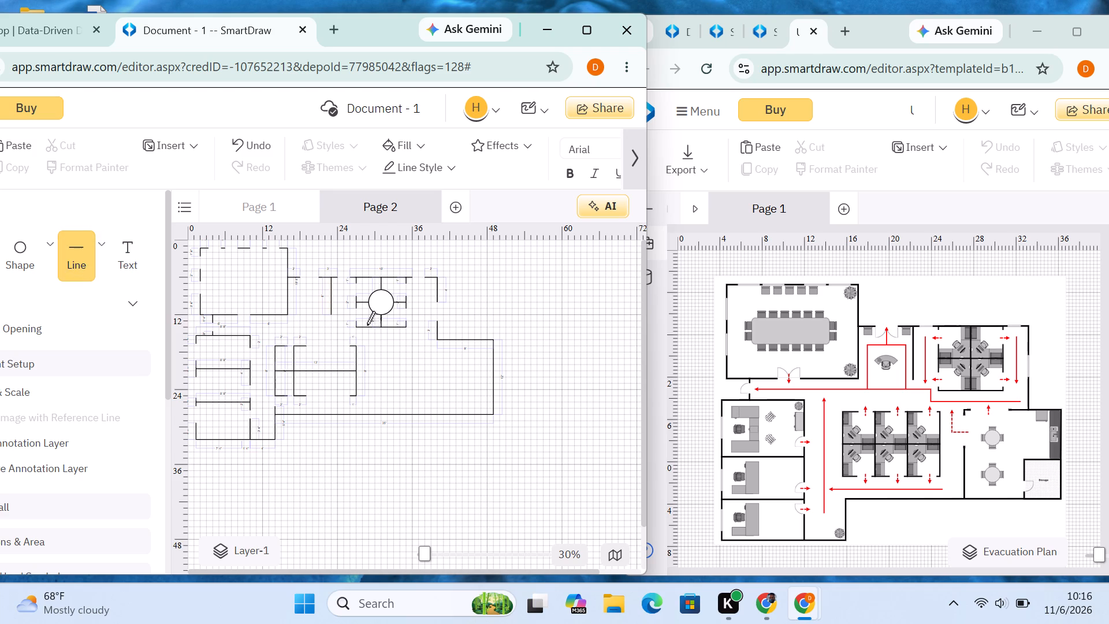
pyautogui.moveTo(325, 345); pyautogui.dragTo(322, 370)
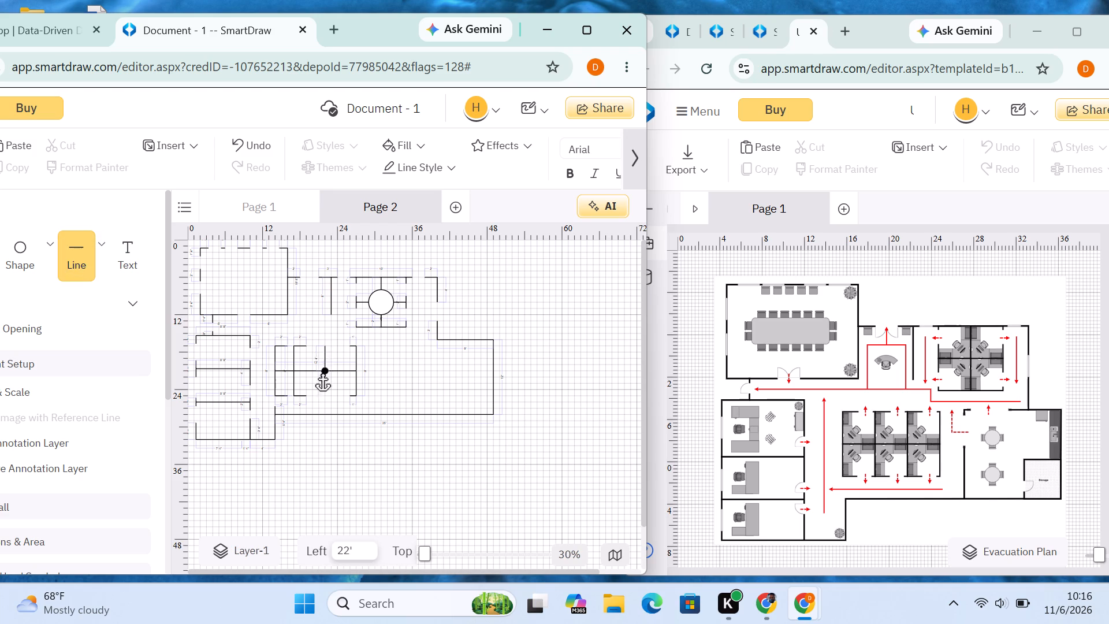
pyautogui.moveTo(322, 370); pyautogui.dragTo(323, 394)
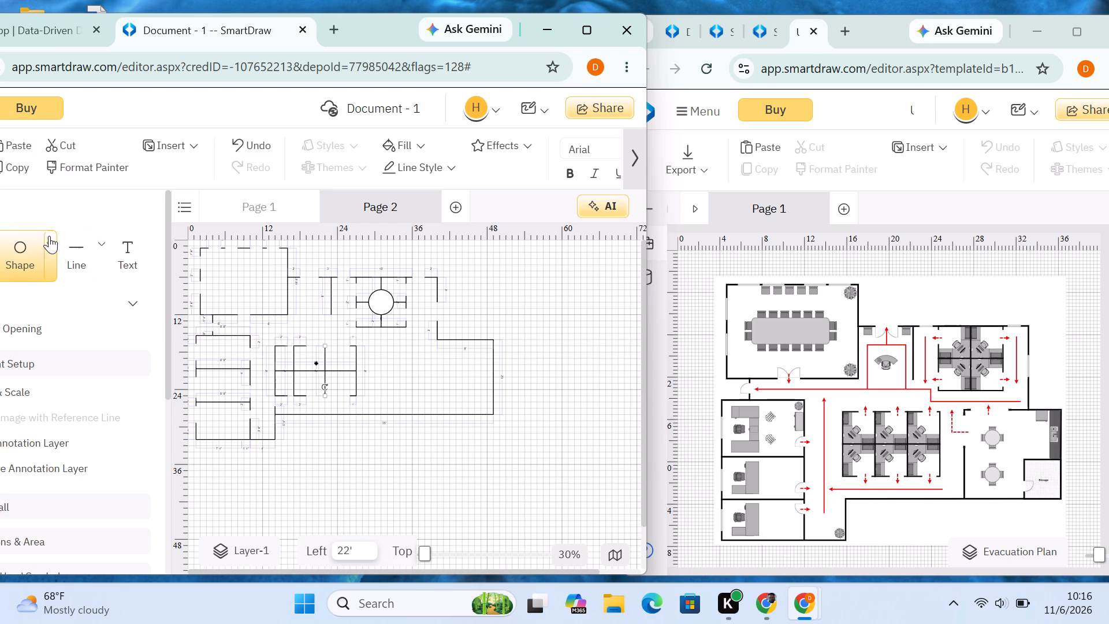
pyautogui.click(75, 247)
pyautogui.moveTo(325, 396); pyautogui.dragTo(327, 396)
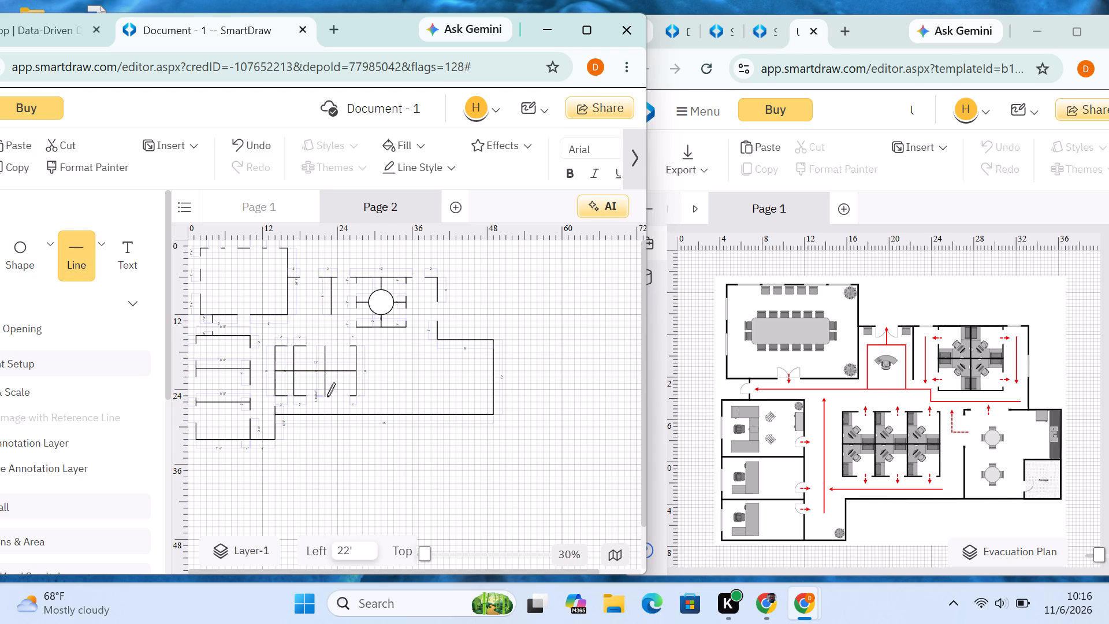
pyautogui.moveTo(327, 396); pyautogui.dragTo(336, 396)
pyautogui.click(79, 250)
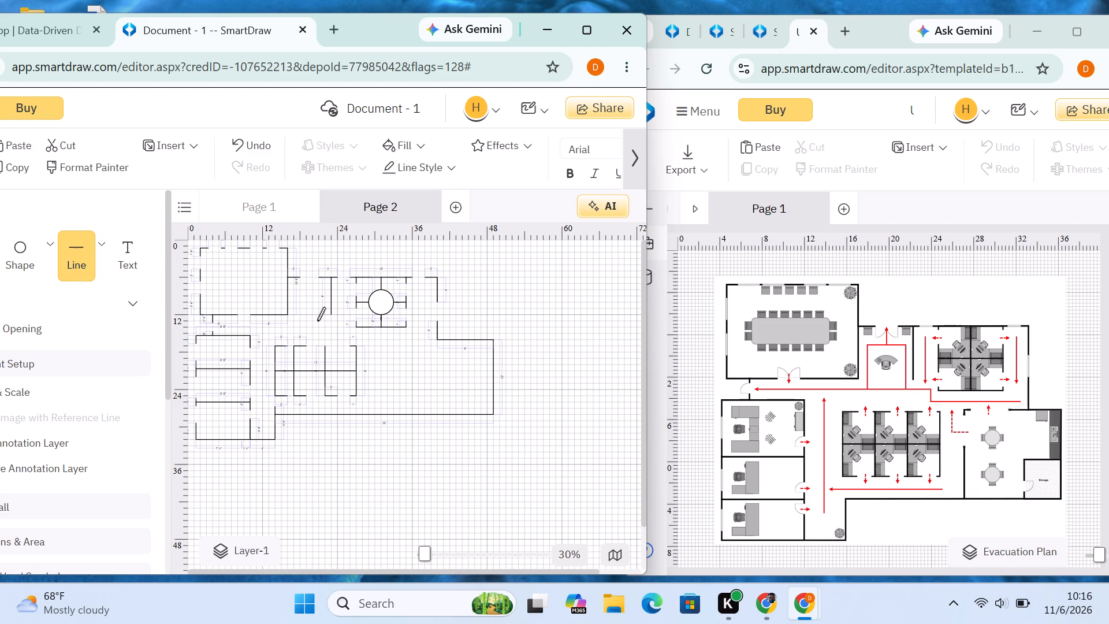
pyautogui.moveTo(326, 344); pyautogui.dragTo(336, 344)
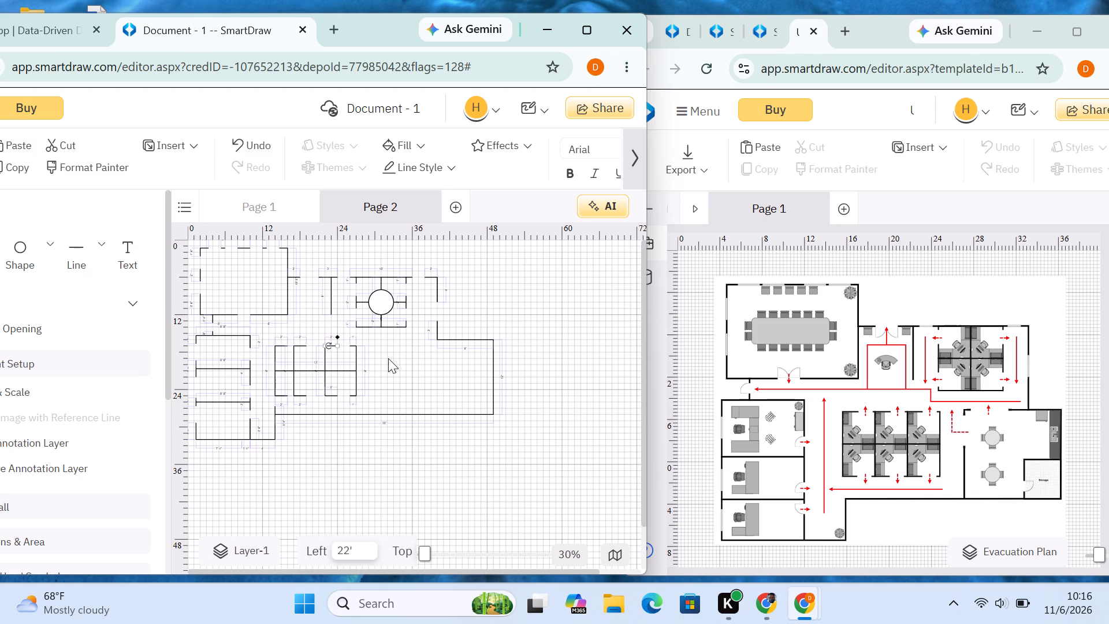
pyautogui.click(388, 358)
# Move the second vertical partition of the cubicle block right, to 18' from the page's left edge.
pyautogui.moveTo(294, 363); pyautogui.dragTo(299, 363)
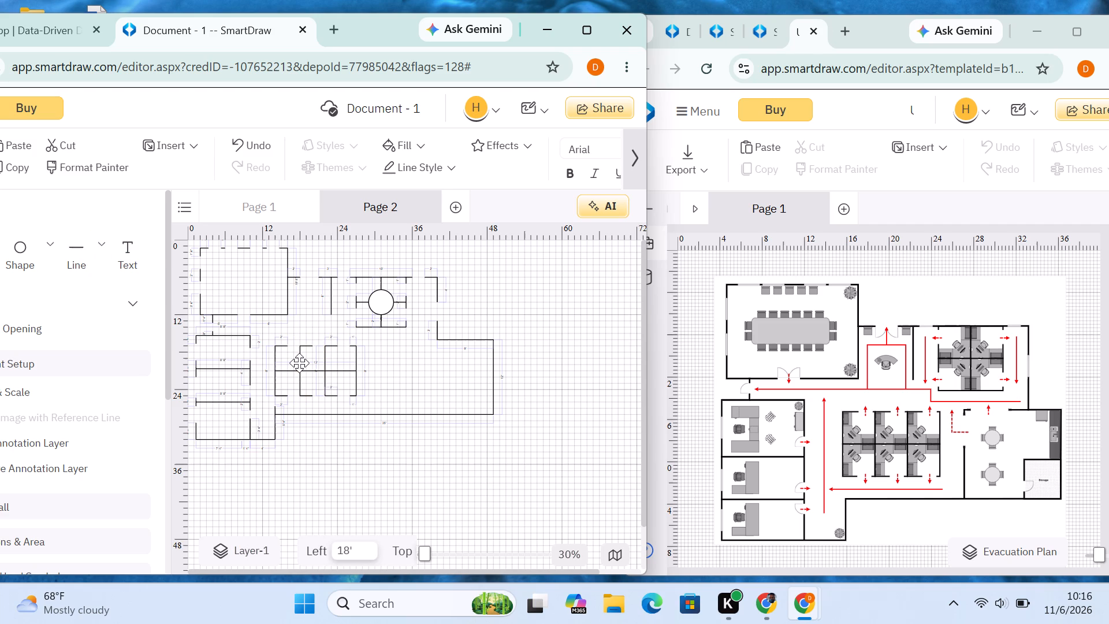
pyautogui.moveTo(299, 363); pyautogui.dragTo(299, 363)
pyautogui.click(416, 369)
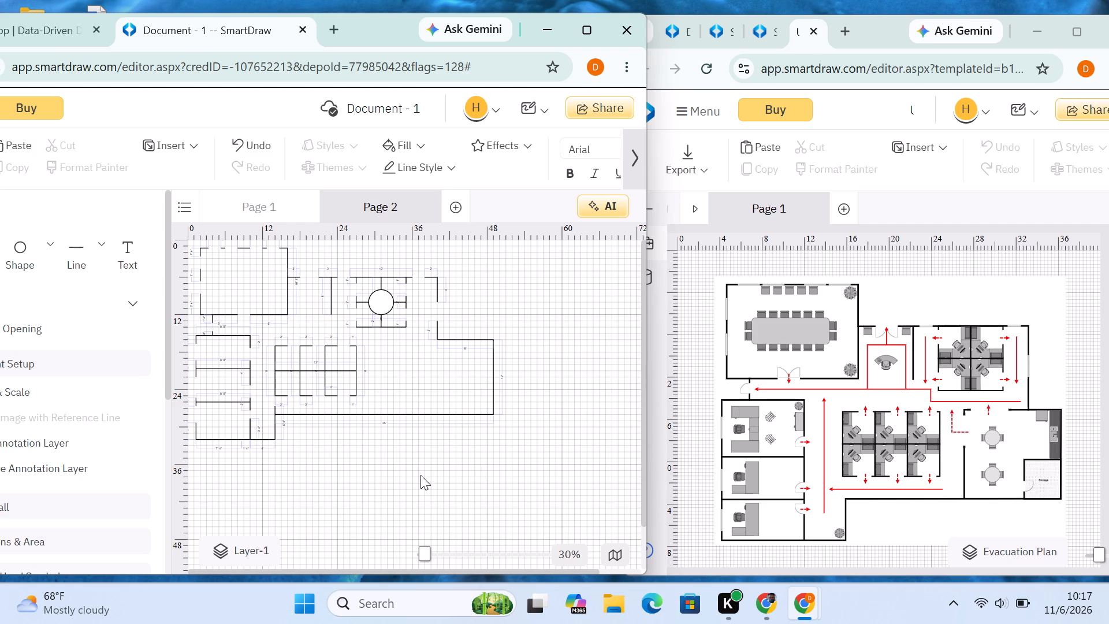
# Draw a vertical partition about 7' long up from the bottom outer wall, at 30' from the page's left edge.
pyautogui.click(84, 273)
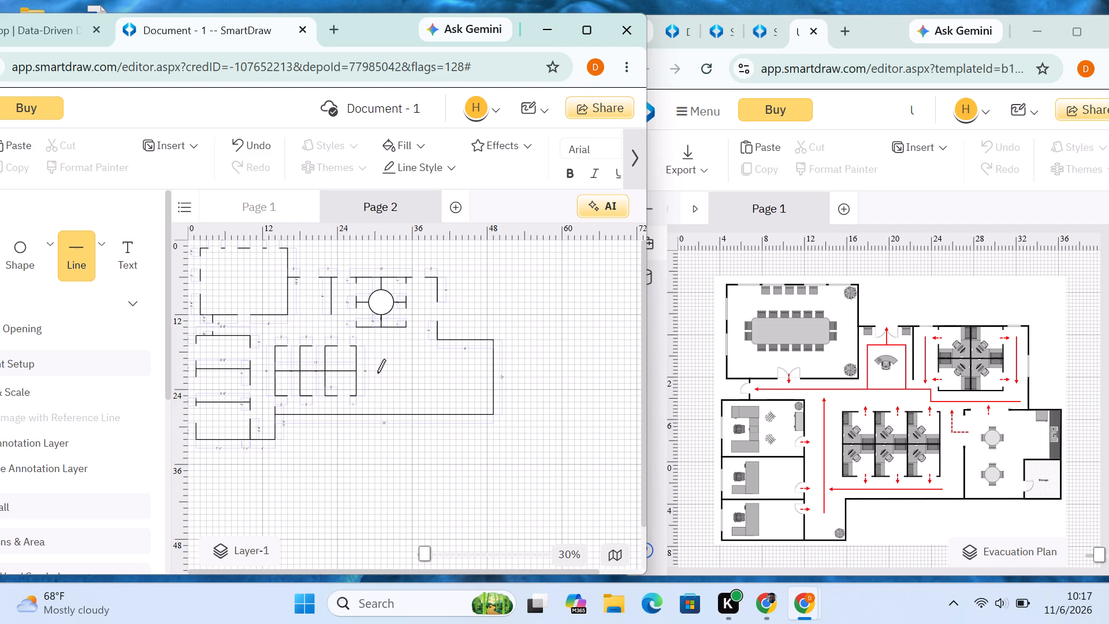
pyautogui.moveTo(376, 370); pyautogui.dragTo(373, 412)
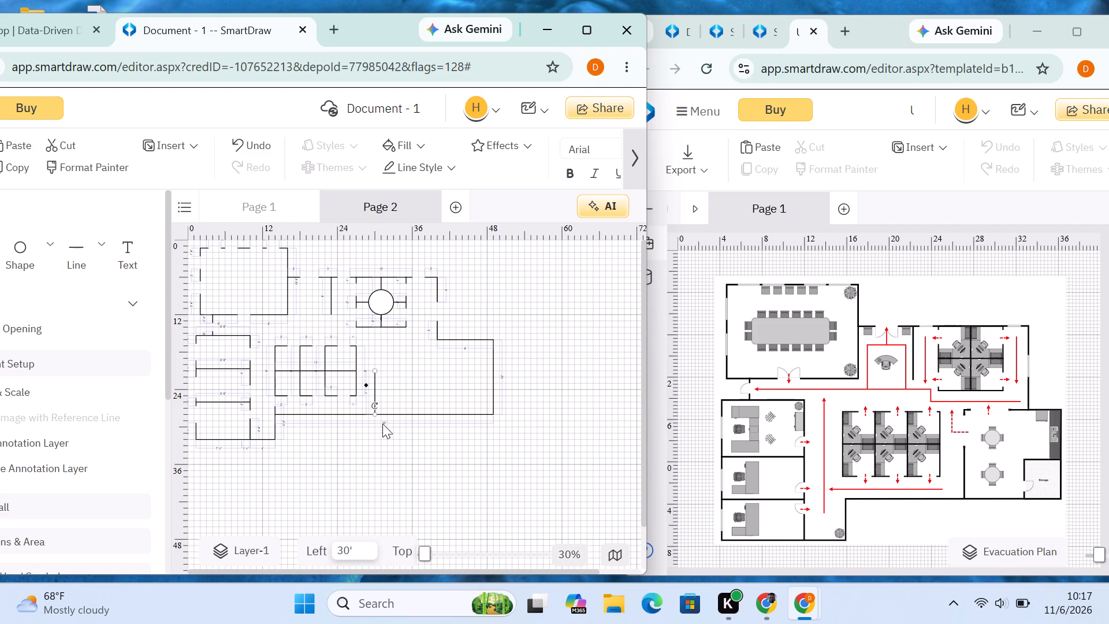
pyautogui.click(383, 426)
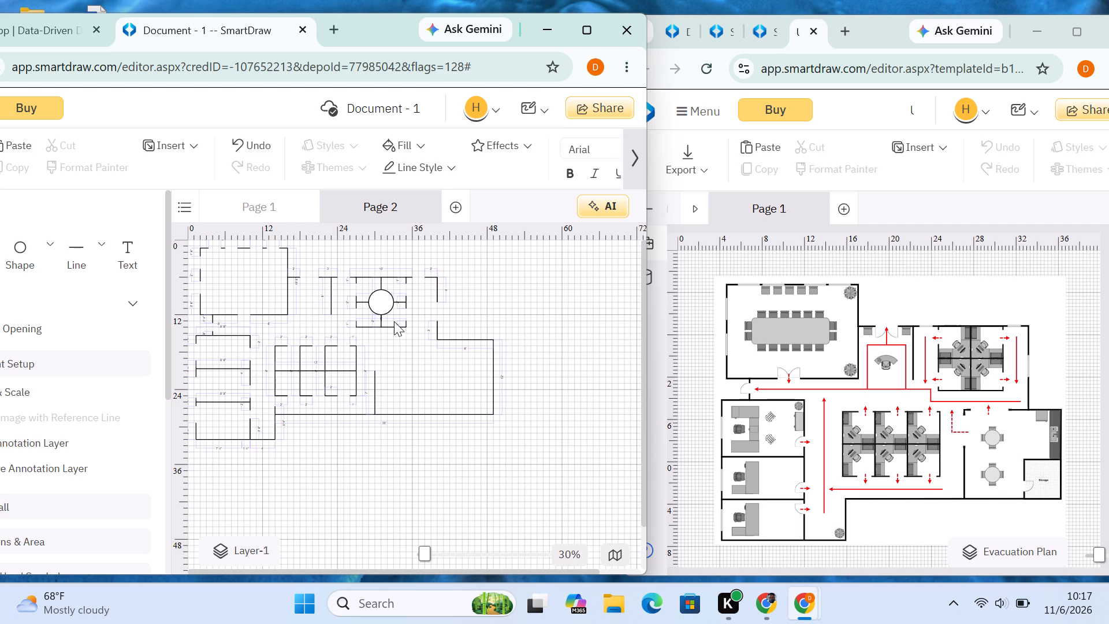
# Draw the lower-right room's upper-left corner at 30' with a downward stub and a rightward stub, each about 2' long.
pyautogui.click(77, 258)
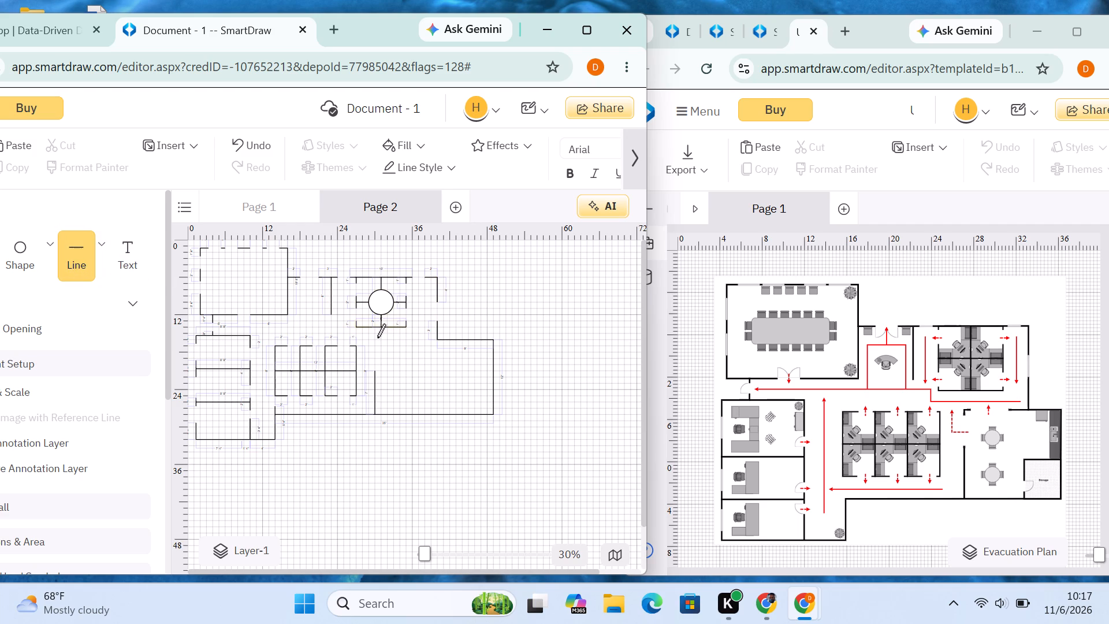
pyautogui.moveTo(374, 342); pyautogui.dragTo(374, 350)
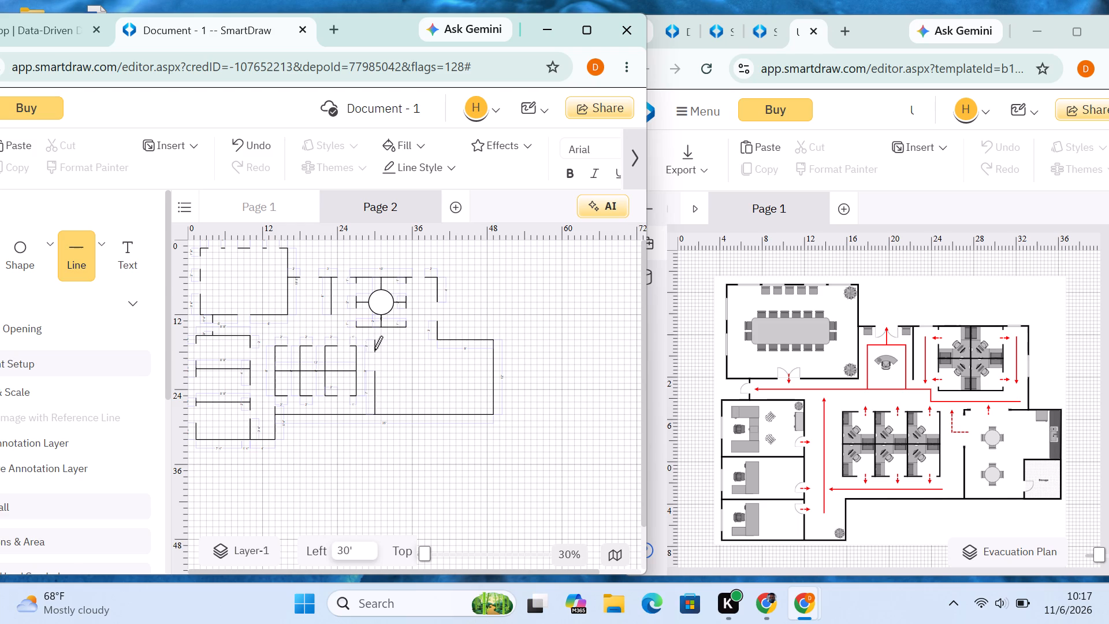
pyautogui.moveTo(374, 350); pyautogui.dragTo(374, 351)
pyautogui.click(84, 239)
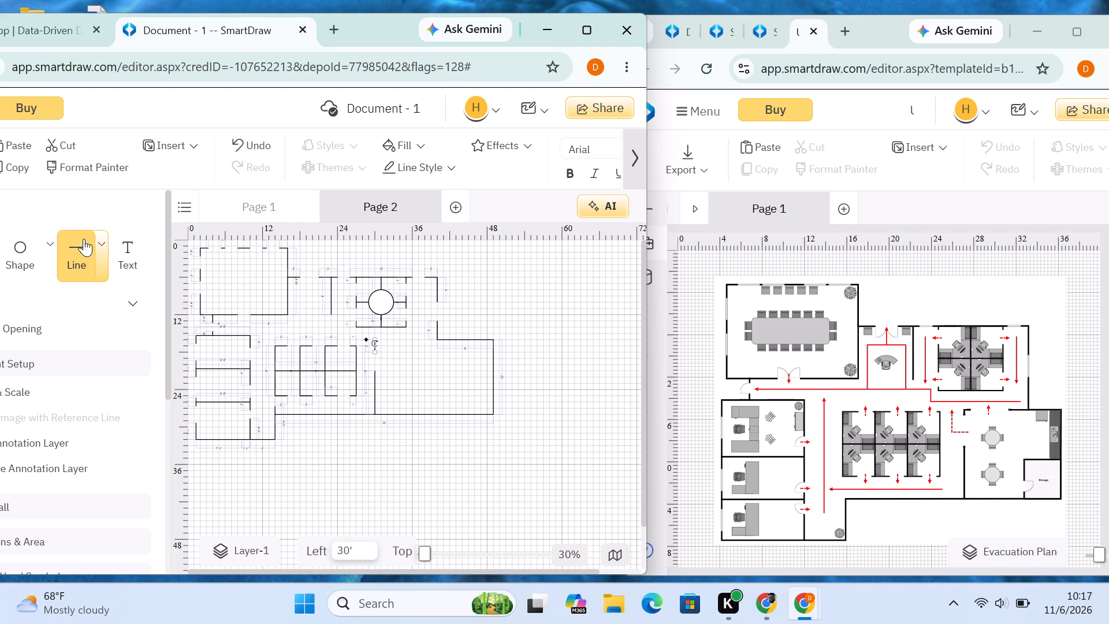
pyautogui.moveTo(374, 340); pyautogui.dragTo(375, 340)
pyautogui.moveTo(375, 340); pyautogui.dragTo(387, 339)
pyautogui.click(483, 306)
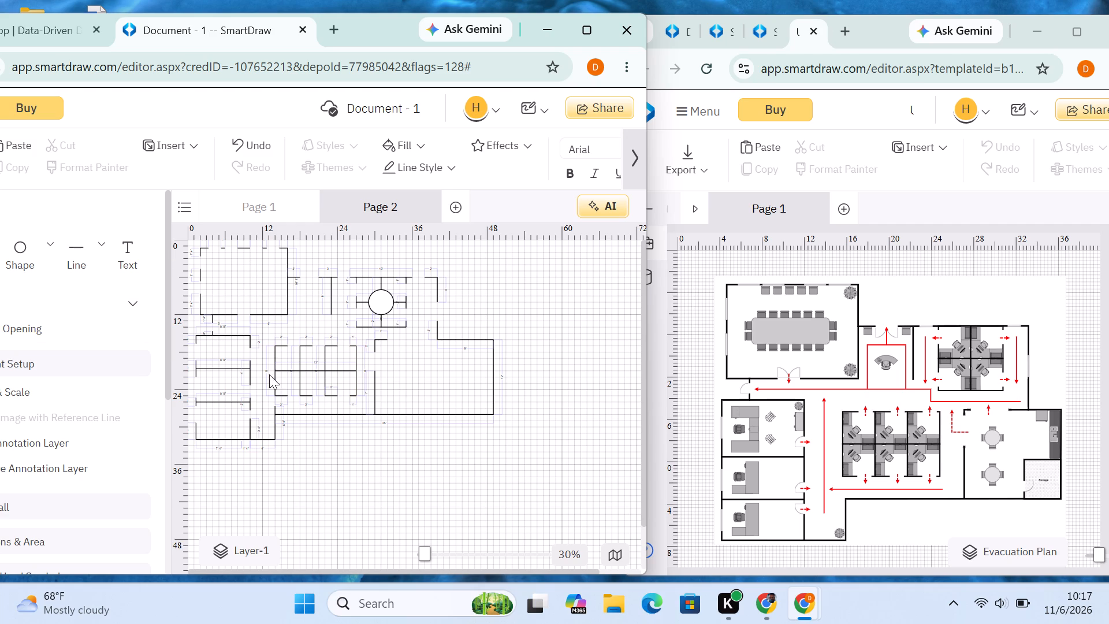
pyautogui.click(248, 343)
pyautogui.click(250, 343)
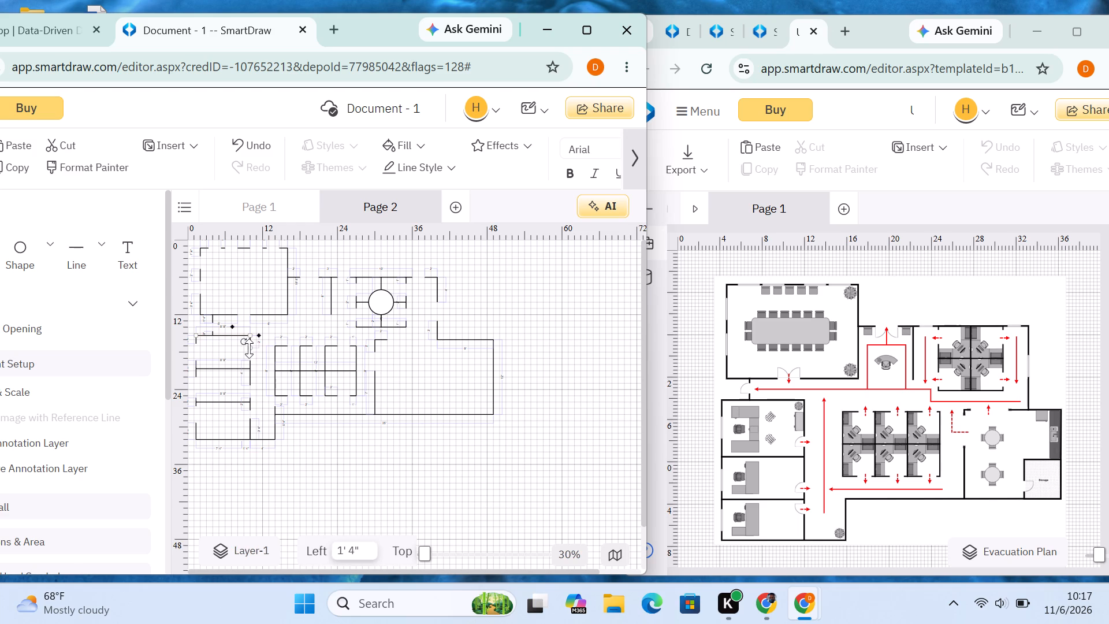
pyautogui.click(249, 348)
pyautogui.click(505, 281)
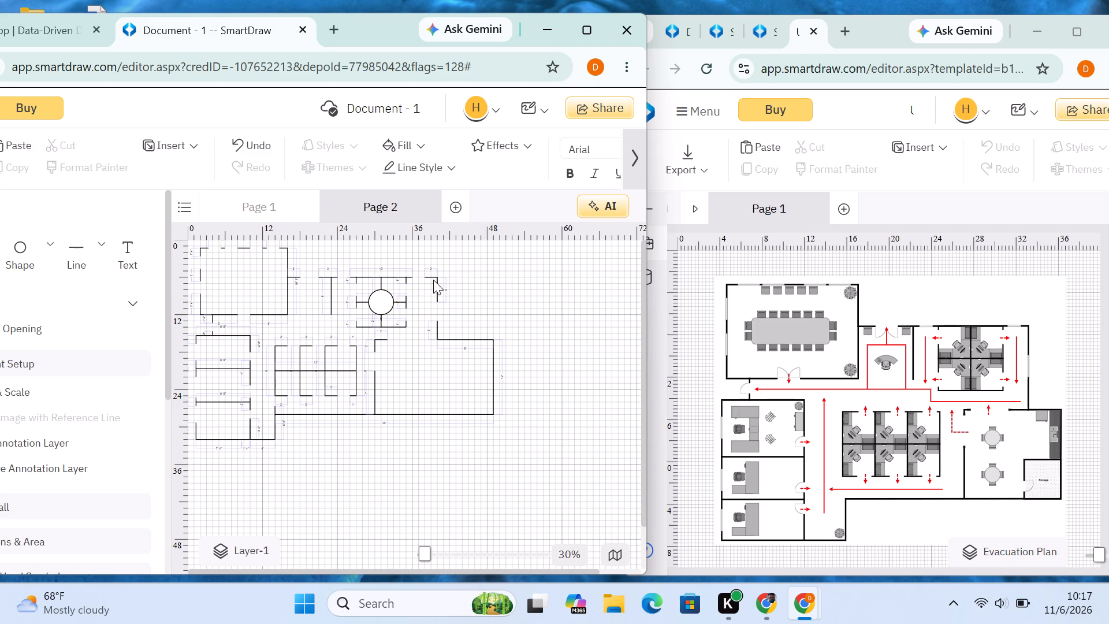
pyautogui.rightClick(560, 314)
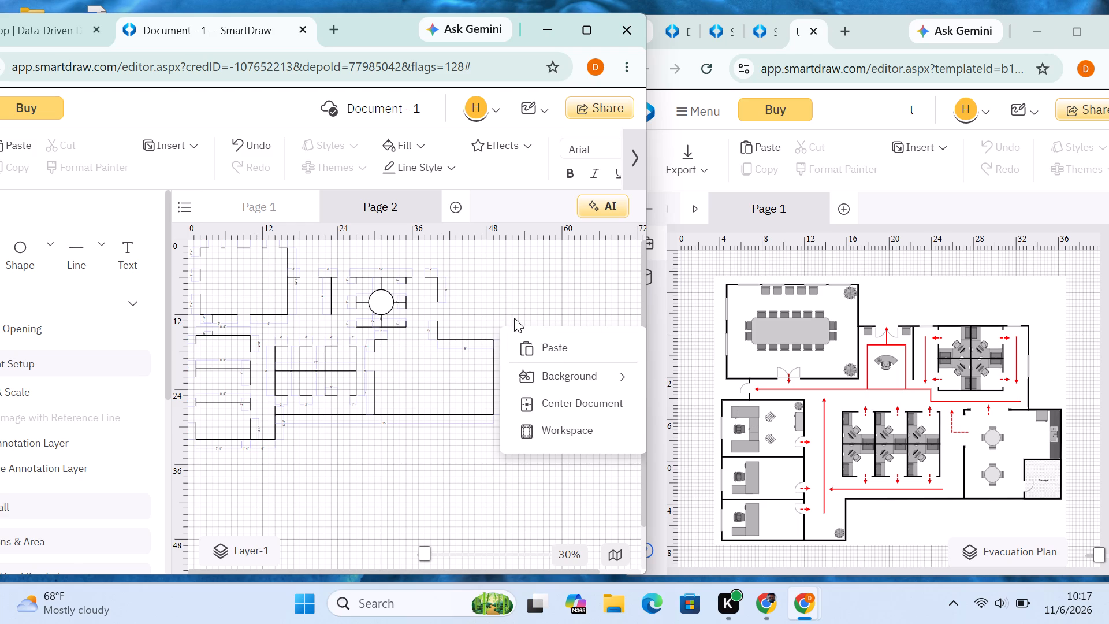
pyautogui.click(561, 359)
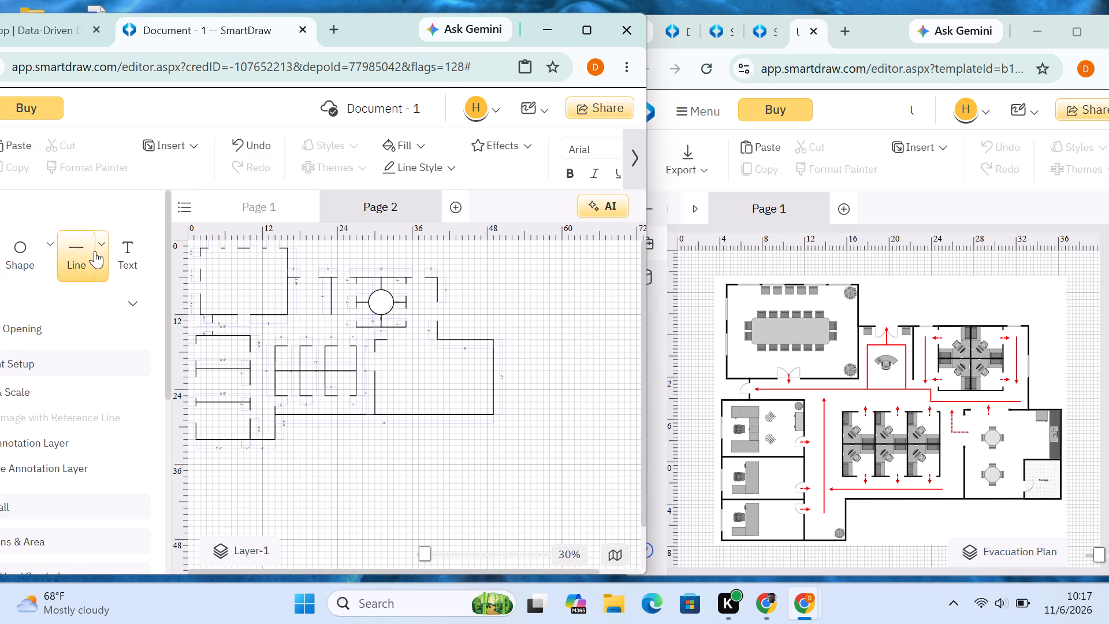
# Insert a rectangle about 1' wide by 3' tall inside the top office against its right wall, with its left edge at 9'.
pyautogui.click(52, 258)
pyautogui.click(80, 325)
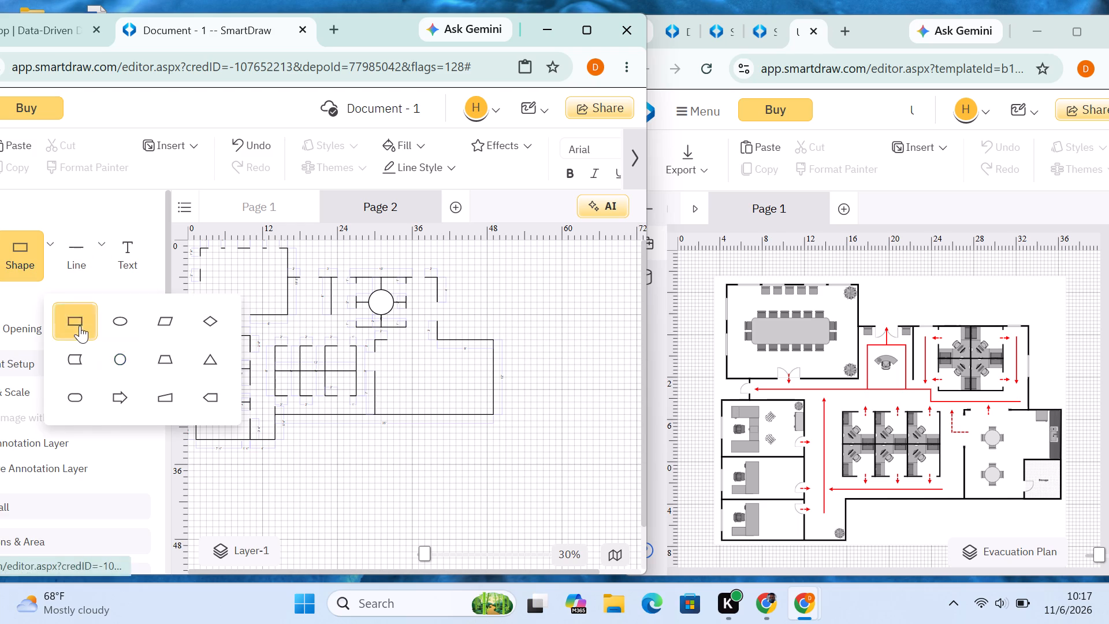
pyautogui.click(555, 292)
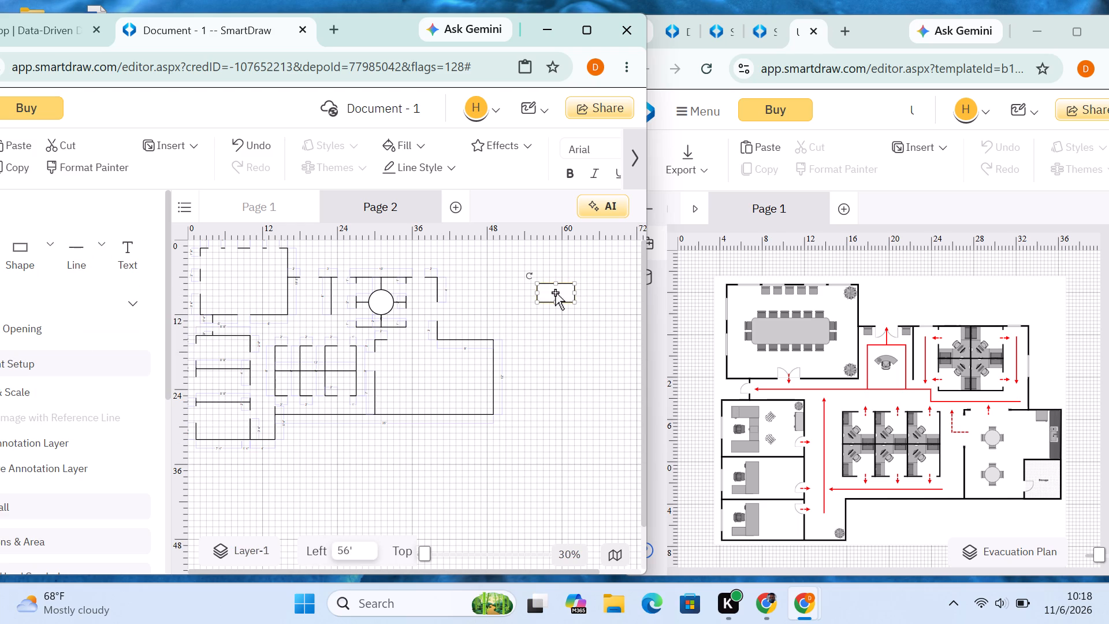
pyautogui.moveTo(538, 293); pyautogui.dragTo(546, 293)
pyautogui.moveTo(546, 293); pyautogui.dragTo(563, 291)
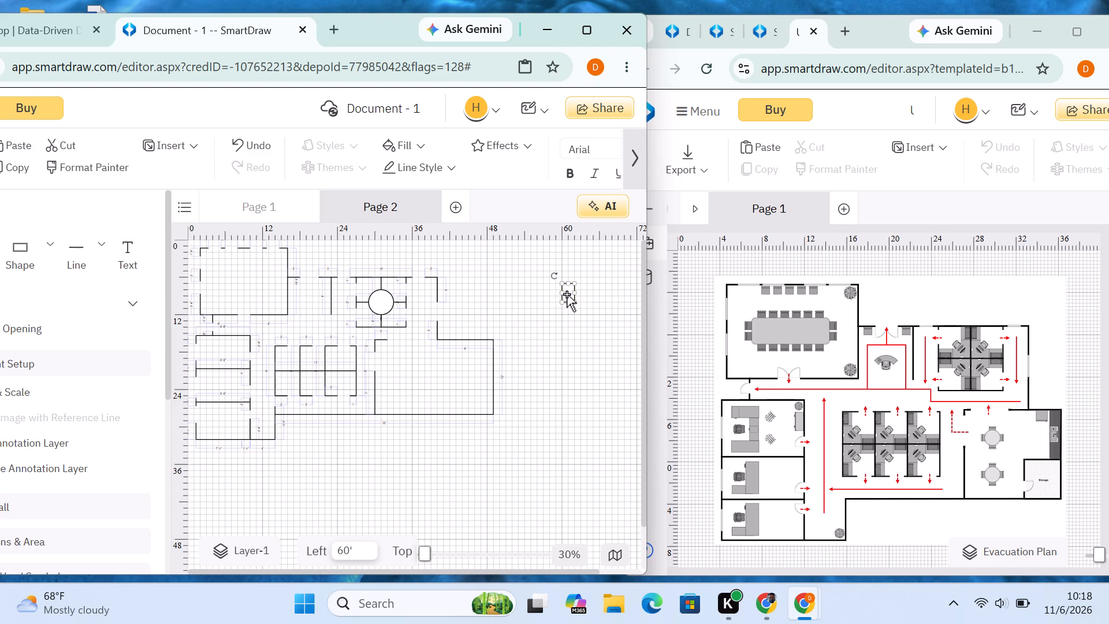
pyautogui.moveTo(567, 294); pyautogui.dragTo(241, 345)
pyautogui.moveTo(241, 345); pyautogui.dragTo(241, 347)
pyautogui.moveTo(241, 347); pyautogui.dragTo(241, 347)
pyautogui.click(266, 355)
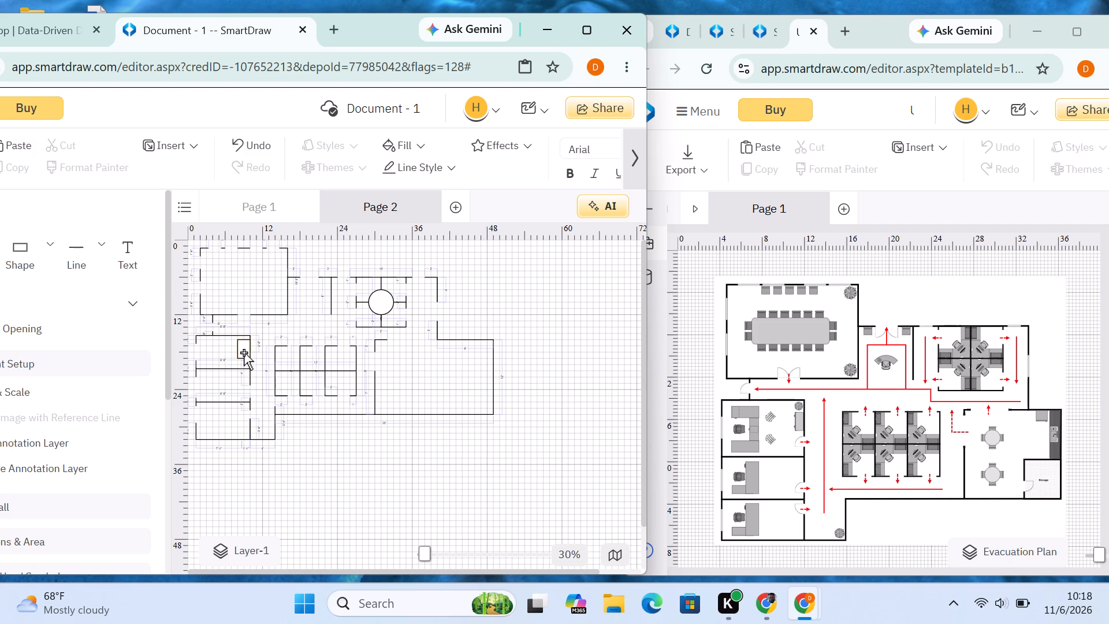
pyautogui.click(239, 350)
pyautogui.click(239, 350)
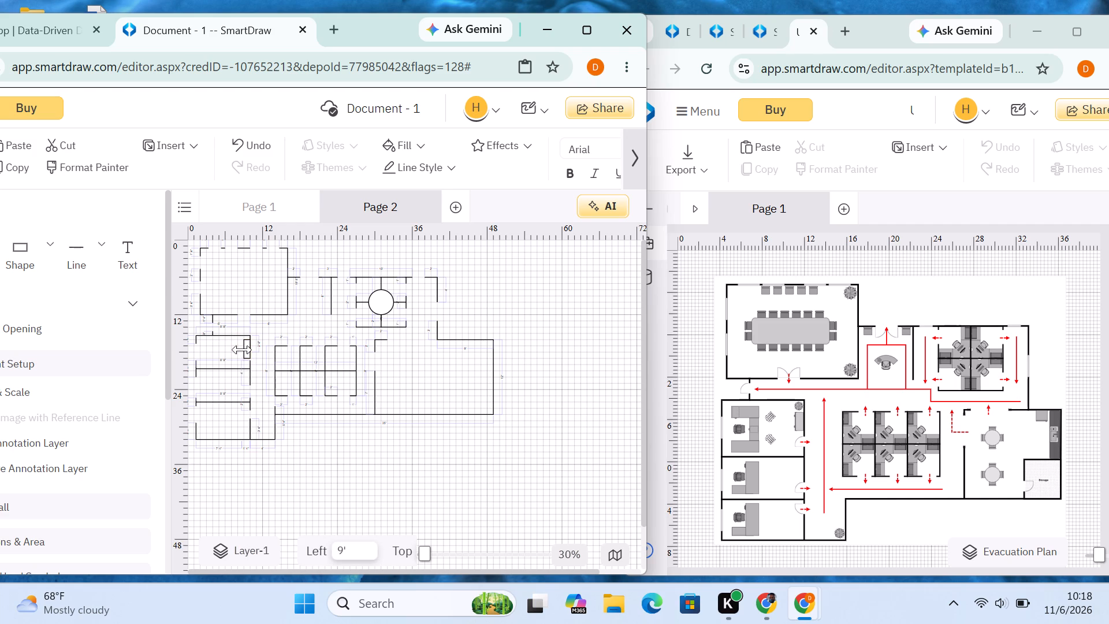
pyautogui.click(258, 327)
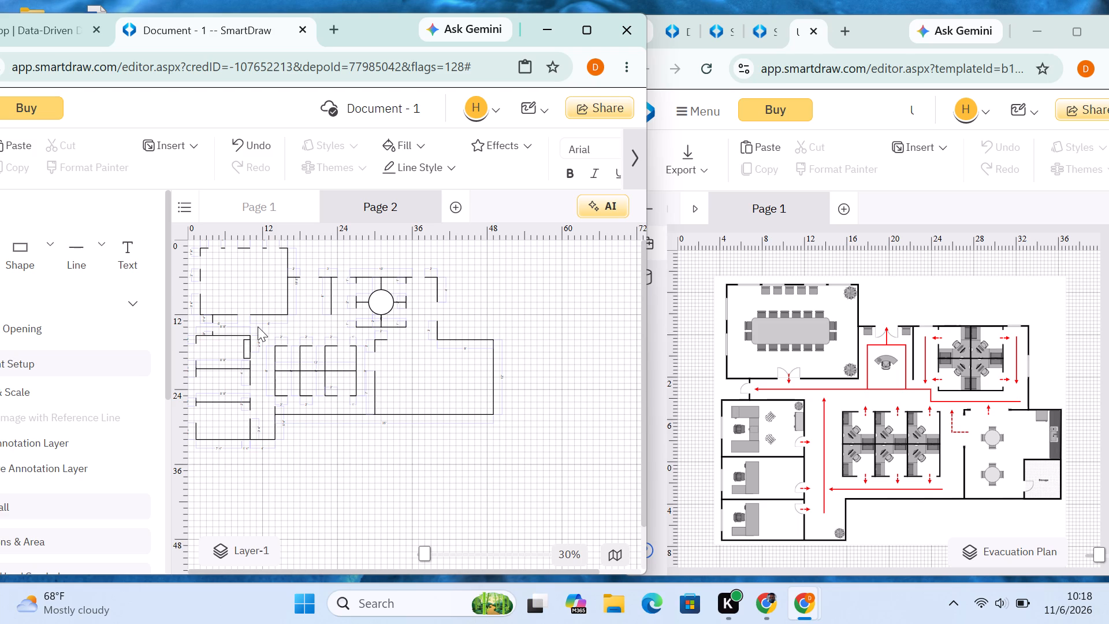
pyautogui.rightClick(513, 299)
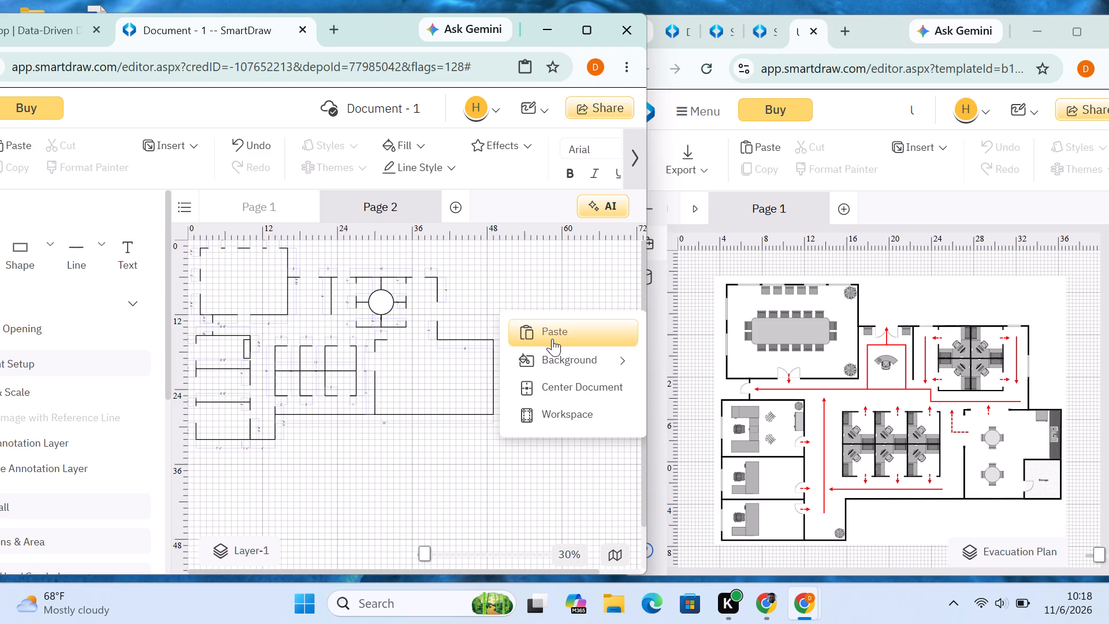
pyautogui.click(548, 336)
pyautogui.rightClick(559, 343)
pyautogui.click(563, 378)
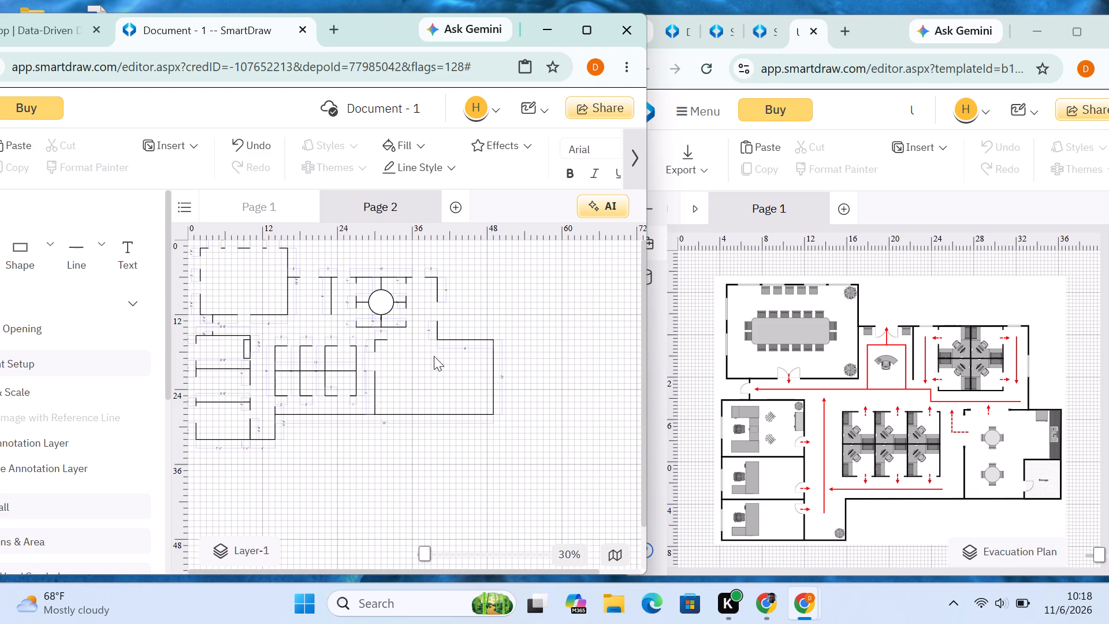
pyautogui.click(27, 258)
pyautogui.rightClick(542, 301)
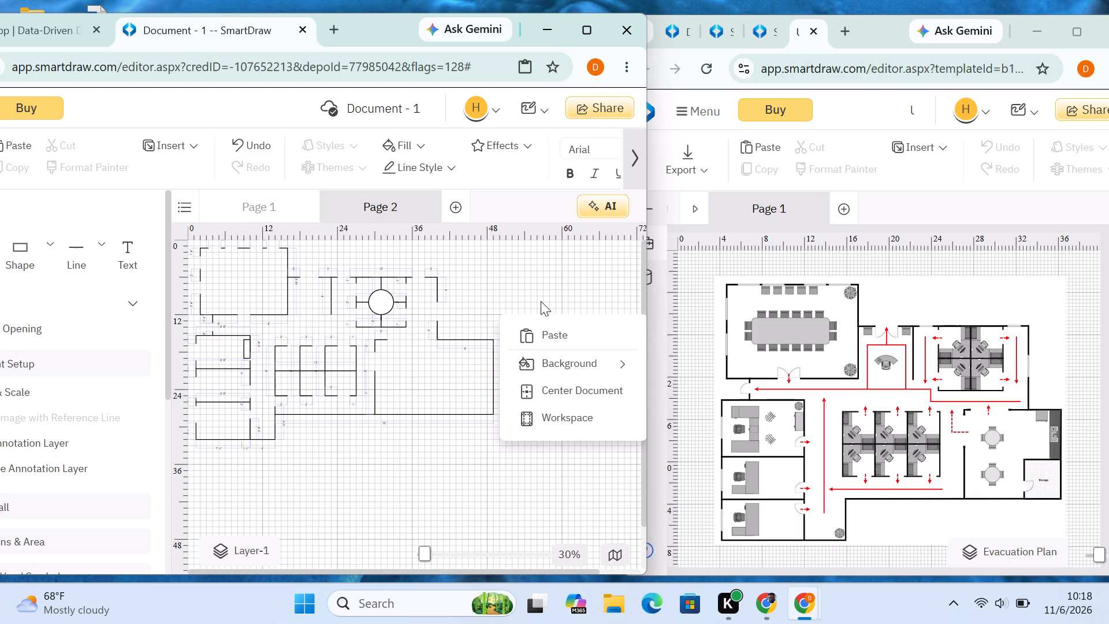
# Insert a rectangle about 6' wide by 3' tall in the empty area right of the floor plan, at 55'.
pyautogui.click(51, 258)
pyautogui.click(76, 309)
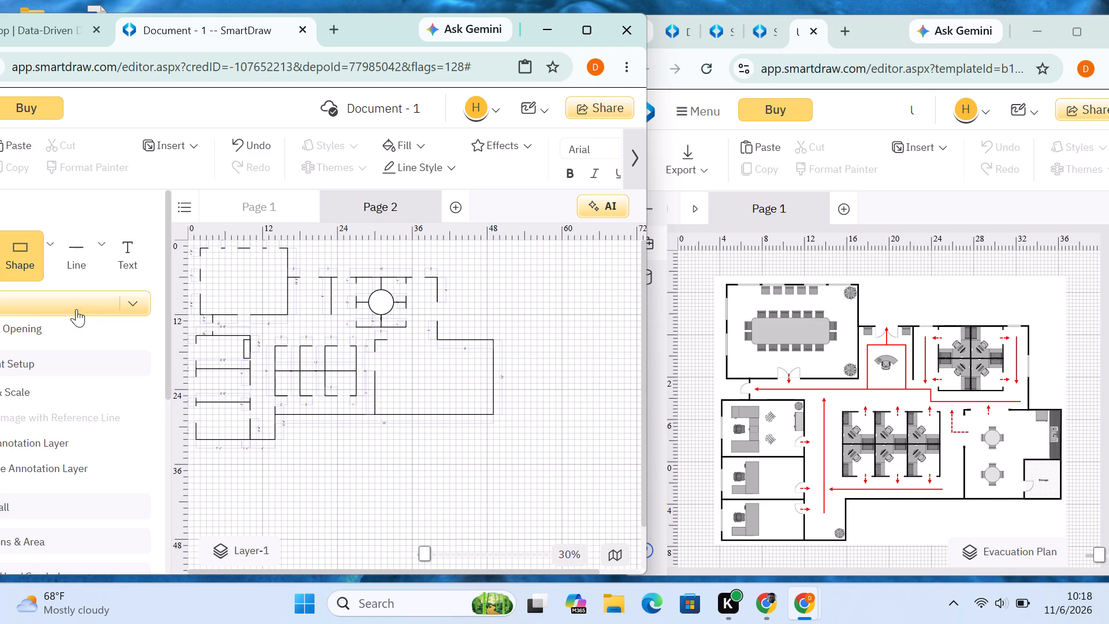
pyautogui.click(550, 302)
# Copy the new rectangle beside the plan and paste two copies below it.
pyautogui.rightClick(541, 307)
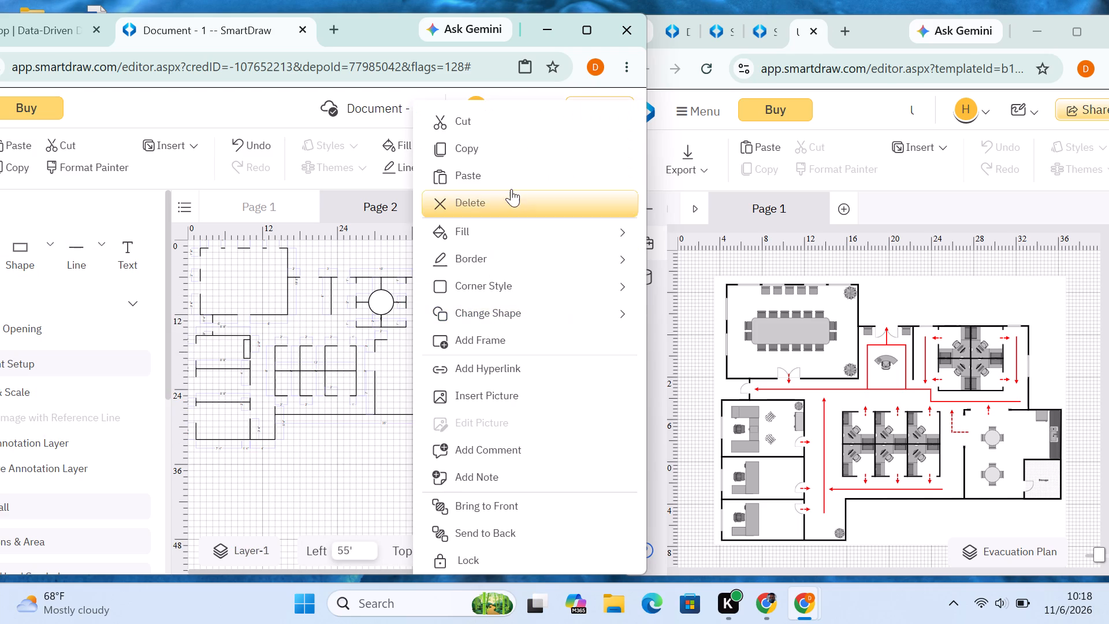
pyautogui.click(493, 146)
pyautogui.rightClick(539, 337)
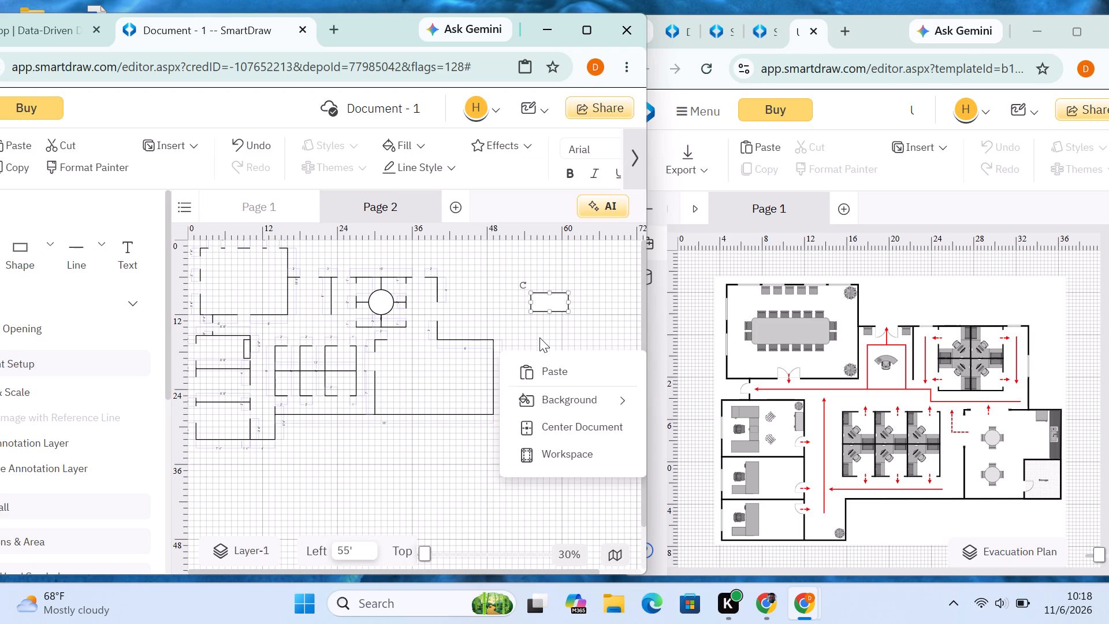
pyautogui.click(568, 363)
pyautogui.rightClick(567, 417)
pyautogui.click(575, 442)
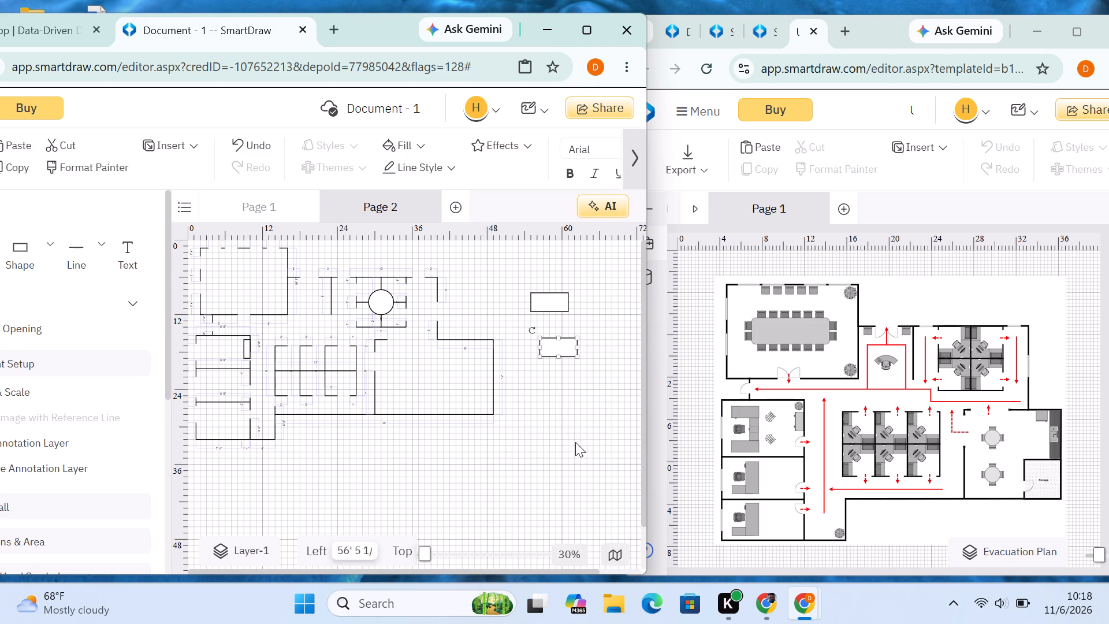
pyautogui.rightClick(561, 456)
pyautogui.click(556, 348)
pyautogui.click(556, 360)
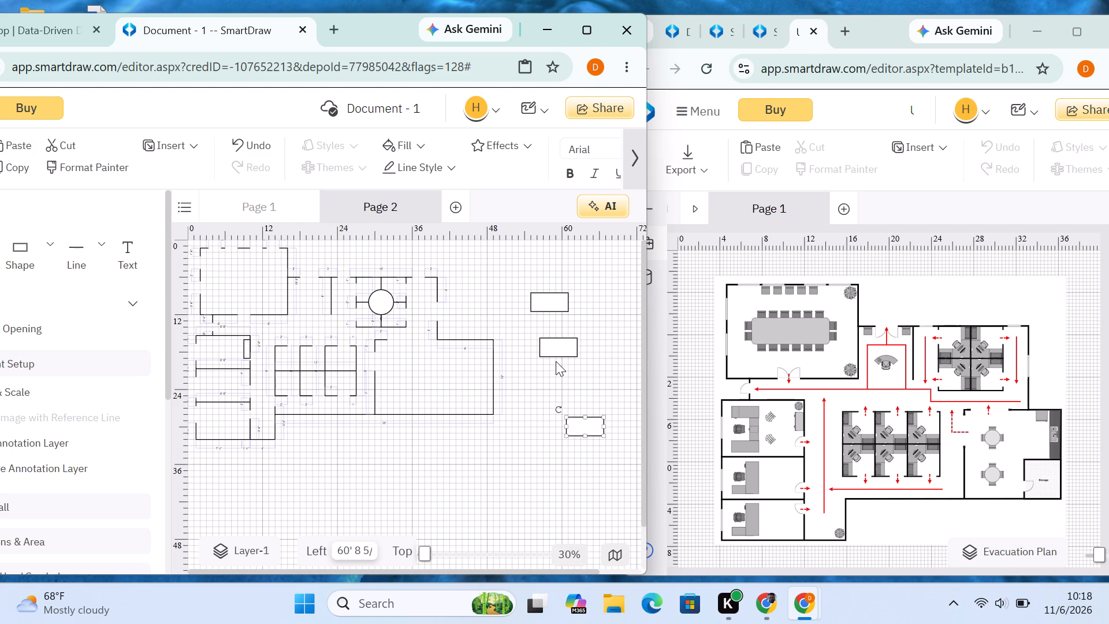
# Insert a rounded rectangle about 6' by 3' and place it in the middle of the upper-left meeting room, at about 6'.
pyautogui.click(53, 260)
pyautogui.click(92, 390)
pyautogui.rightClick(442, 466)
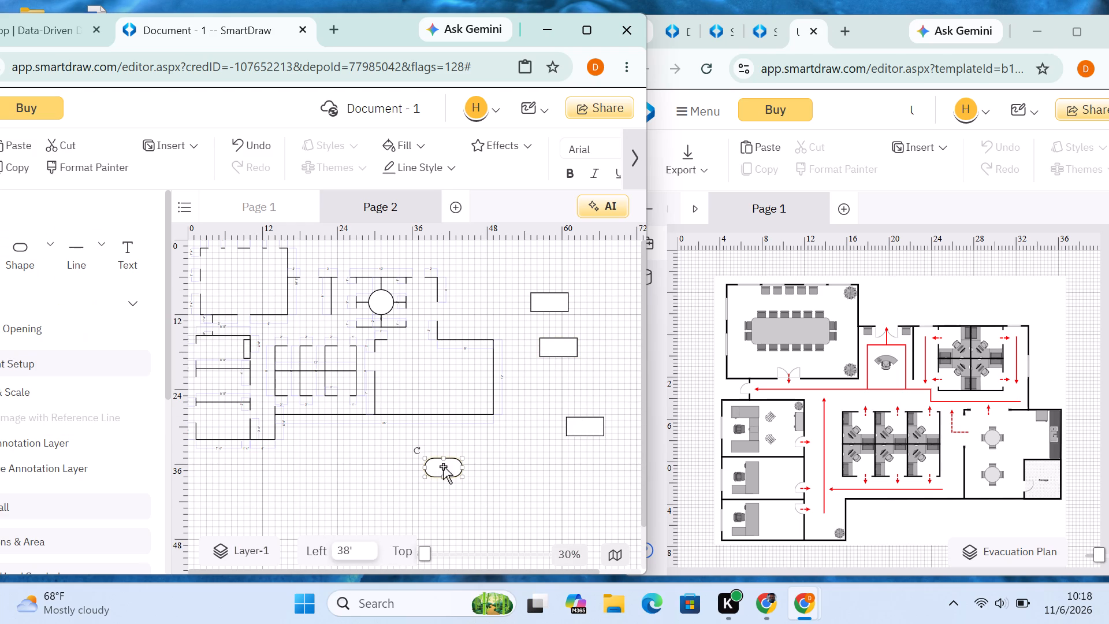
pyautogui.moveTo(442, 468); pyautogui.dragTo(198, 278)
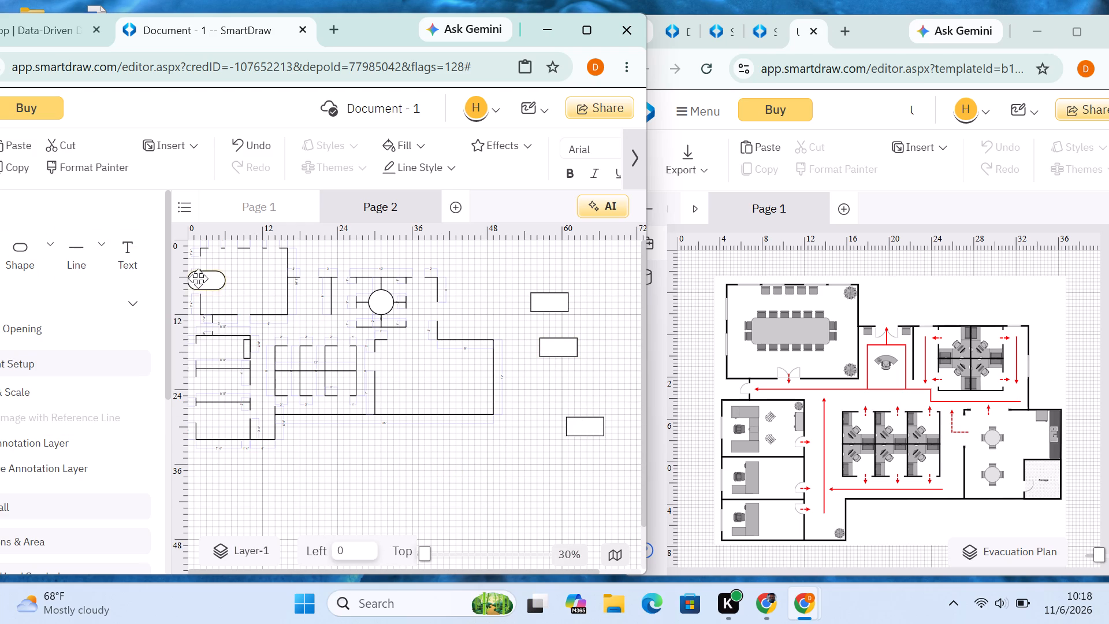
pyautogui.moveTo(198, 278); pyautogui.dragTo(236, 283)
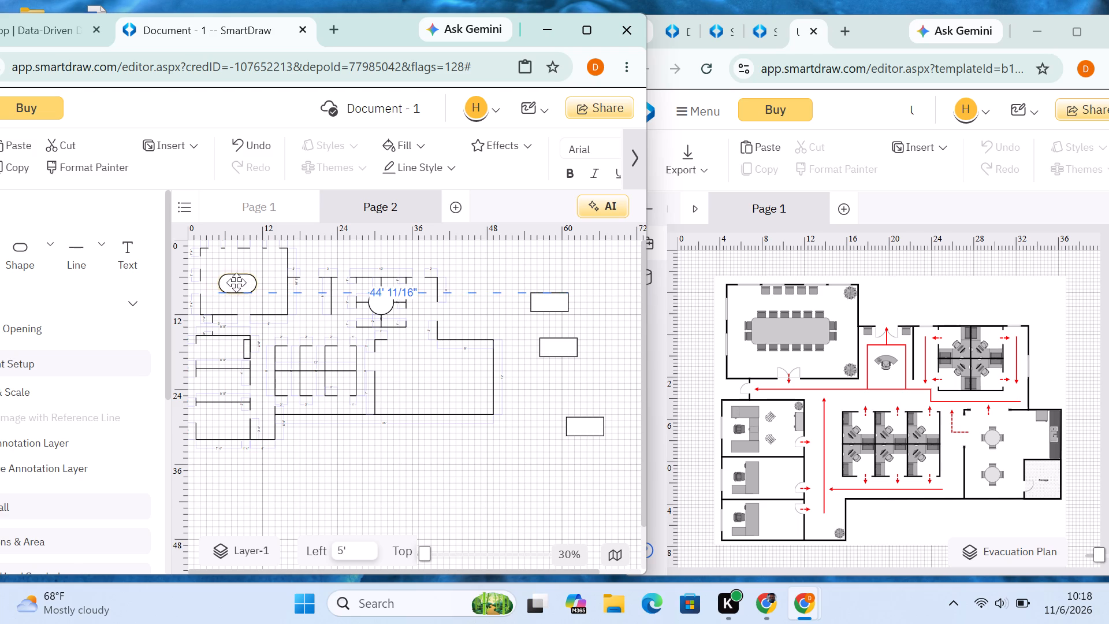
pyautogui.moveTo(236, 283); pyautogui.dragTo(241, 283)
pyautogui.click(518, 486)
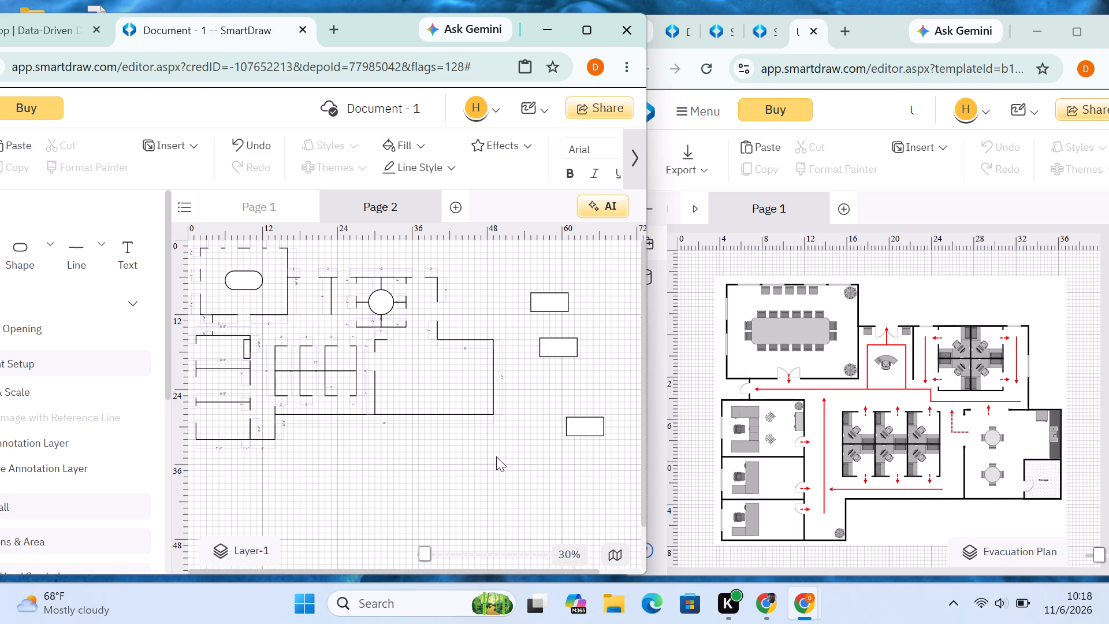
# Widen the rounded table in the upper-left meeting room to about 10', with its left edge at 4'.
pyautogui.click(251, 285)
pyautogui.moveTo(224, 279); pyautogui.dragTo(211, 278)
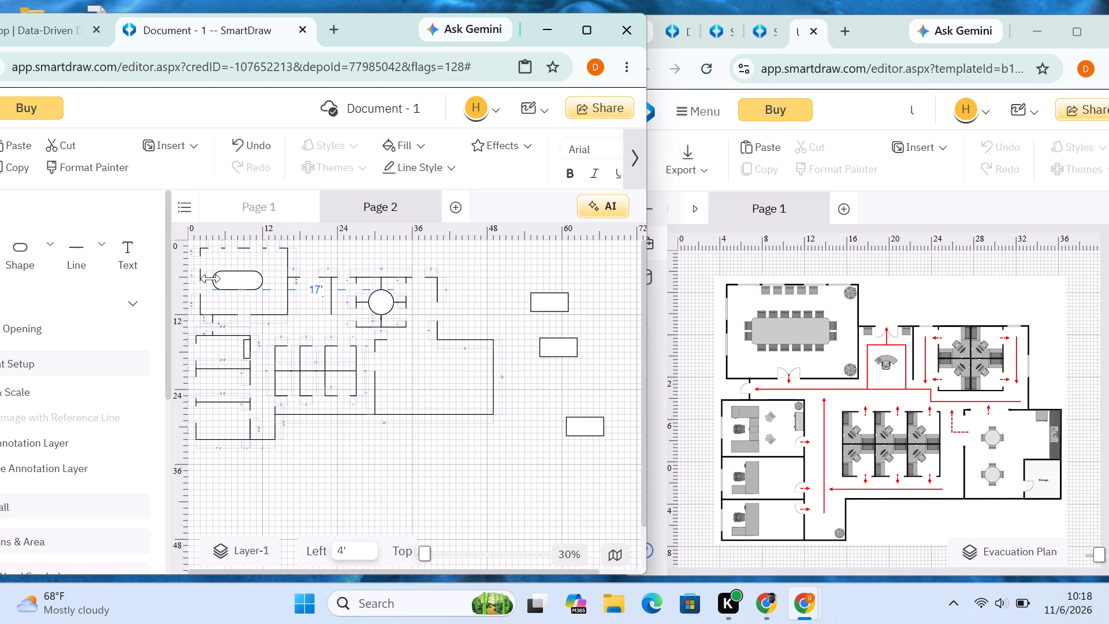
pyautogui.moveTo(211, 278); pyautogui.dragTo(217, 278)
pyautogui.moveTo(217, 278); pyautogui.dragTo(215, 278)
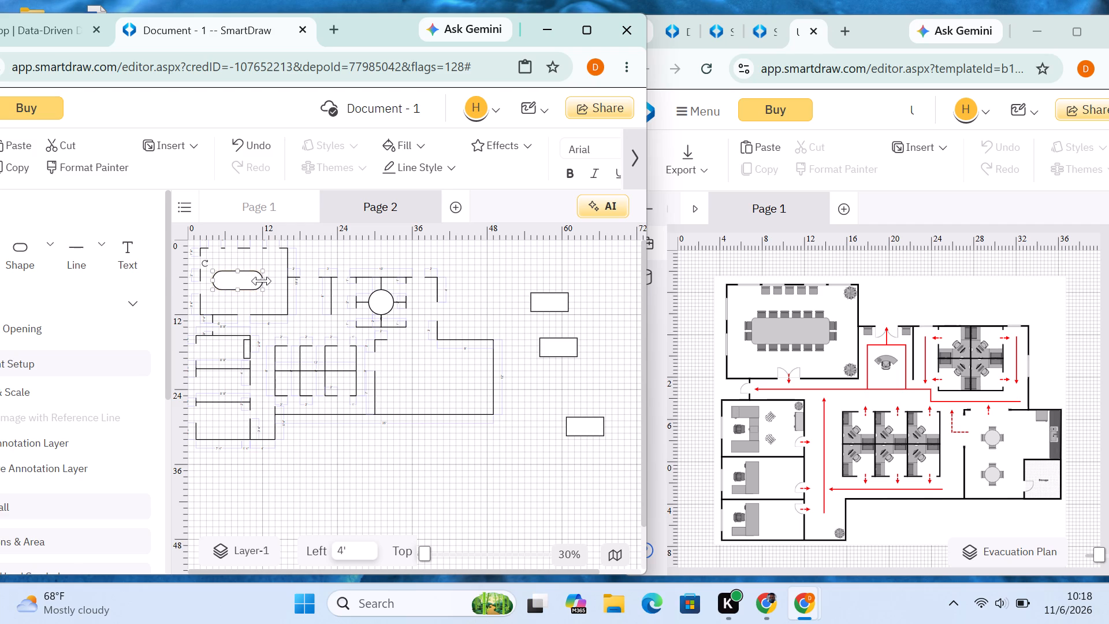
pyautogui.moveTo(263, 281); pyautogui.dragTo(268, 281)
pyautogui.click(461, 254)
pyautogui.click(239, 283)
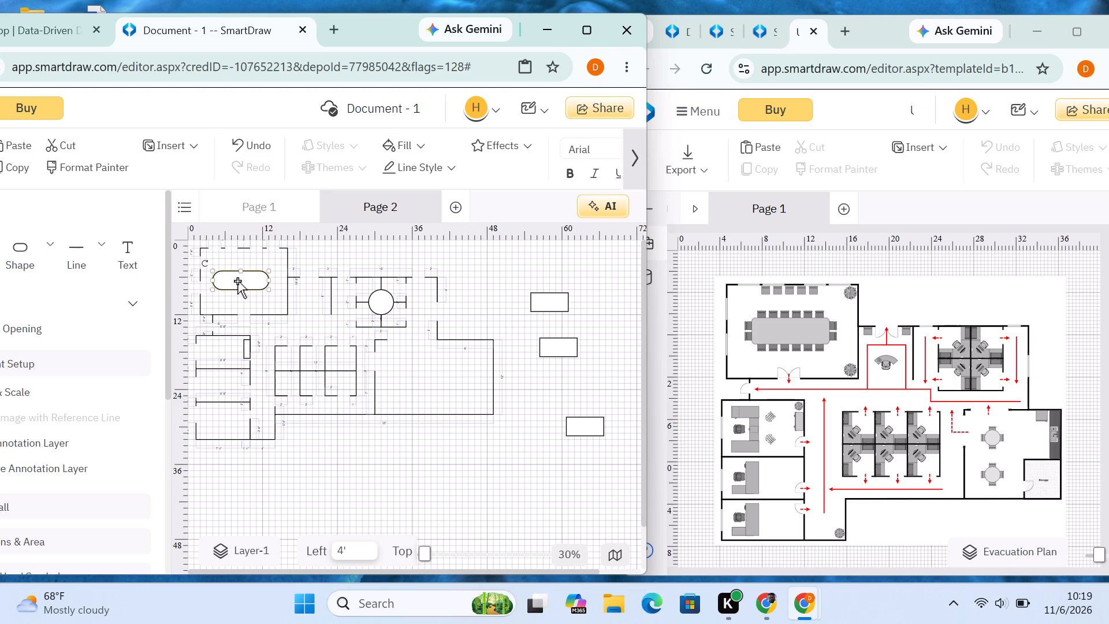
pyautogui.click(237, 281)
pyautogui.moveTo(267, 280); pyautogui.dragTo(272, 280)
pyautogui.click(426, 448)
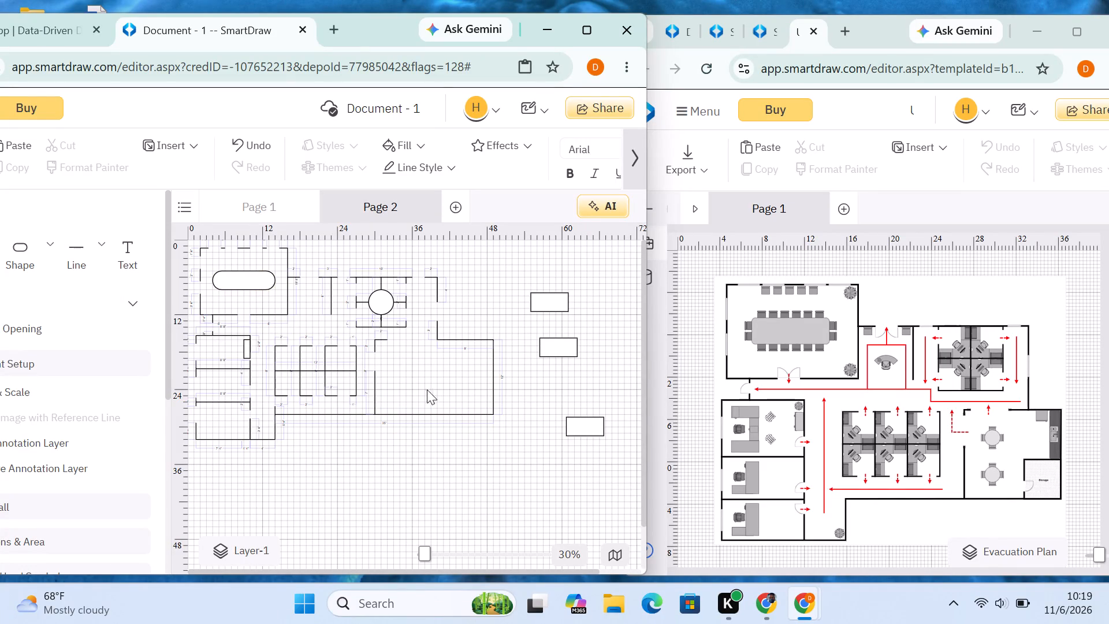
# Paste four copies of the 6' by 3' rectangle in the empty area below the floor plan.
pyautogui.rightClick(397, 425)
pyautogui.click(440, 458)
pyautogui.rightClick(375, 465)
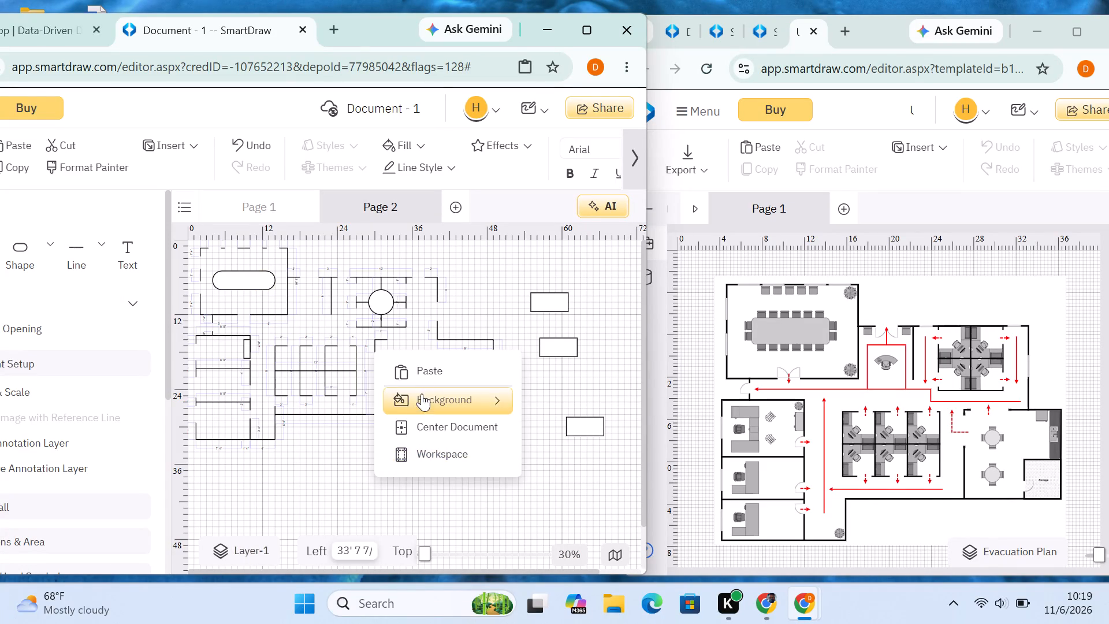
pyautogui.click(429, 384)
pyautogui.rightClick(482, 461)
pyautogui.click(522, 370)
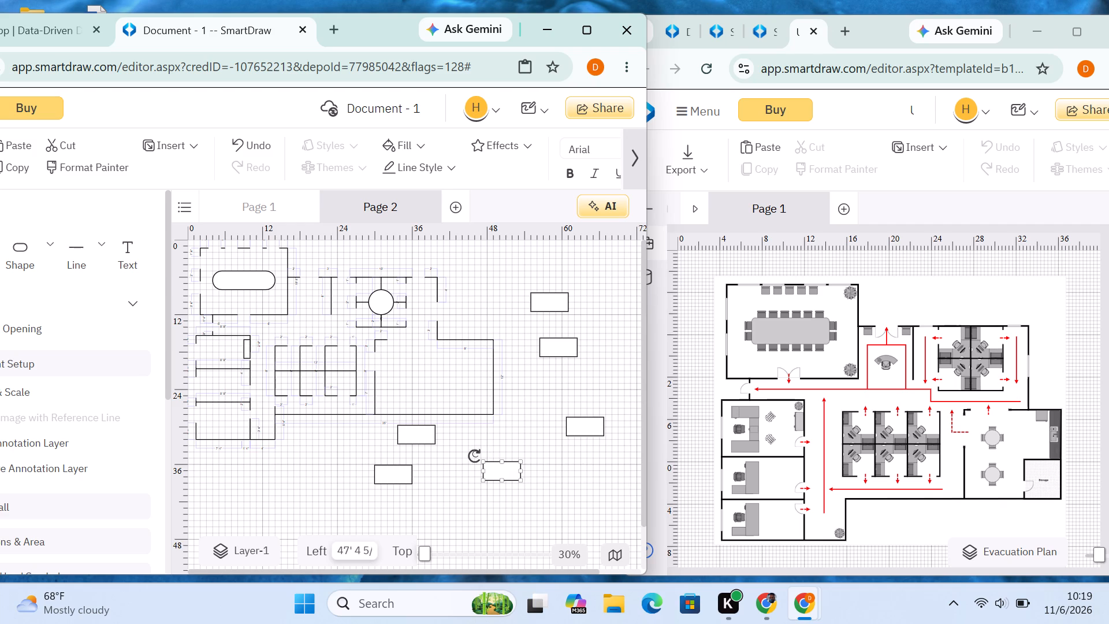
pyautogui.rightClick(464, 433)
pyautogui.click(527, 465)
# Paste five more copies of the 6' by 3' rectangle, three right of the floor plan and two below it.
pyautogui.rightClick(560, 425)
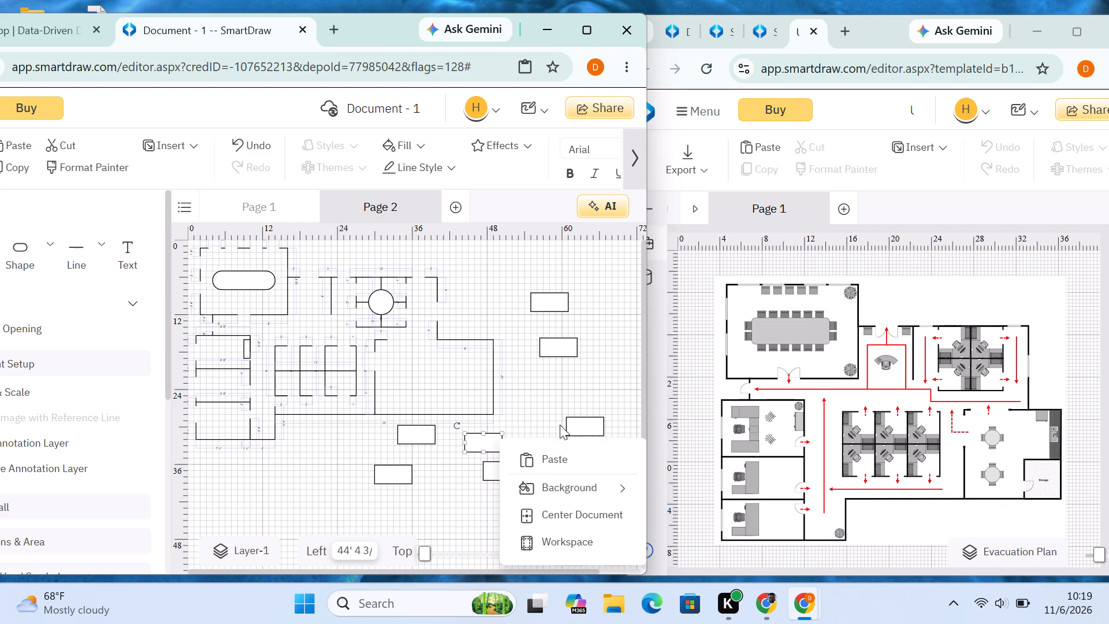
pyautogui.click(550, 460)
pyautogui.rightClick(522, 401)
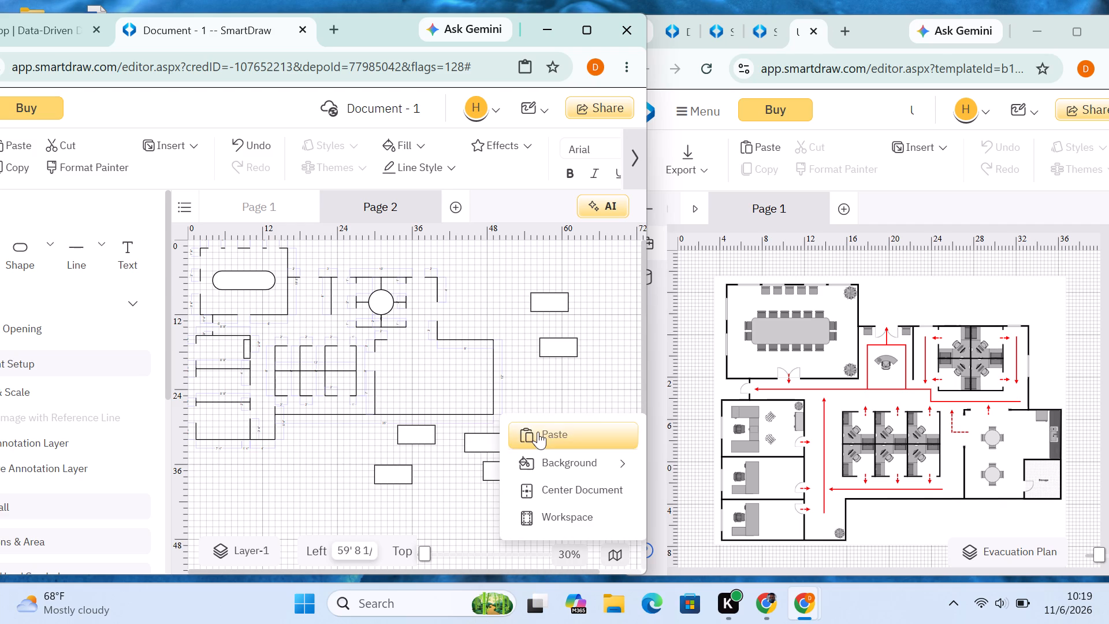
pyautogui.click(538, 432)
pyautogui.rightClick(526, 373)
pyautogui.click(551, 403)
pyautogui.rightClick(414, 483)
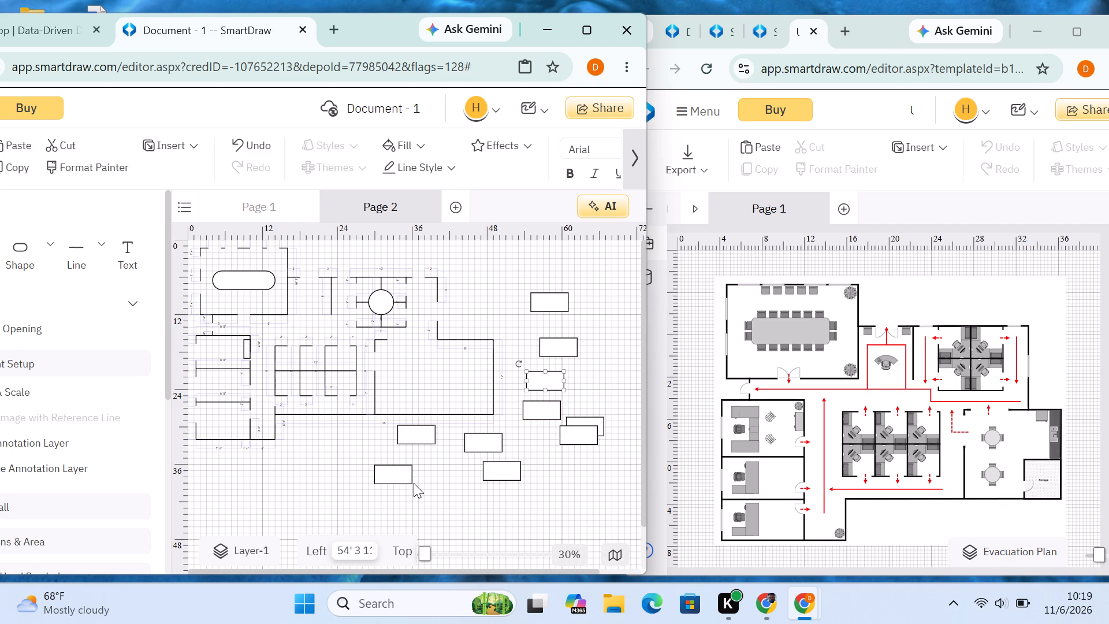
pyautogui.click(486, 385)
pyautogui.rightClick(454, 465)
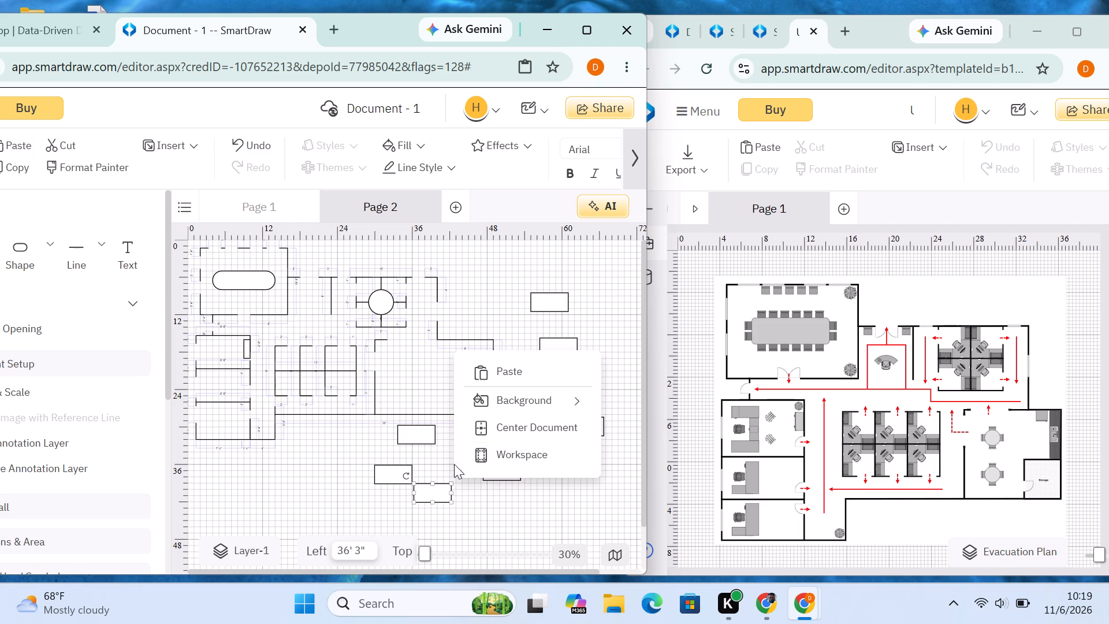
pyautogui.click(511, 377)
# Paste another rectangle copy to the lower right of the plan and shrink it to a small square about 1' wide at 64'.
pyautogui.rightClick(557, 466)
pyautogui.click(566, 378)
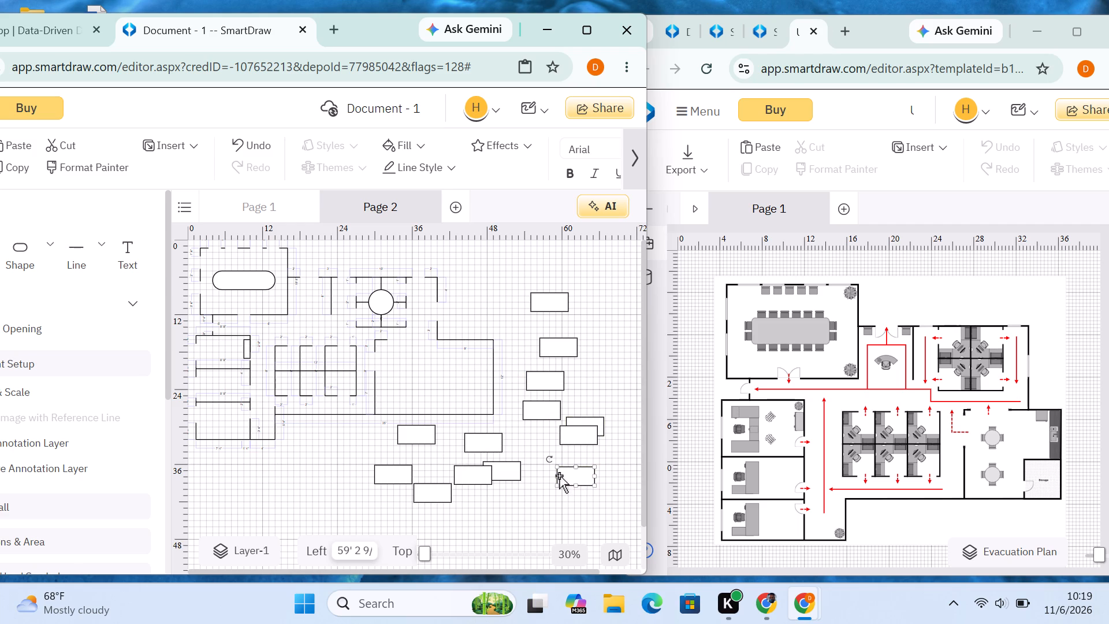
pyautogui.moveTo(558, 476); pyautogui.dragTo(585, 478)
pyautogui.moveTo(585, 478); pyautogui.dragTo(586, 478)
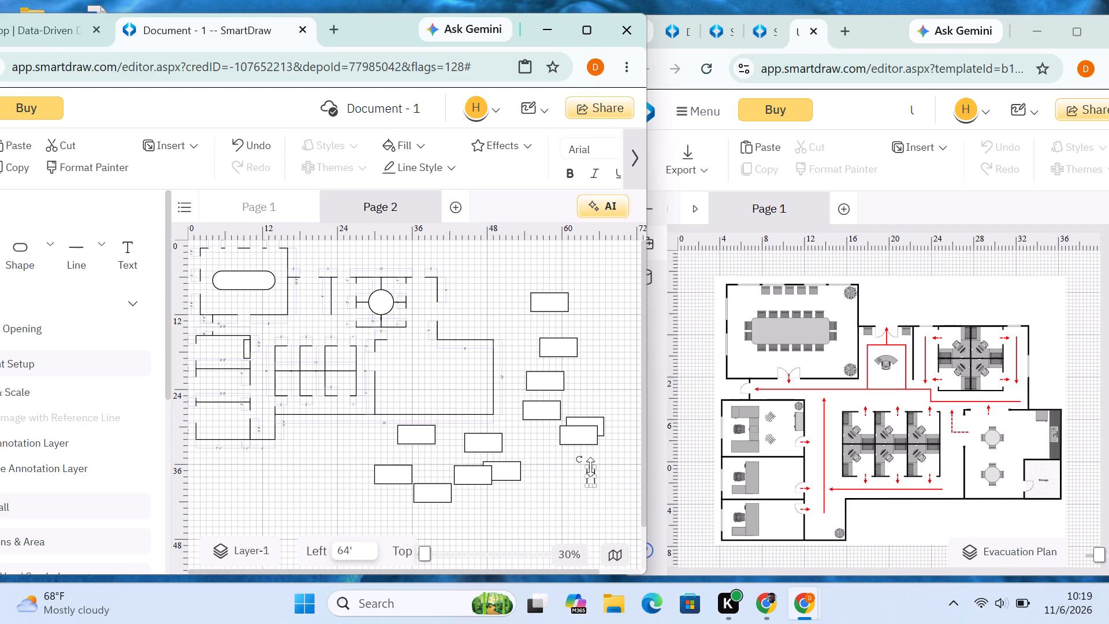
pyautogui.moveTo(590, 467); pyautogui.dragTo(590, 477)
pyautogui.click(608, 493)
# Copy the small square and paste four copies in the empty area below the floor plan.
pyautogui.rightClick(590, 481)
pyautogui.click(481, 149)
pyautogui.rightClick(285, 454)
pyautogui.click(330, 367)
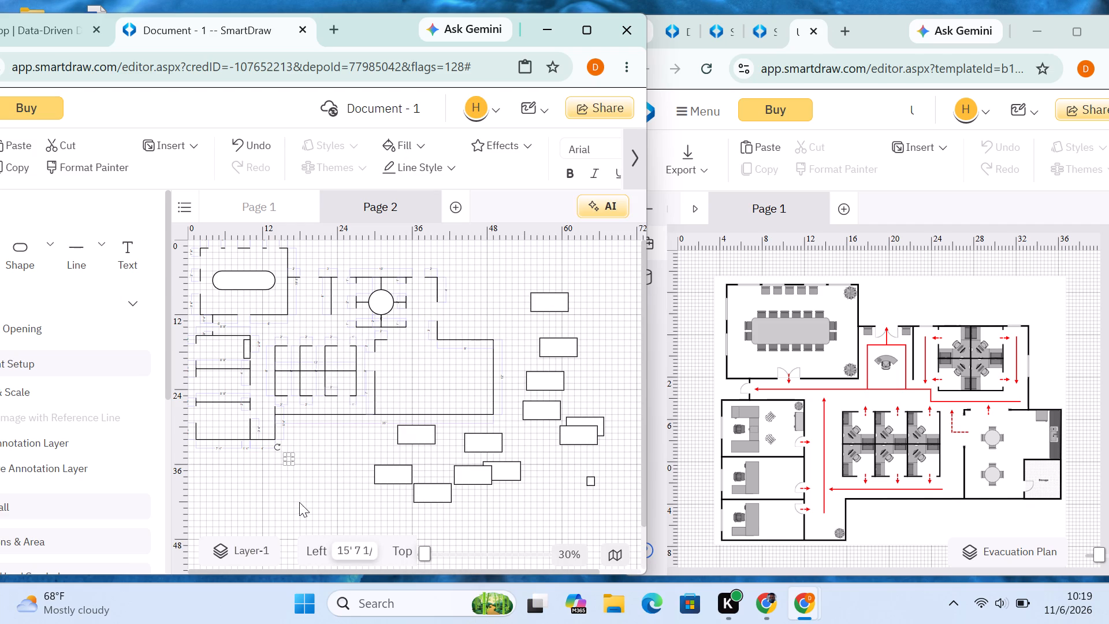
pyautogui.rightClick(297, 502)
pyautogui.click(352, 411)
pyautogui.rightClick(333, 449)
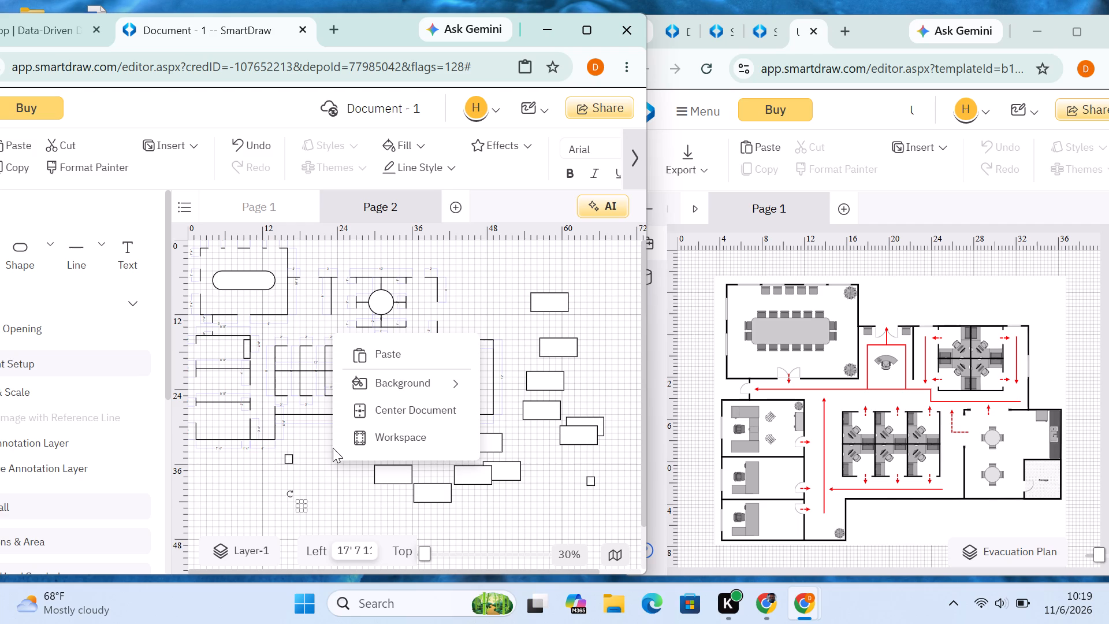
pyautogui.click(388, 359)
pyautogui.rightClick(332, 477)
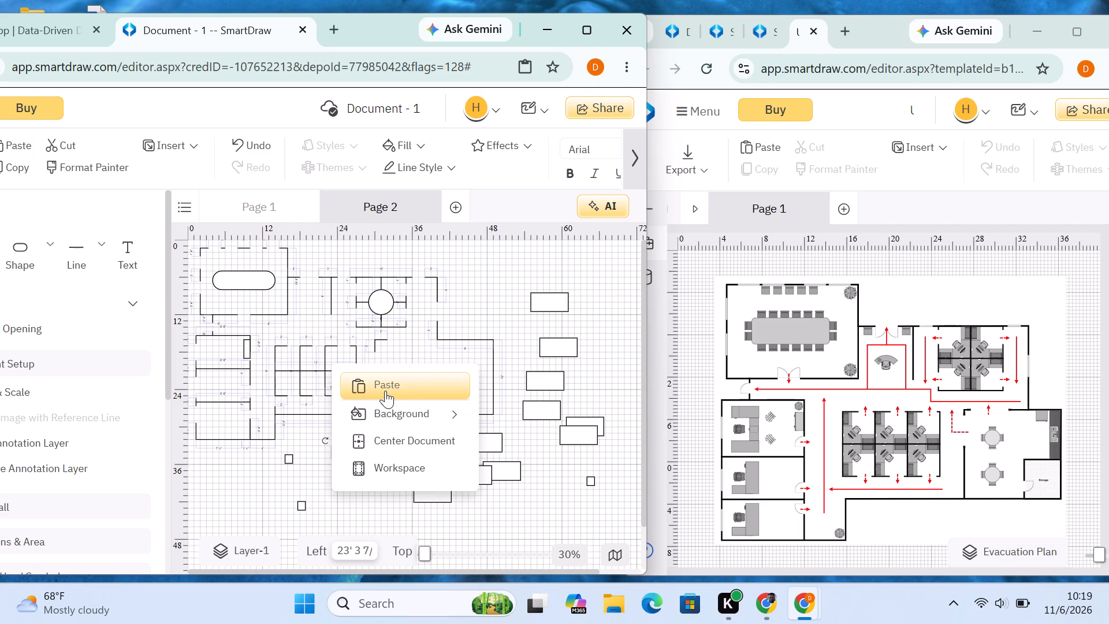
pyautogui.click(385, 391)
# Place three small squares as chairs along the lower side of the meeting table, at about 5.8', 8' and 10.8'.
pyautogui.moveTo(338, 450); pyautogui.dragTo(244, 310)
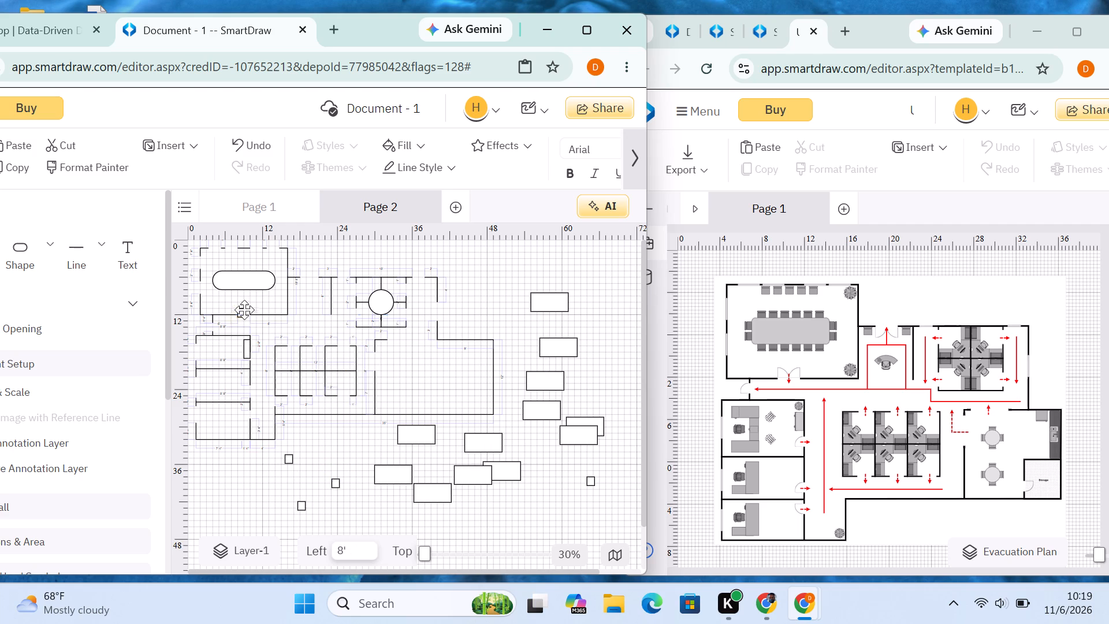
pyautogui.moveTo(244, 310); pyautogui.dragTo(244, 291)
pyautogui.moveTo(286, 460); pyautogui.dragTo(225, 307)
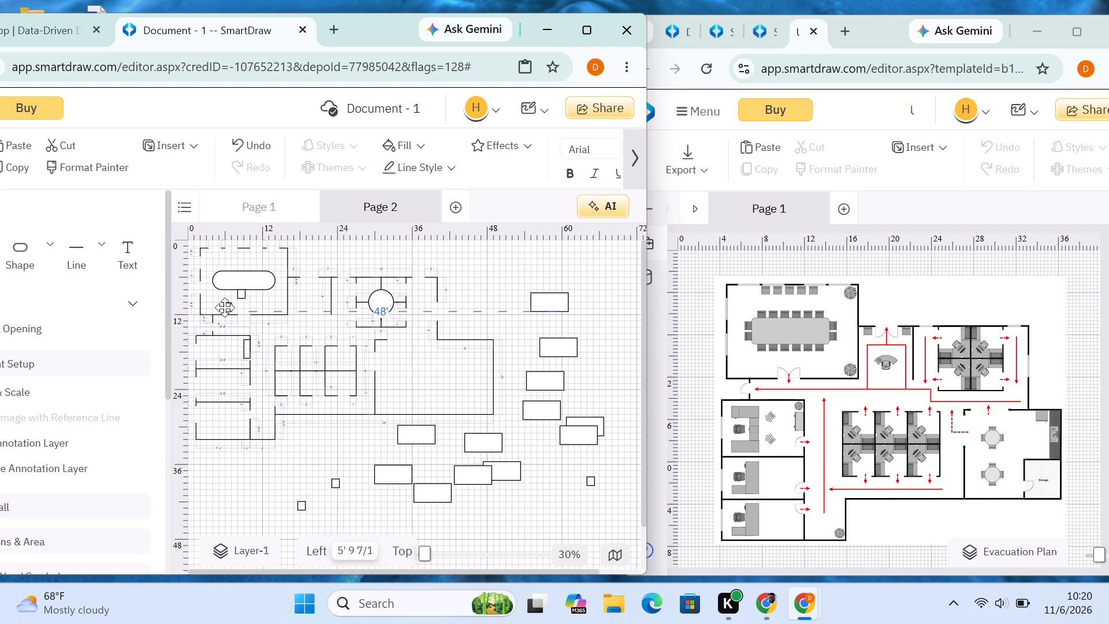
pyautogui.moveTo(225, 307); pyautogui.dragTo(224, 296)
pyautogui.click(312, 486)
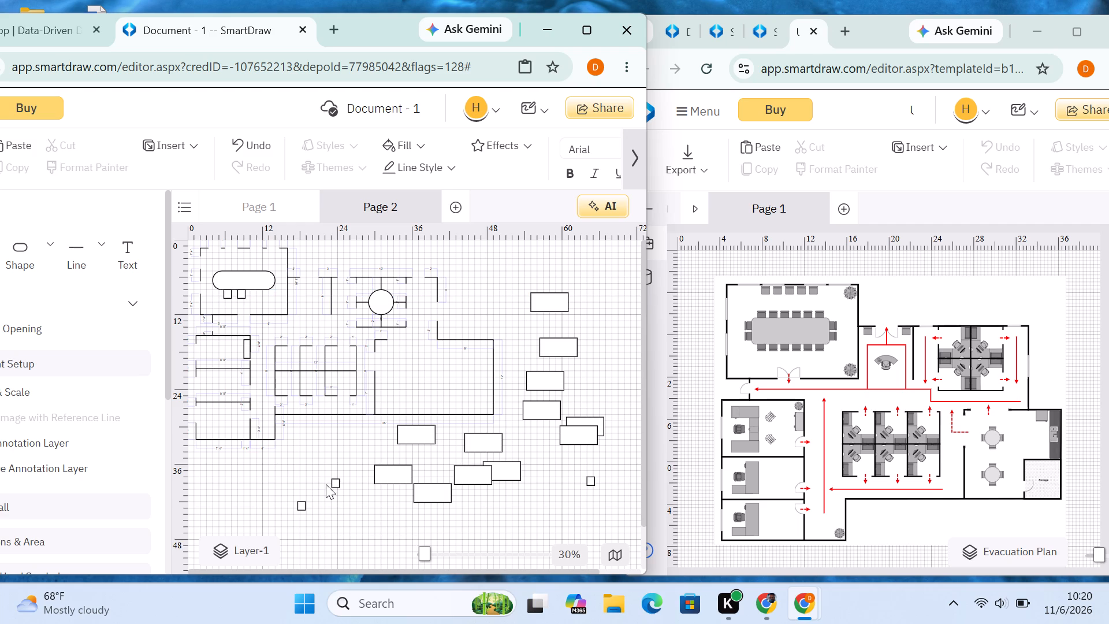
pyautogui.moveTo(332, 484); pyautogui.dragTo(255, 292)
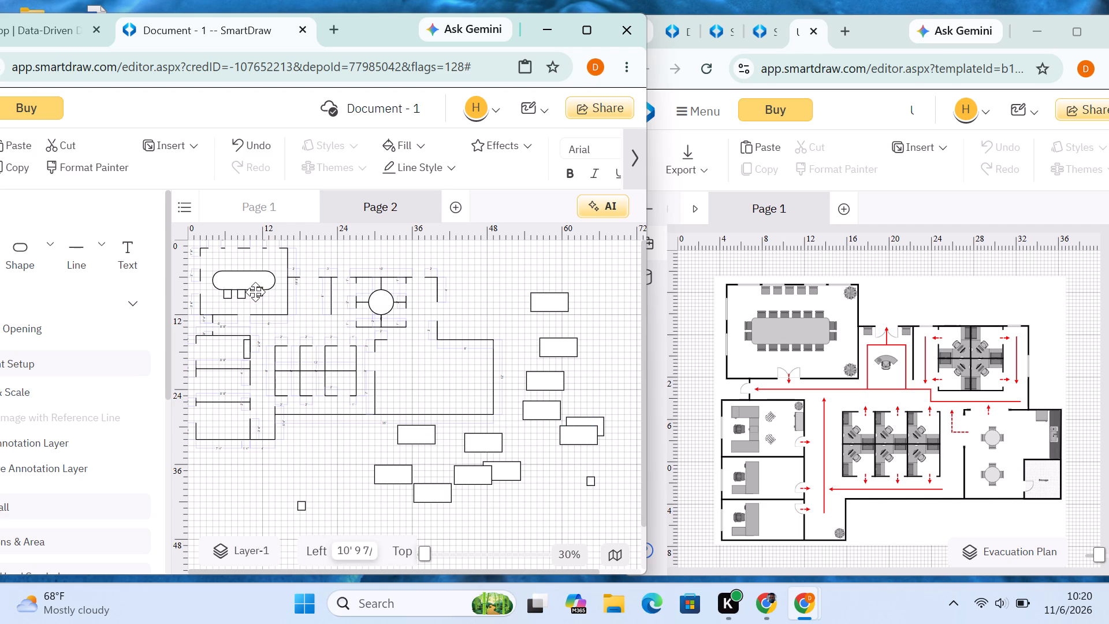
pyautogui.moveTo(255, 292); pyautogui.dragTo(255, 294)
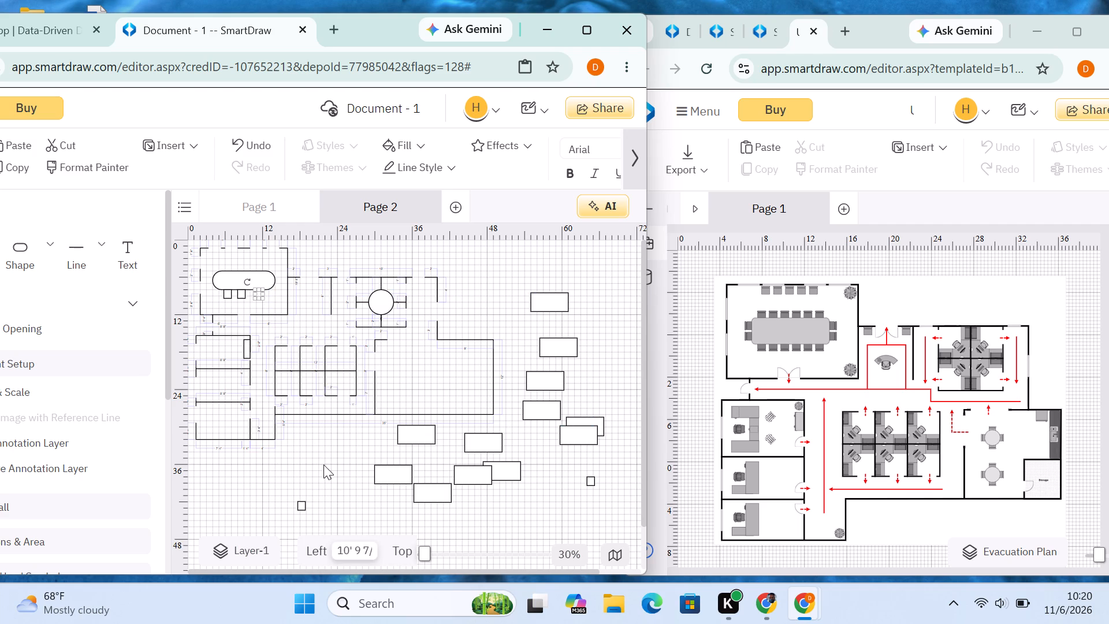
pyautogui.click(323, 465)
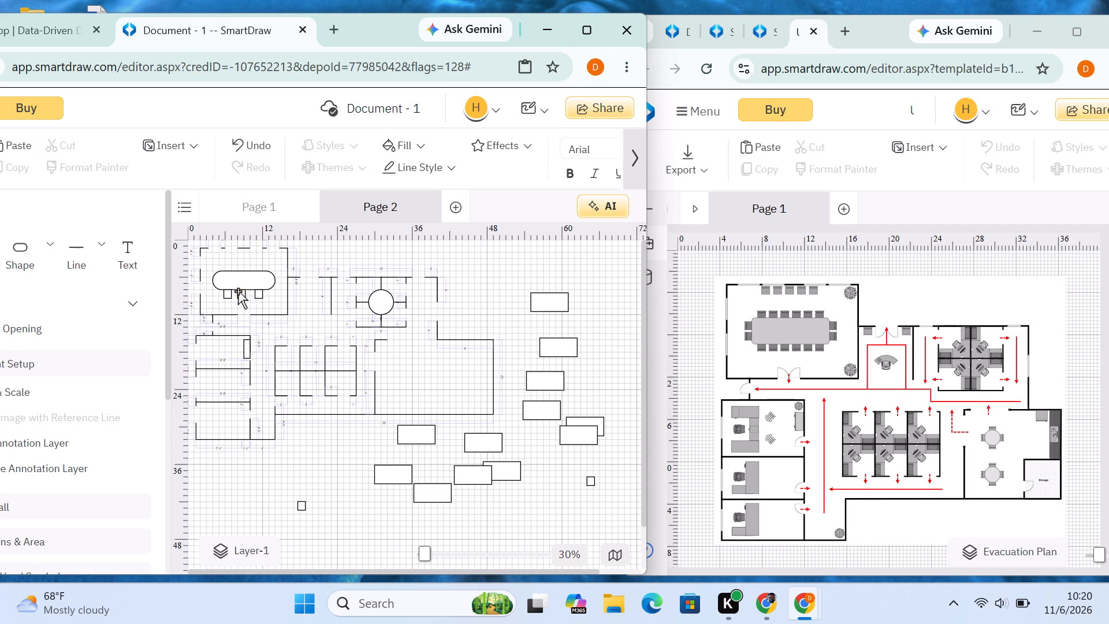
# Place the remaining two small squares as chairs at the meeting table's ends, at about 13.8' and 2.8'.
pyautogui.moveTo(304, 504); pyautogui.dragTo(278, 274)
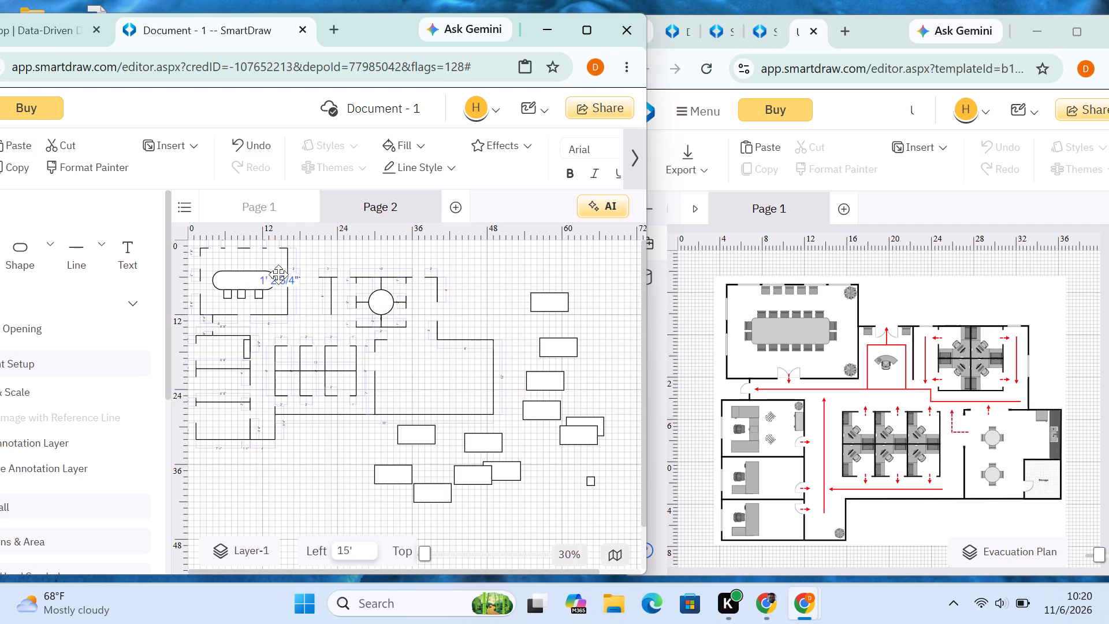
pyautogui.moveTo(278, 274); pyautogui.dragTo(280, 278)
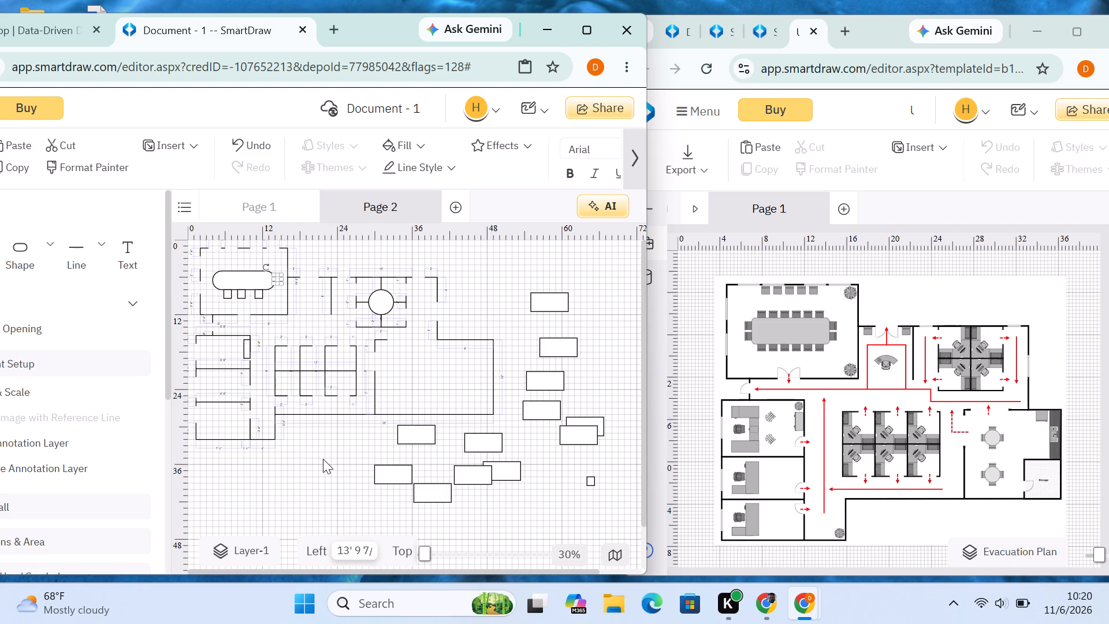
pyautogui.click(323, 459)
pyautogui.moveTo(594, 482); pyautogui.dragTo(382, 321)
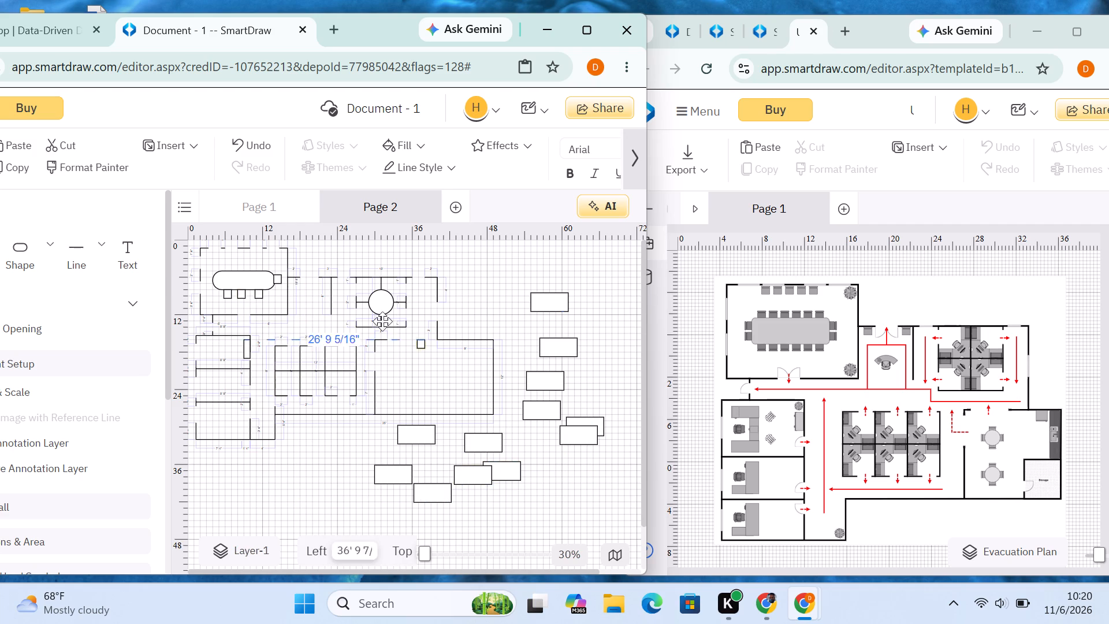
pyautogui.moveTo(382, 321); pyautogui.dragTo(213, 280)
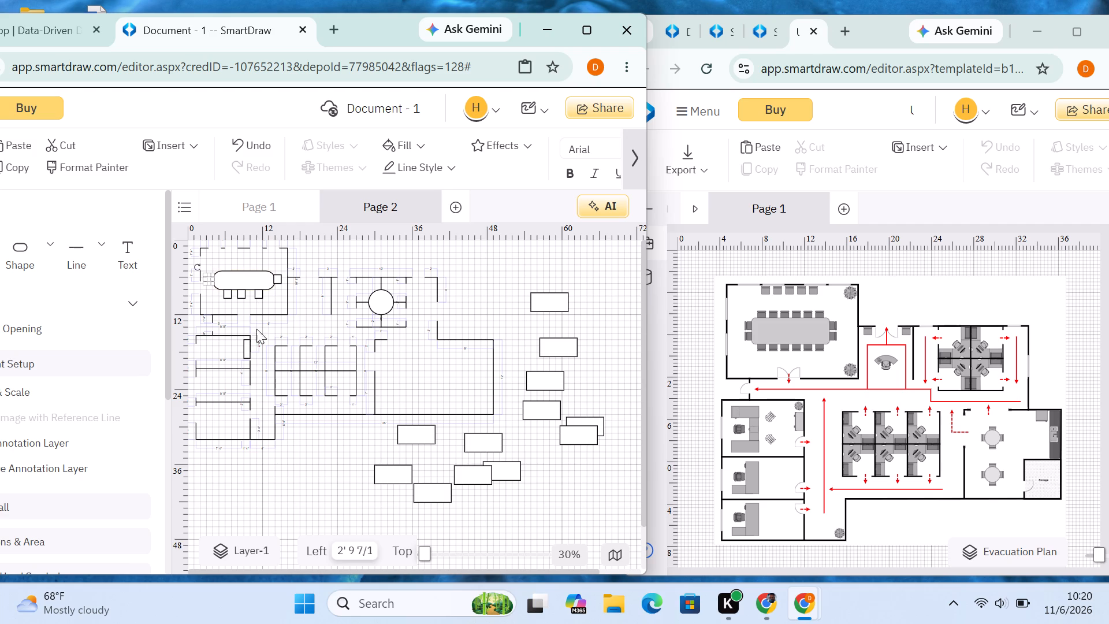
# Paste seven more copies of the small square into the empty area below the floor plan.
pyautogui.click(315, 479)
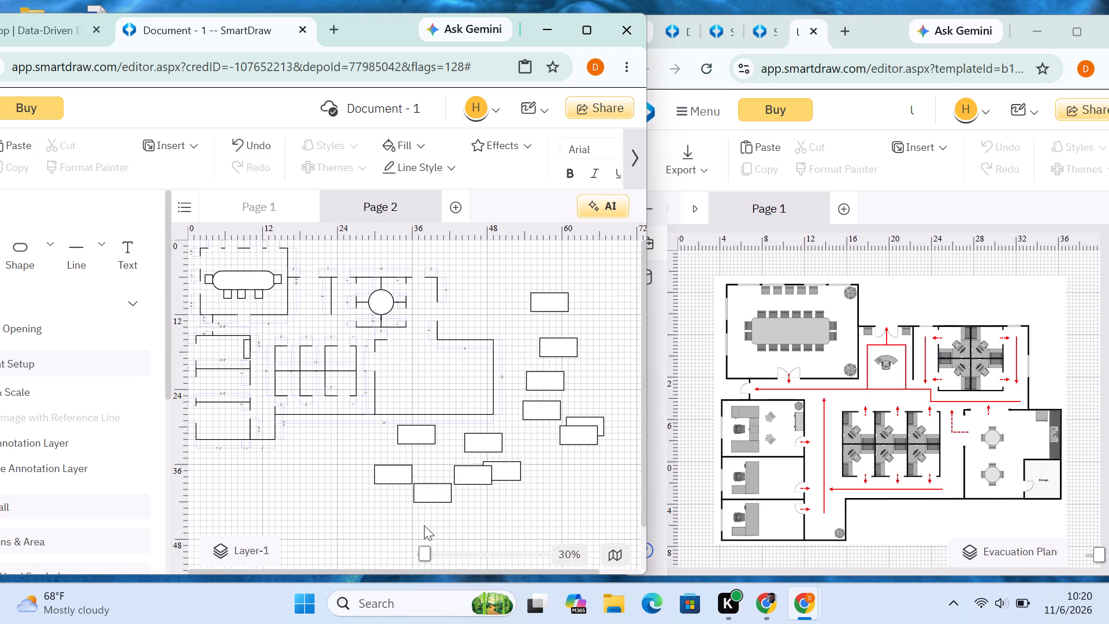
pyautogui.rightClick(278, 441)
pyautogui.click(329, 480)
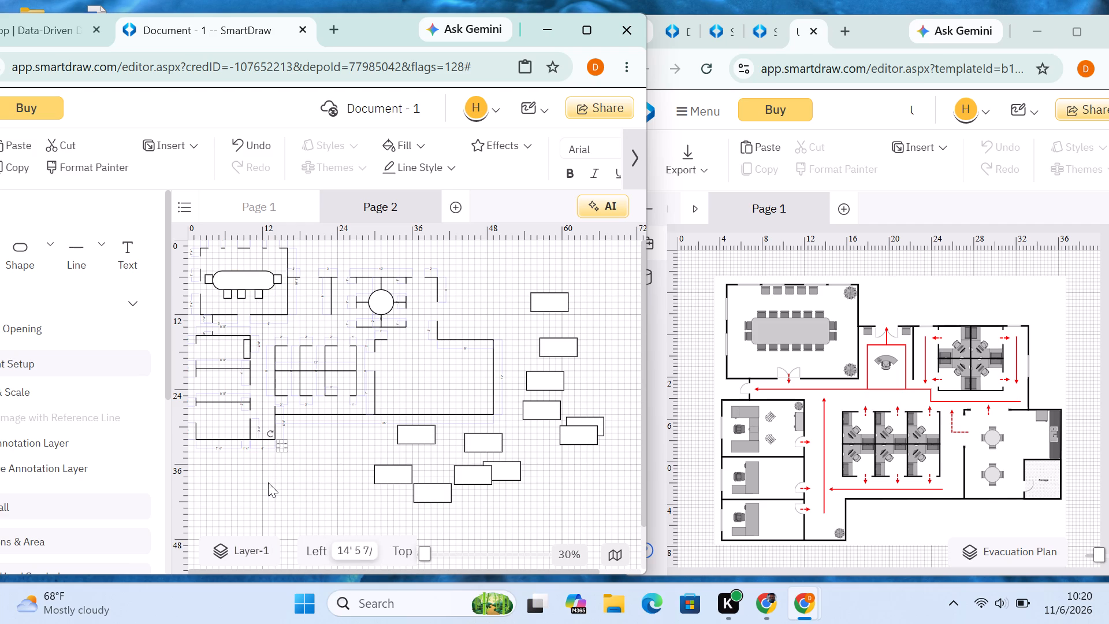
pyautogui.rightClick(268, 482)
pyautogui.click(291, 398)
pyautogui.rightClick(333, 472)
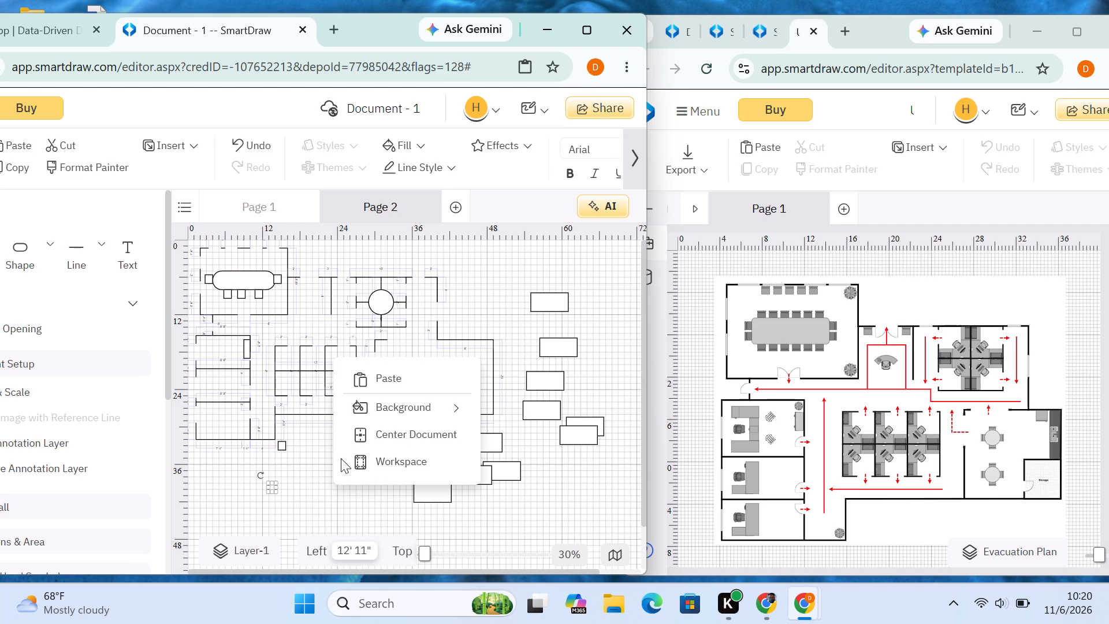
pyautogui.click(363, 384)
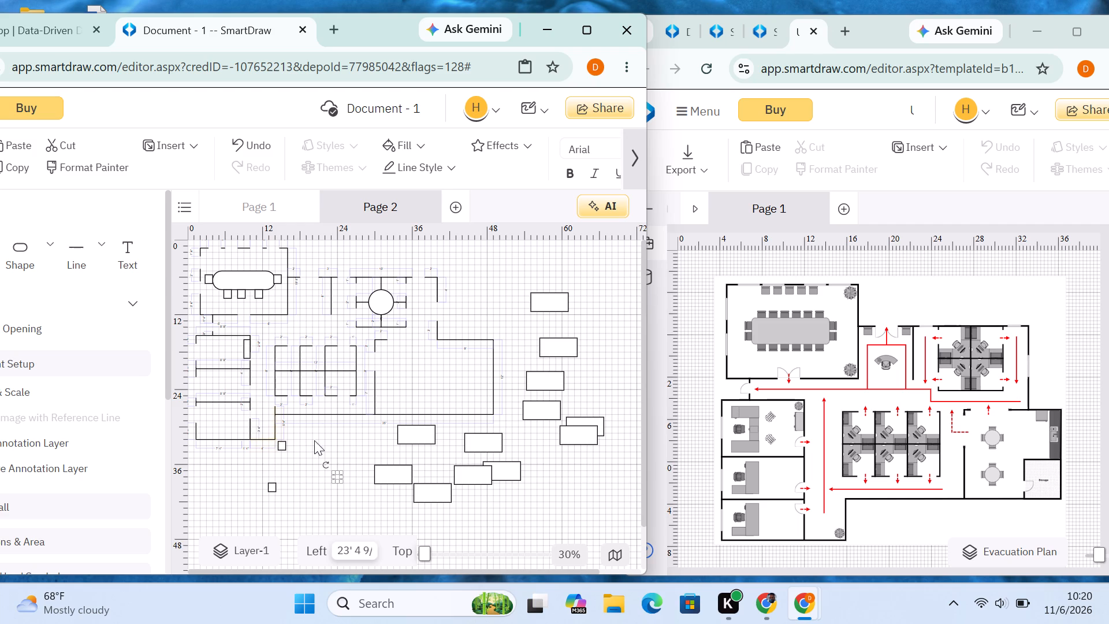
pyautogui.rightClick(304, 465)
pyautogui.click(349, 381)
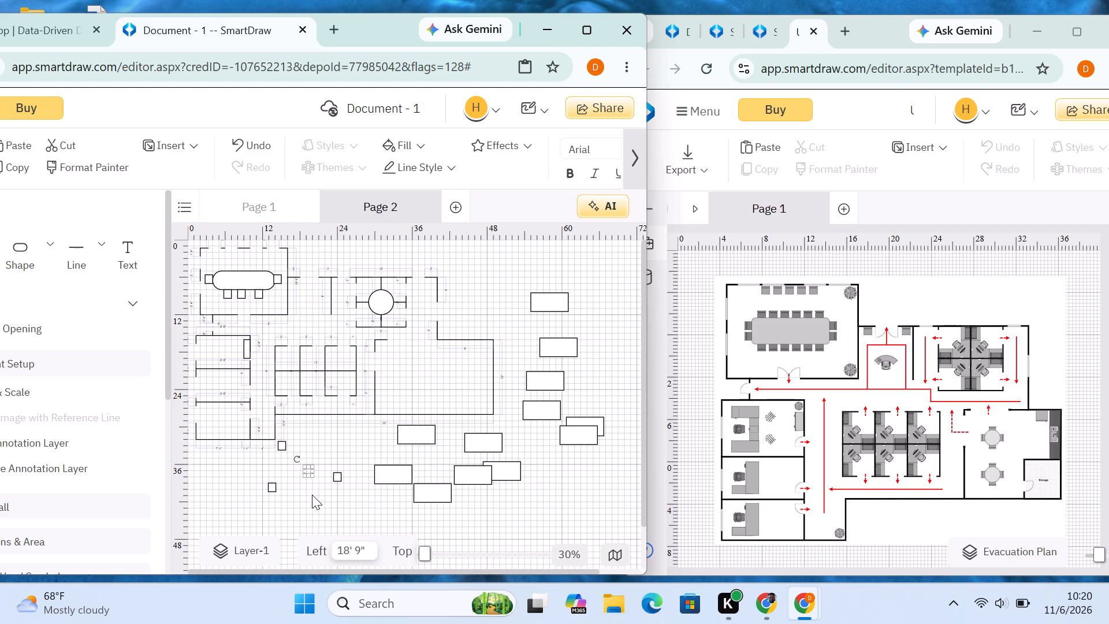
pyautogui.rightClick(312, 495)
pyautogui.click(350, 393)
pyautogui.rightClick(347, 444)
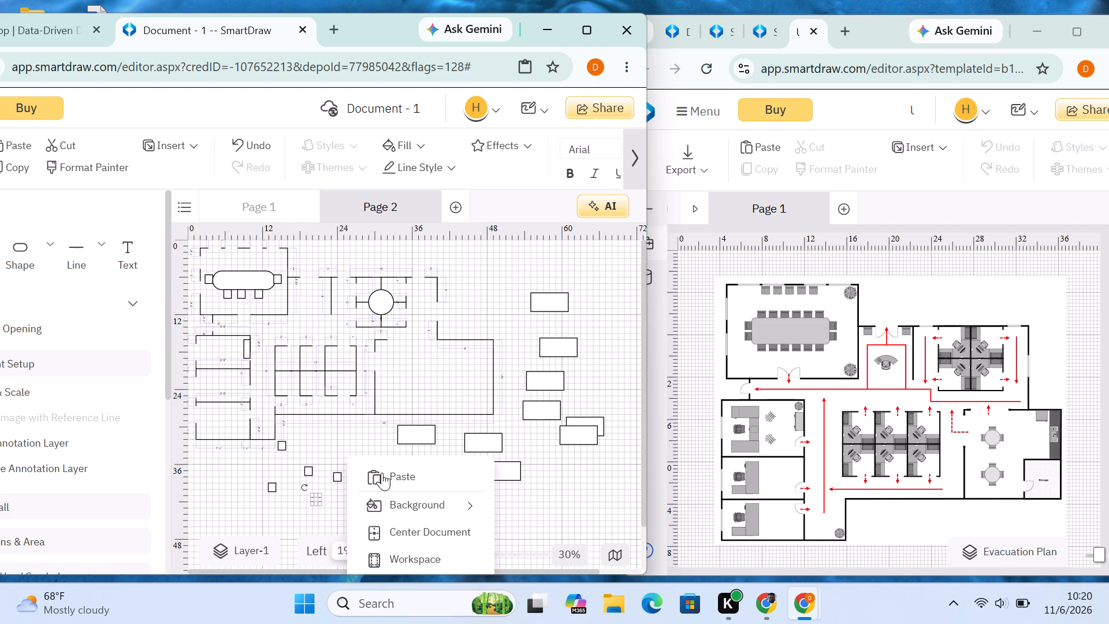
pyautogui.click(386, 481)
pyautogui.rightClick(332, 441)
pyautogui.click(364, 465)
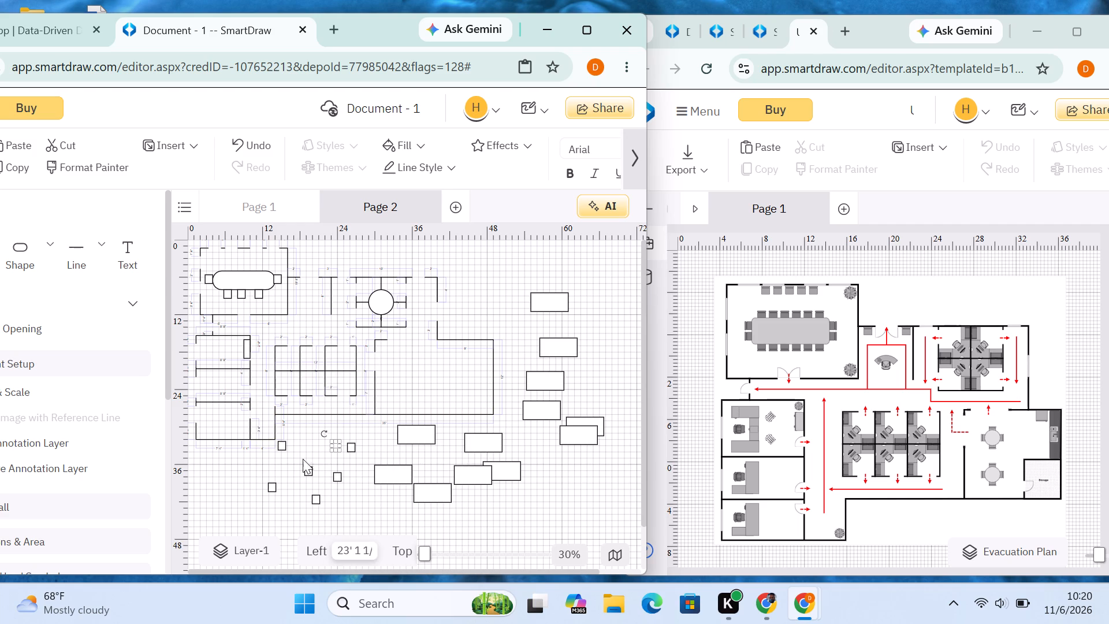
# Place three small squares as chairs in a row along the meeting room's upper wall, starting at about 4.6'.
pyautogui.moveTo(284, 448); pyautogui.dragTo(222, 255)
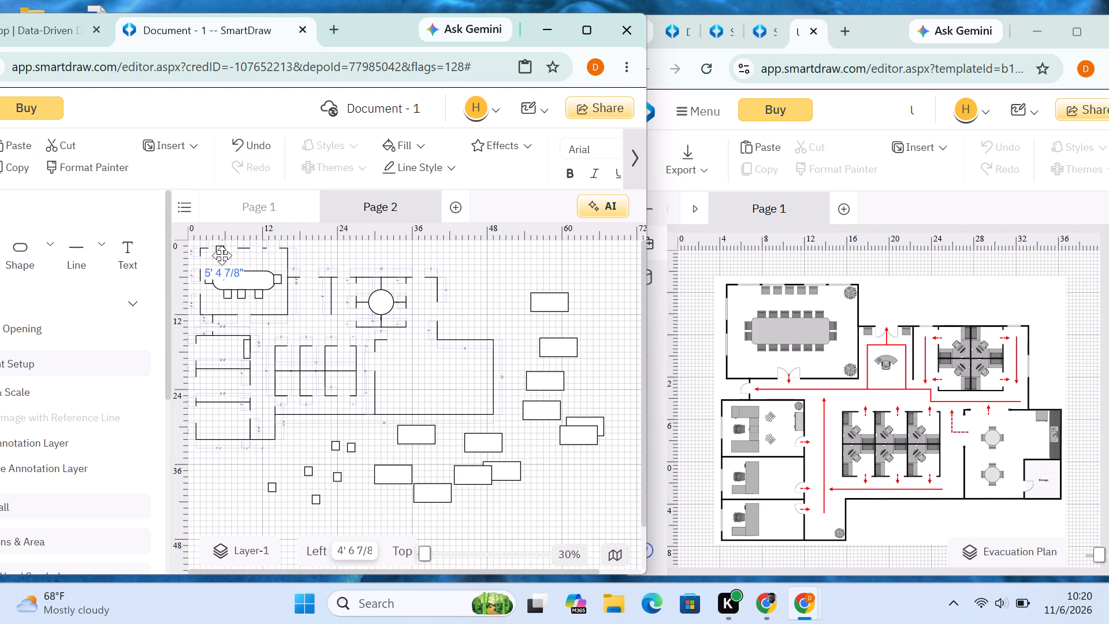
pyautogui.moveTo(222, 255); pyautogui.dragTo(223, 256)
pyautogui.click(237, 257)
pyautogui.moveTo(307, 471); pyautogui.dragTo(289, 387)
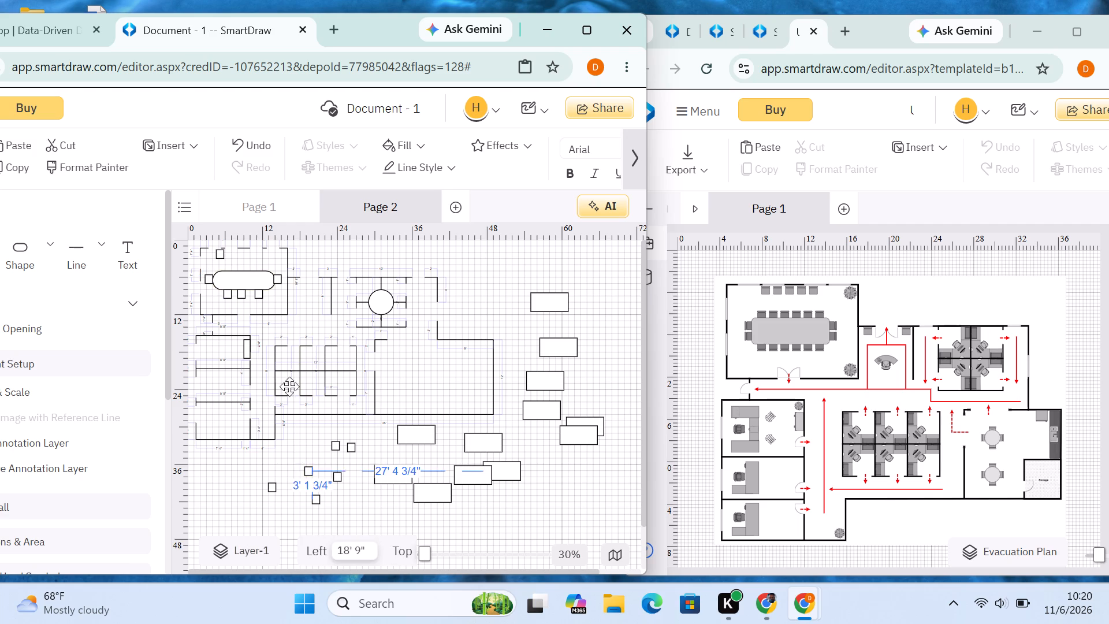
pyautogui.moveTo(289, 387); pyautogui.dragTo(236, 253)
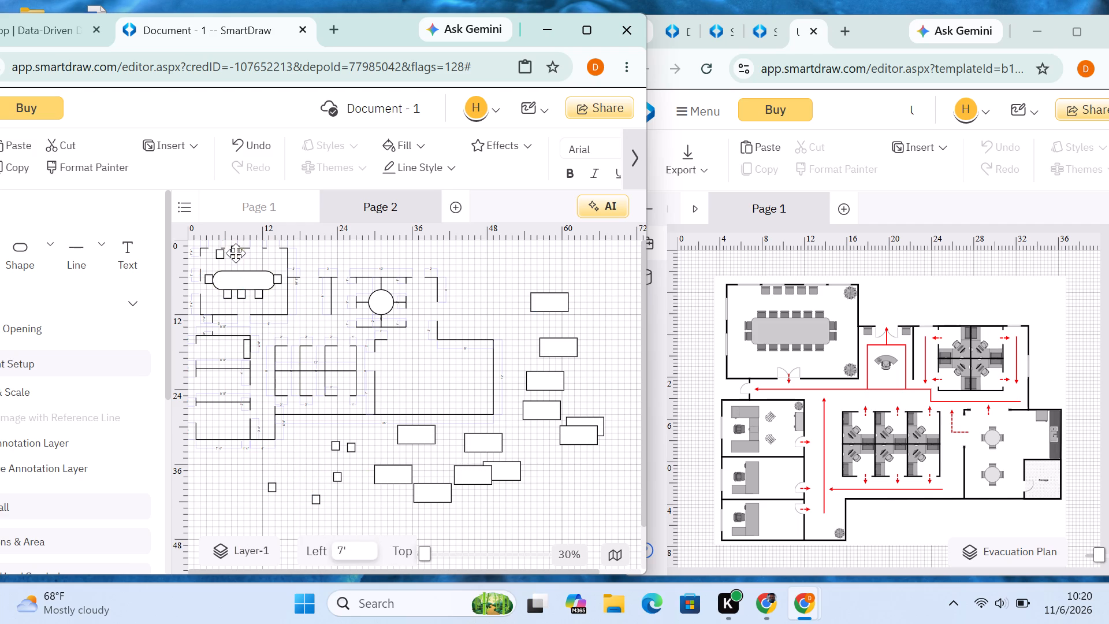
pyautogui.moveTo(236, 253); pyautogui.dragTo(237, 254)
pyautogui.moveTo(271, 489); pyautogui.dragTo(294, 458)
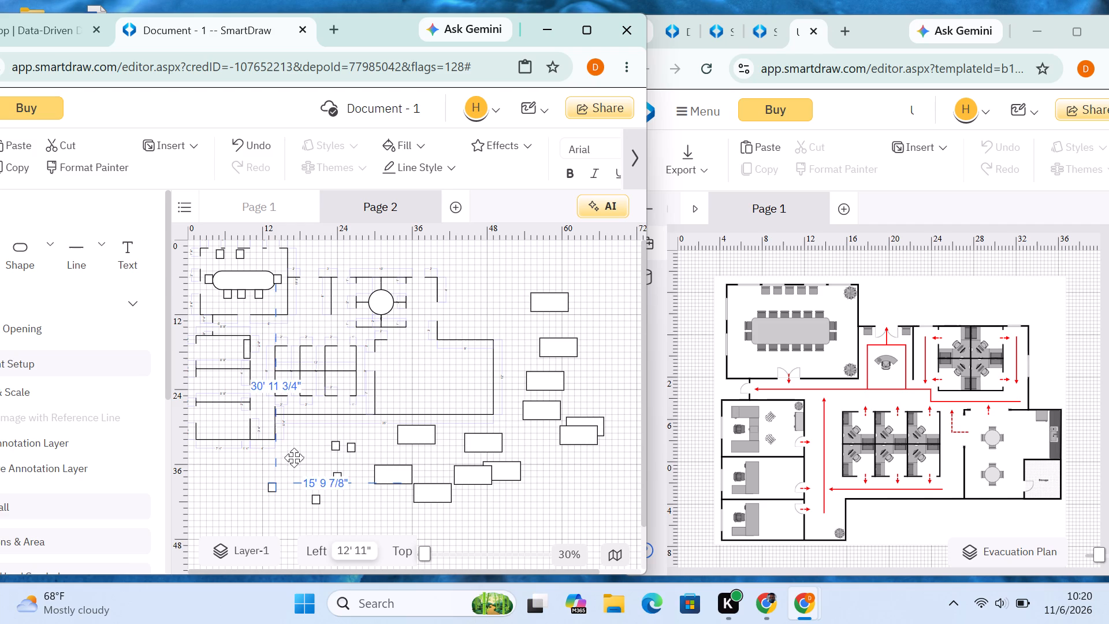
pyautogui.moveTo(294, 458); pyautogui.dragTo(262, 254)
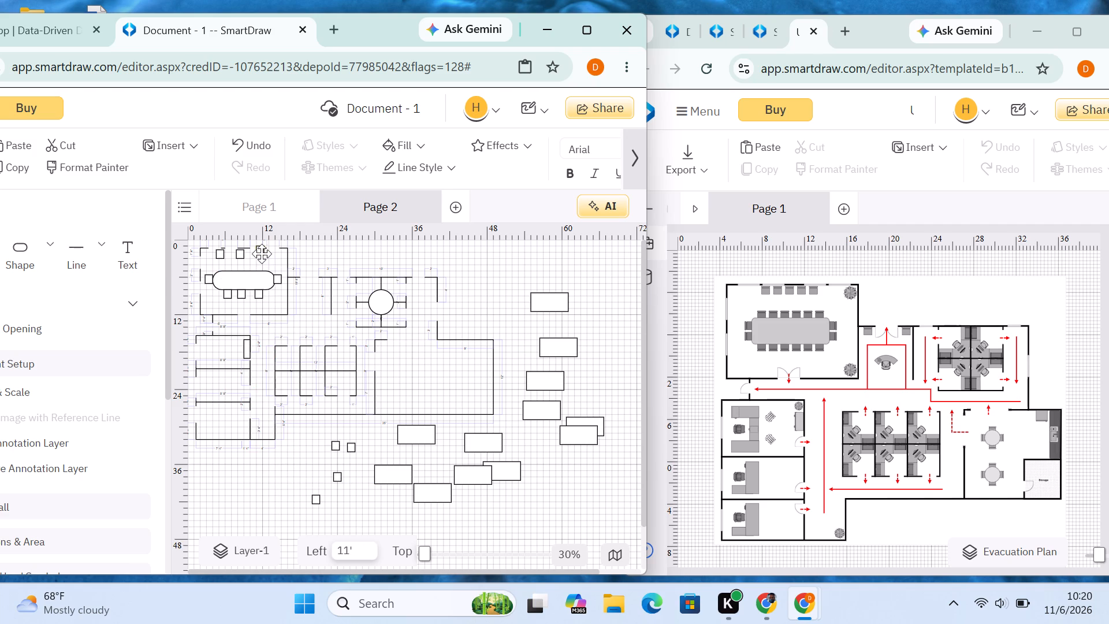
pyautogui.moveTo(262, 254); pyautogui.dragTo(262, 256)
pyautogui.click(336, 250)
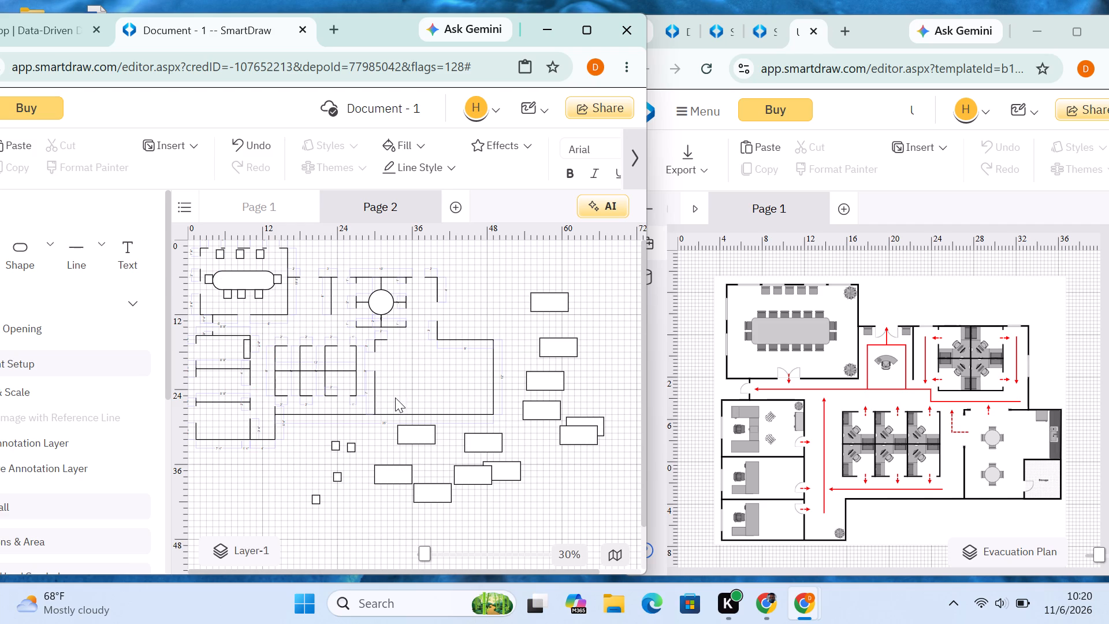
# Tighten the spacing of the chairs along the upper wall and add a fourth small square at about 11'.
pyautogui.click(240, 254)
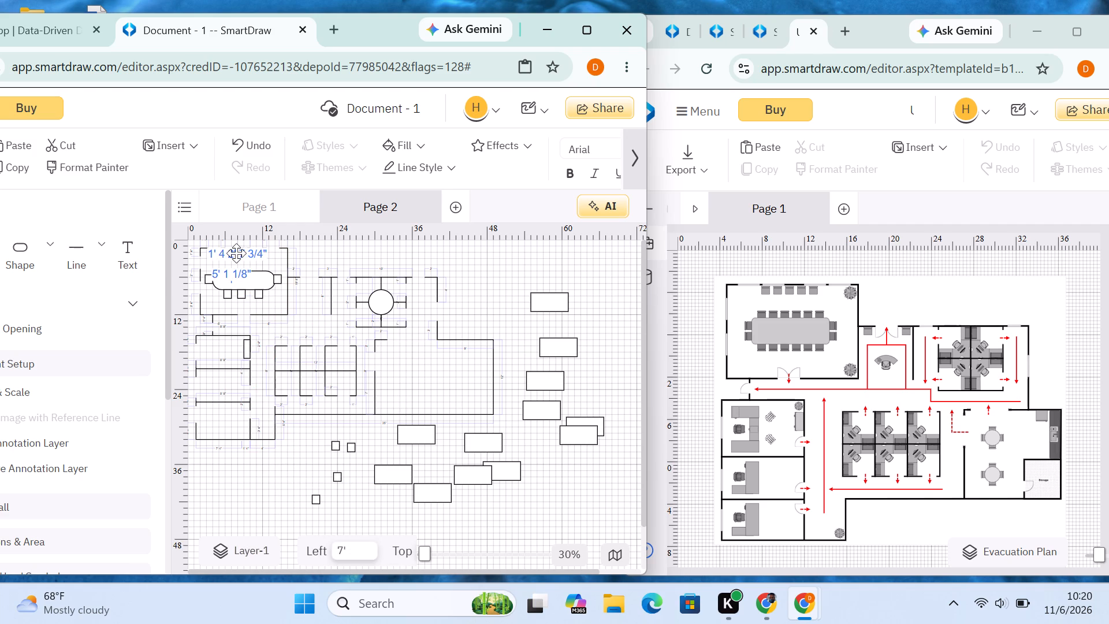
pyautogui.moveTo(258, 253); pyautogui.dragTo(250, 253)
pyautogui.click(340, 253)
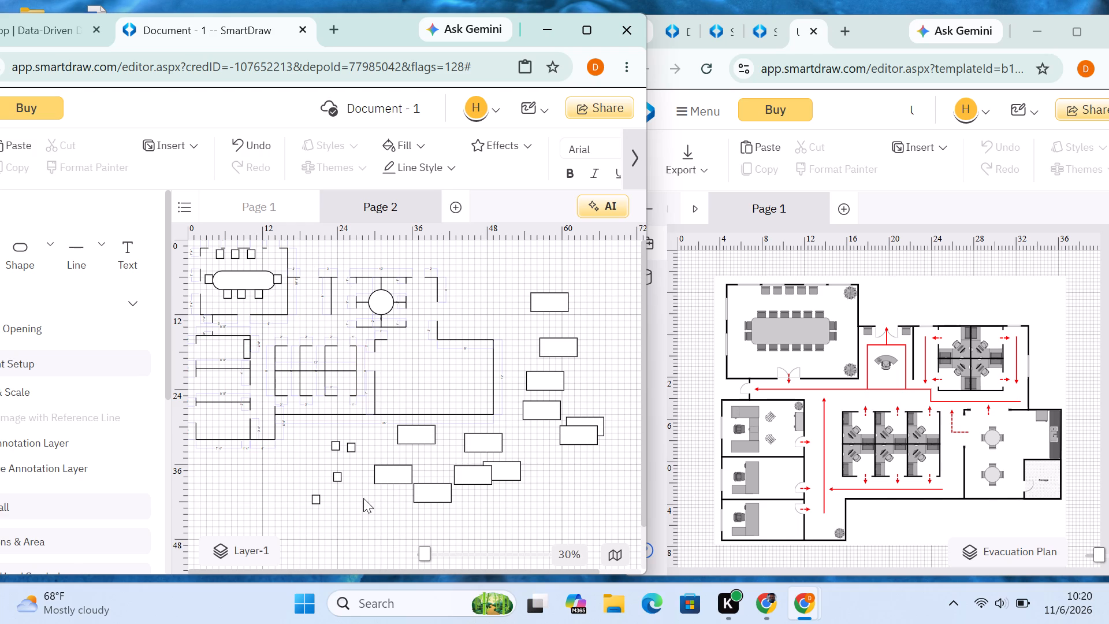
pyautogui.moveTo(335, 477); pyautogui.dragTo(260, 253)
pyautogui.click(359, 258)
pyautogui.click(259, 256)
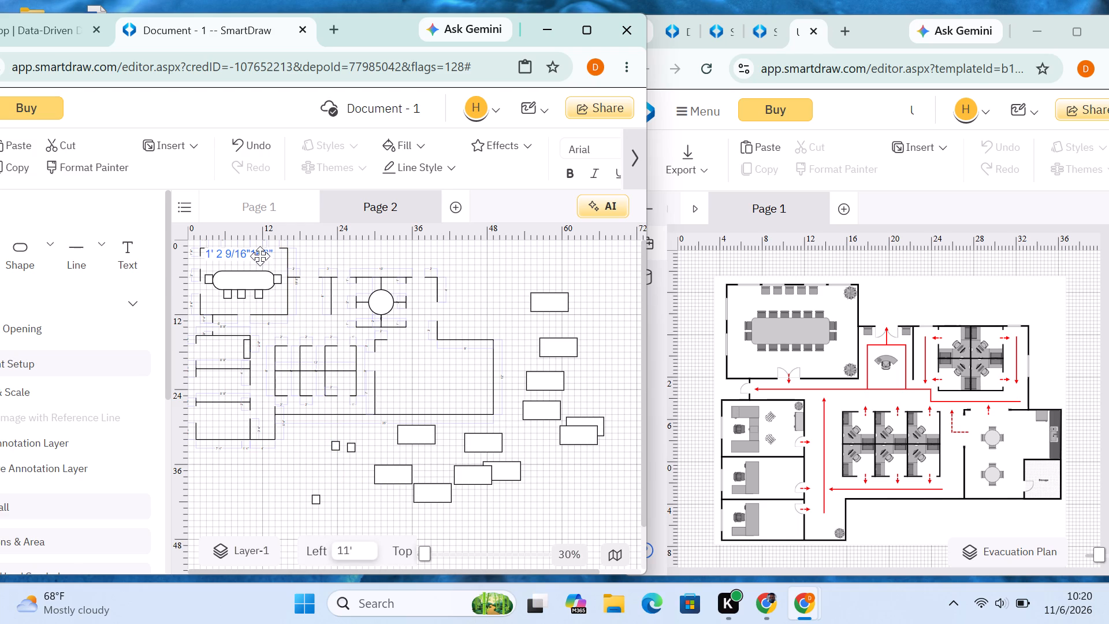
pyautogui.click(352, 255)
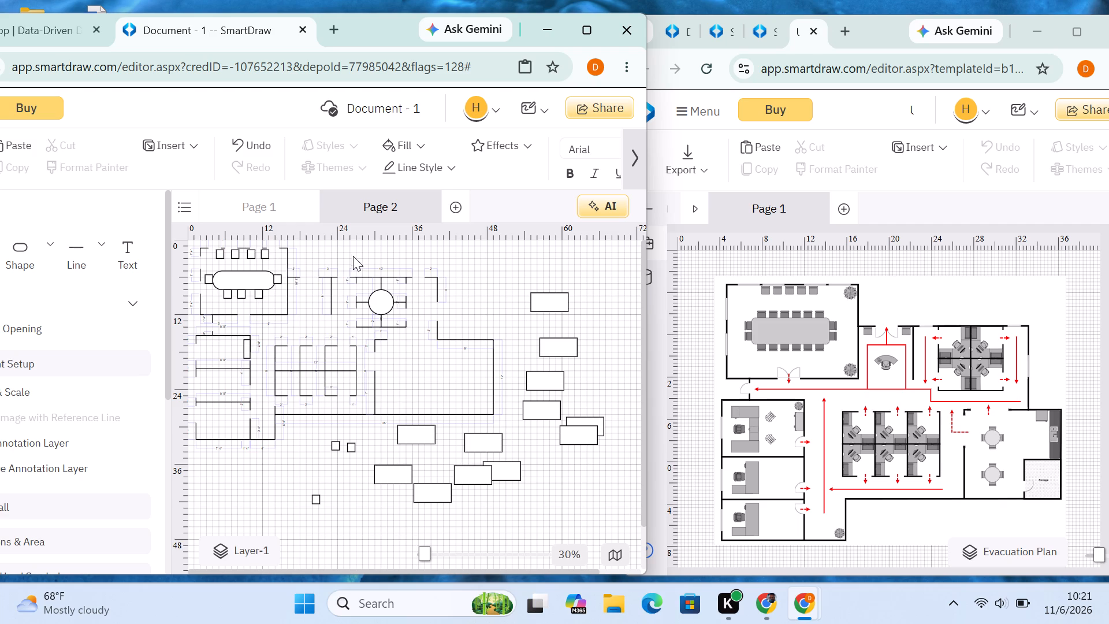
# Place the remaining three small squares as chairs along the meeting table's upper side, the first two at about 5.8' and 8.4'.
pyautogui.moveTo(310, 498); pyautogui.dragTo(321, 444)
pyautogui.moveTo(321, 444); pyautogui.dragTo(297, 467)
pyautogui.moveTo(313, 496); pyautogui.dragTo(224, 264)
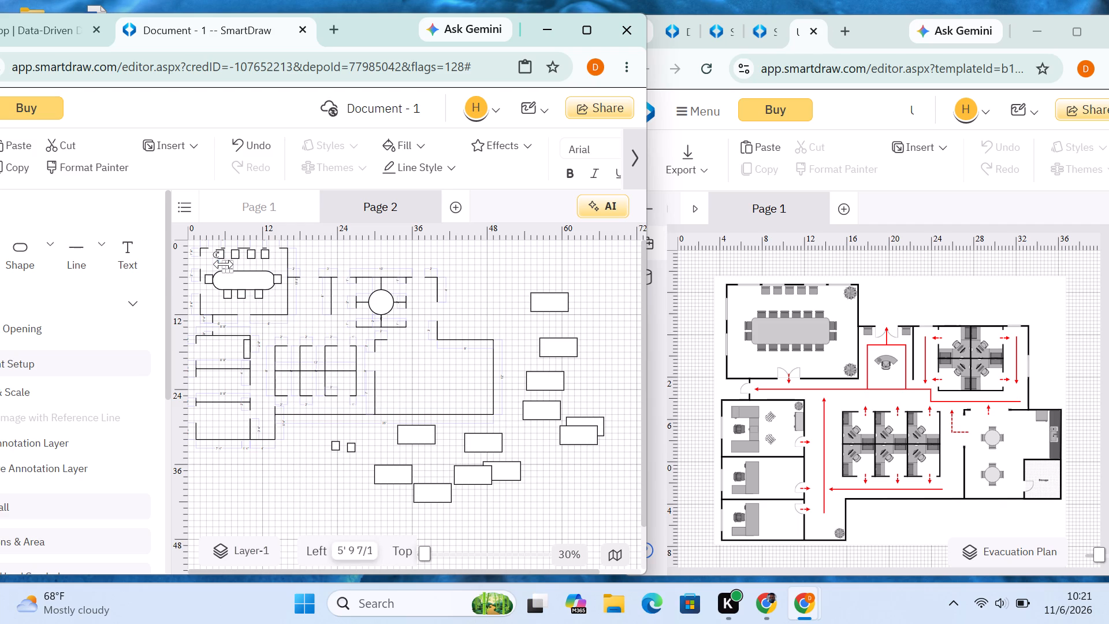
pyautogui.moveTo(334, 443); pyautogui.dragTo(334, 425)
pyautogui.moveTo(334, 425); pyautogui.dragTo(243, 265)
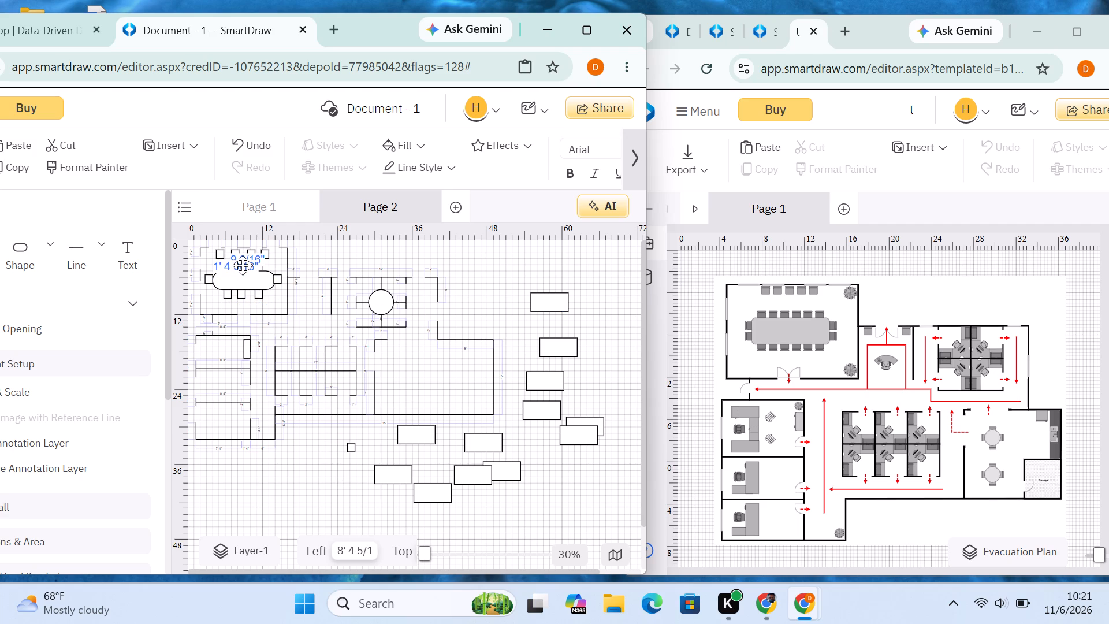
pyautogui.moveTo(243, 265); pyautogui.dragTo(242, 265)
pyautogui.moveTo(352, 448); pyautogui.dragTo(351, 445)
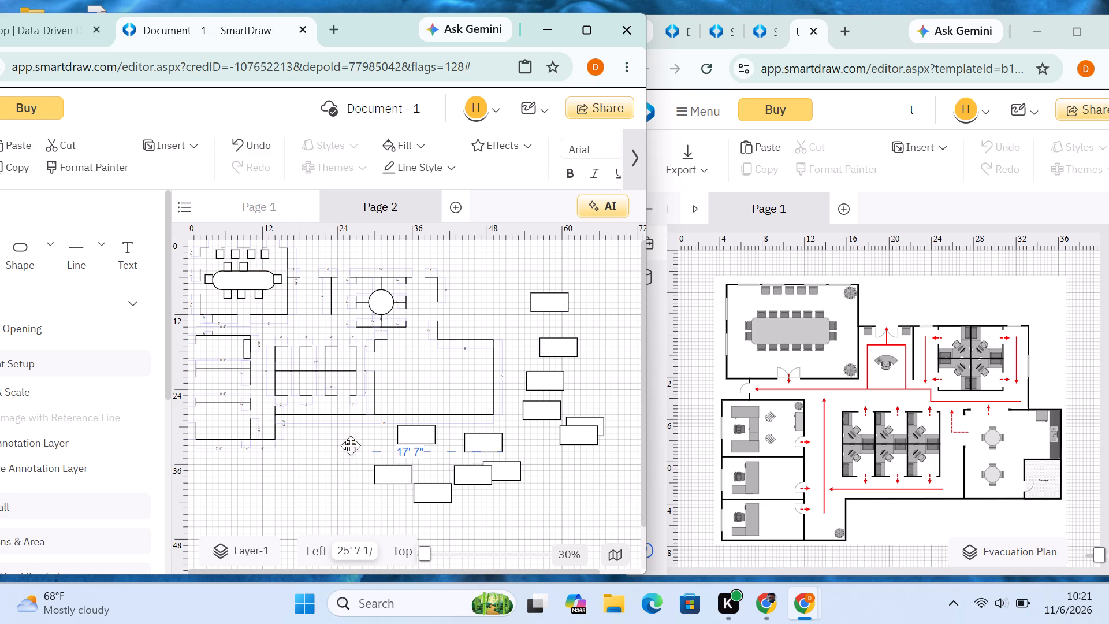
pyautogui.moveTo(351, 445); pyautogui.dragTo(263, 268)
pyautogui.click(349, 257)
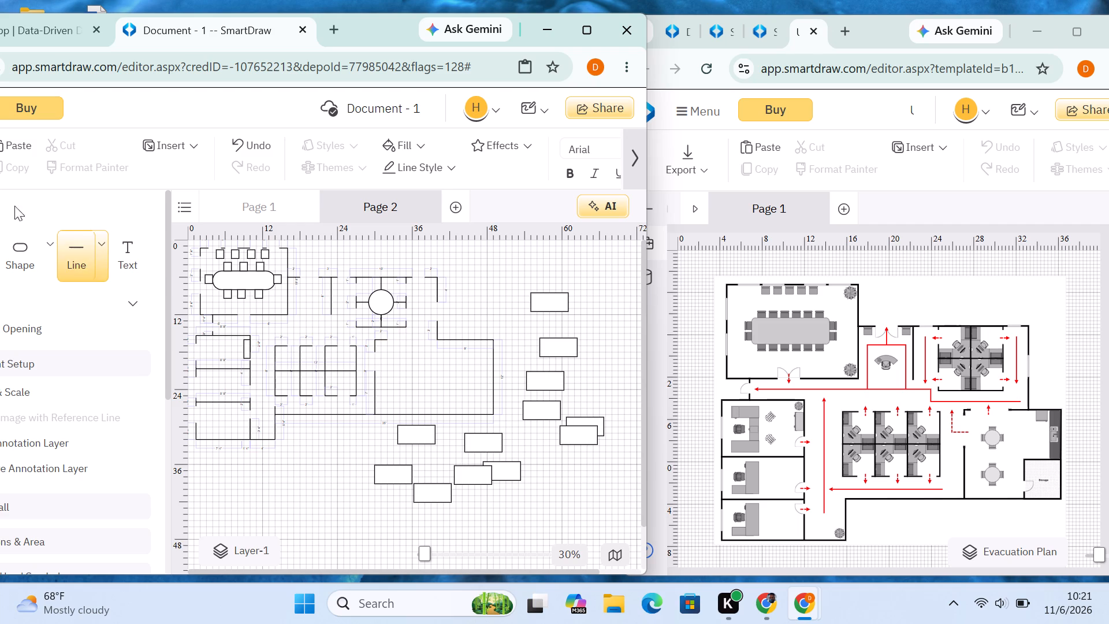
# Add a circle about 2' wide as a plant in the meeting room's upper-right corner, at 14' left.
pyautogui.click(46, 241)
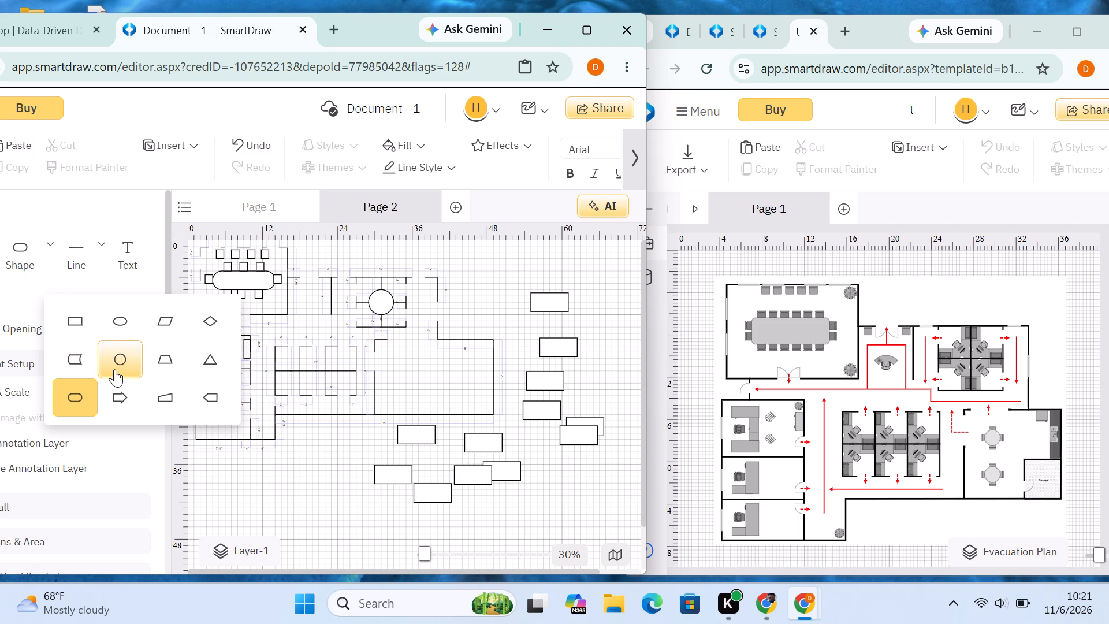
pyautogui.click(114, 369)
pyautogui.click(299, 481)
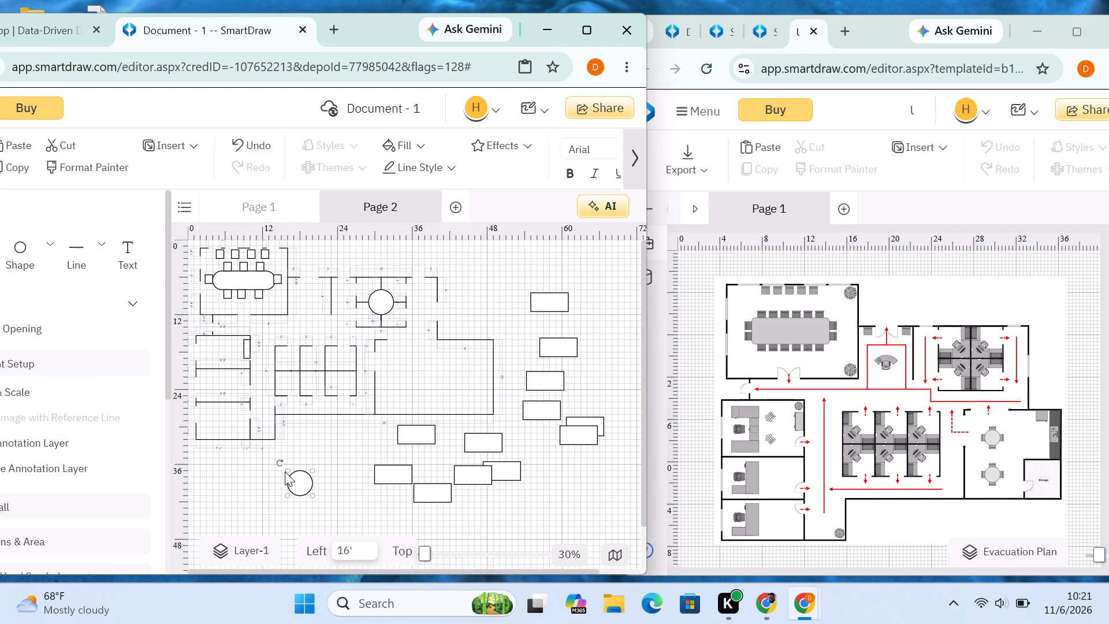
pyautogui.moveTo(290, 471); pyautogui.dragTo(302, 478)
pyautogui.click(294, 476)
pyautogui.moveTo(288, 469); pyautogui.dragTo(299, 478)
pyautogui.moveTo(299, 478); pyautogui.dragTo(302, 481)
pyautogui.click(318, 469)
pyautogui.moveTo(305, 486); pyautogui.dragTo(303, 487)
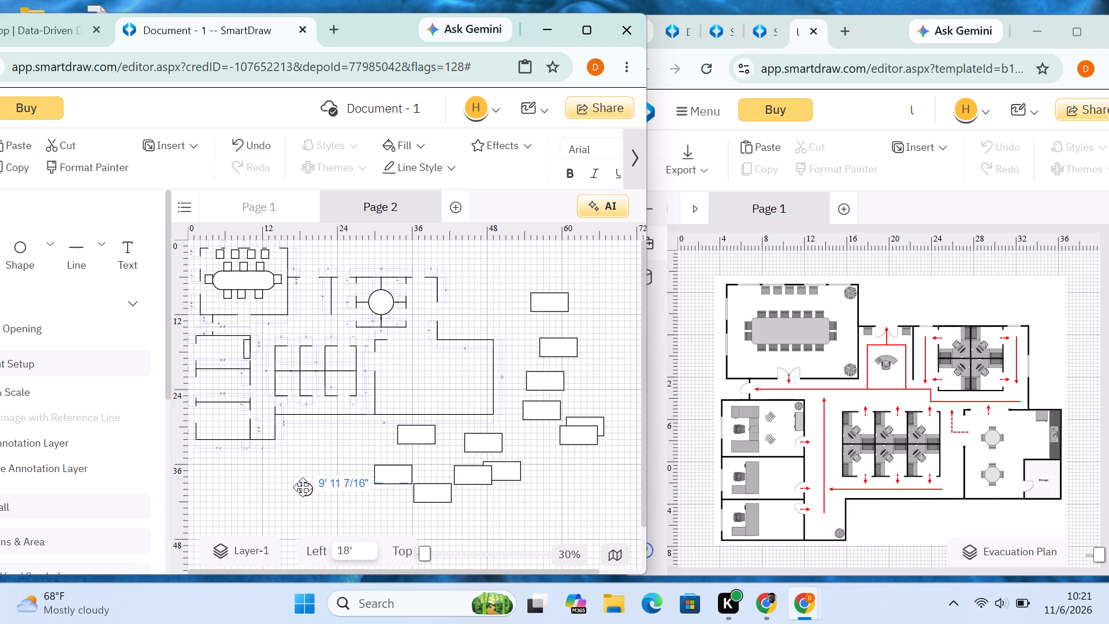
pyautogui.moveTo(303, 487); pyautogui.dragTo(280, 257)
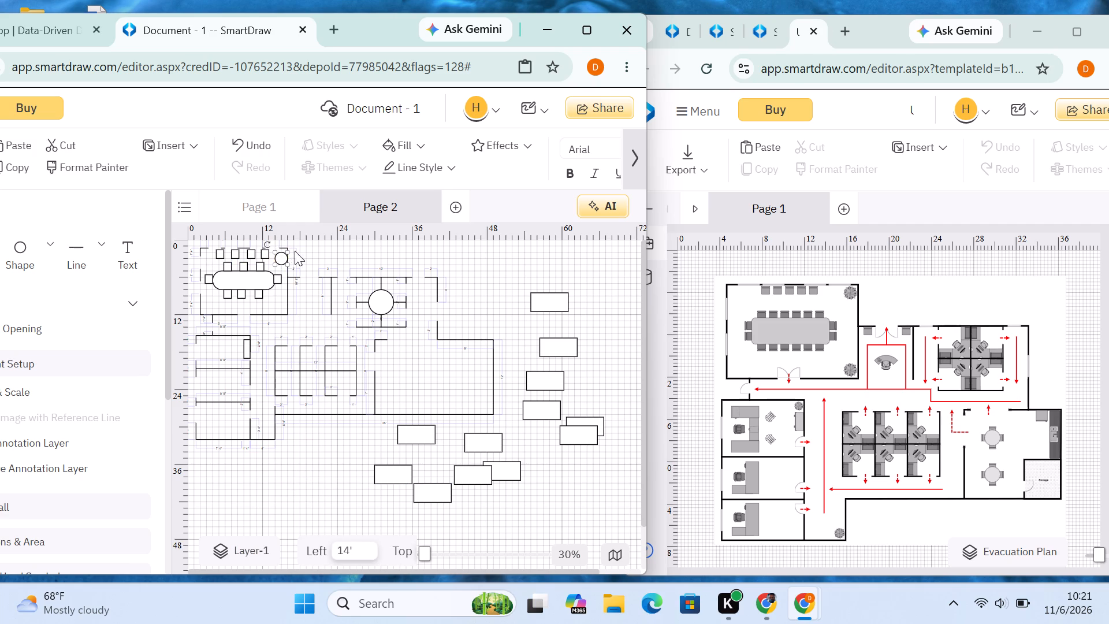
pyautogui.click(315, 252)
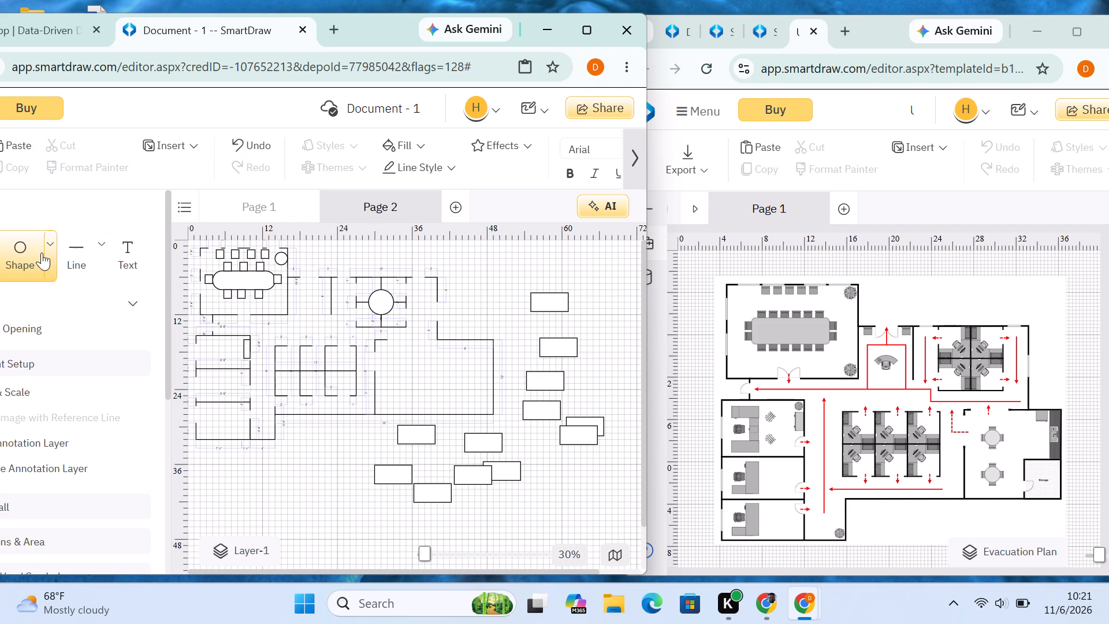
# Copy the plant circle and place the duplicate in the meeting room's lower-right corner, at 14' left.
pyautogui.rightClick(280, 257)
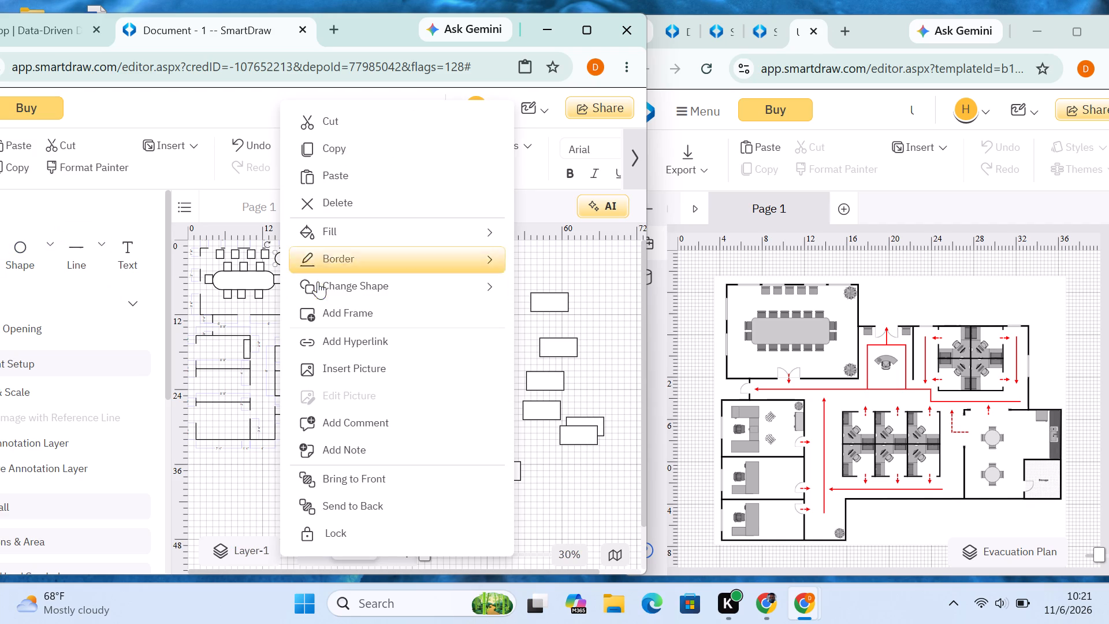
pyautogui.click(336, 151)
pyautogui.rightClick(280, 299)
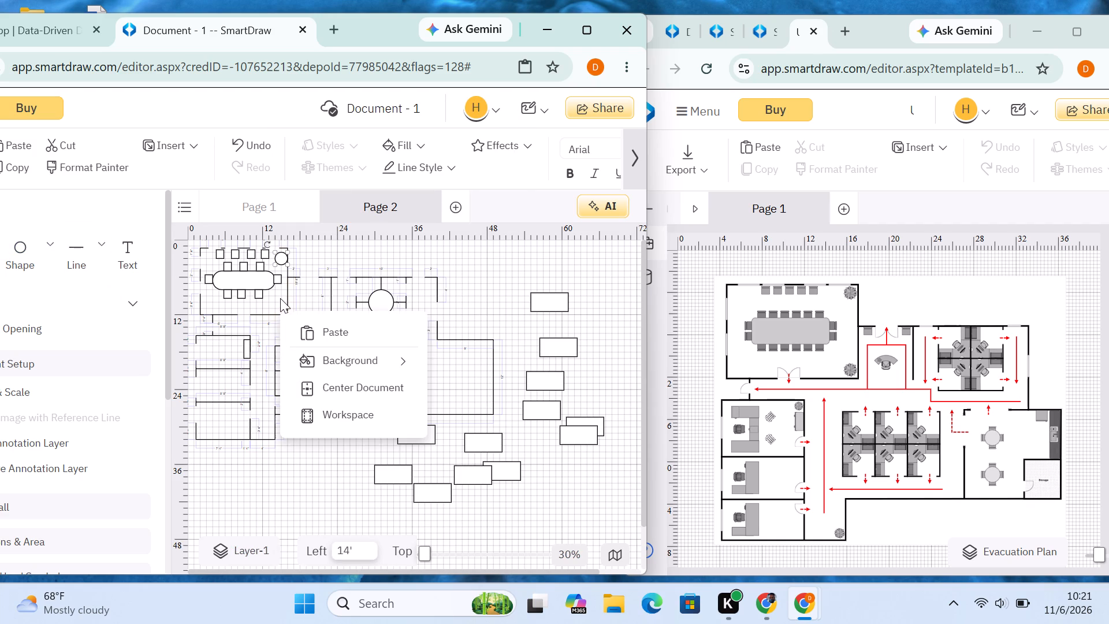
pyautogui.click(307, 330)
pyautogui.moveTo(288, 302); pyautogui.dragTo(277, 302)
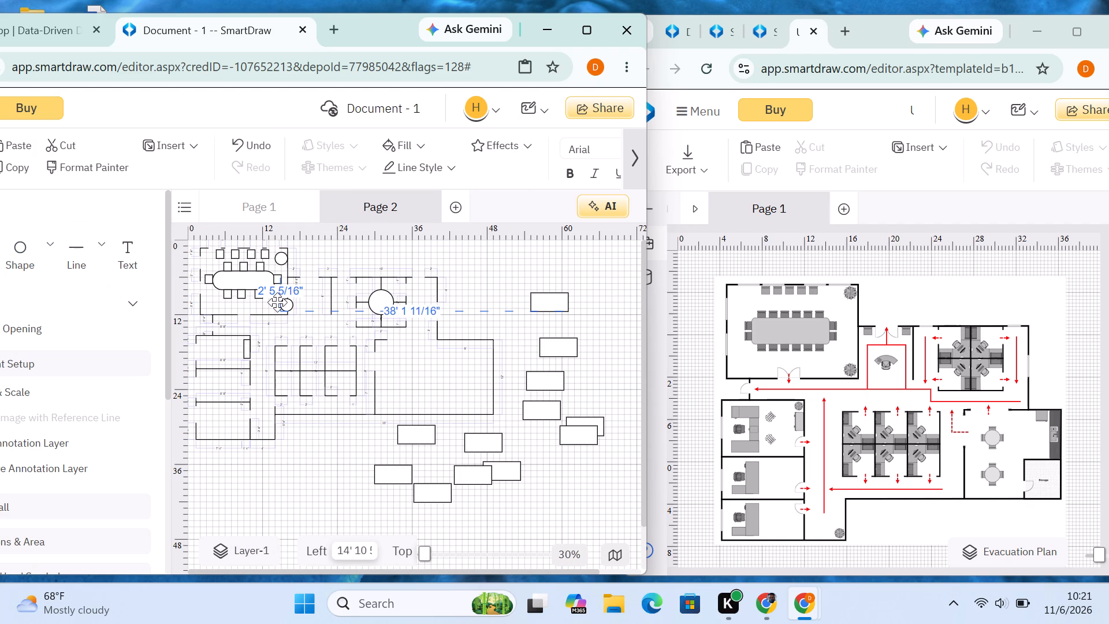
pyautogui.moveTo(277, 302); pyautogui.dragTo(281, 302)
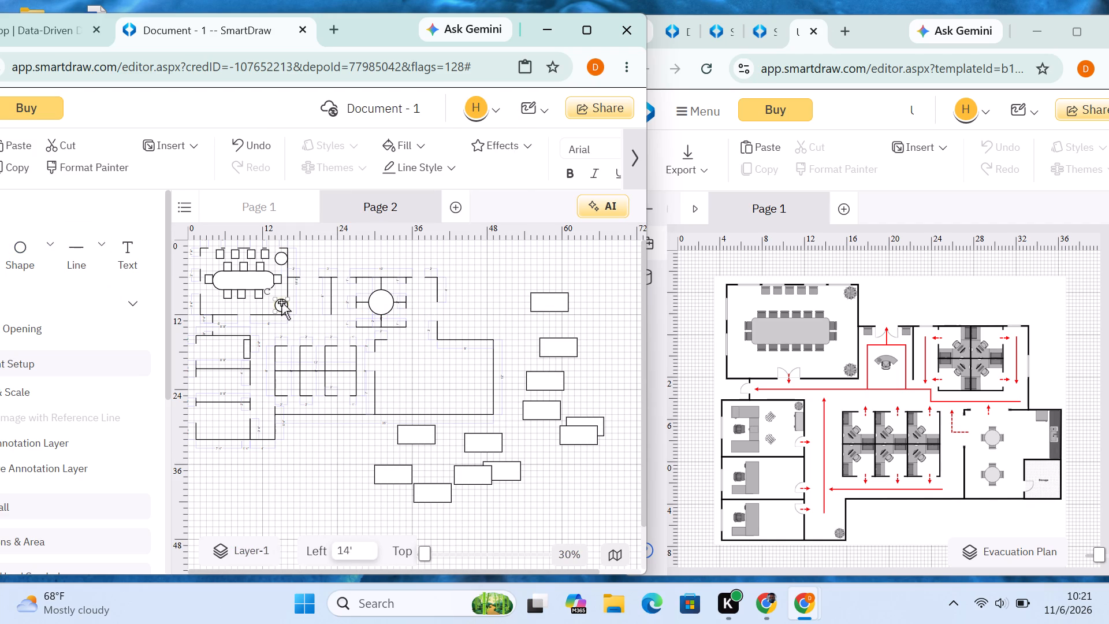
# Shrink a spare rectangle below the plan and place it in the upper-left office at about 1' 10" left.
pyautogui.click(371, 257)
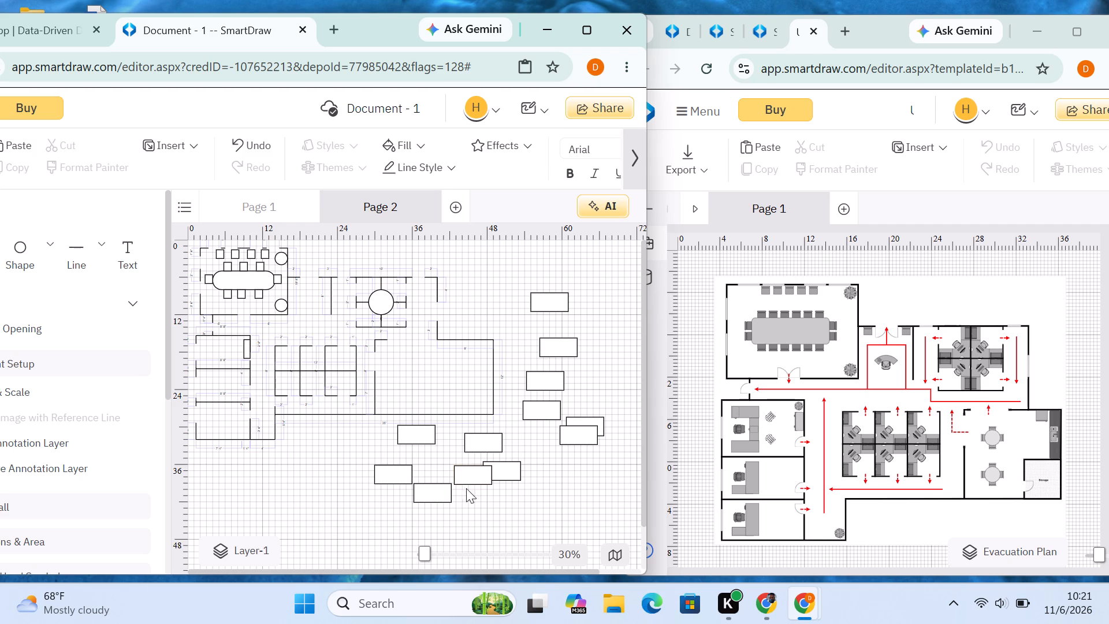
pyautogui.click(385, 476)
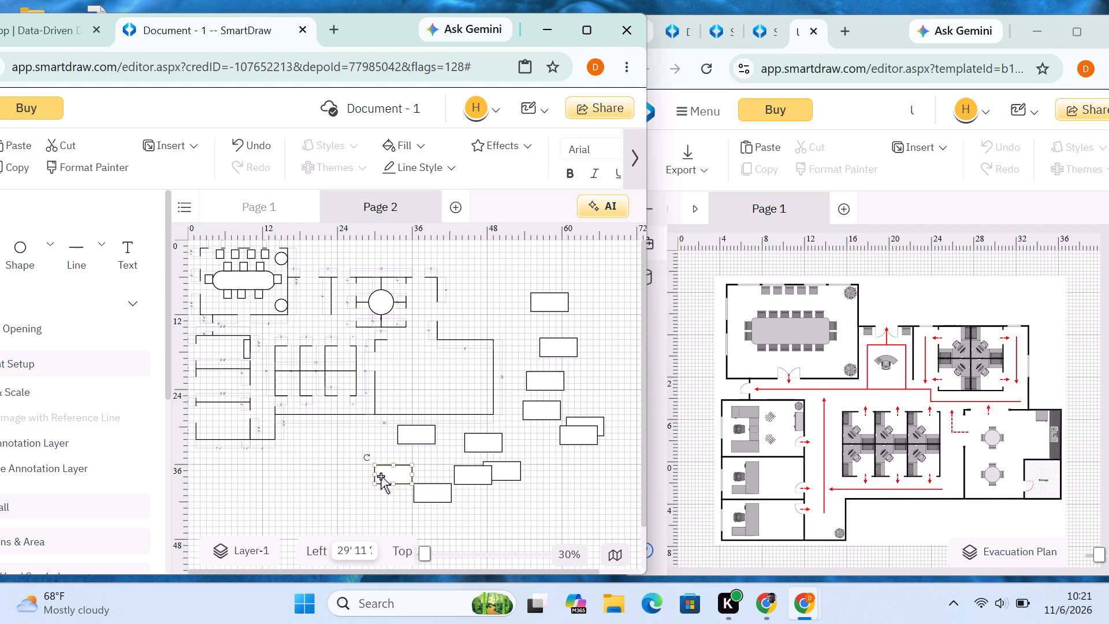
pyautogui.moveTo(374, 474); pyautogui.dragTo(380, 471)
pyautogui.moveTo(395, 484); pyautogui.dragTo(397, 469)
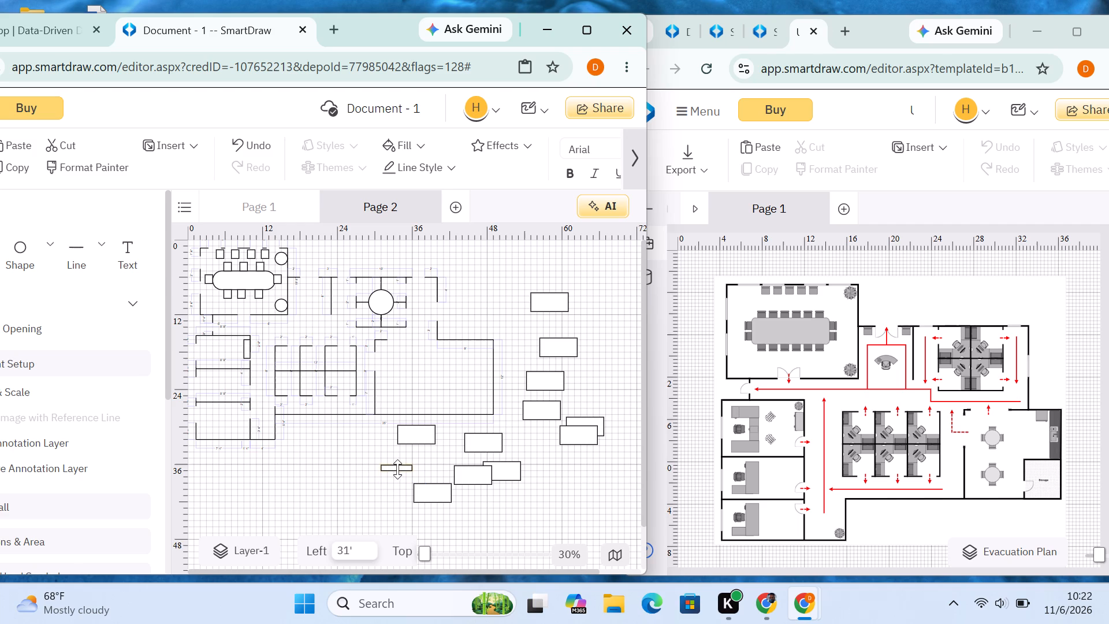
pyautogui.moveTo(397, 469); pyautogui.dragTo(399, 473)
pyautogui.click(382, 489)
pyautogui.moveTo(405, 473); pyautogui.dragTo(397, 471)
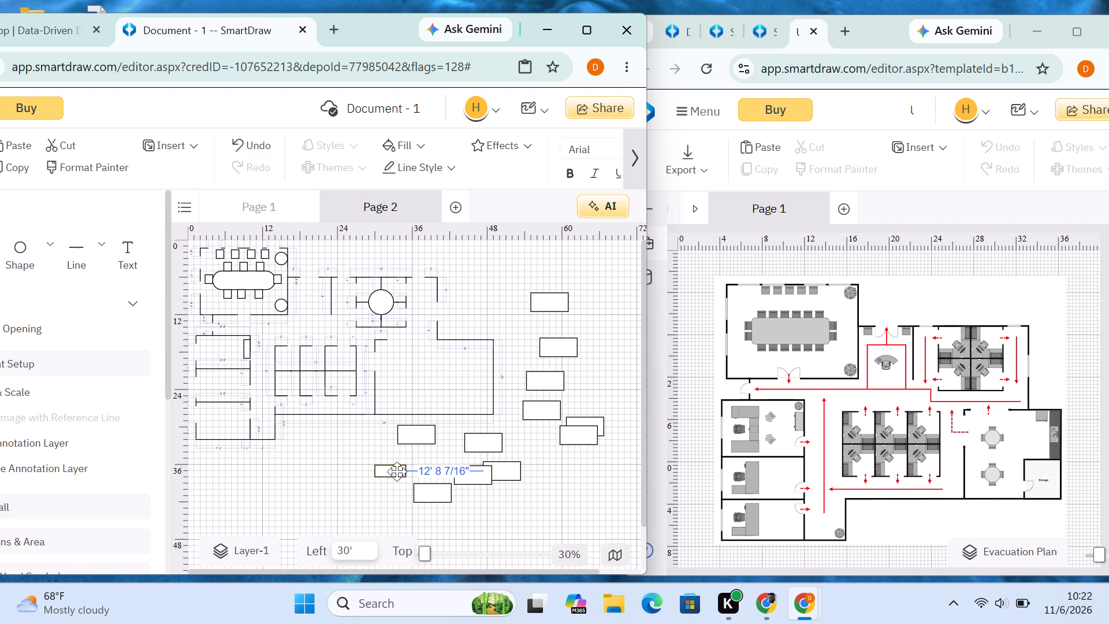
pyautogui.moveTo(397, 471); pyautogui.dragTo(348, 459)
pyautogui.moveTo(355, 459); pyautogui.dragTo(341, 456)
pyautogui.click(358, 472)
pyautogui.moveTo(334, 456); pyautogui.dragTo(267, 400)
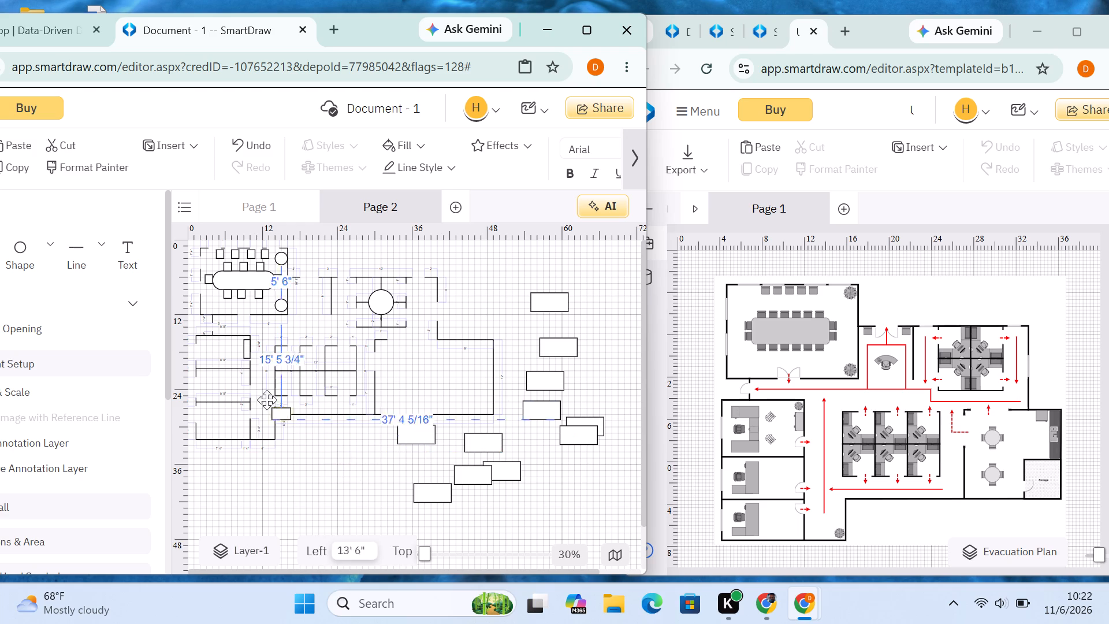
pyautogui.moveTo(267, 400); pyautogui.dragTo(209, 345)
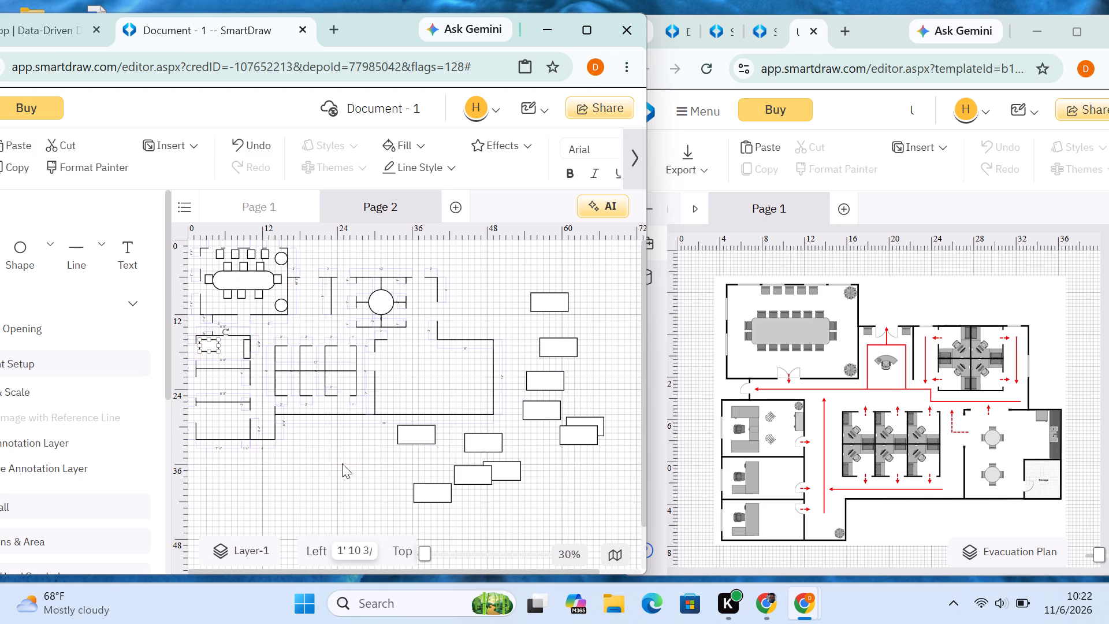
# Flatten the rectangle in the upper-left office into a thin horizontal strip forming the desk's upper section.
pyautogui.click(344, 464)
pyautogui.click(211, 342)
pyautogui.moveTo(209, 351); pyautogui.dragTo(213, 345)
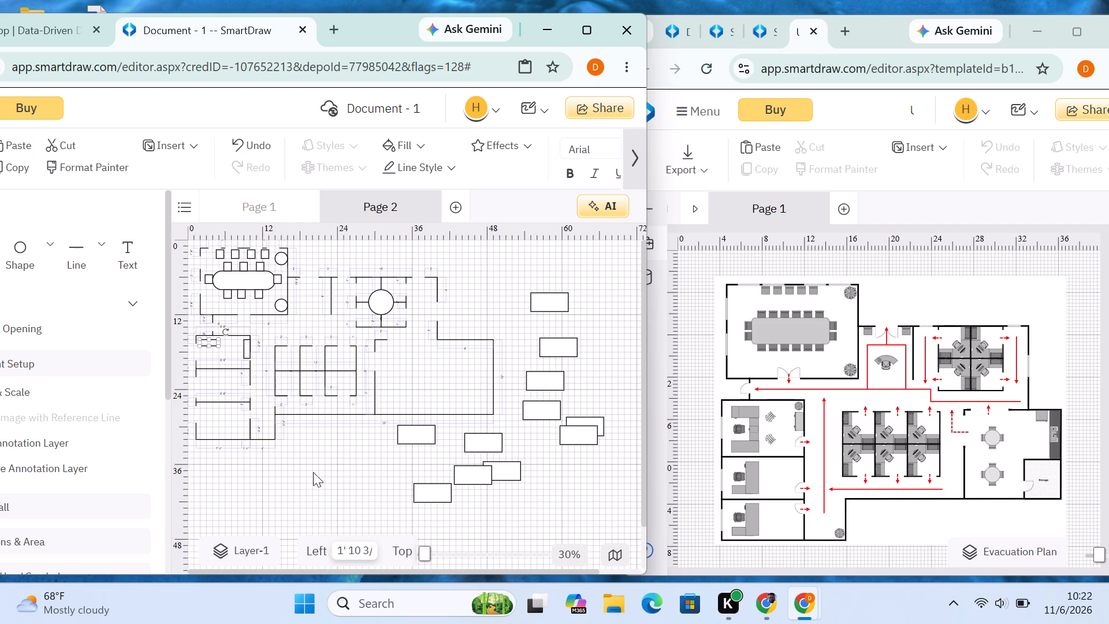
pyautogui.click(313, 472)
# Narrow another spare rectangle into a vertical strip and place it as the right side of the upper-left office's desk.
pyautogui.click(426, 432)
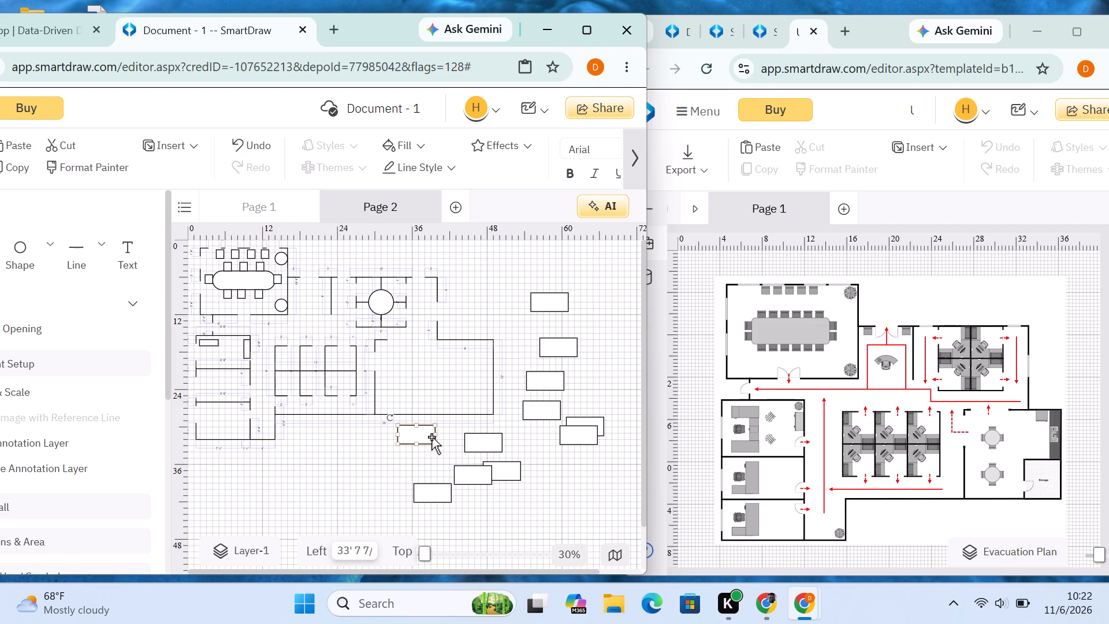
pyautogui.click(436, 437)
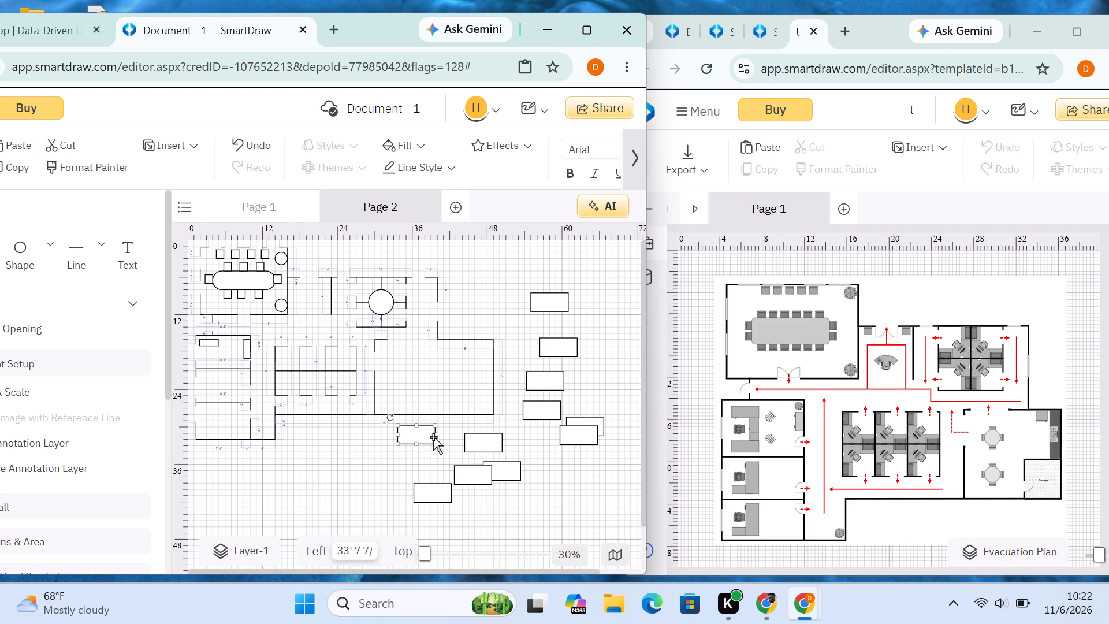
pyautogui.click(431, 437)
pyautogui.moveTo(434, 436); pyautogui.dragTo(404, 435)
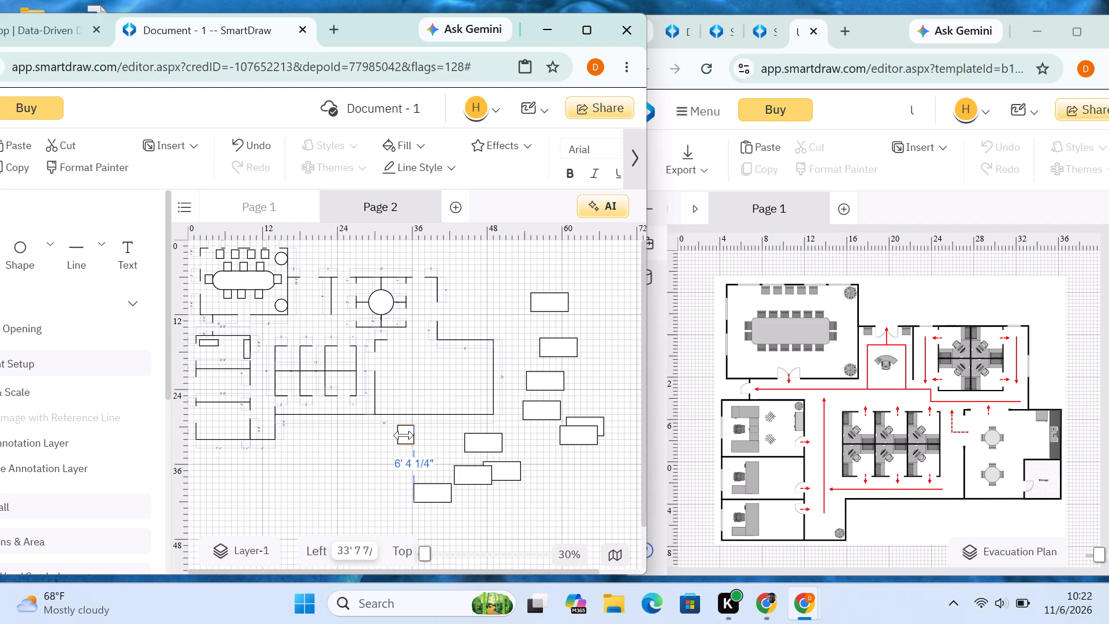
pyautogui.moveTo(404, 435); pyautogui.dragTo(408, 436)
pyautogui.click(411, 436)
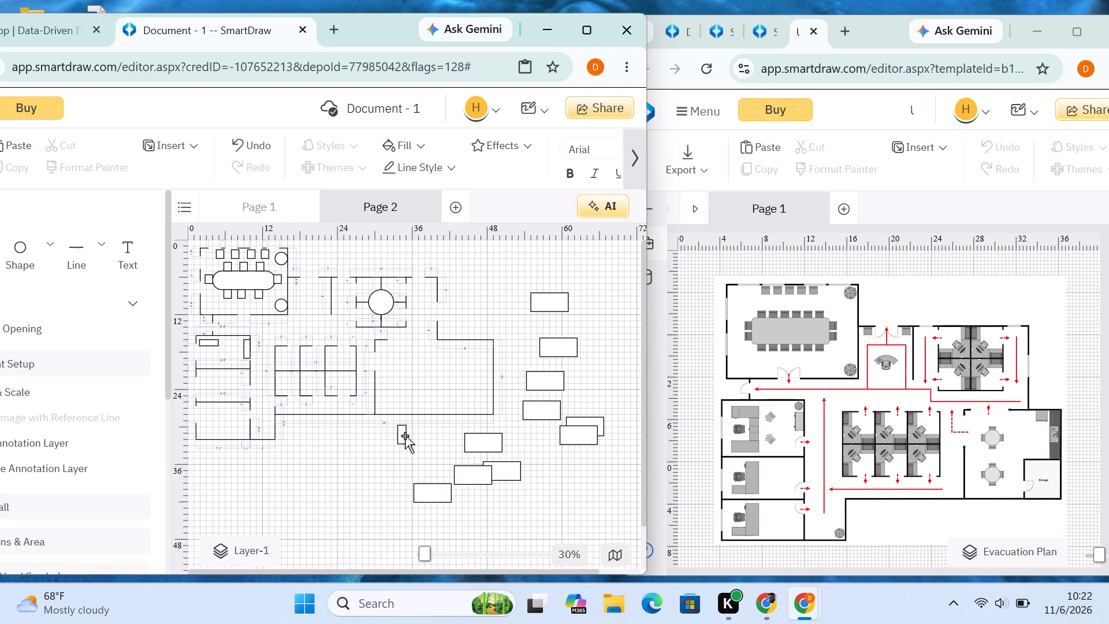
pyautogui.moveTo(401, 436); pyautogui.dragTo(220, 351)
pyautogui.click(390, 432)
# Flatten and shorten a third spare rectangle and place it as the lower section of the upper-left office's desk, at 2' left.
pyautogui.moveTo(489, 447); pyautogui.dragTo(375, 462)
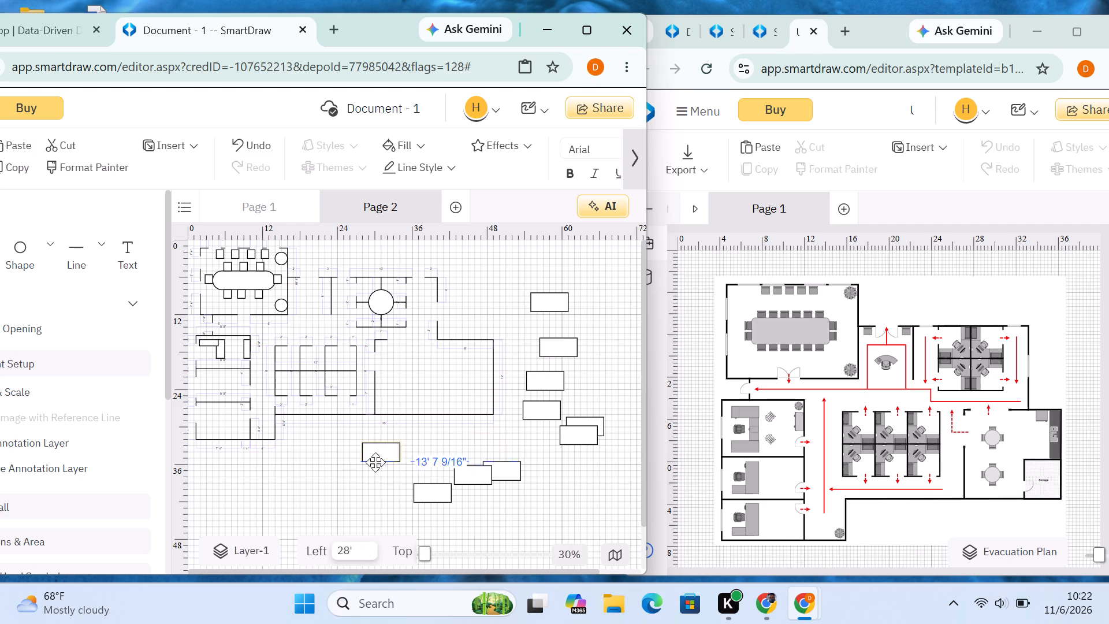
pyautogui.moveTo(375, 462); pyautogui.dragTo(364, 474)
pyautogui.click(340, 471)
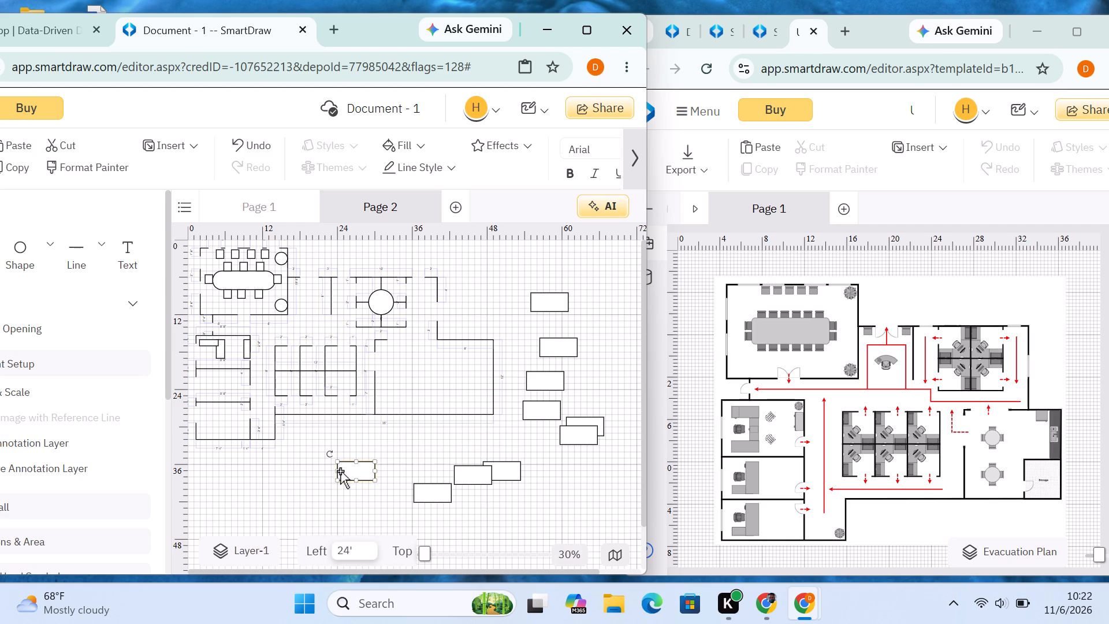
pyautogui.click(358, 481)
pyautogui.click(356, 477)
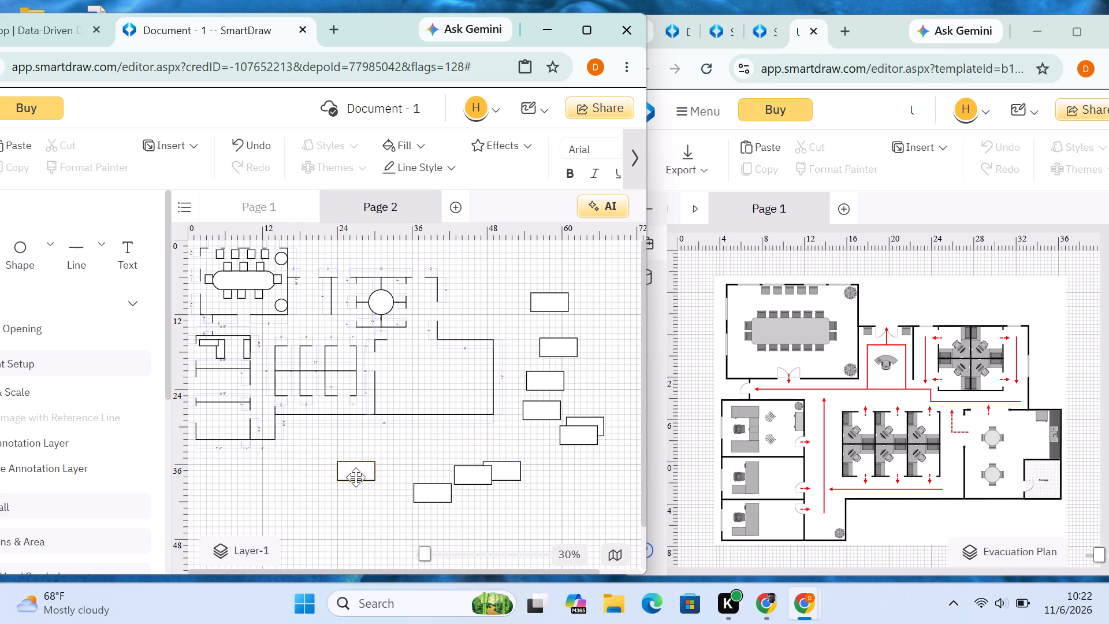
pyautogui.moveTo(356, 481); pyautogui.dragTo(356, 469)
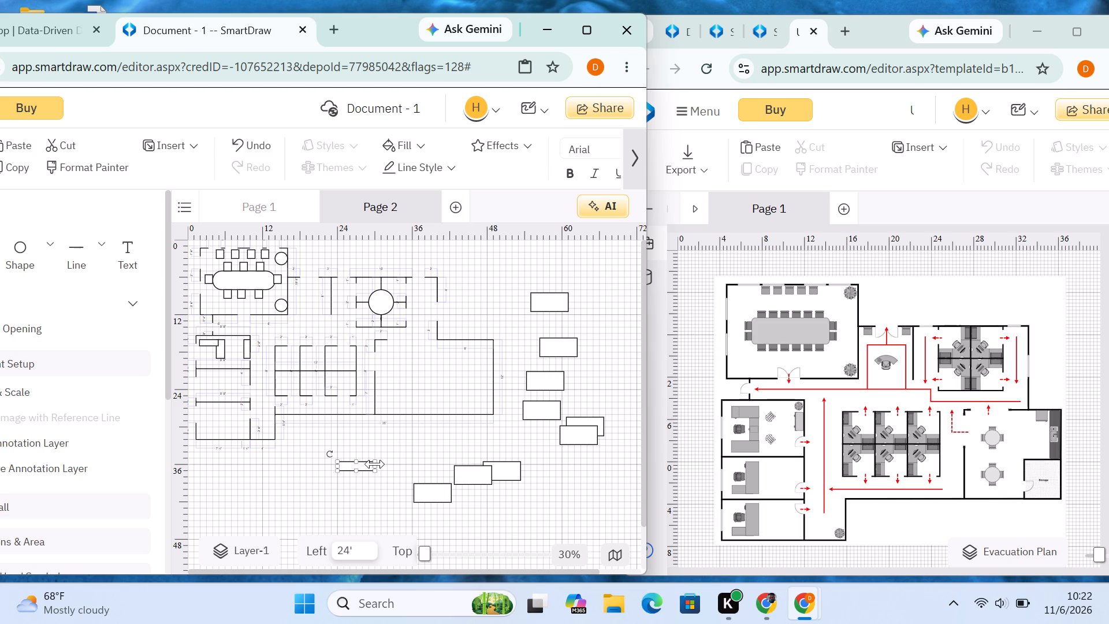
pyautogui.moveTo(375, 464); pyautogui.dragTo(359, 465)
pyautogui.click(385, 440)
pyautogui.moveTo(346, 467); pyautogui.dragTo(219, 372)
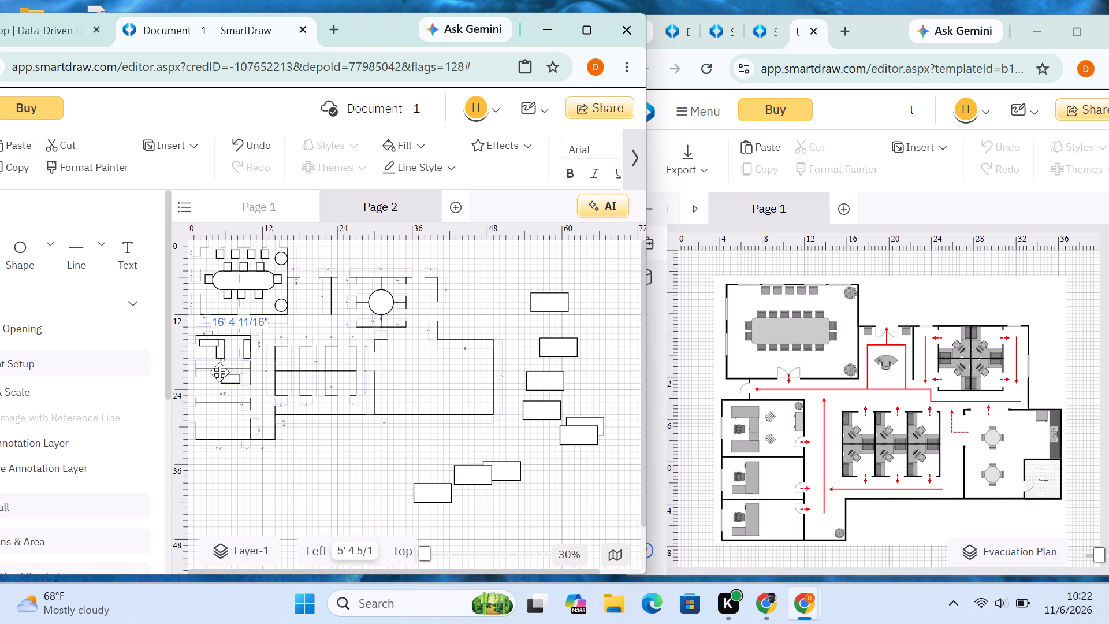
pyautogui.moveTo(219, 372); pyautogui.dragTo(210, 358)
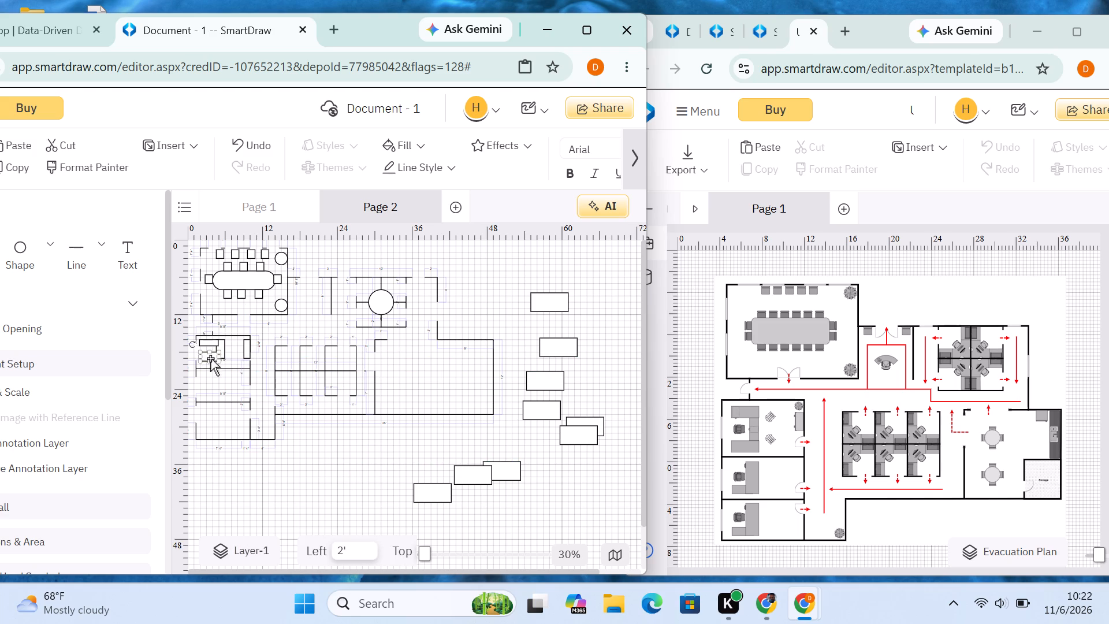
pyautogui.click(352, 439)
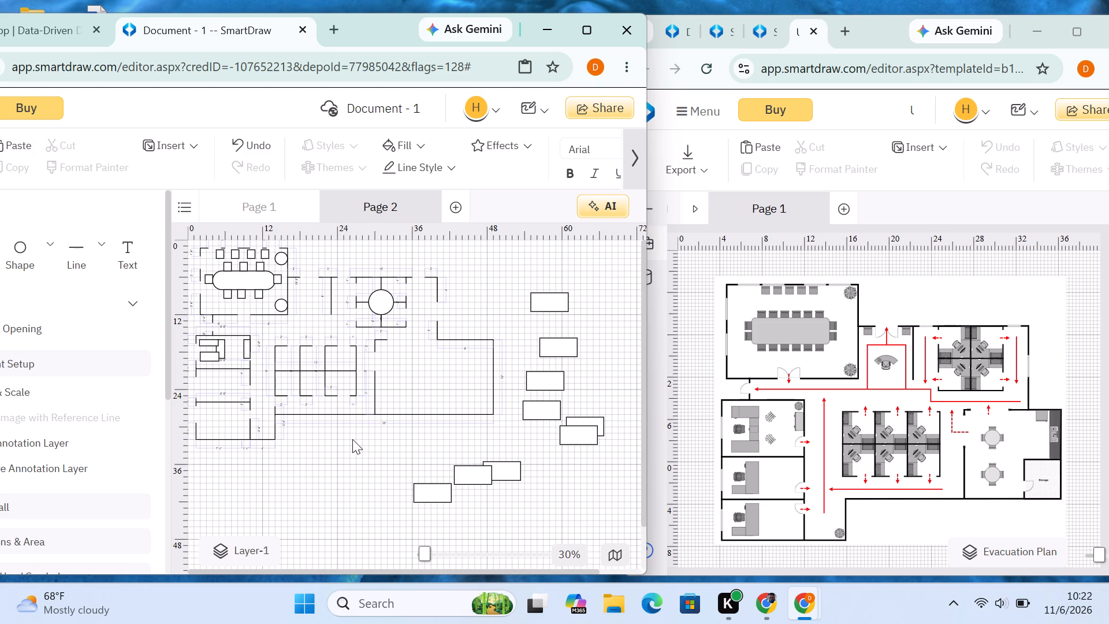
pyautogui.click(211, 355)
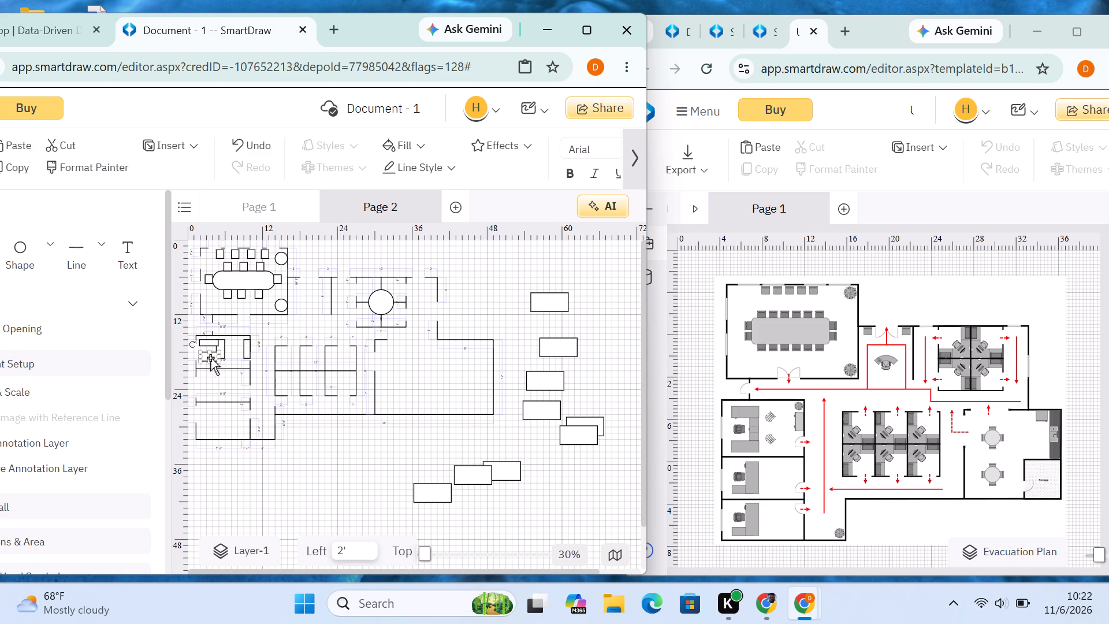
pyautogui.click(210, 360)
pyautogui.click(348, 465)
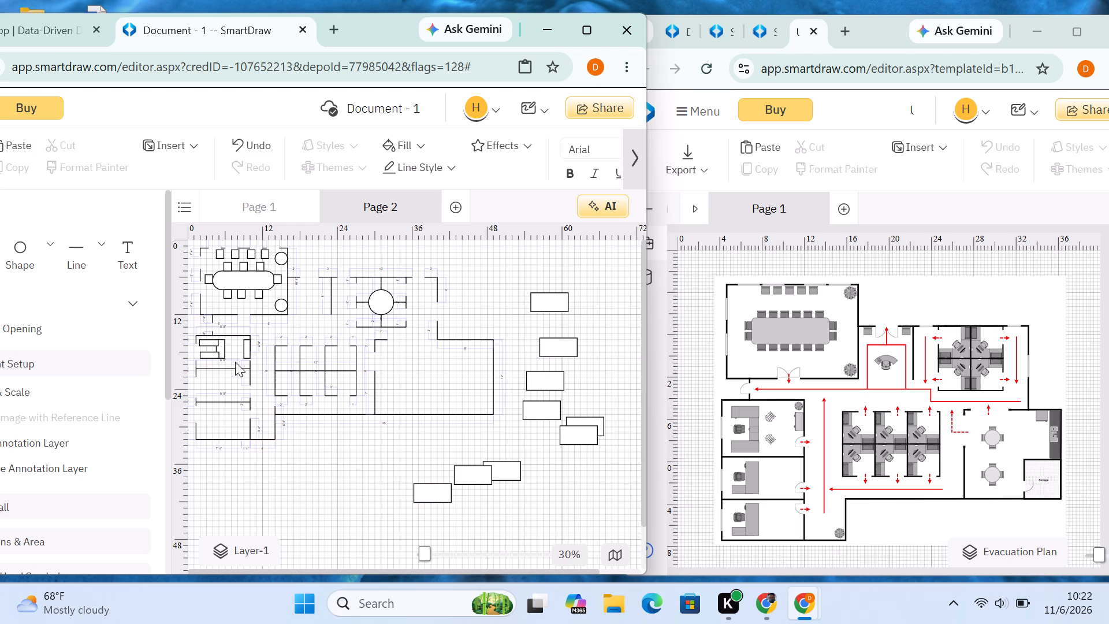
# Copy the desk's lower strip and paste six duplicates in the empty area below the floor plan.
pyautogui.rightClick(215, 355)
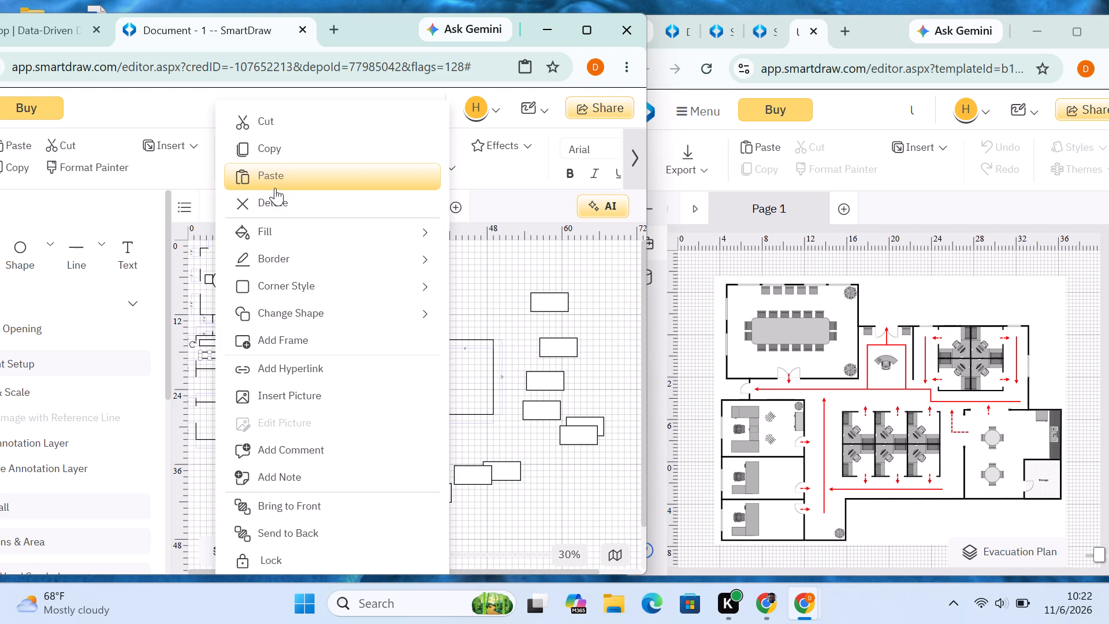
pyautogui.click(281, 154)
pyautogui.rightClick(281, 482)
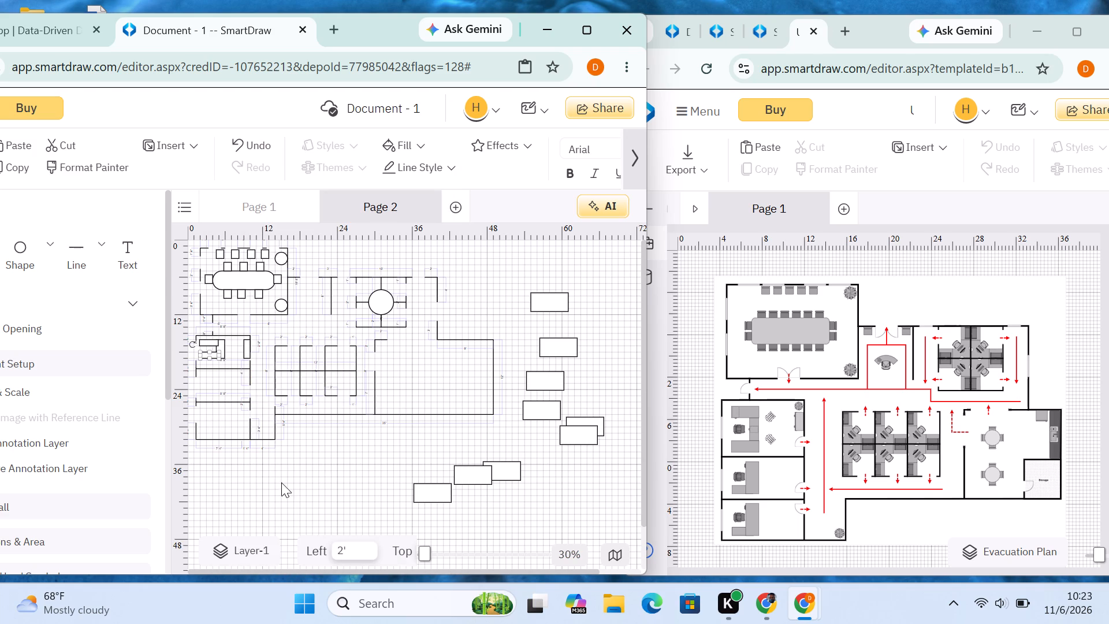
pyautogui.click(316, 385)
pyautogui.rightClick(255, 482)
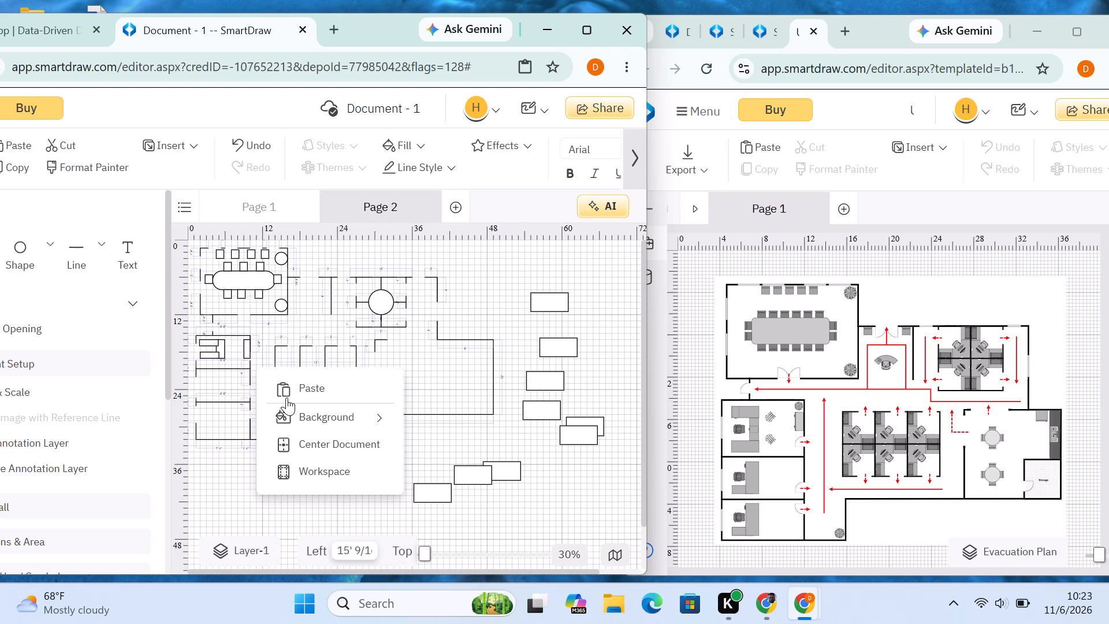
pyautogui.click(286, 398)
pyautogui.rightClick(331, 474)
pyautogui.click(373, 389)
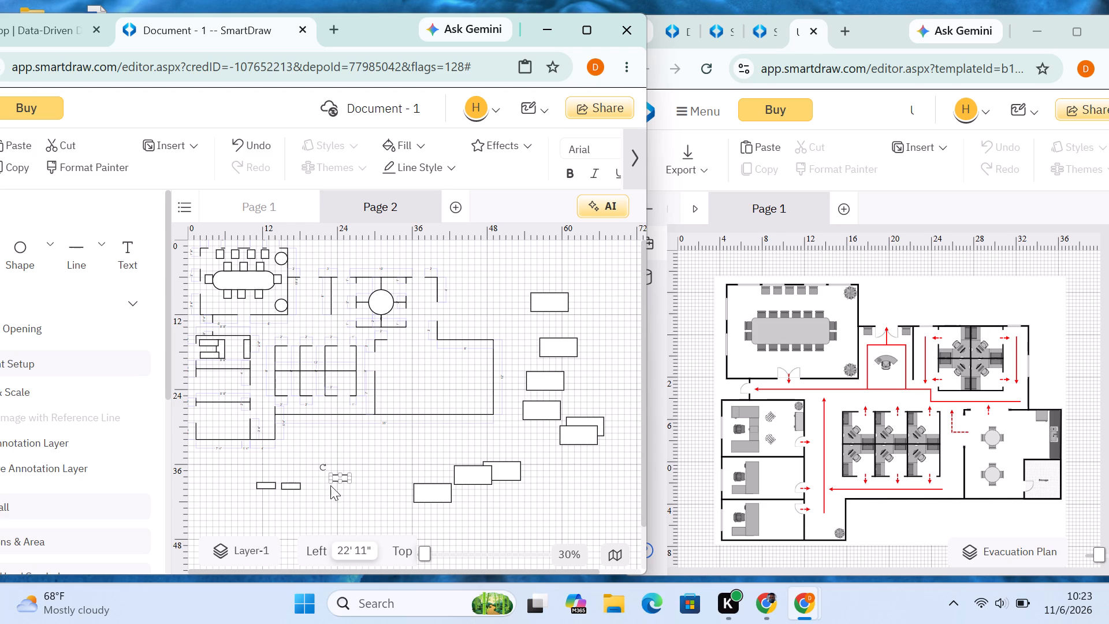
pyautogui.rightClick(334, 500)
pyautogui.click(362, 414)
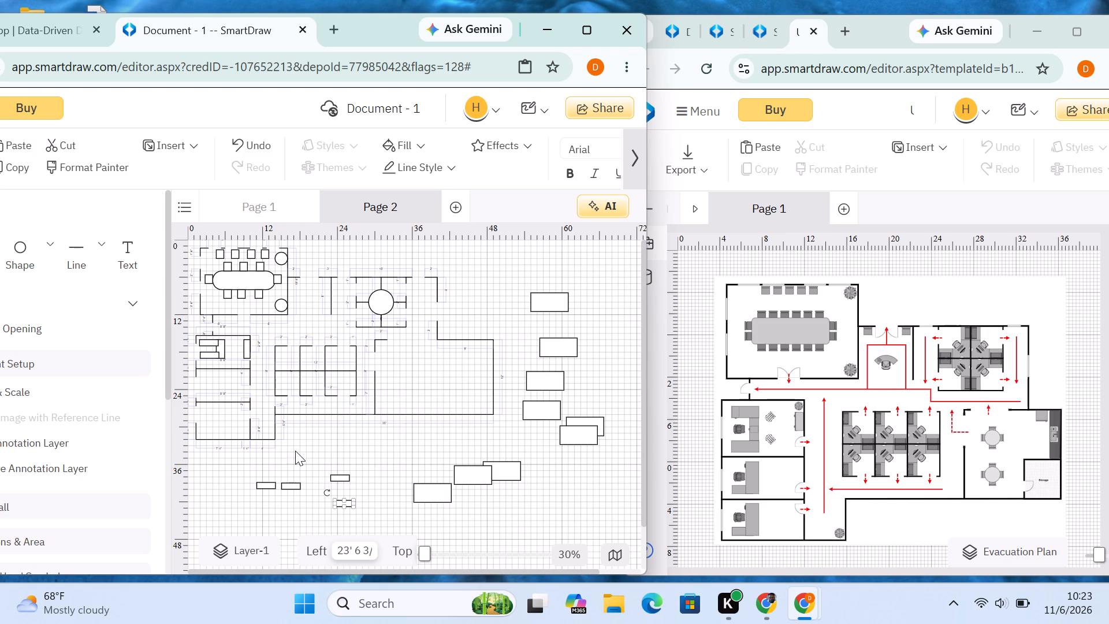
pyautogui.rightClick(295, 451)
pyautogui.click(337, 369)
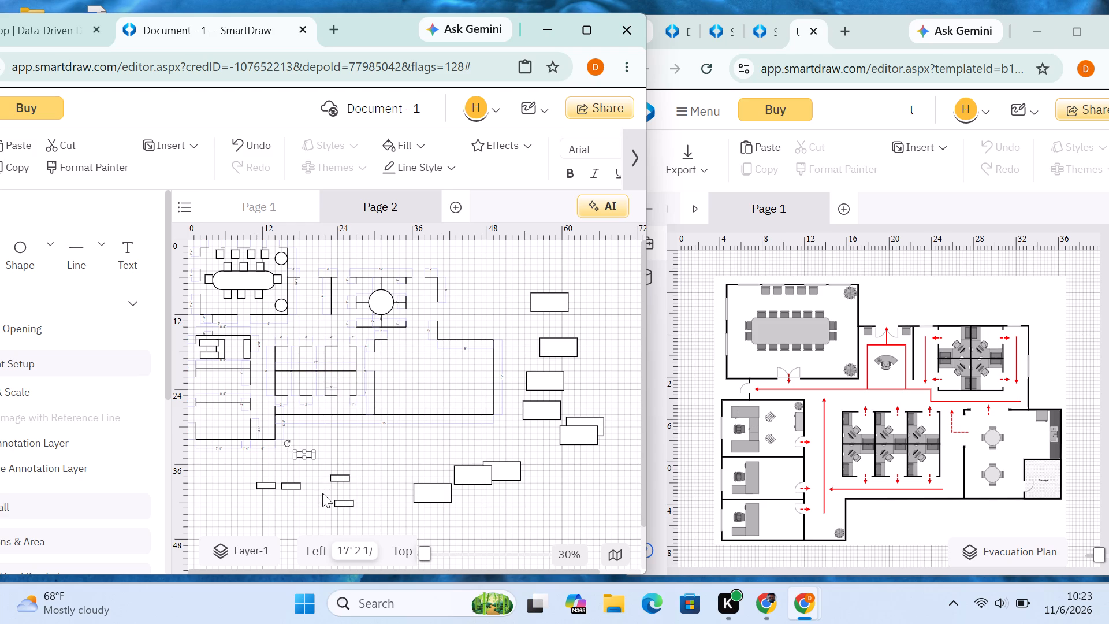
pyautogui.rightClick(314, 497)
pyautogui.click(349, 410)
# Move one spare horizontal strip into the middle office on the plan's left side as the desk's lower section, at 2' left.
pyautogui.moveTo(303, 452); pyautogui.dragTo(199, 415)
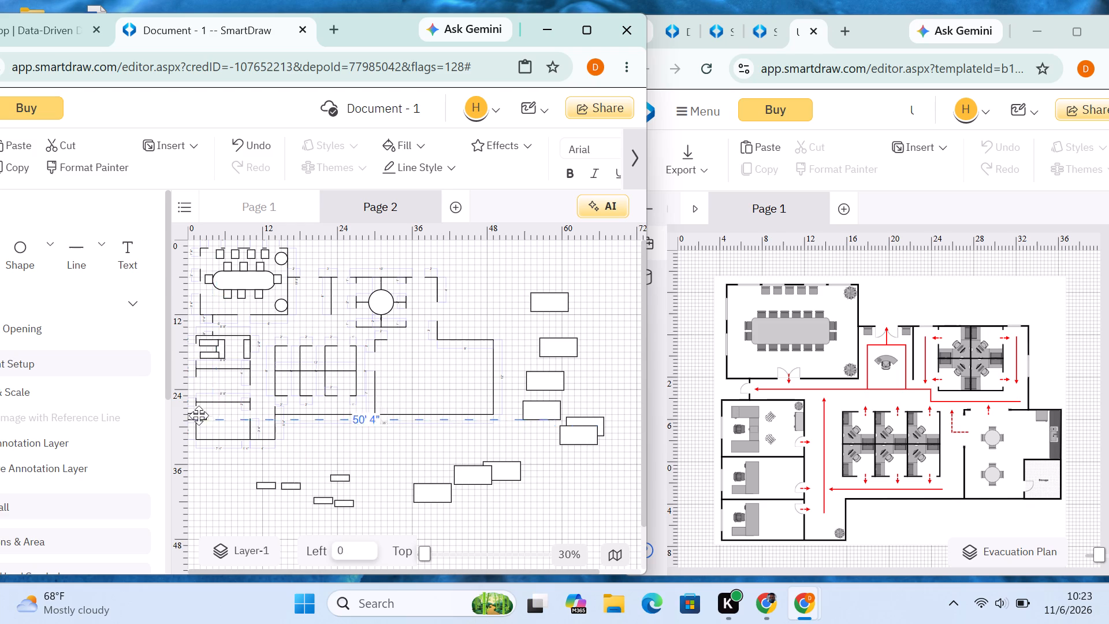
pyautogui.moveTo(199, 415); pyautogui.dragTo(211, 408)
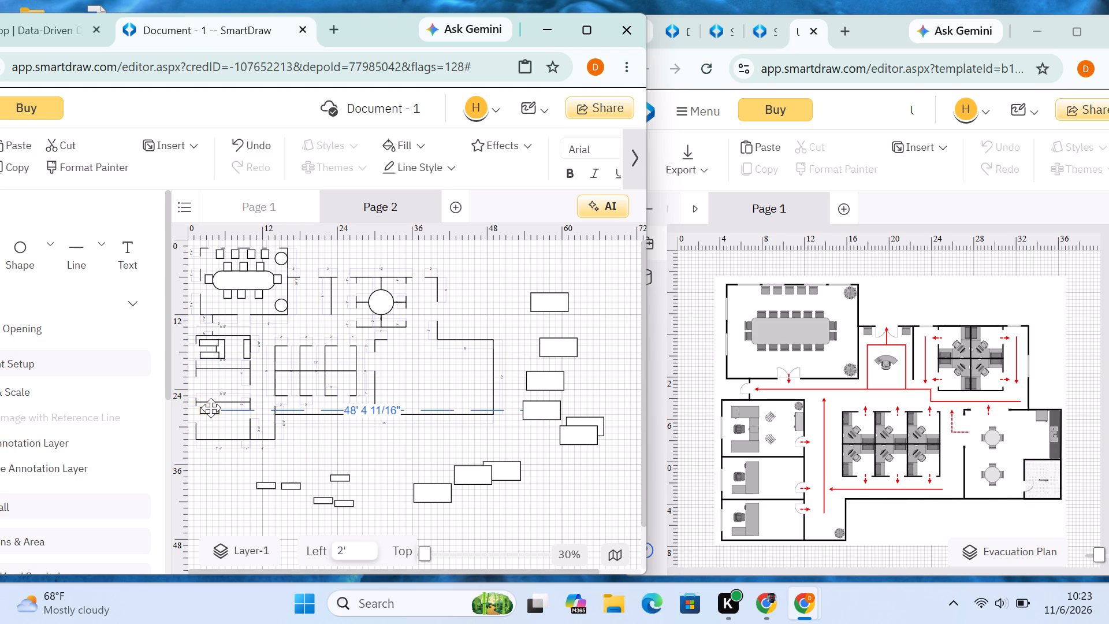
pyautogui.moveTo(211, 408); pyautogui.dragTo(223, 416)
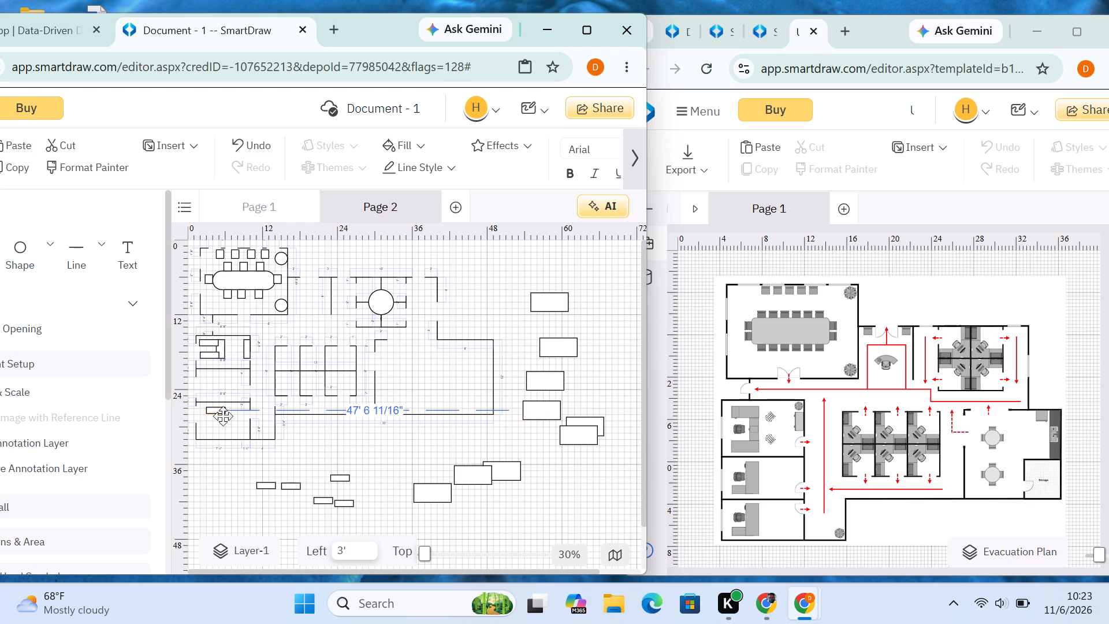
pyautogui.moveTo(223, 416); pyautogui.dragTo(209, 390)
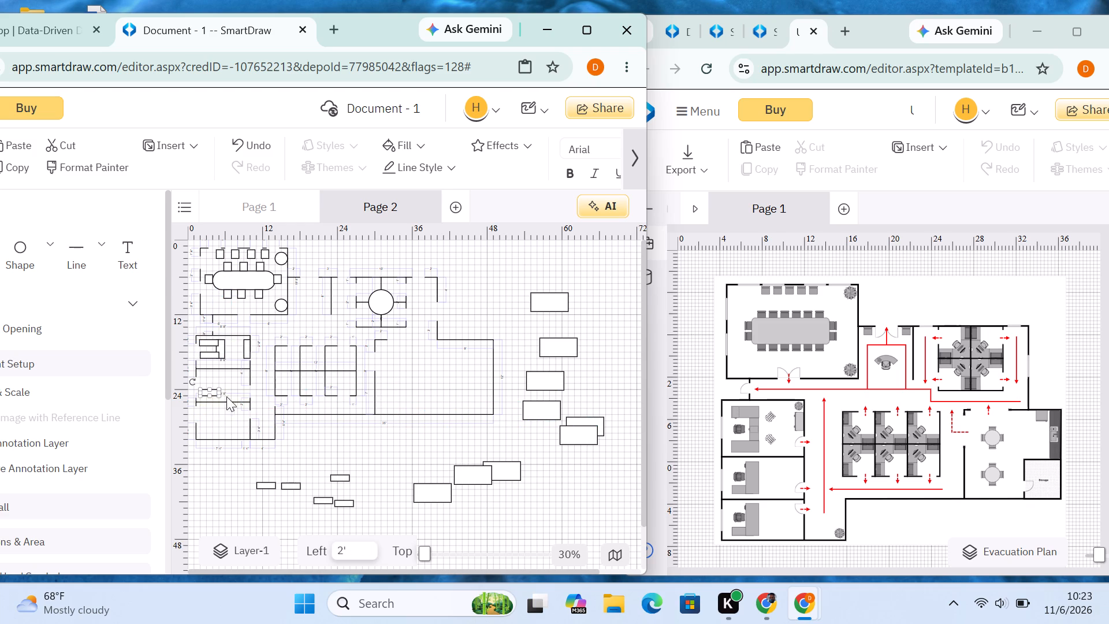
pyautogui.click(308, 456)
# Rotate another spare strip to 270° and fit it upright as the right side of the middle office's desk, at about 4' left.
pyautogui.click(340, 474)
pyautogui.moveTo(325, 463); pyautogui.dragTo(360, 452)
pyautogui.click(347, 459)
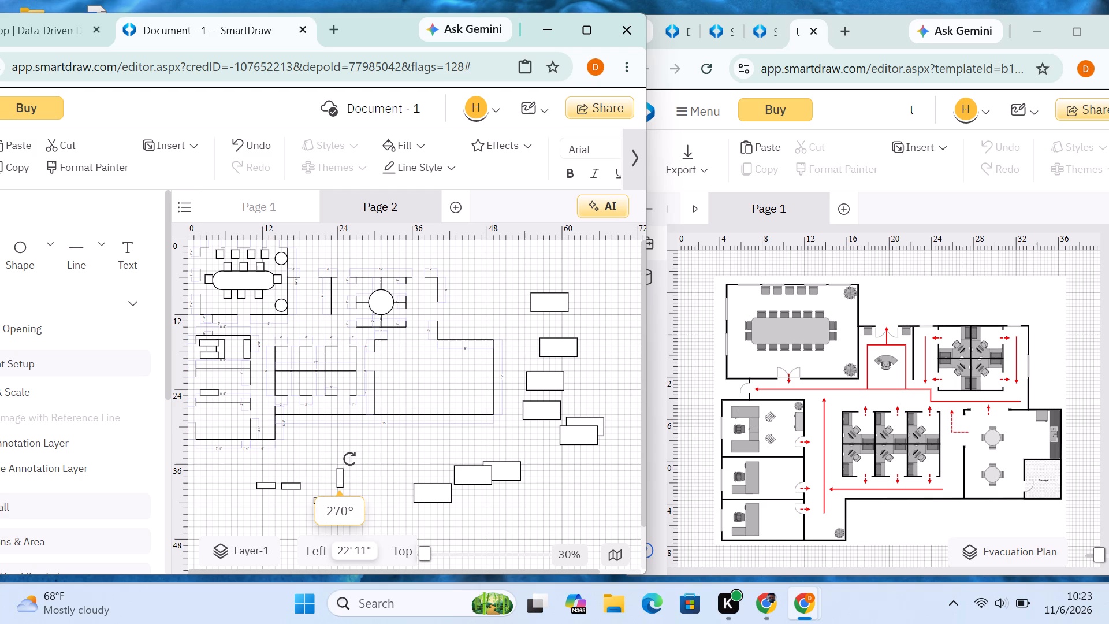
pyautogui.click(382, 467)
pyautogui.moveTo(344, 478); pyautogui.dragTo(293, 428)
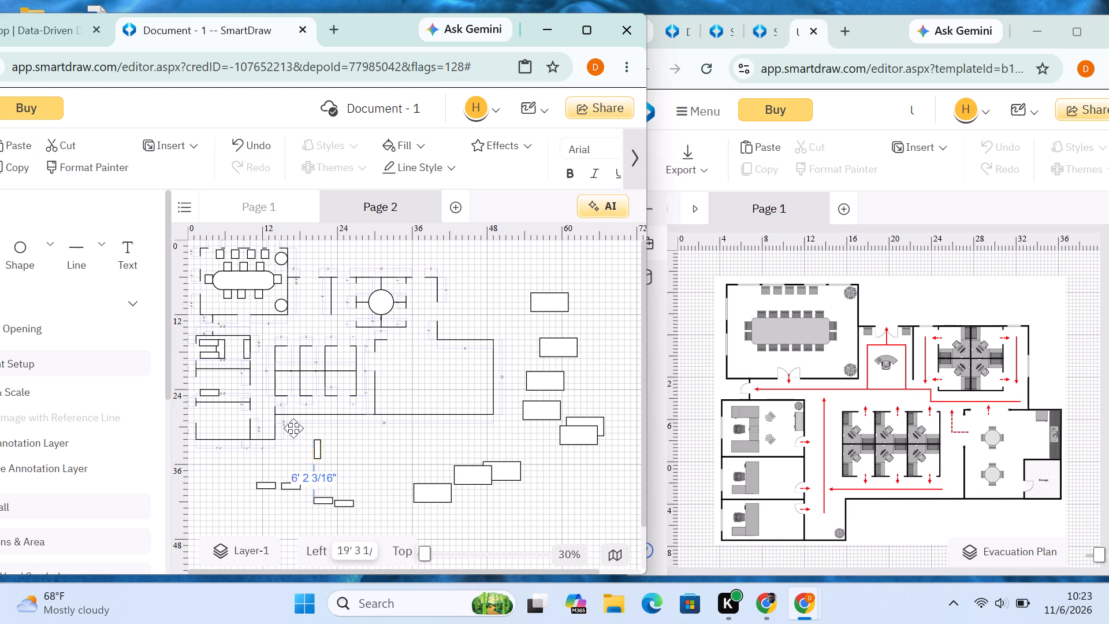
pyautogui.moveTo(293, 428); pyautogui.dragTo(226, 384)
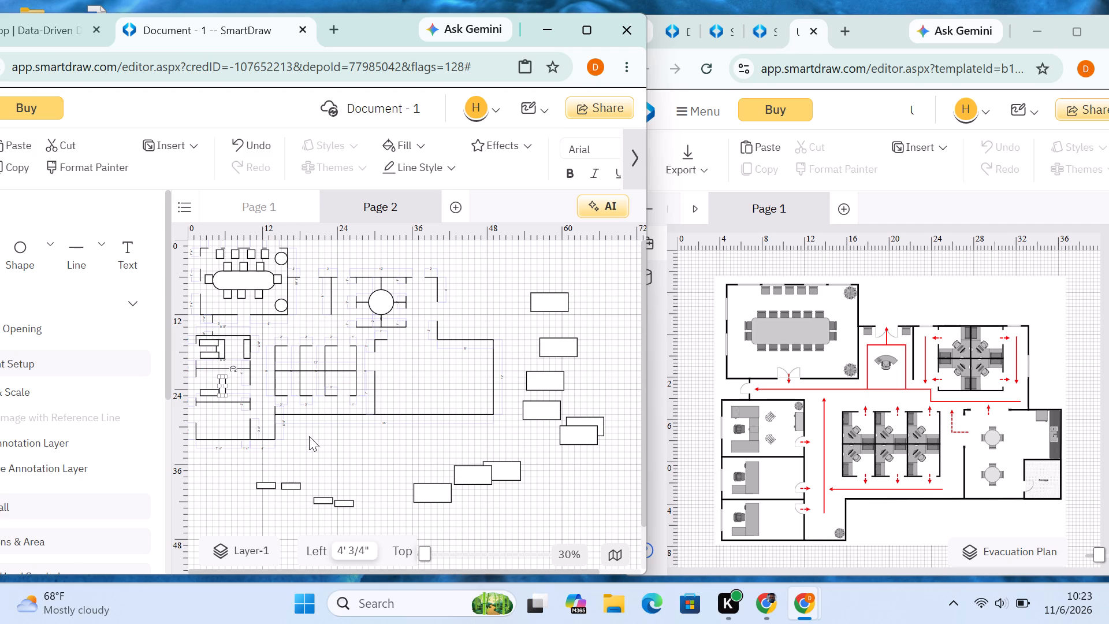
pyautogui.click(325, 455)
pyautogui.click(222, 381)
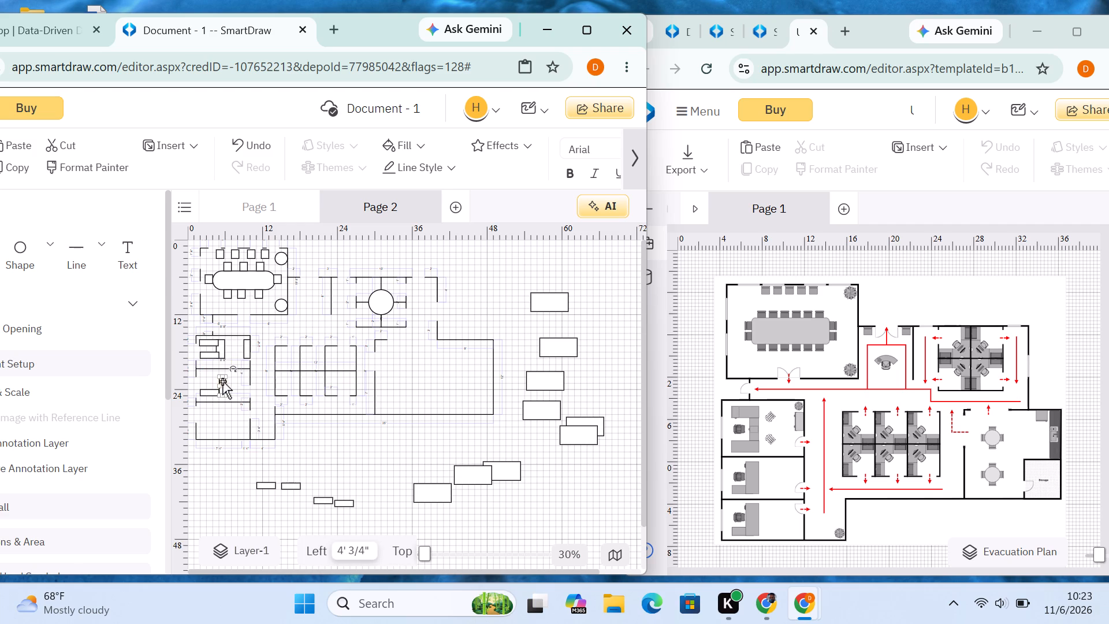
pyautogui.click(223, 375)
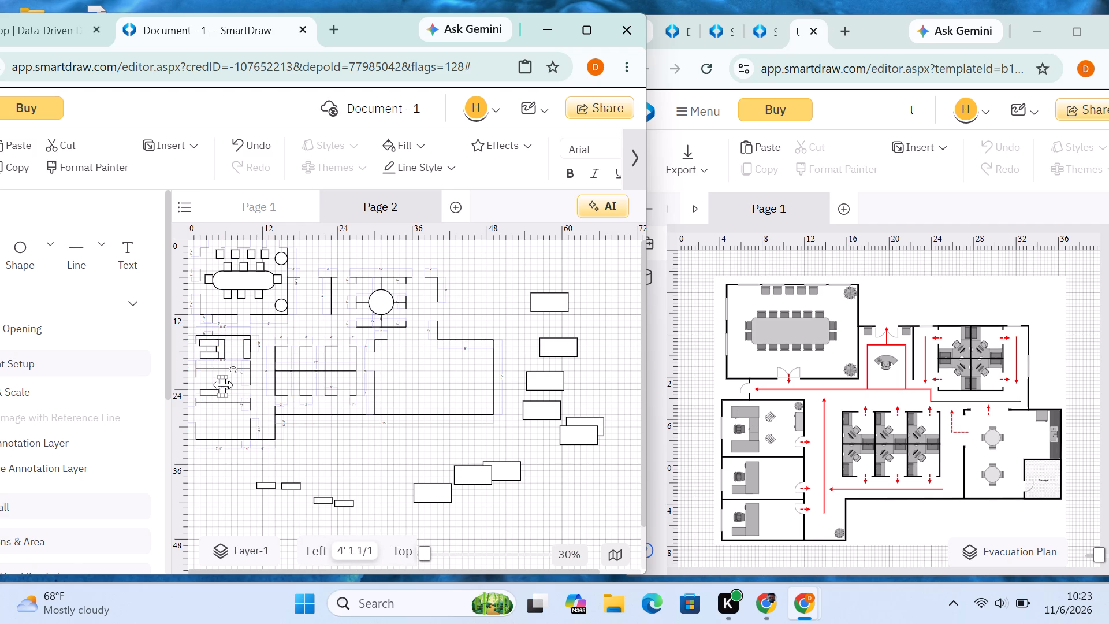
pyautogui.click(225, 385)
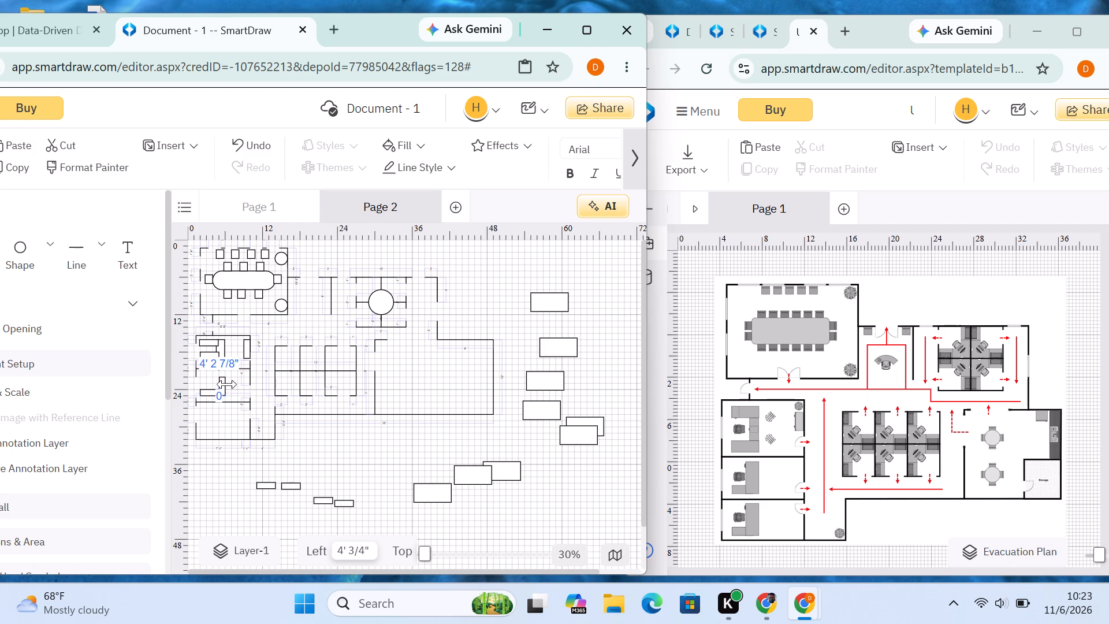
pyautogui.click(308, 435)
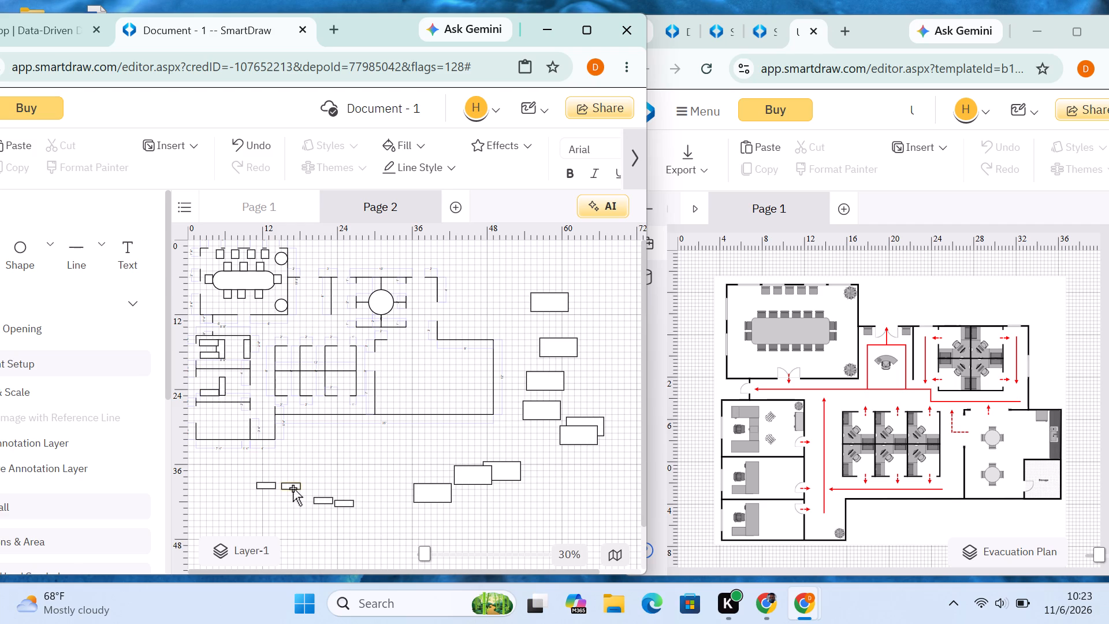
# Form the lower-left office's L-shaped desk from two spare strips, one horizontal at 2' left and one rotated upright at its right end.
pyautogui.moveTo(291, 489); pyautogui.dragTo(216, 432)
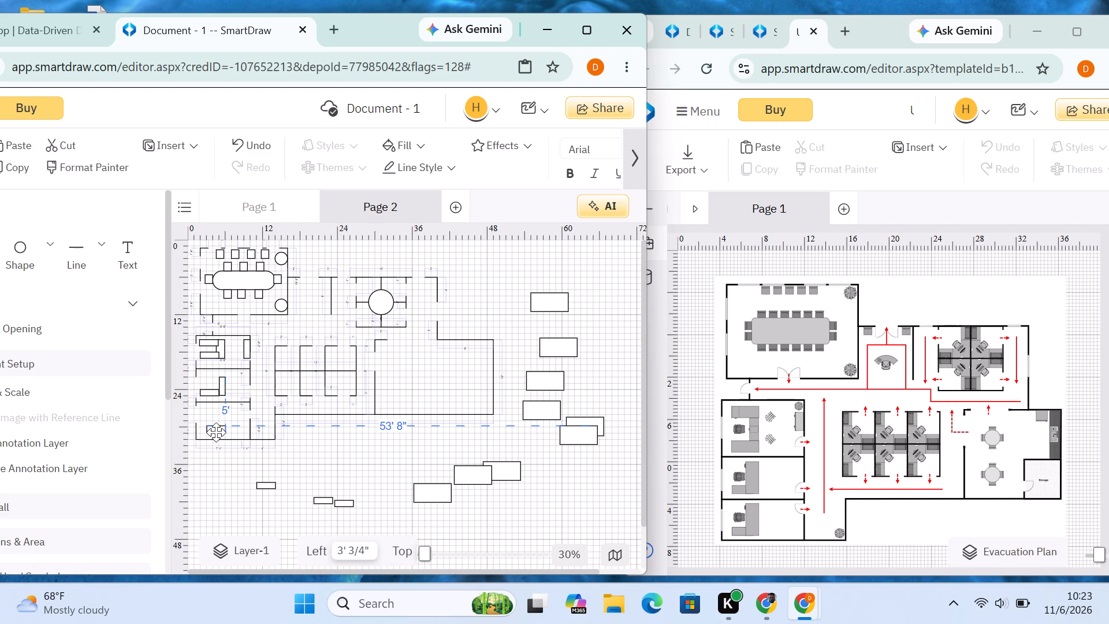
pyautogui.moveTo(216, 432); pyautogui.dragTo(213, 433)
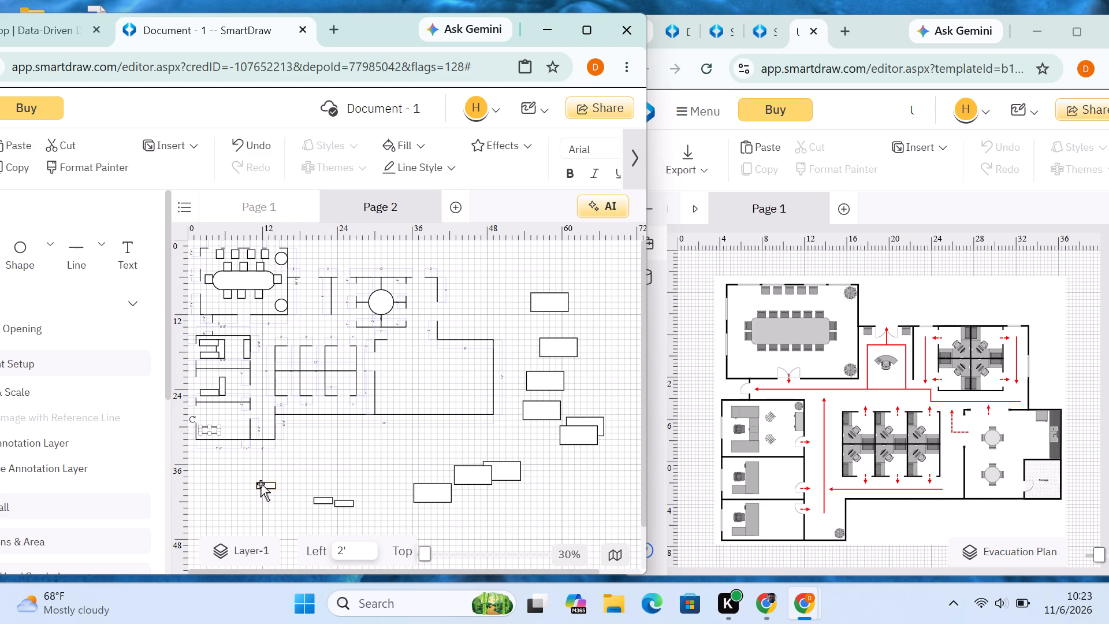
pyautogui.click(260, 484)
pyautogui.moveTo(250, 476); pyautogui.dragTo(277, 466)
pyautogui.click(289, 469)
pyautogui.moveTo(265, 486); pyautogui.dragTo(224, 429)
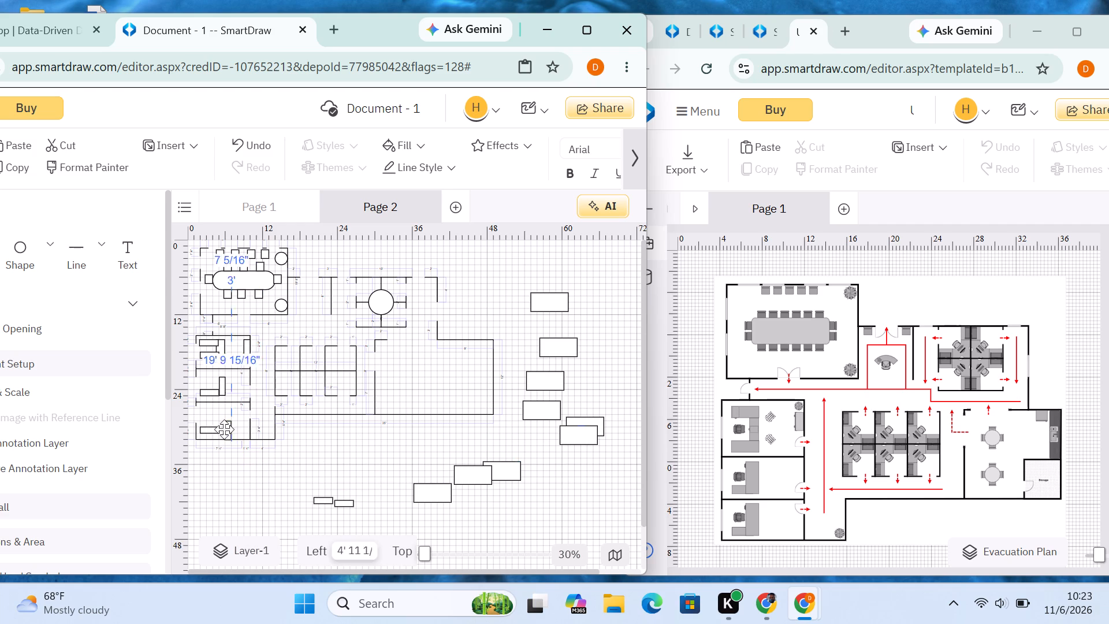
pyautogui.moveTo(224, 429); pyautogui.dragTo(221, 422)
pyautogui.click(340, 458)
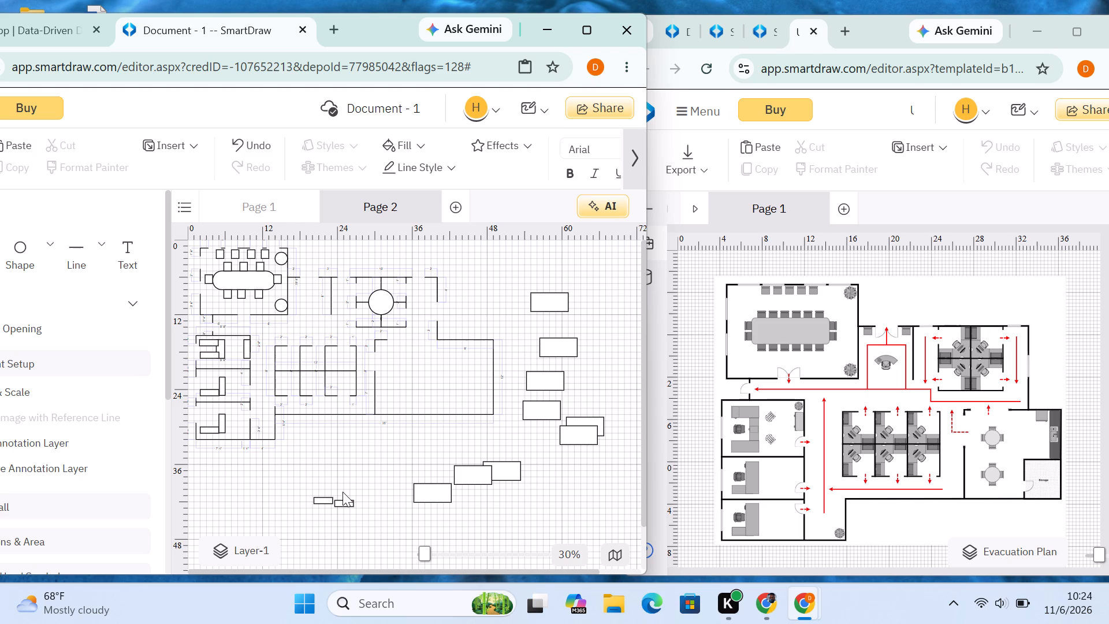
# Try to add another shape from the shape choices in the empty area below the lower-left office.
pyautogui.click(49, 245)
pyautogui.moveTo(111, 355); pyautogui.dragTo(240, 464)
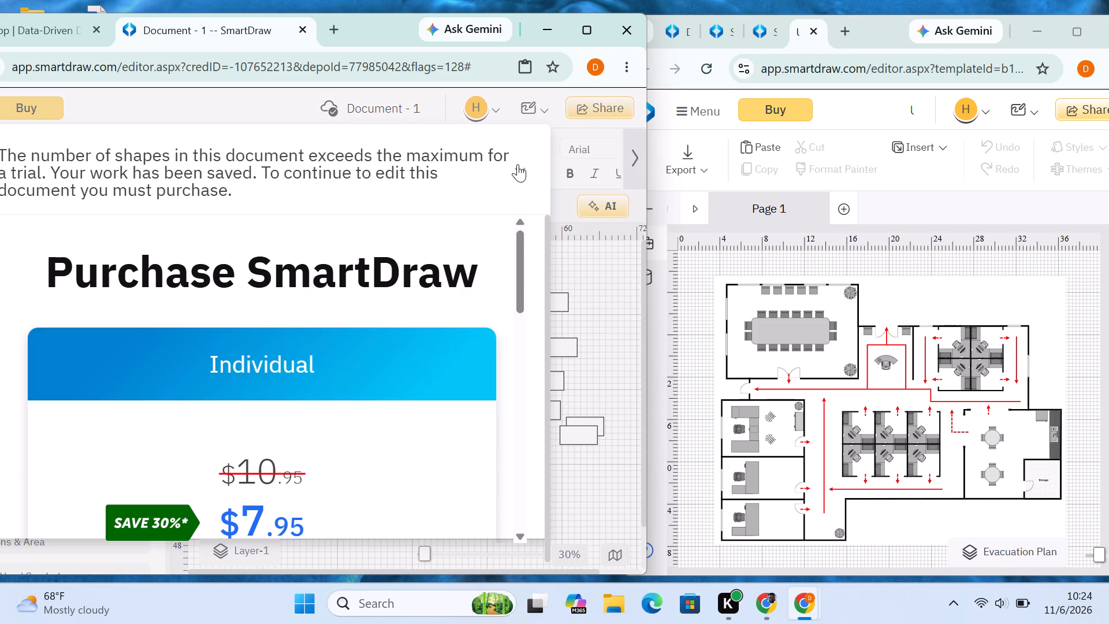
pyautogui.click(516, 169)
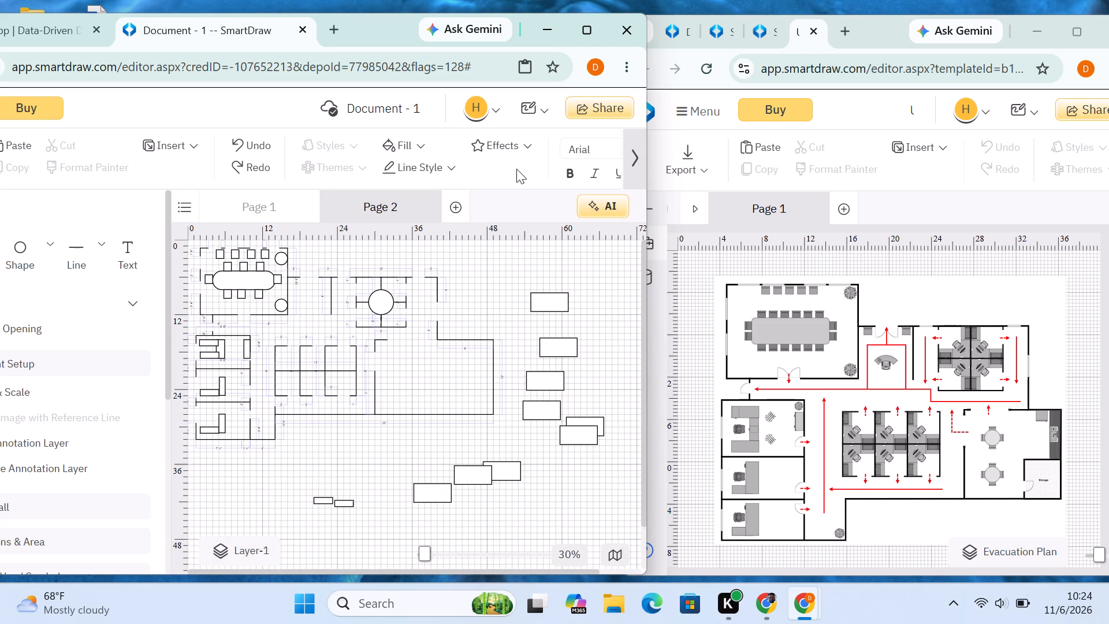
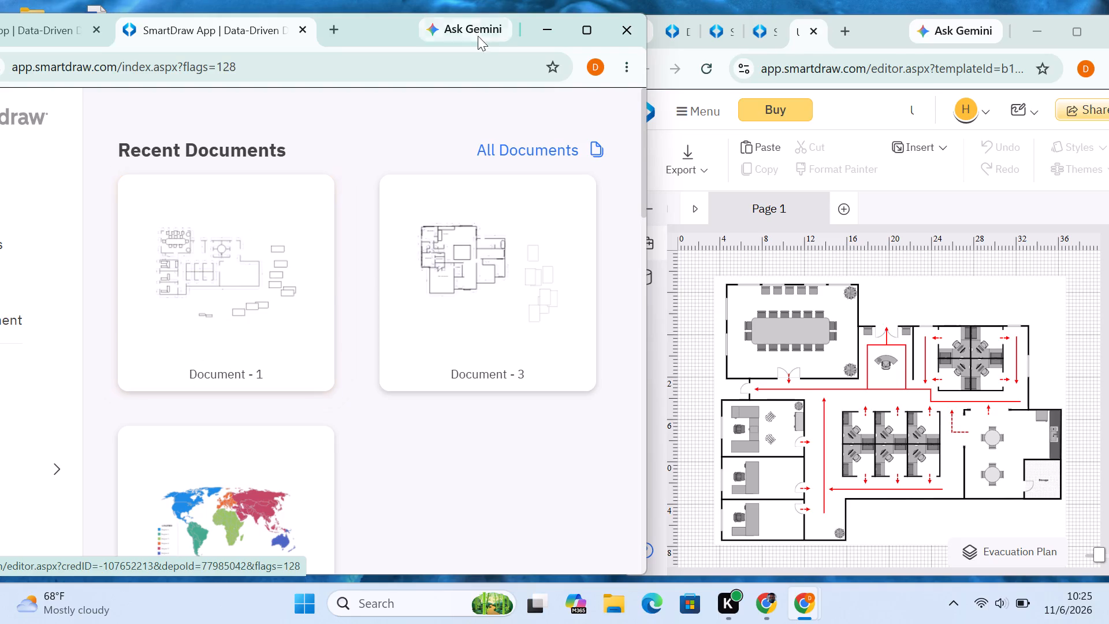
# Switch to another Chrome profile and search Google for smartdraw in its new window.
pyautogui.click(591, 66)
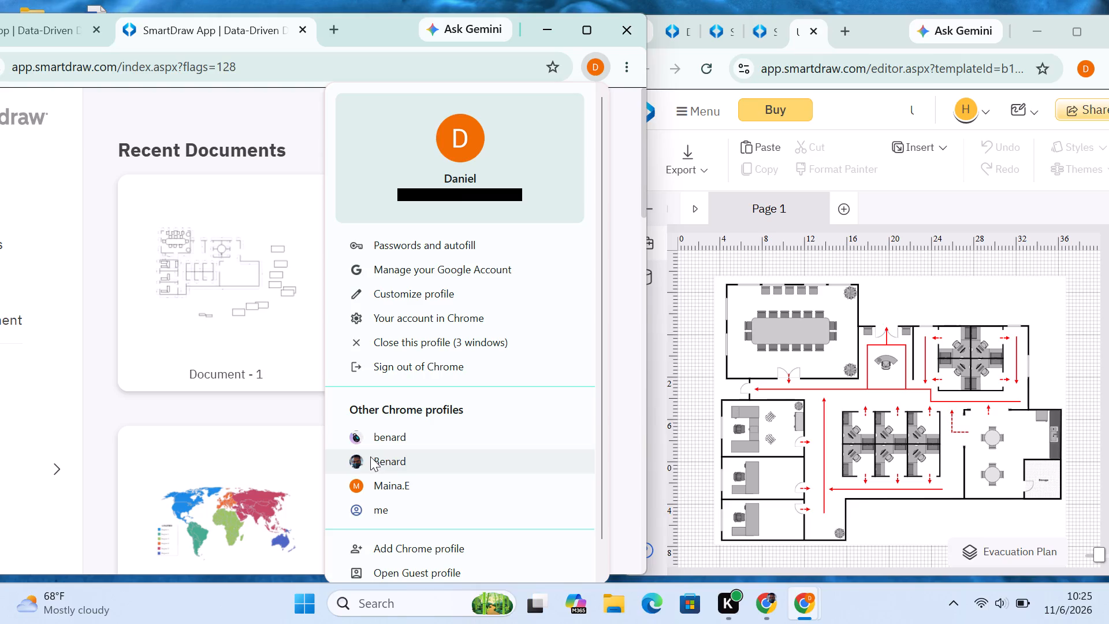
pyautogui.click(381, 500)
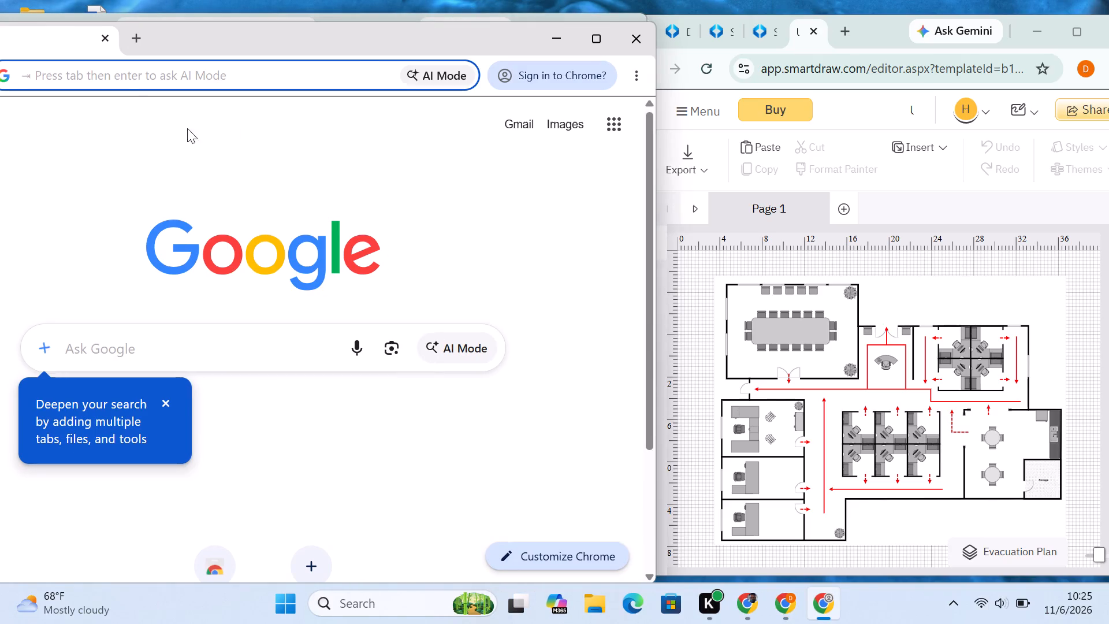
pyautogui.click(108, 69)
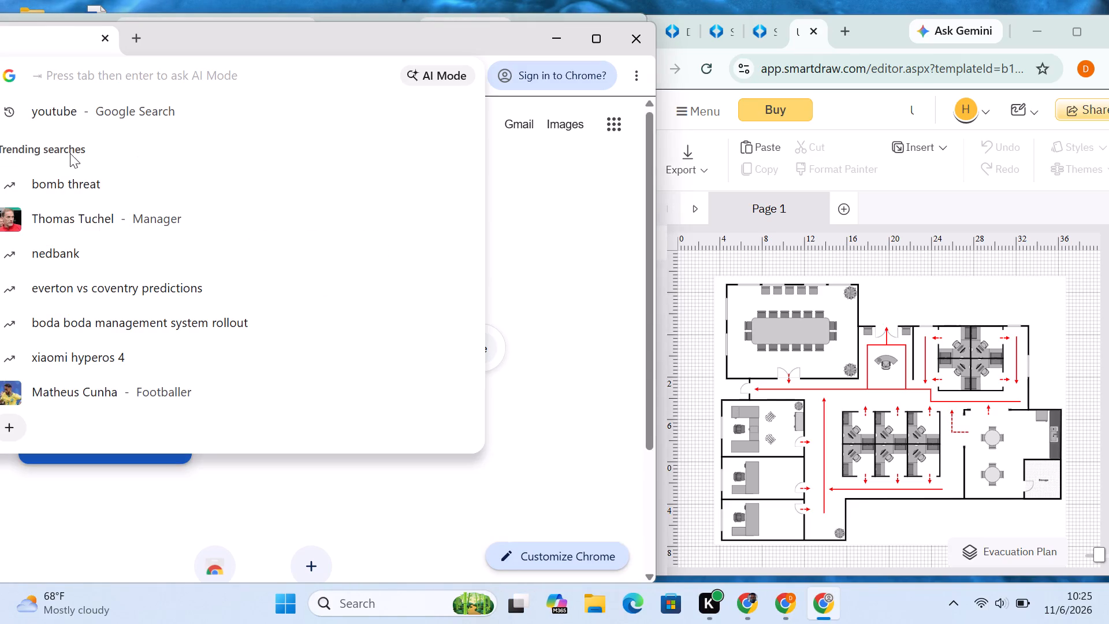
pyautogui.press('s')
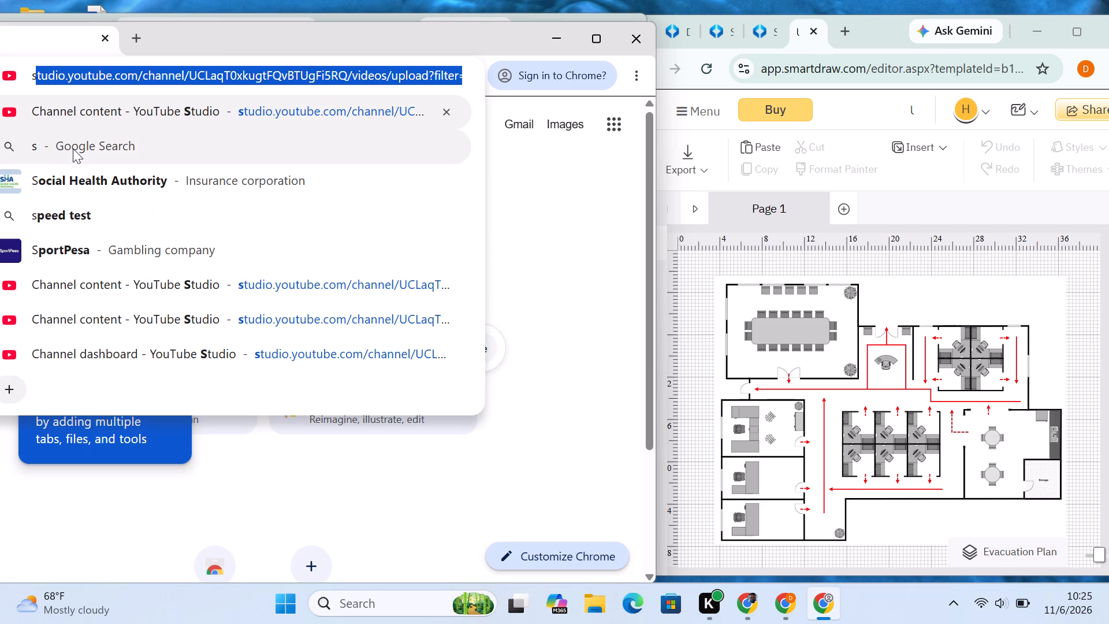
pyautogui.write('ma')
pyautogui.press('r')
pyautogui.click(101, 184)
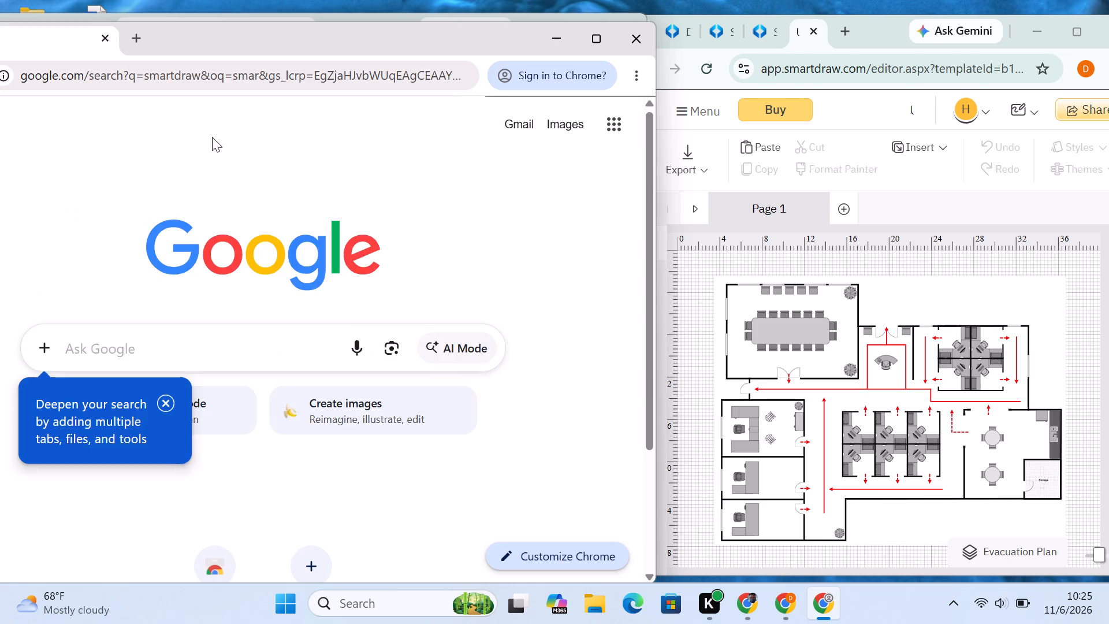
# Close the old window with the recent documents and open the SmartDraw app's New Document page from the search results.
pyautogui.click(634, 16)
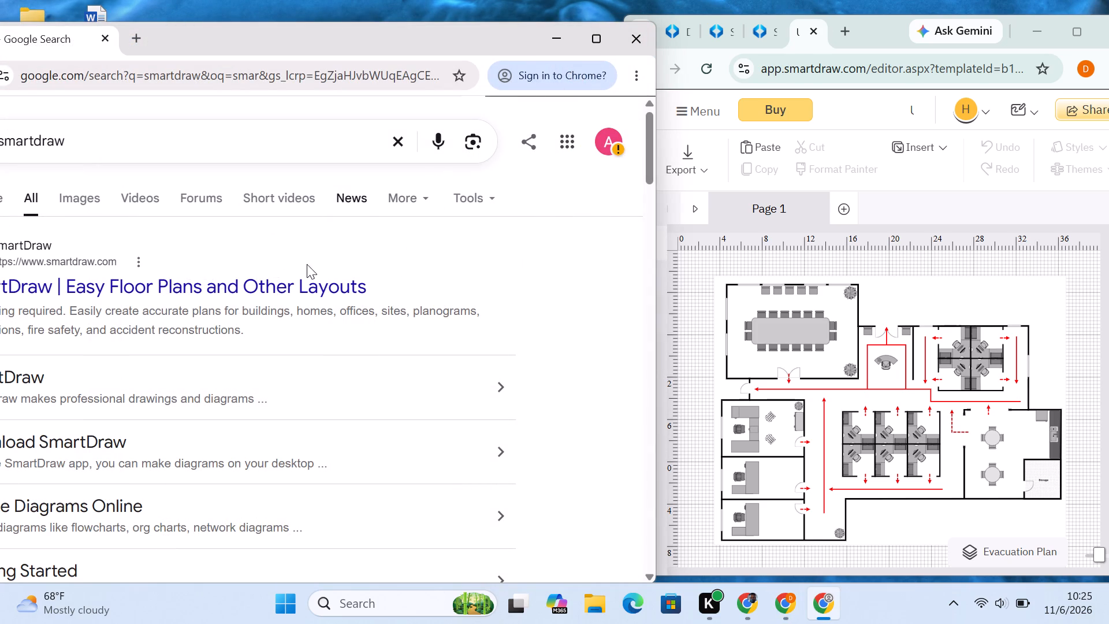
pyautogui.click(267, 281)
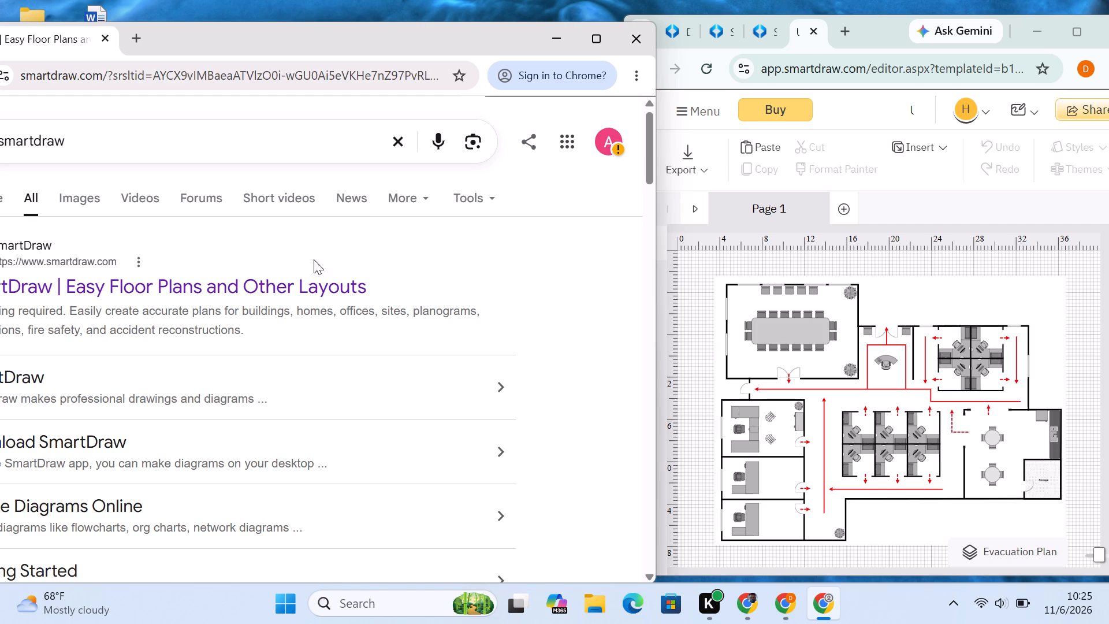
pyautogui.click(232, 495)
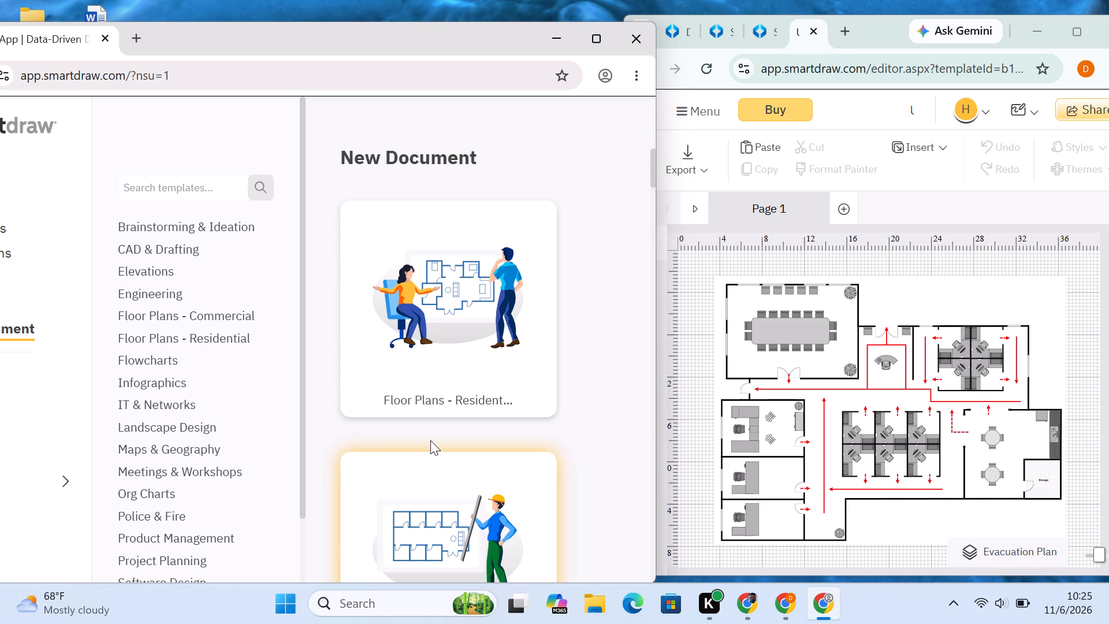
# Browse the Floor Plans - Residential templates and examples for a suitable starting document.
pyautogui.scroll(-1, 454, 335)
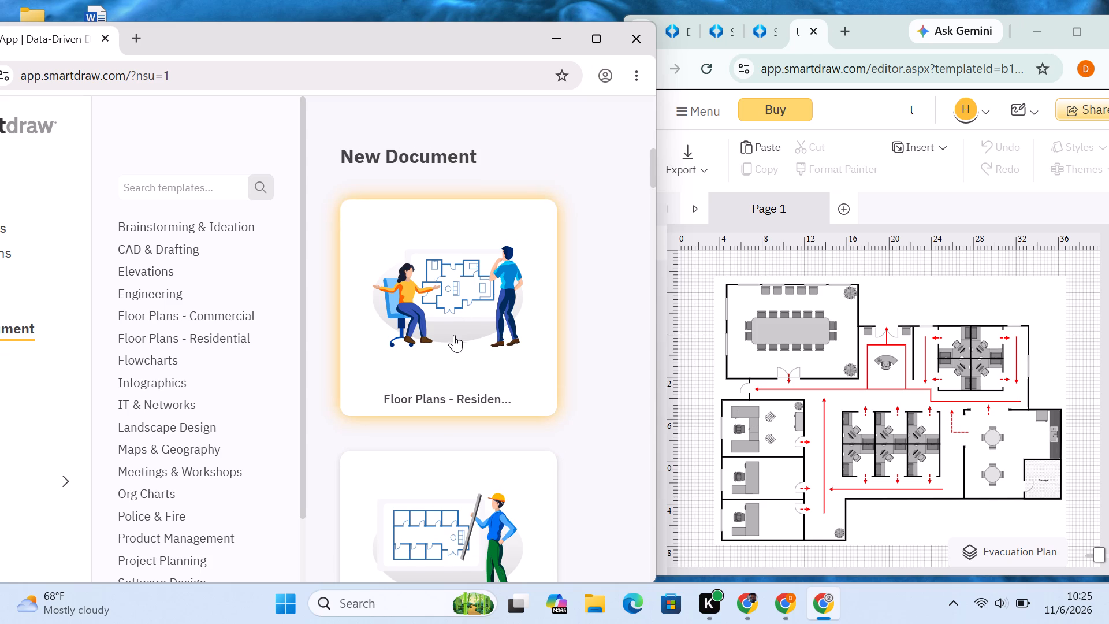
pyautogui.scroll(-1, 454, 335)
pyautogui.scroll(2, 422, 247)
pyautogui.click(426, 262)
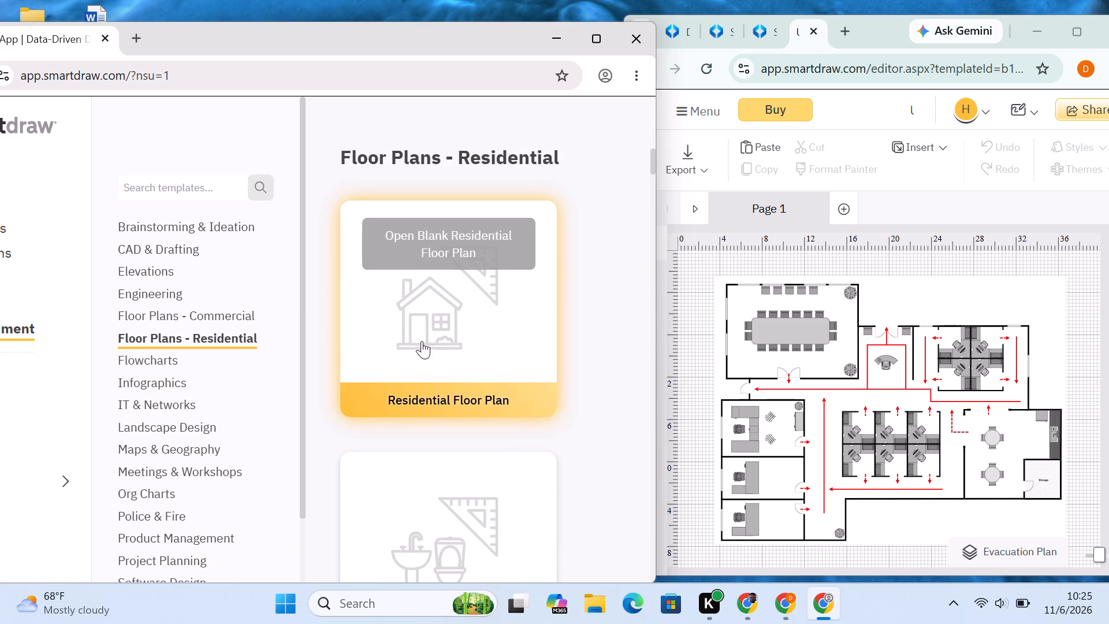
pyautogui.scroll(-8, 419, 349)
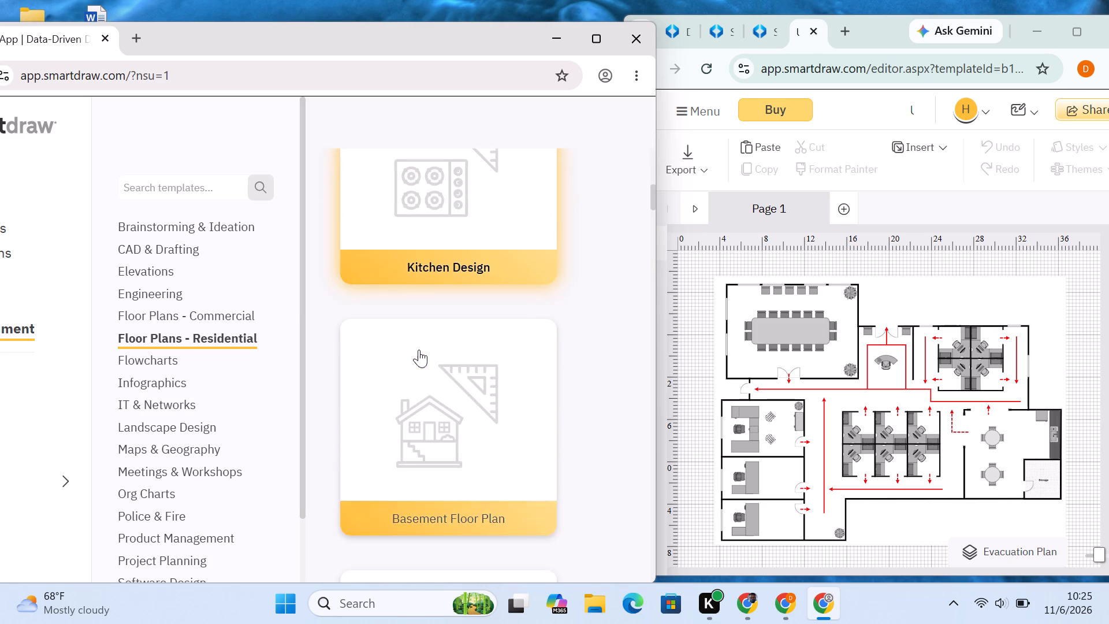
pyautogui.scroll(7, 419, 349)
pyautogui.scroll(-6, 420, 348)
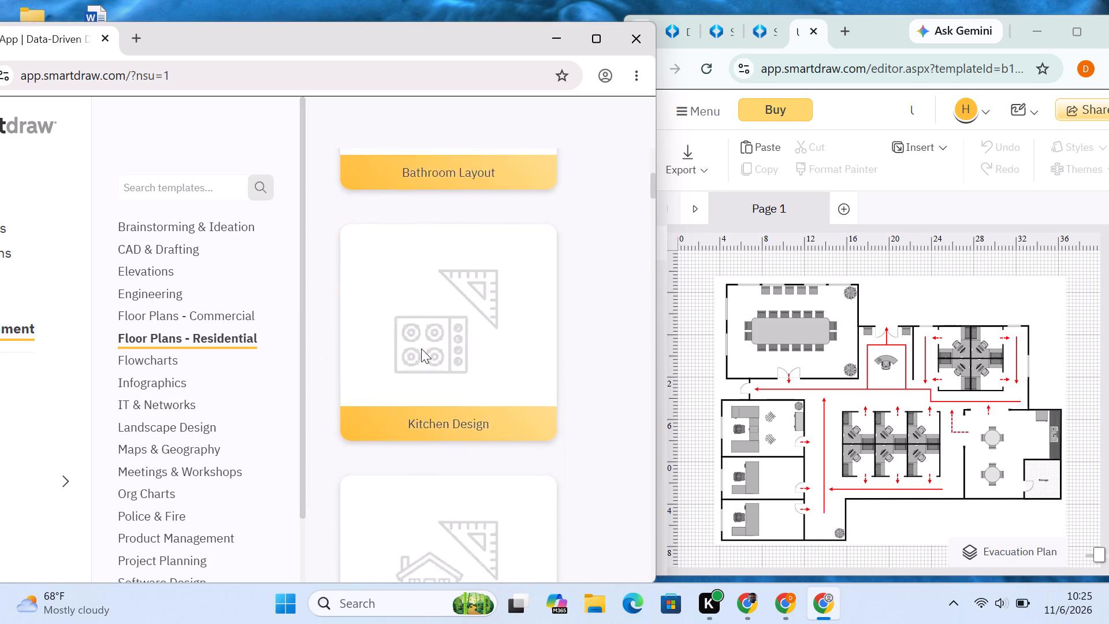
pyautogui.scroll(-8, 421, 348)
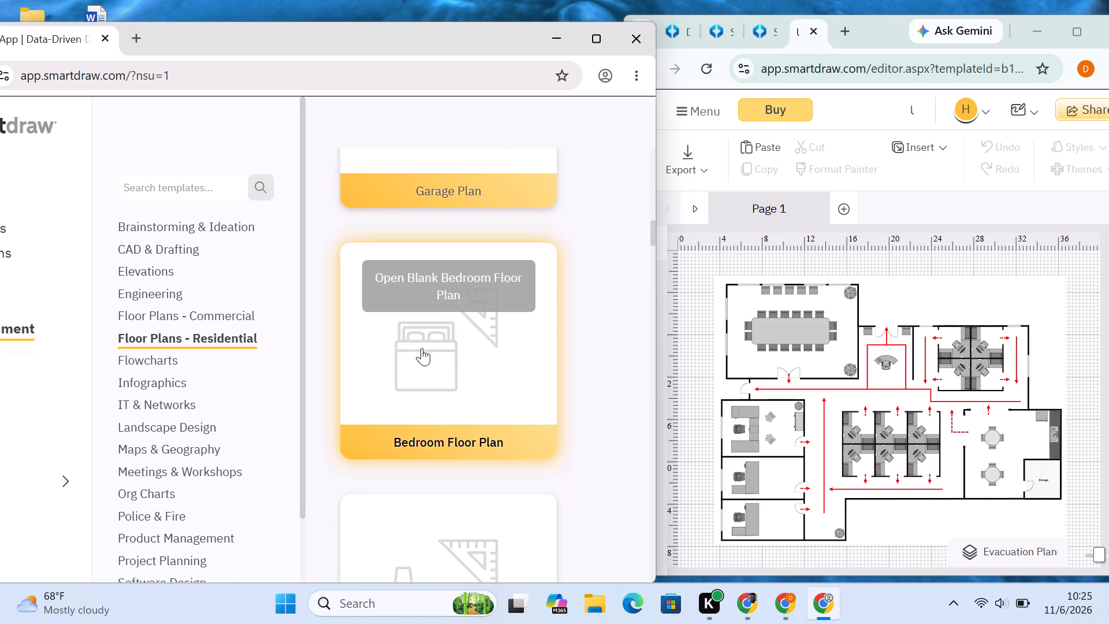
pyautogui.scroll(-11, 422, 348)
pyautogui.scroll(5, 422, 347)
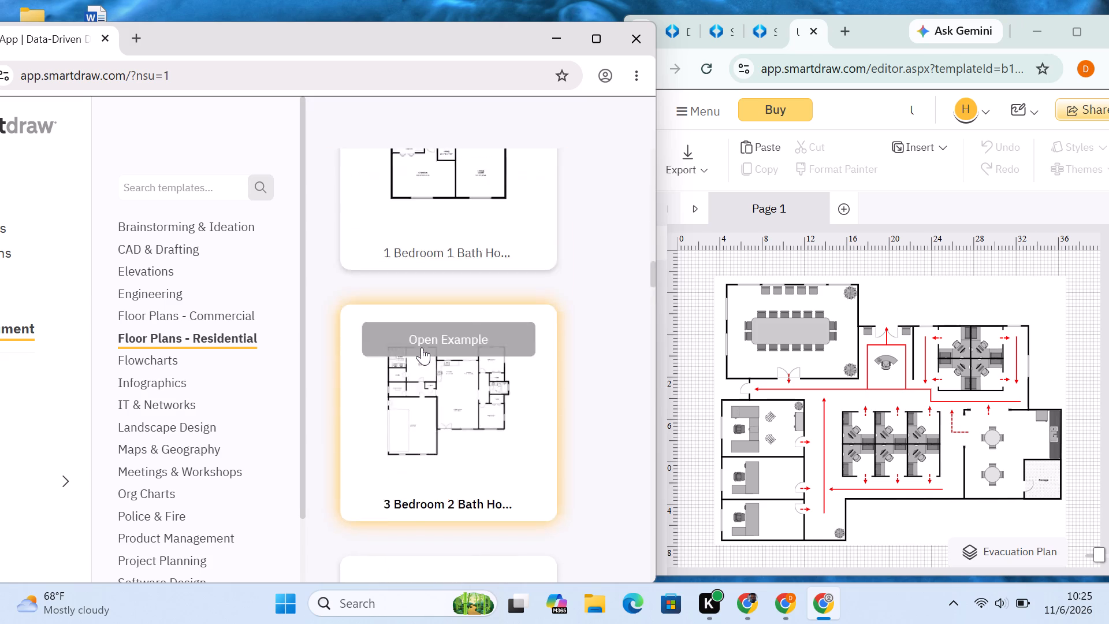
pyautogui.scroll(7, 422, 347)
# Open a blank Commercial Floor Plan from the Floor Plans - Commercial category.
pyautogui.click(233, 313)
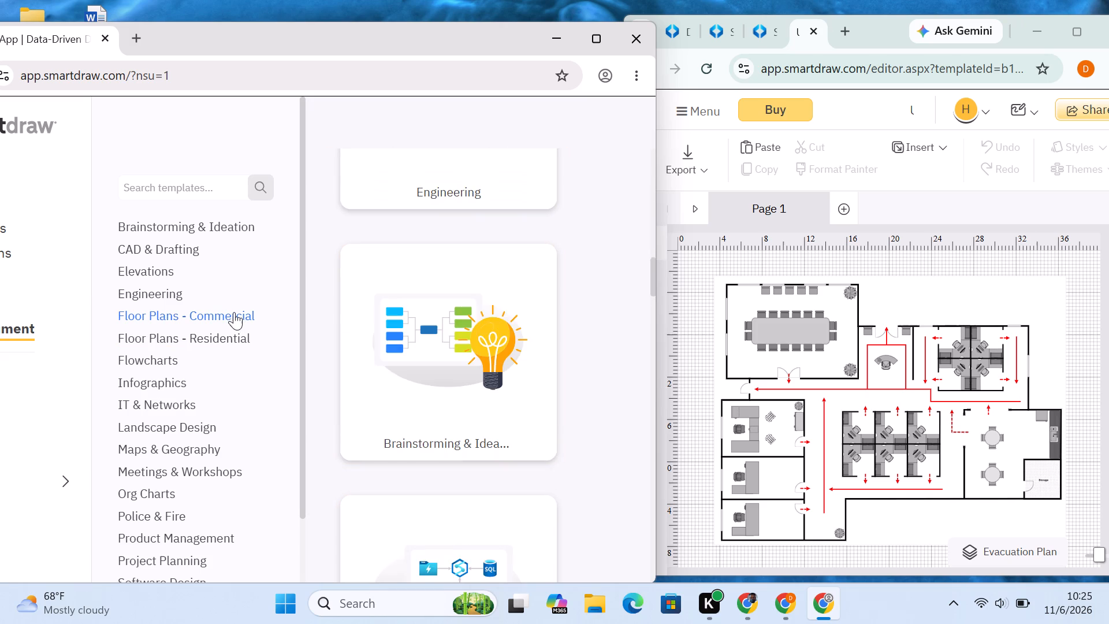
pyautogui.scroll(9, 355, 344)
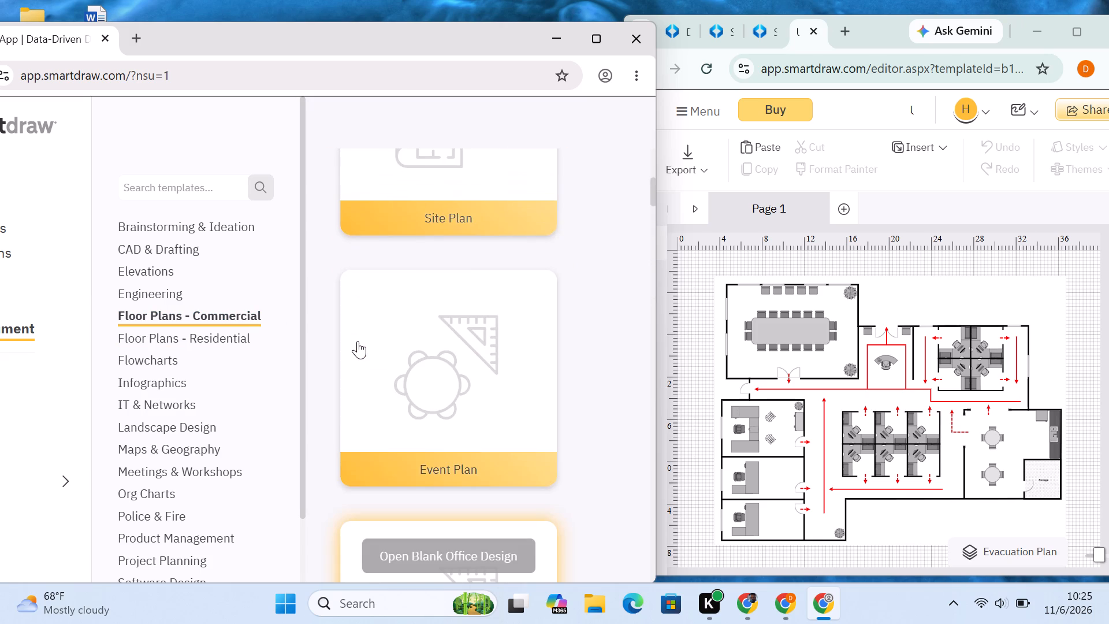
pyautogui.scroll(9, 353, 341)
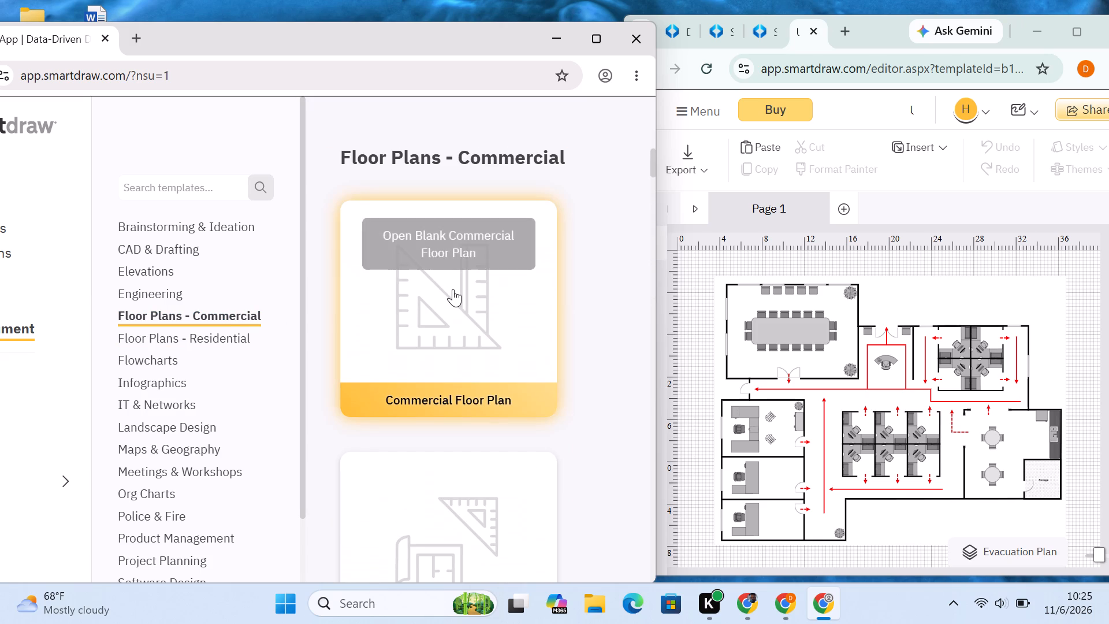
pyautogui.click(453, 289)
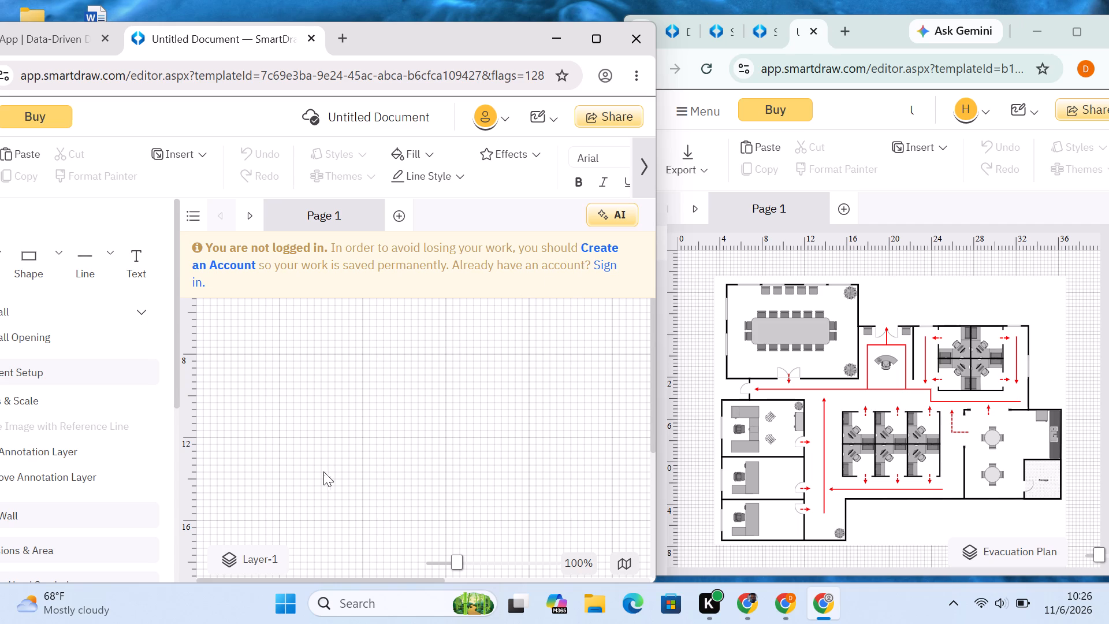
# With a thicker line style, draw the conference room's upper-left corner from two short walls, each 8" long, at 1' left.
pyautogui.scroll(-5, 321, 471)
pyautogui.scroll(3, 319, 473)
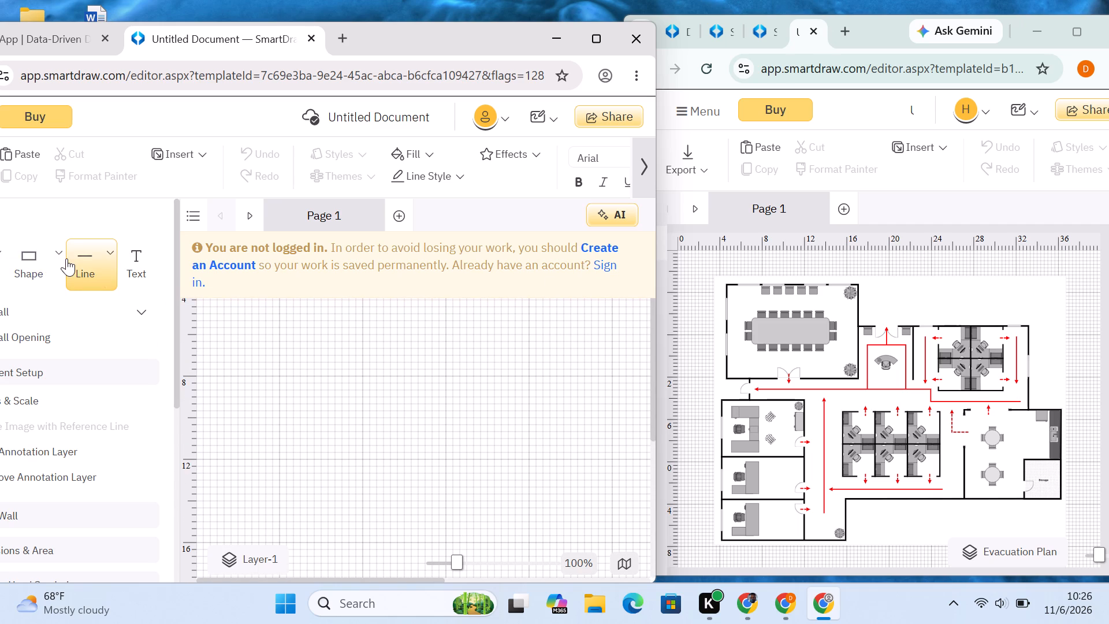
pyautogui.click(470, 170)
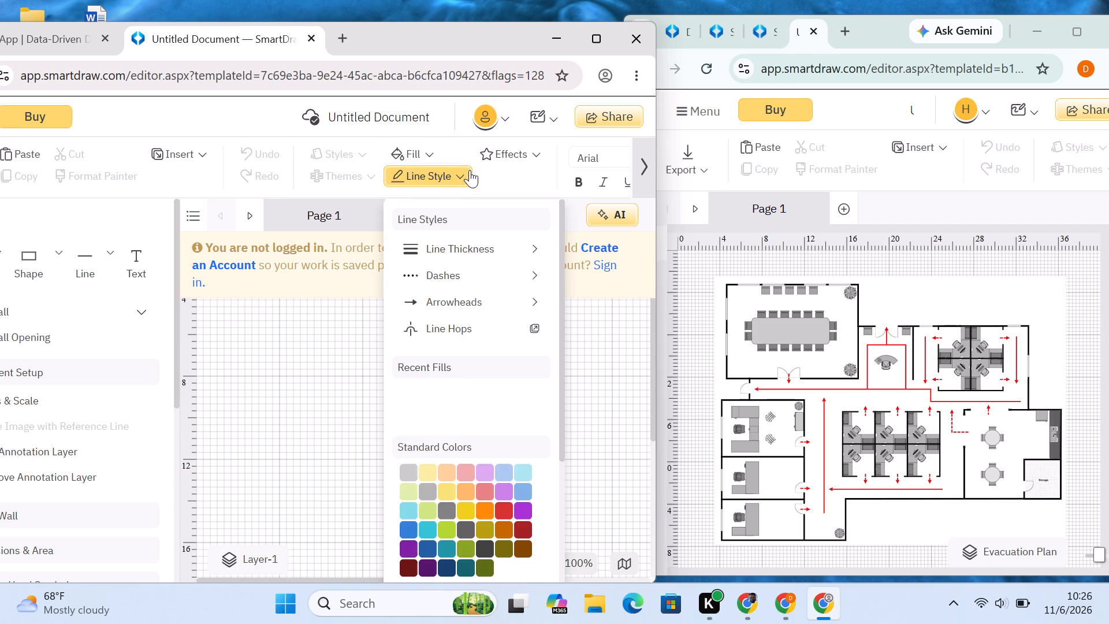
pyautogui.click(519, 254)
pyautogui.click(336, 363)
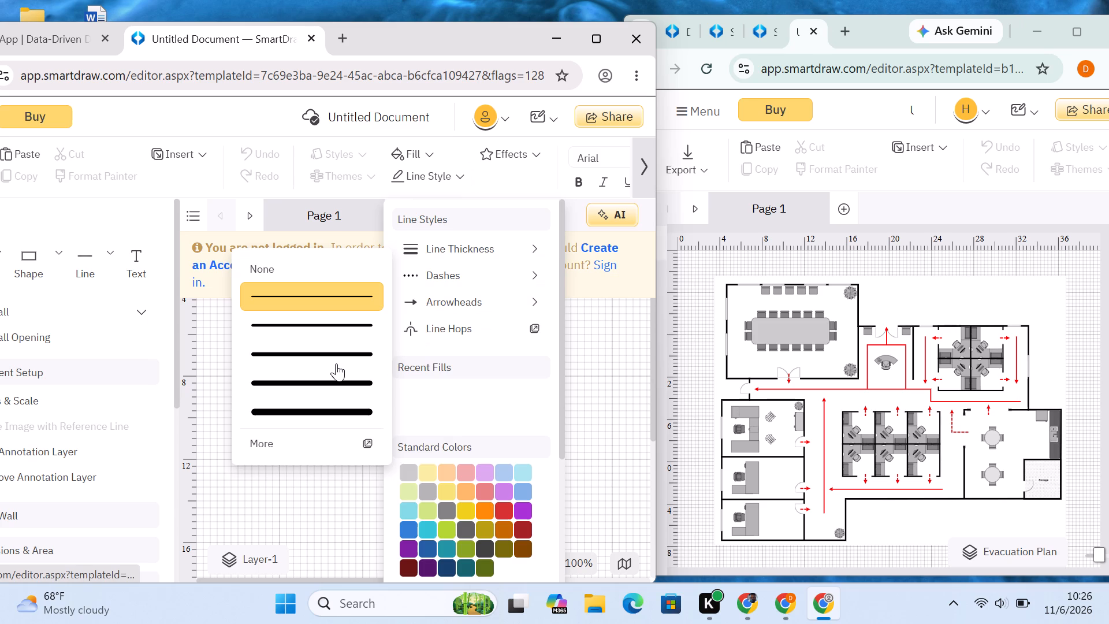
pyautogui.click(95, 261)
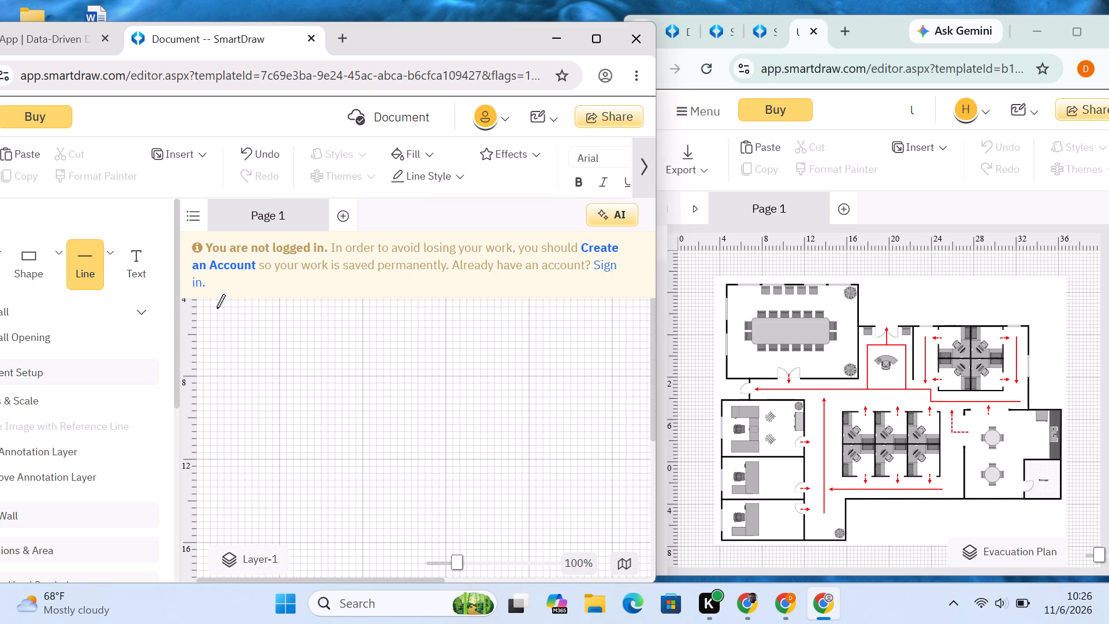
pyautogui.moveTo(217, 308); pyautogui.dragTo(218, 330)
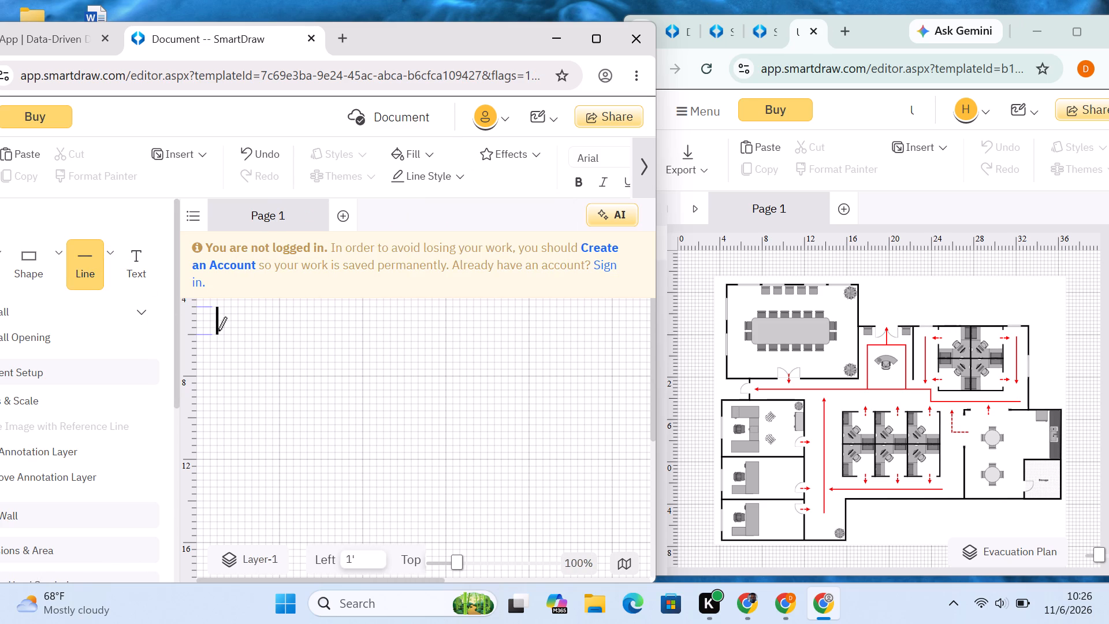
pyautogui.moveTo(218, 330); pyautogui.dragTo(219, 318)
pyautogui.click(98, 273)
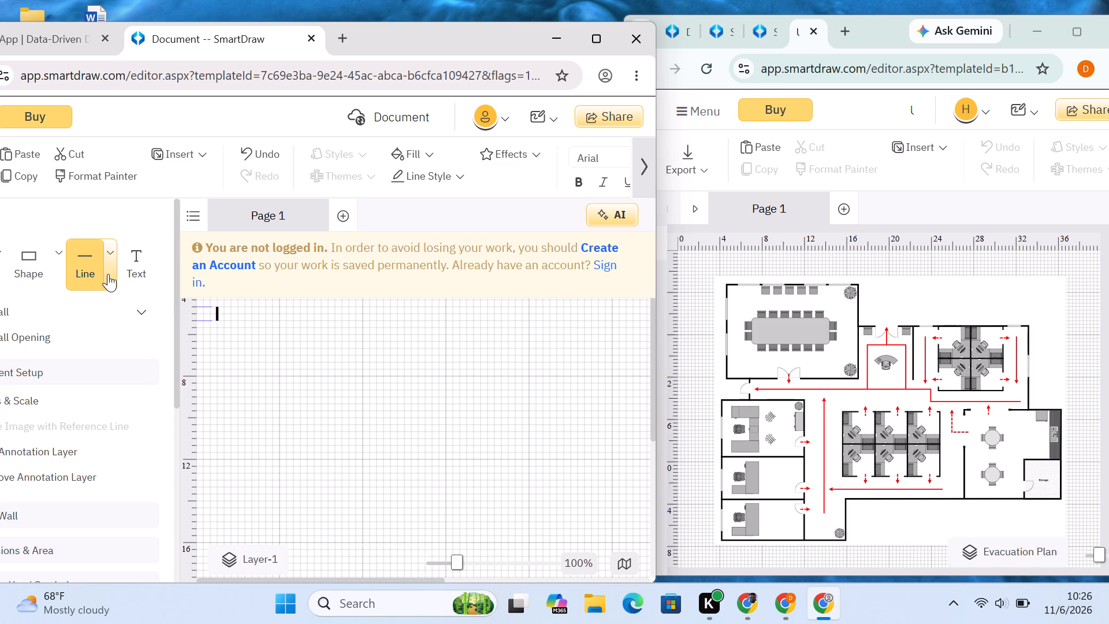
pyautogui.moveTo(218, 306); pyautogui.dragTo(220, 306)
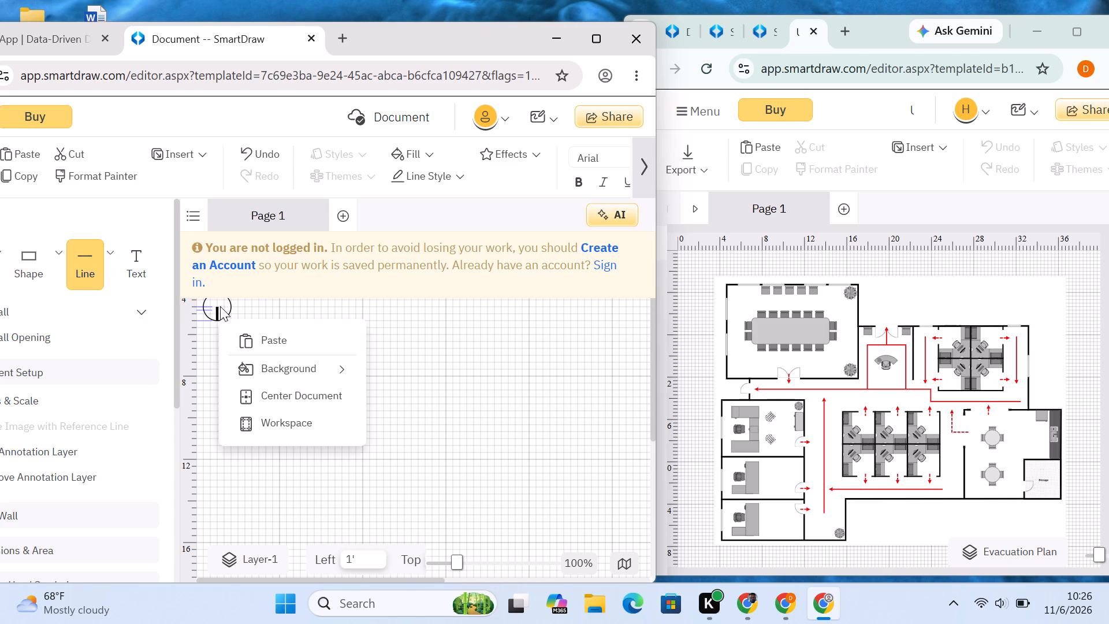
pyautogui.moveTo(220, 306); pyautogui.dragTo(232, 306)
pyautogui.moveTo(232, 306); pyautogui.dragTo(233, 306)
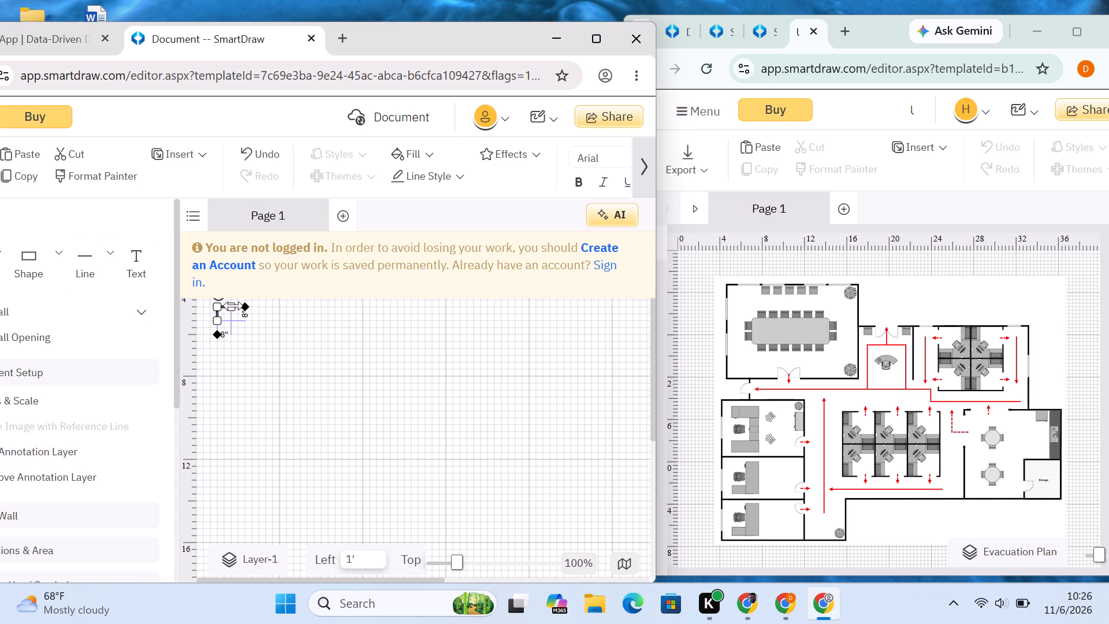
pyautogui.click(270, 318)
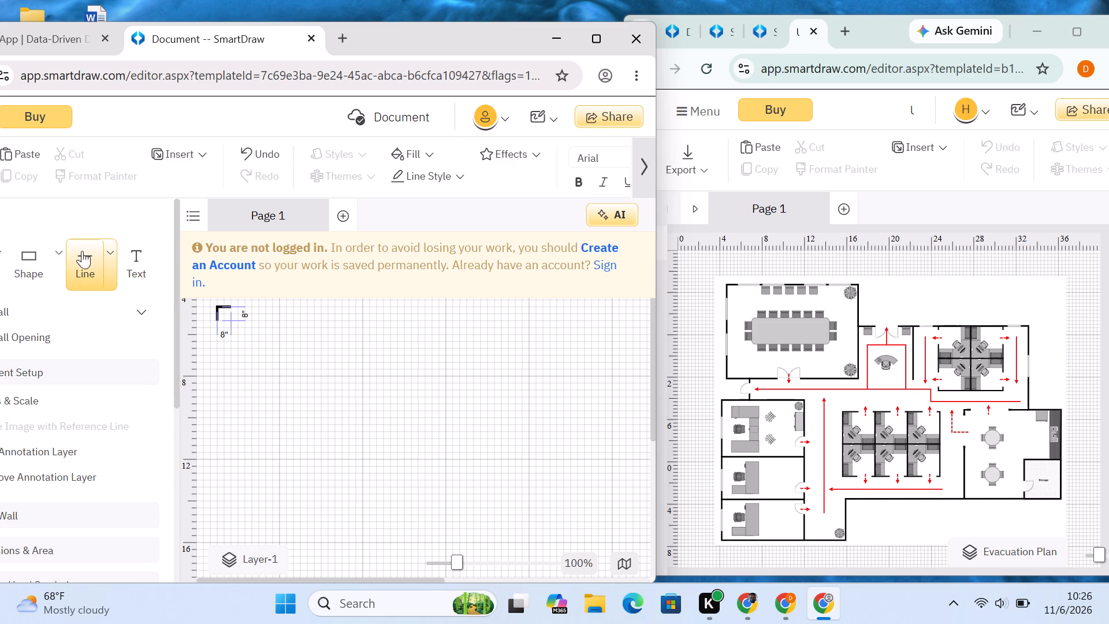
# Draw two spaced segments of the conference room's top wall: a short dash near 3' left and a longer one starting at 4' left.
pyautogui.click(83, 251)
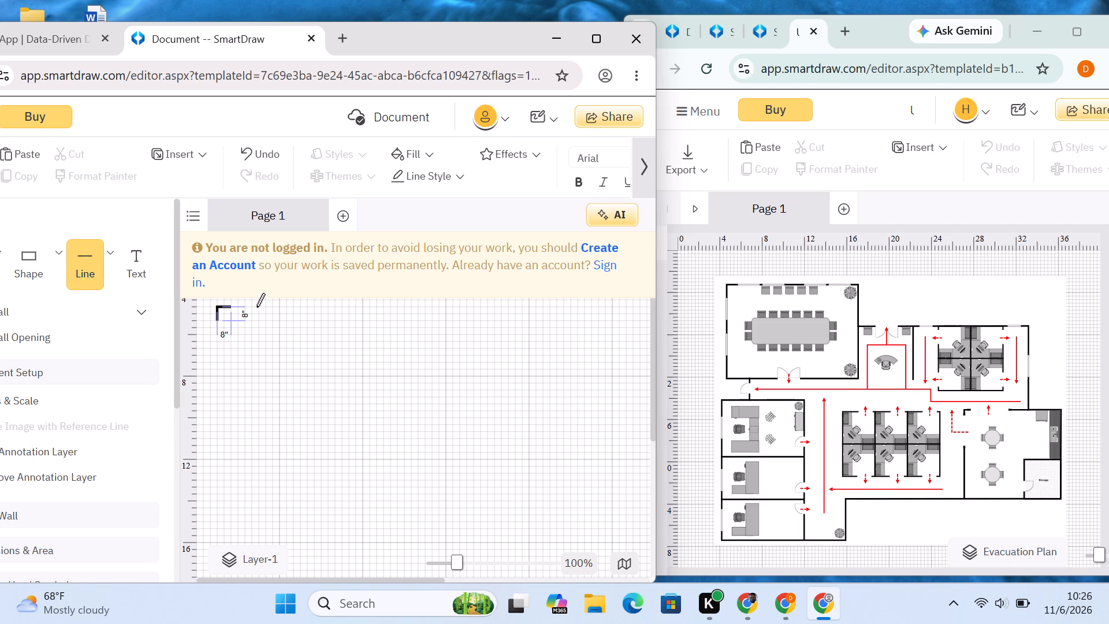
pyautogui.click(256, 307)
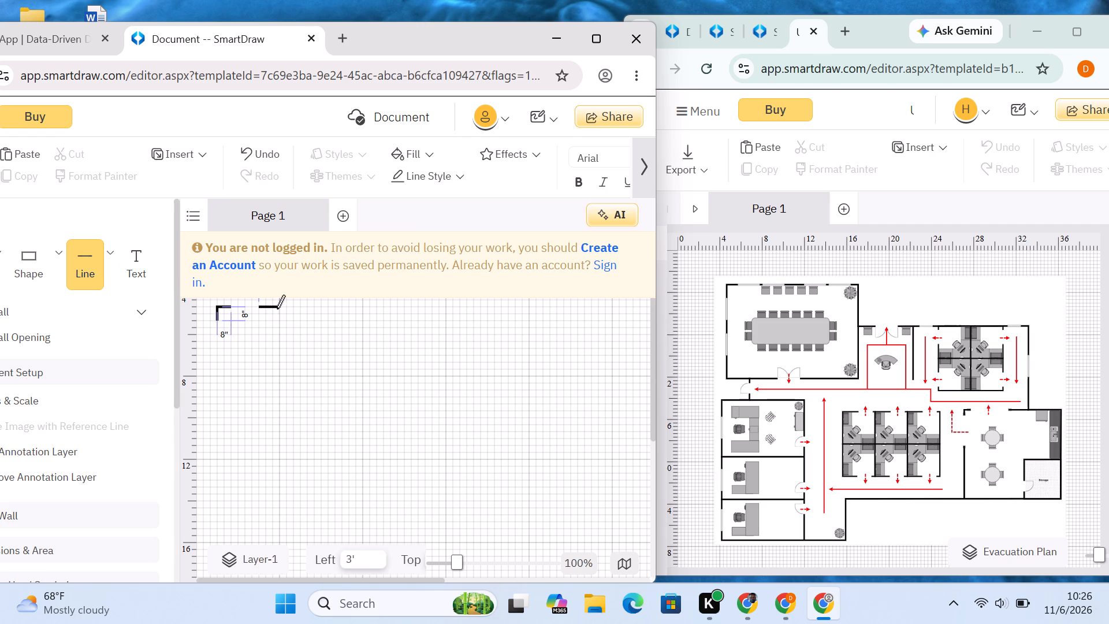
pyautogui.click(250, 307)
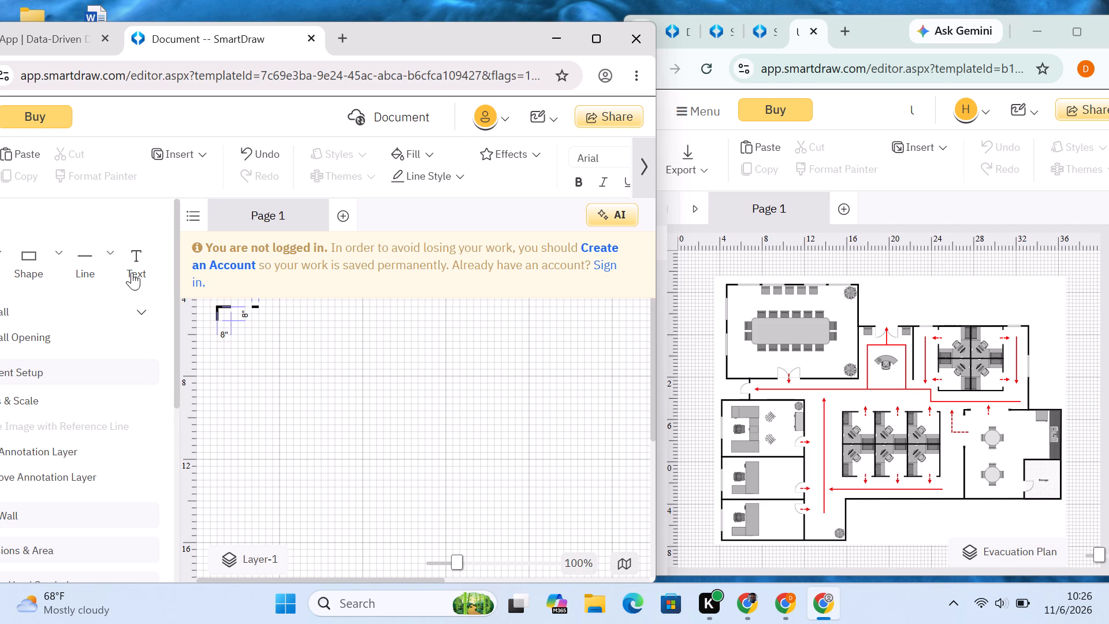
pyautogui.click(93, 265)
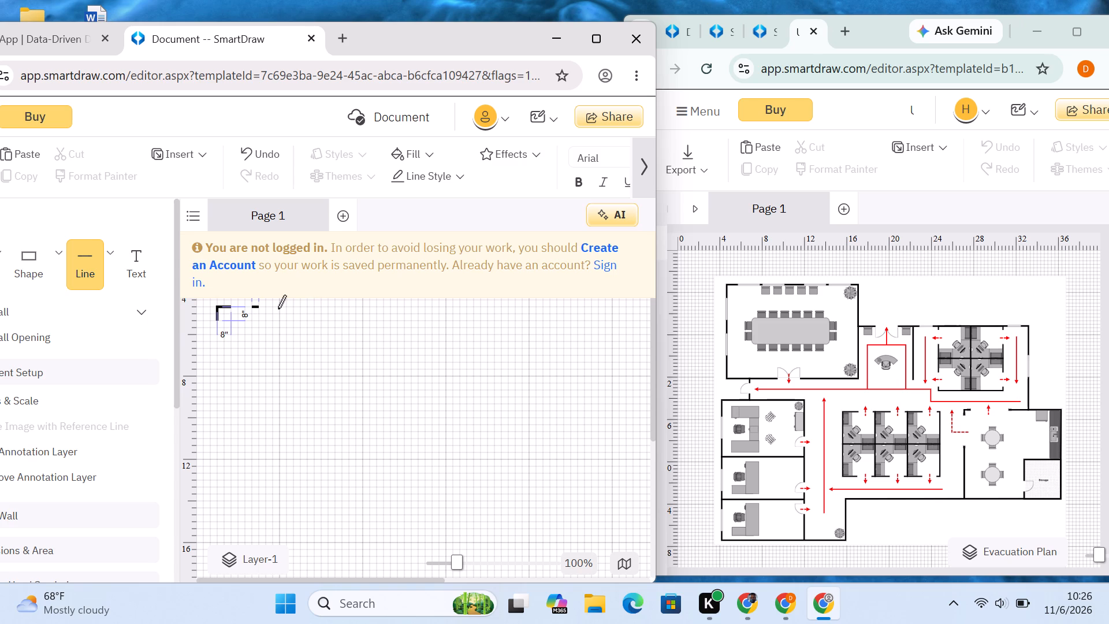
pyautogui.moveTo(278, 307); pyautogui.dragTo(291, 307)
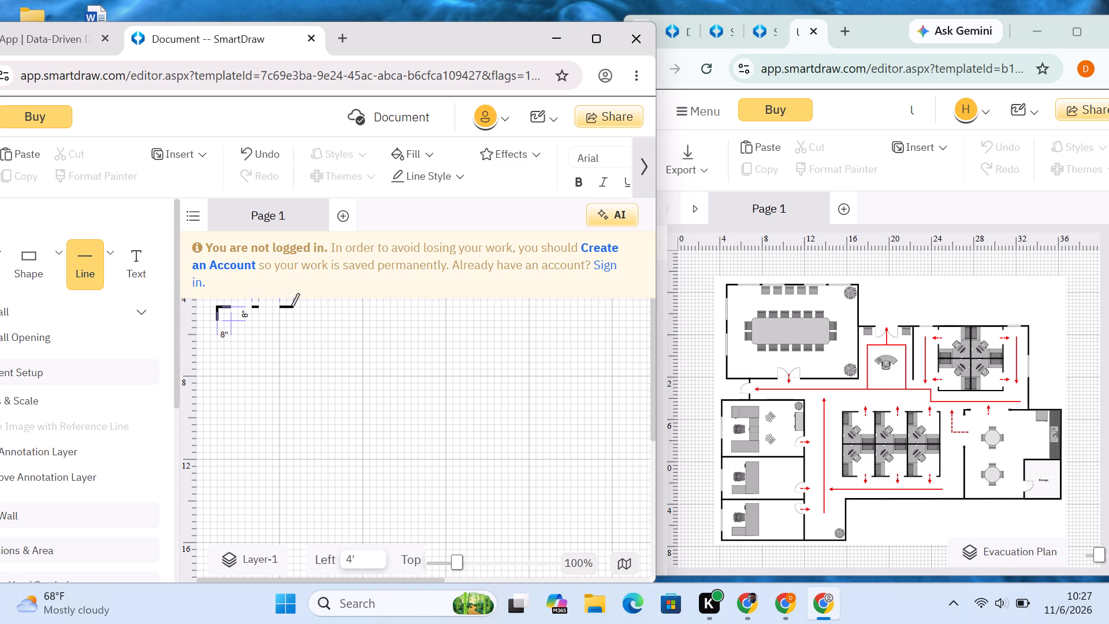
pyautogui.moveTo(291, 307); pyautogui.dragTo(302, 306)
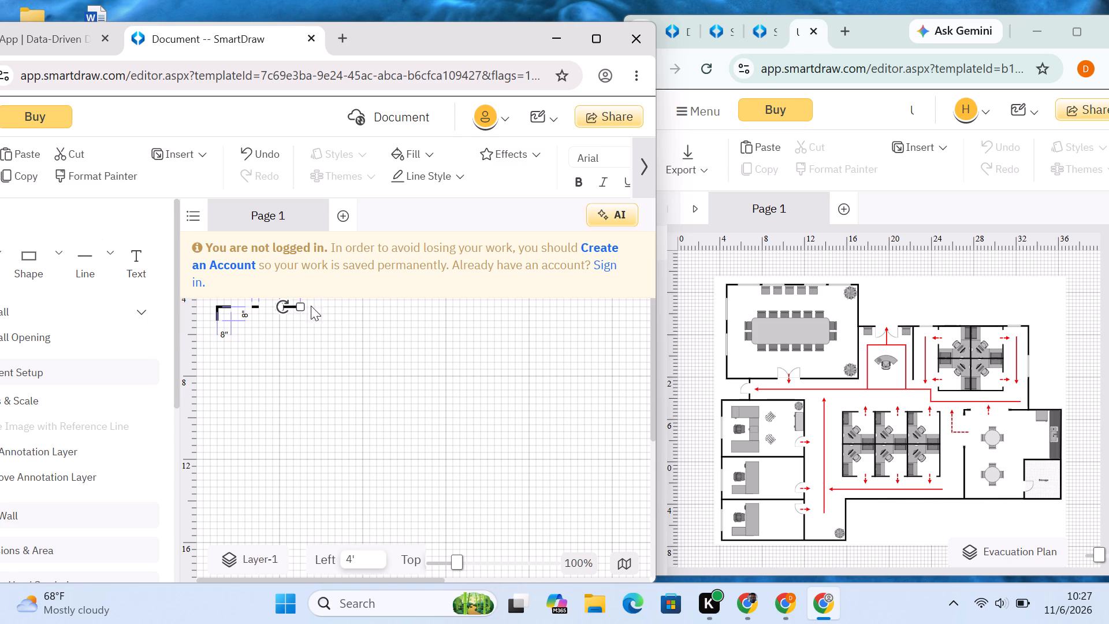
pyautogui.click(337, 309)
# Continue the conference room's top wall with two more spaced segments, a short one at 6' left and one starting at 7' 4" left.
pyautogui.click(84, 256)
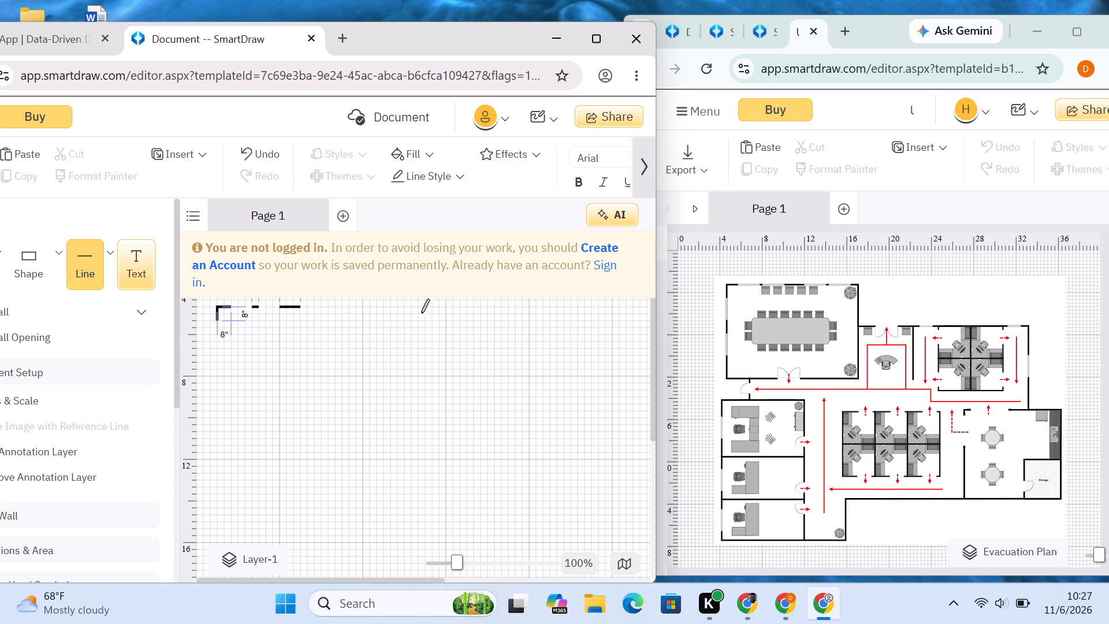
pyautogui.click(323, 305)
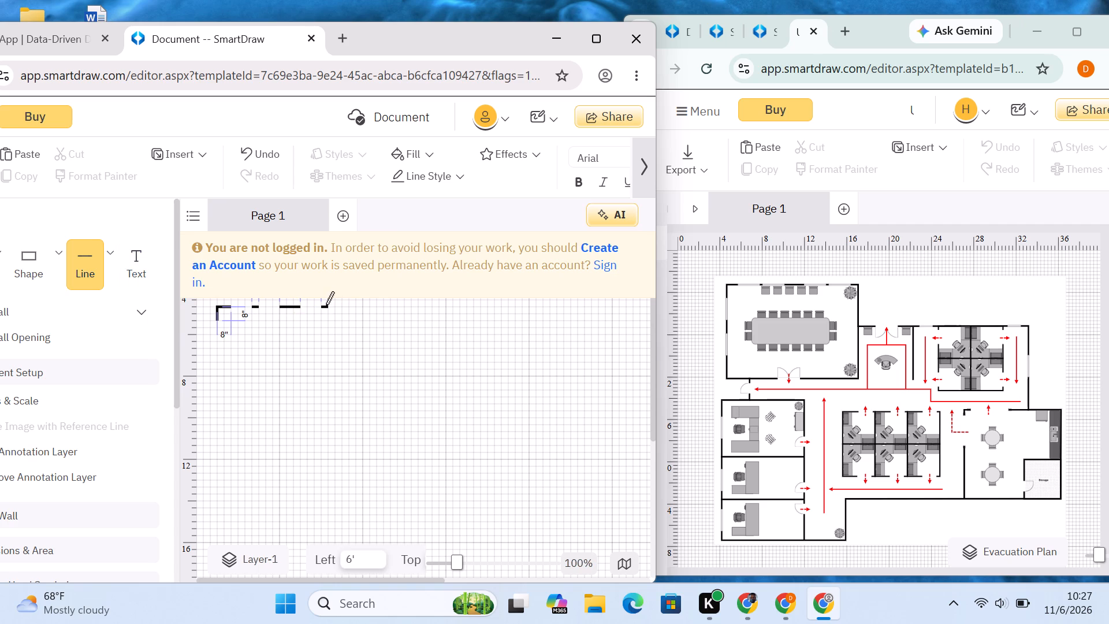
pyautogui.click(353, 322)
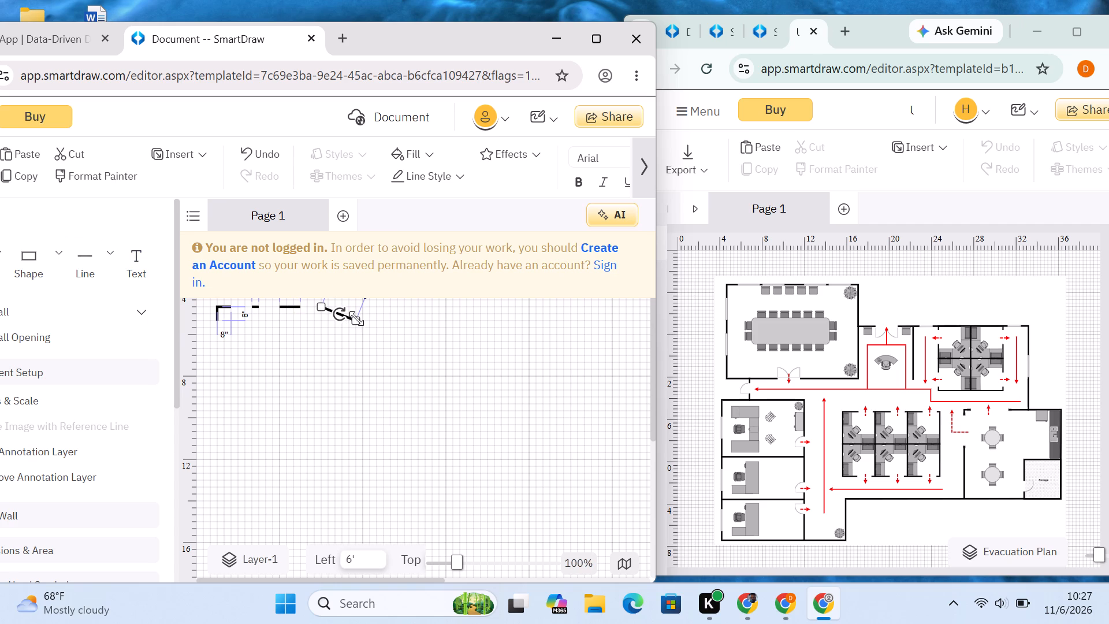
pyautogui.moveTo(354, 320); pyautogui.dragTo(326, 306)
pyautogui.click(345, 307)
pyautogui.click(89, 266)
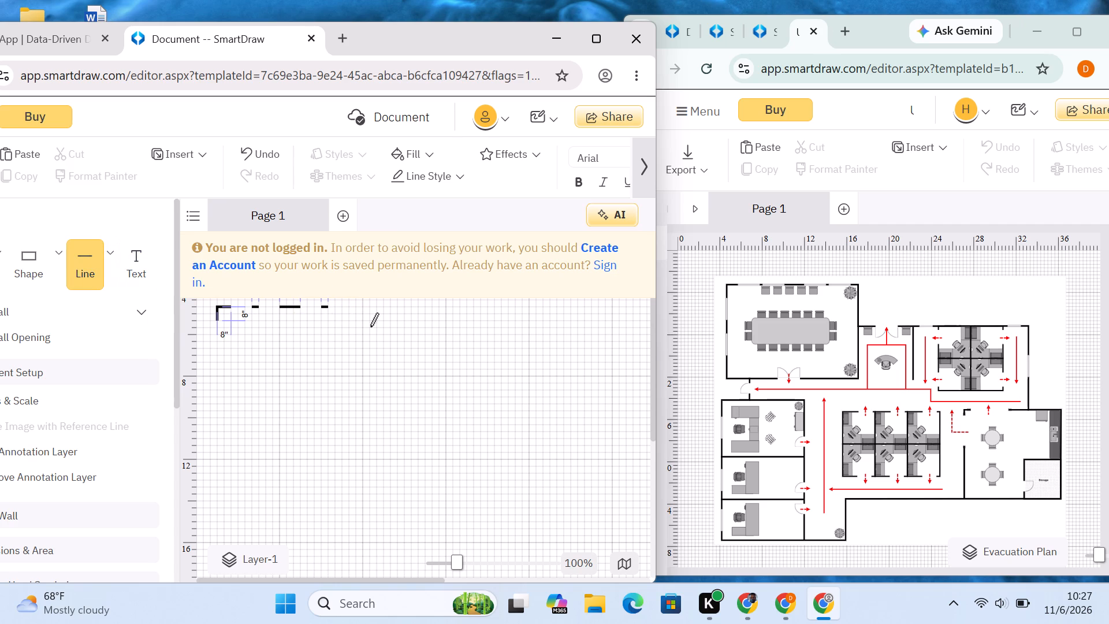
pyautogui.moveTo(349, 306); pyautogui.dragTo(362, 305)
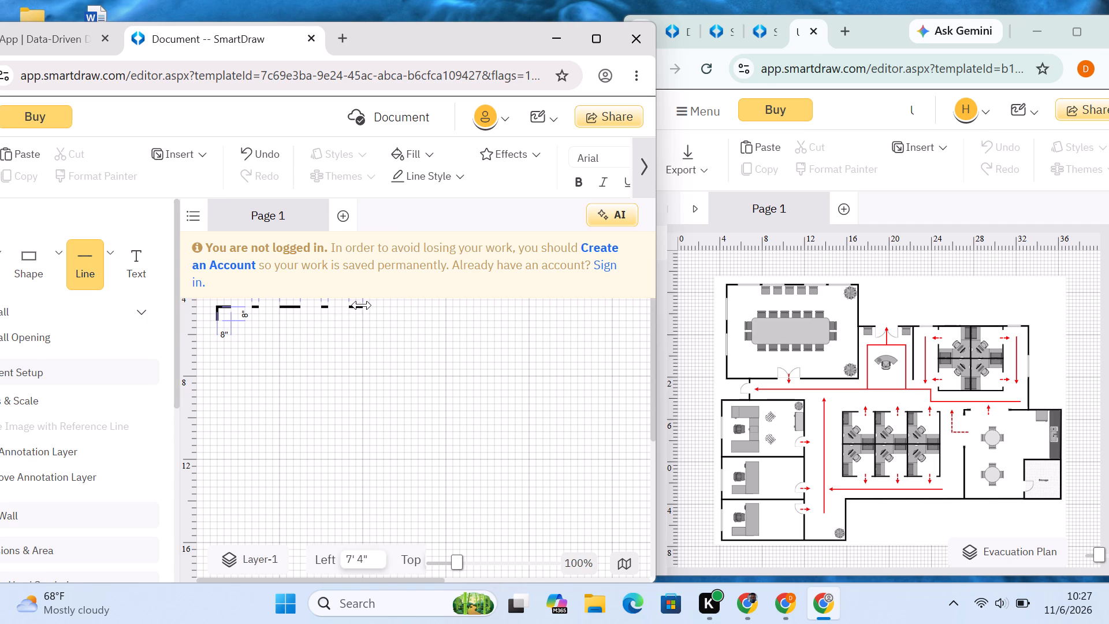
pyautogui.click(379, 314)
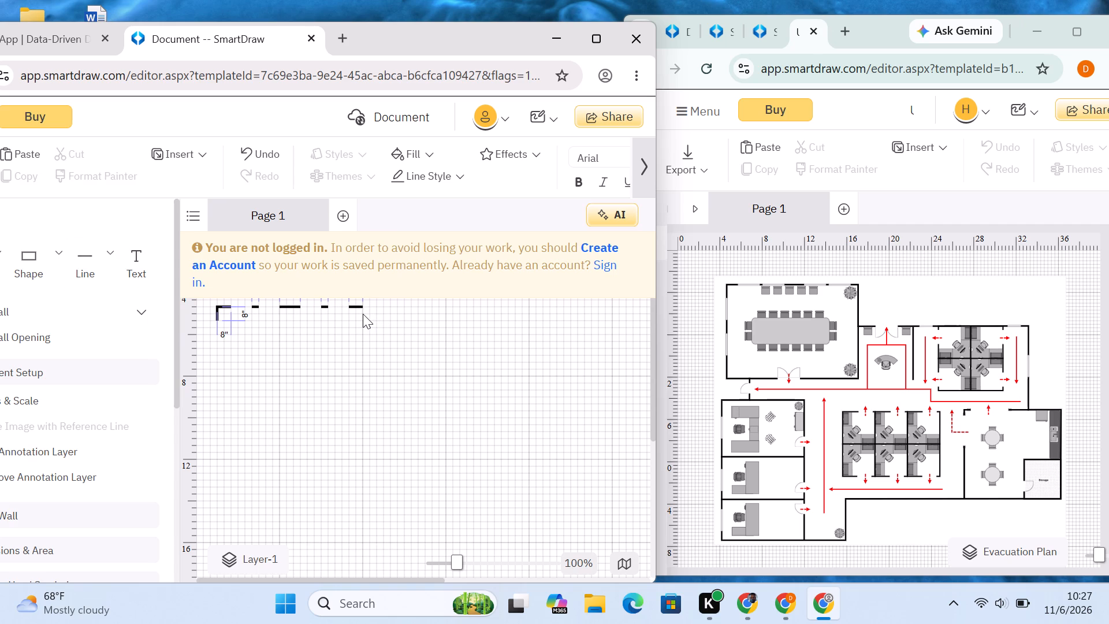
# Draw the conference room's right wall straight down 3' 8" from the top wall's end at 8' left.
pyautogui.click(81, 262)
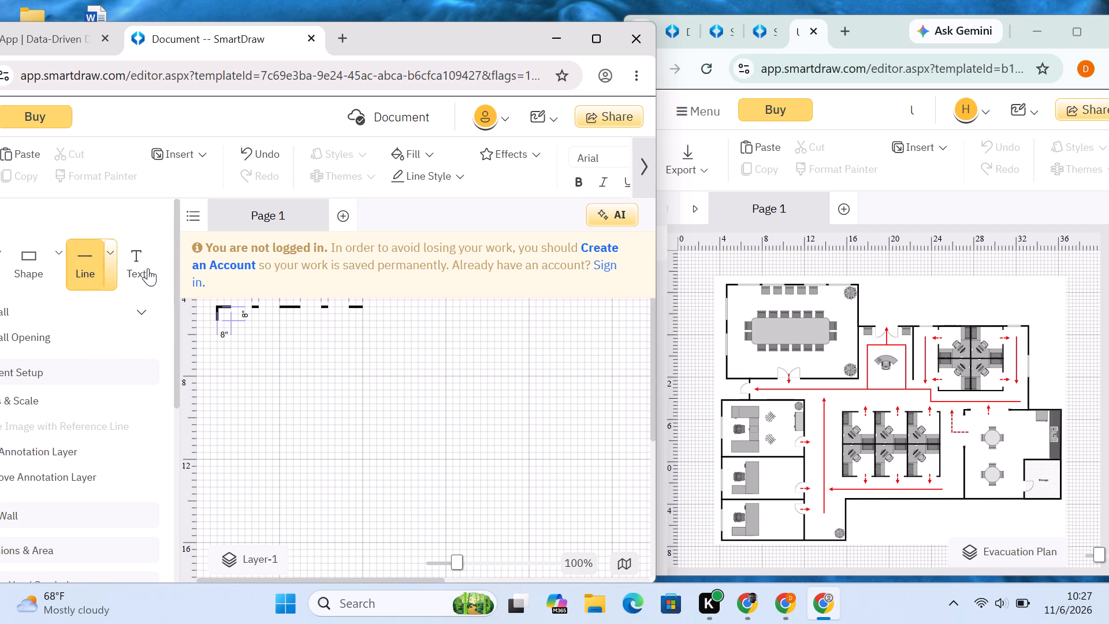
pyautogui.moveTo(362, 309); pyautogui.dragTo(362, 309)
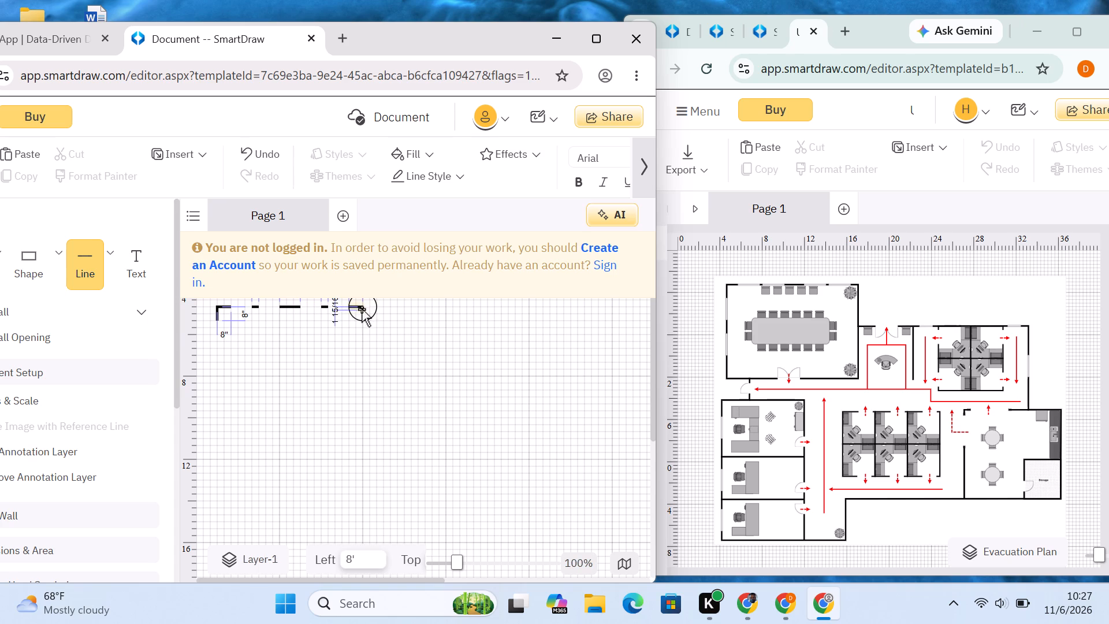
pyautogui.moveTo(362, 309); pyautogui.dragTo(362, 363)
pyautogui.moveTo(362, 363); pyautogui.dragTo(361, 376)
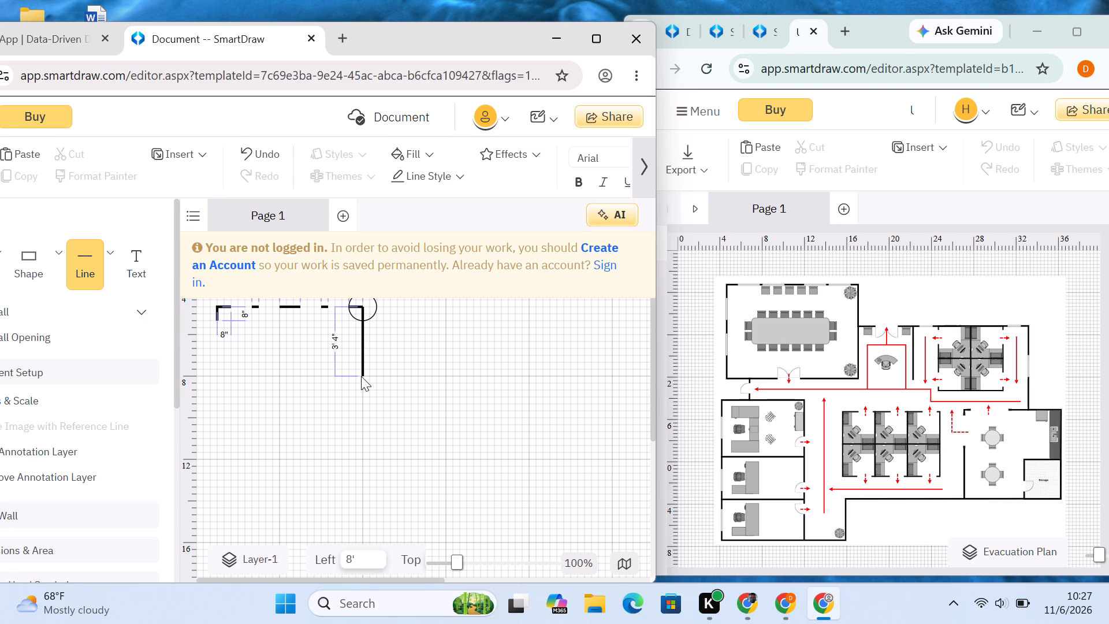
pyautogui.moveTo(361, 376); pyautogui.dragTo(361, 383)
# Draw the conference room's left wall as two vertical segments at 1' left, leaving gaps above and between them, down to the lower-left corner.
pyautogui.click(87, 272)
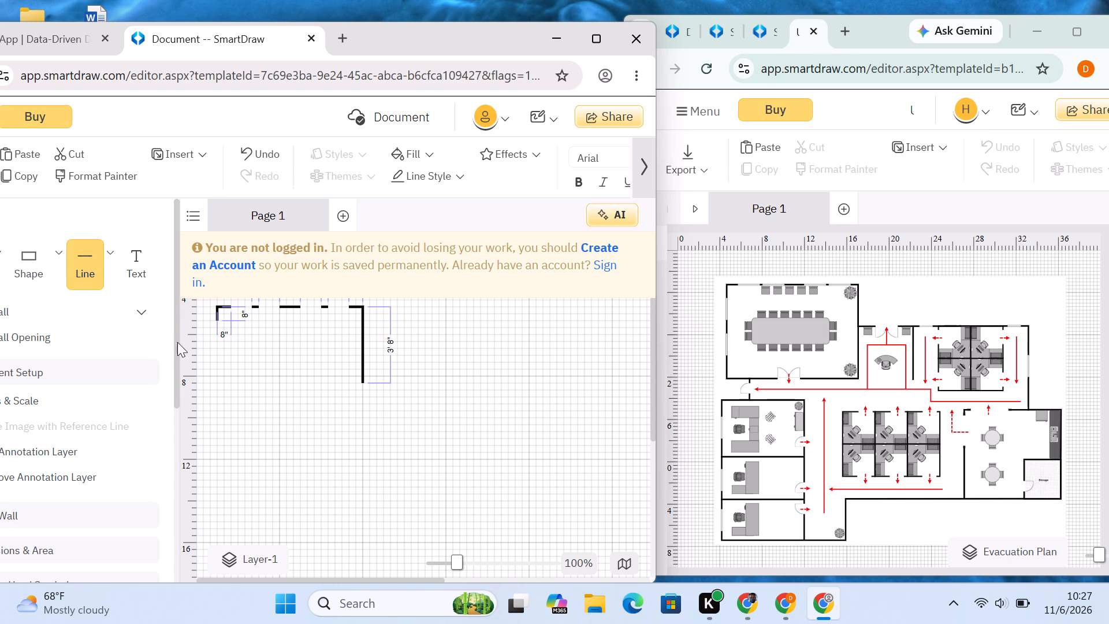
pyautogui.moveTo(217, 341); pyautogui.dragTo(219, 351)
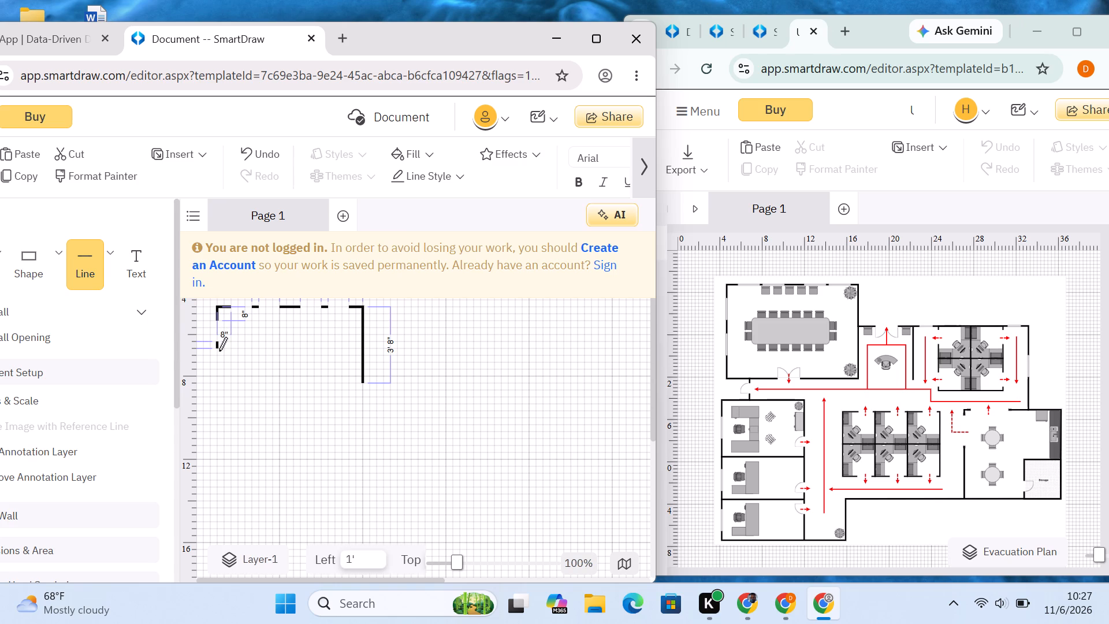
pyautogui.moveTo(219, 351); pyautogui.dragTo(218, 352)
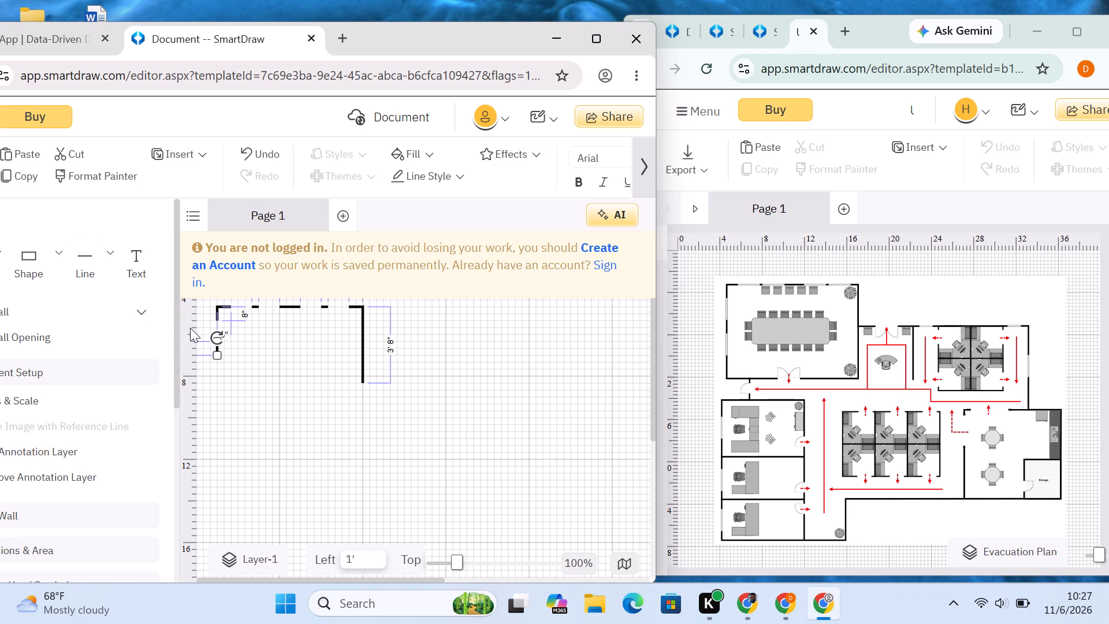
pyautogui.click(205, 317)
pyautogui.click(87, 252)
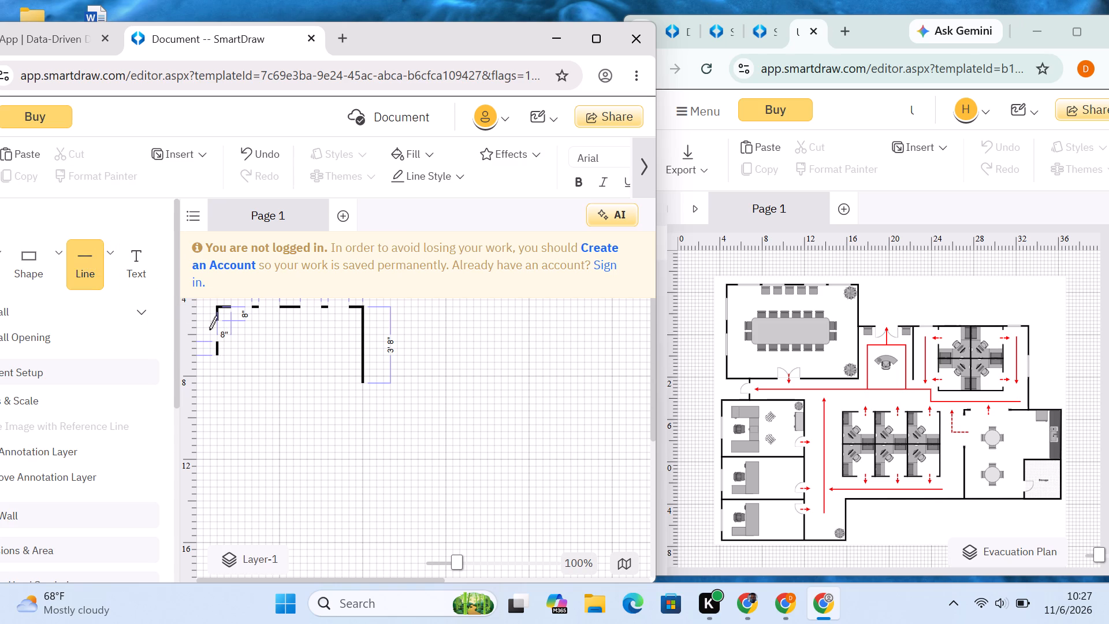
pyautogui.moveTo(217, 368); pyautogui.dragTo(217, 375)
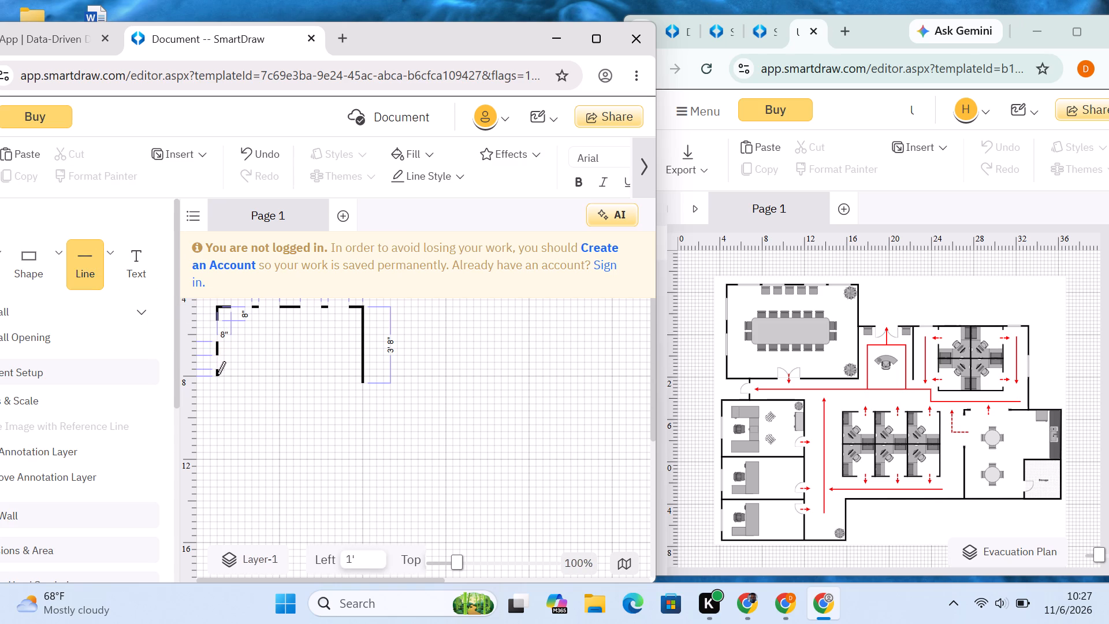
pyautogui.moveTo(217, 375); pyautogui.dragTo(214, 388)
pyautogui.moveTo(214, 388); pyautogui.dragTo(215, 389)
# Draw the bottom wall from the conference room's lower-left corner to the door opening, adjusting its length to about 2' 6 9/16".
pyautogui.click(102, 262)
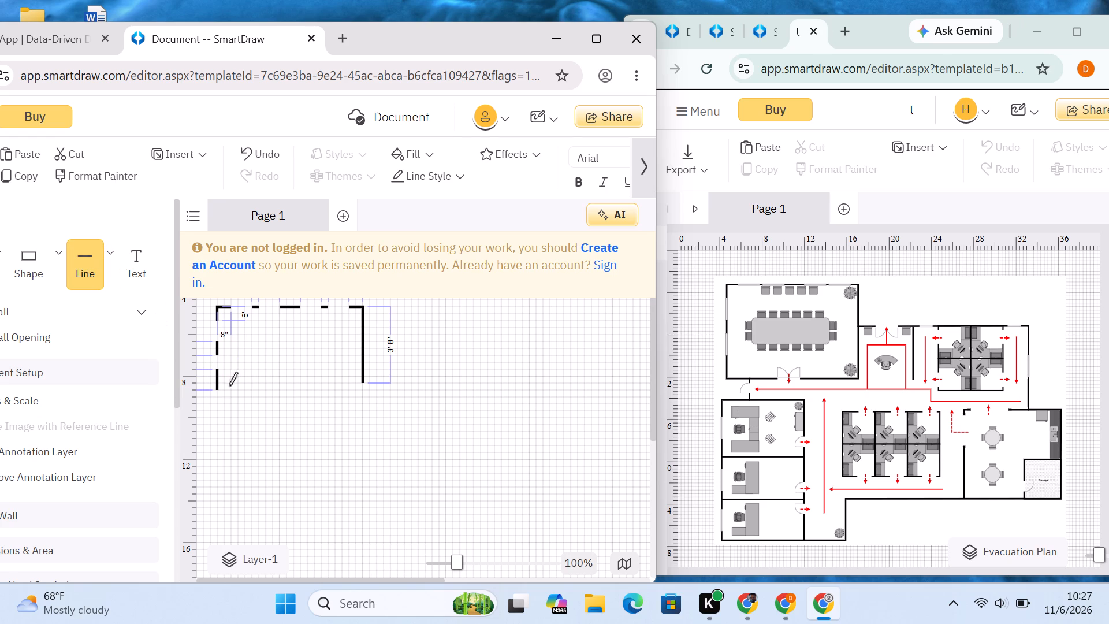
pyautogui.moveTo(218, 390); pyautogui.dragTo(272, 392)
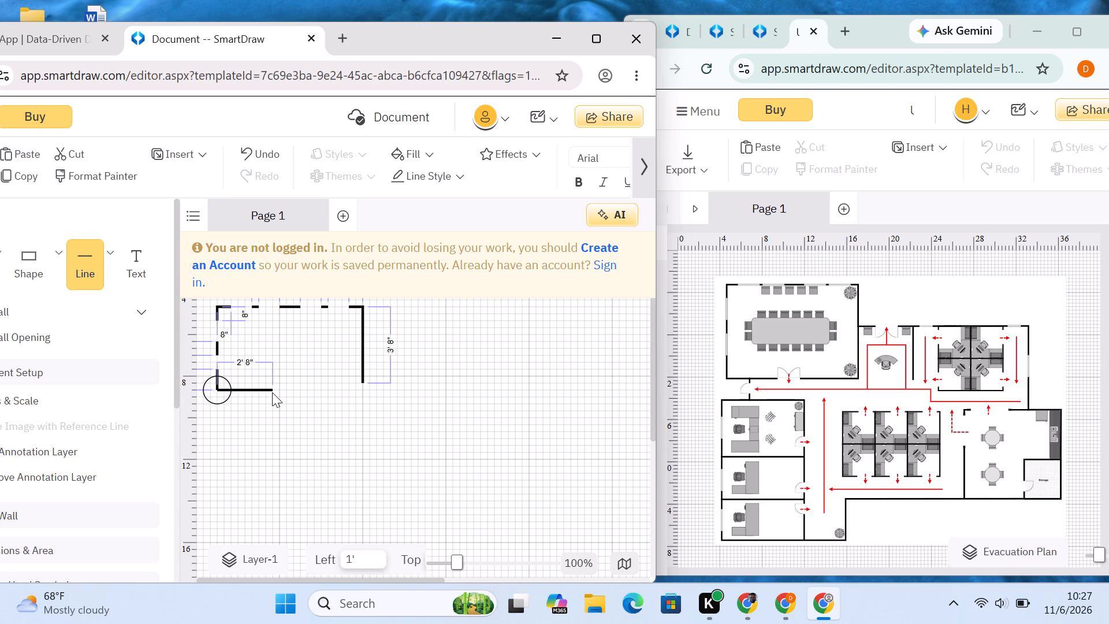
pyautogui.moveTo(272, 392); pyautogui.dragTo(276, 392)
pyautogui.click(250, 345)
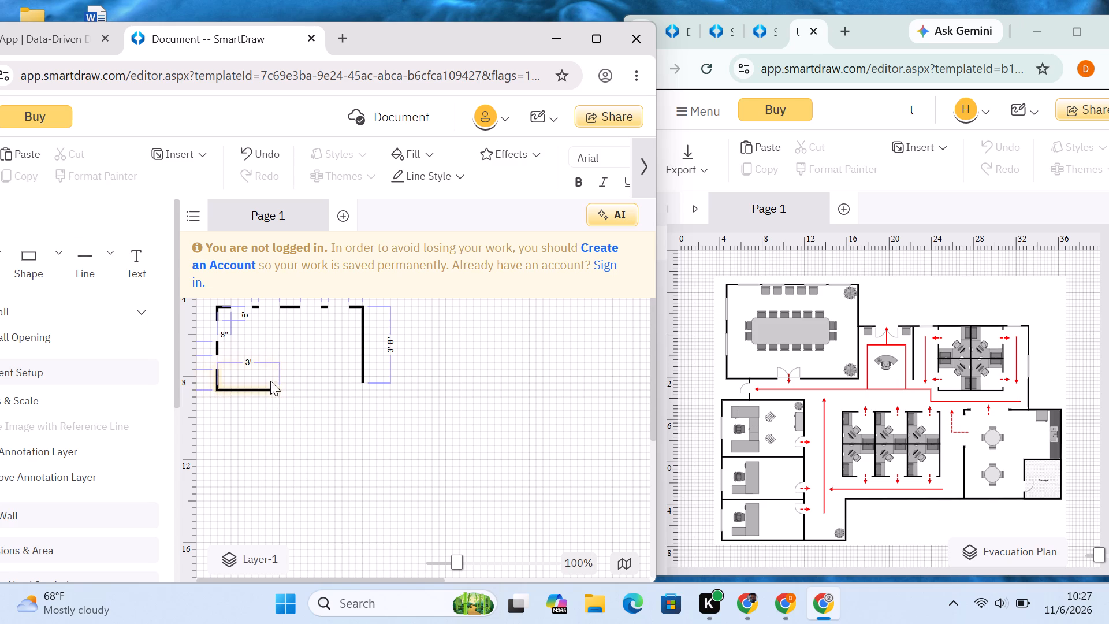
pyautogui.click(264, 389)
pyautogui.moveTo(278, 390); pyautogui.dragTo(273, 390)
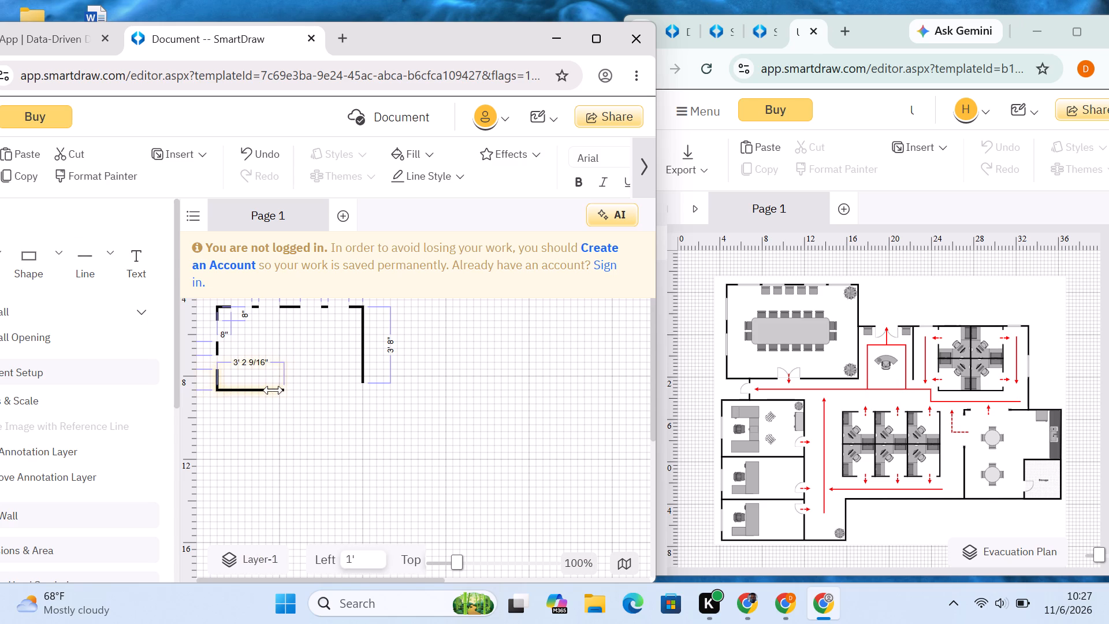
pyautogui.moveTo(273, 390); pyautogui.dragTo(261, 391)
pyautogui.moveTo(261, 391); pyautogui.dragTo(253, 391)
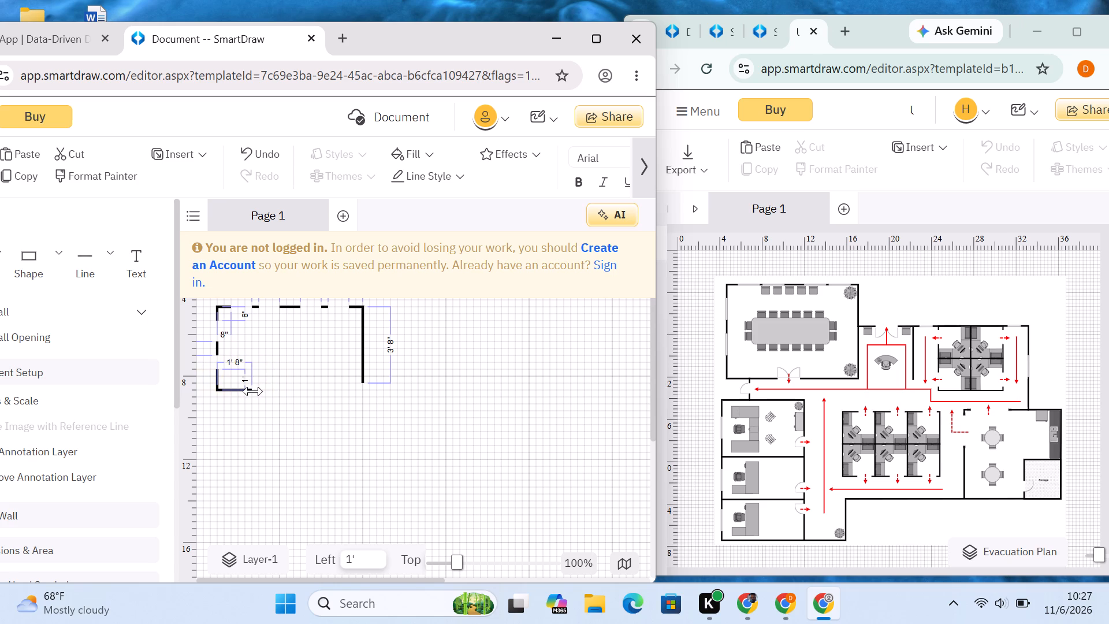
pyautogui.moveTo(253, 391); pyautogui.dragTo(255, 391)
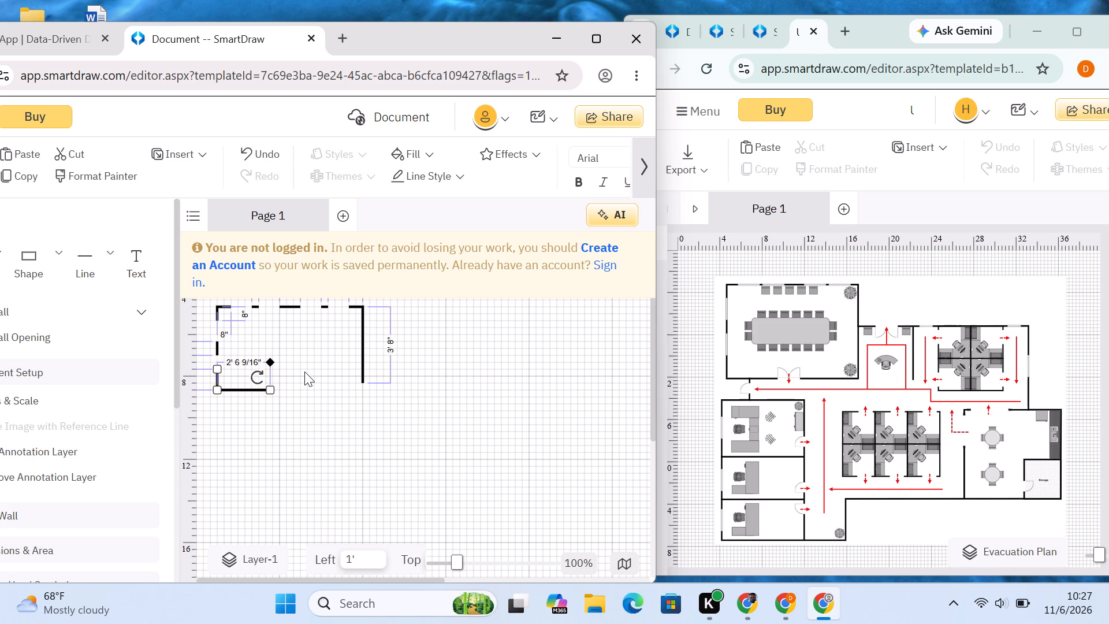
pyautogui.click(304, 372)
# Extend the conference room's right wall 4" downward, level with the bottom wall.
pyautogui.click(76, 261)
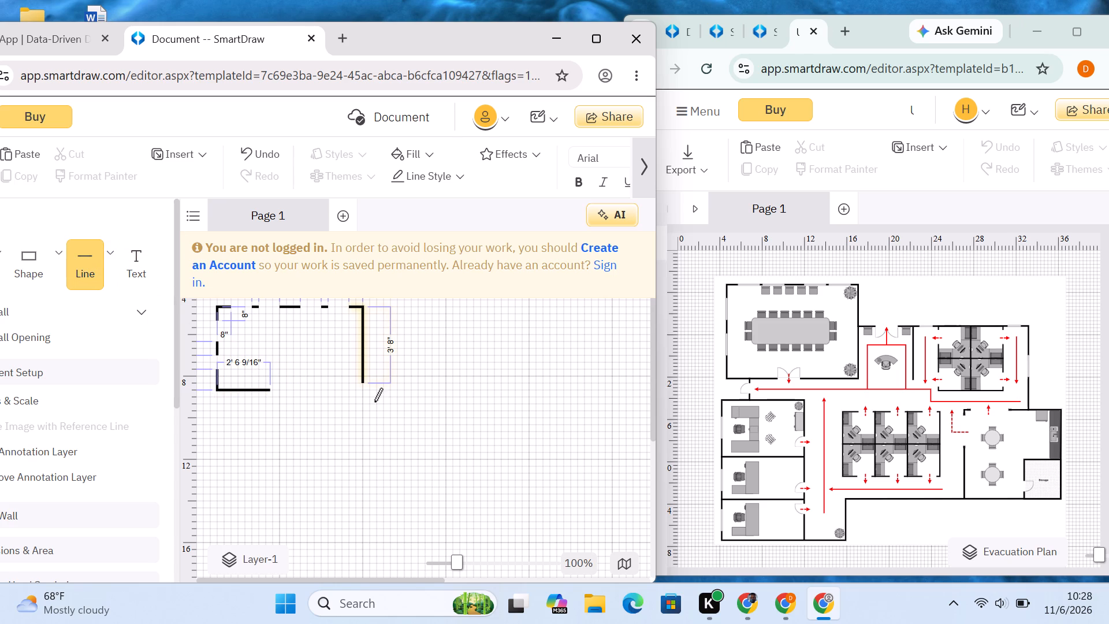
pyautogui.moveTo(361, 381); pyautogui.dragTo(361, 389)
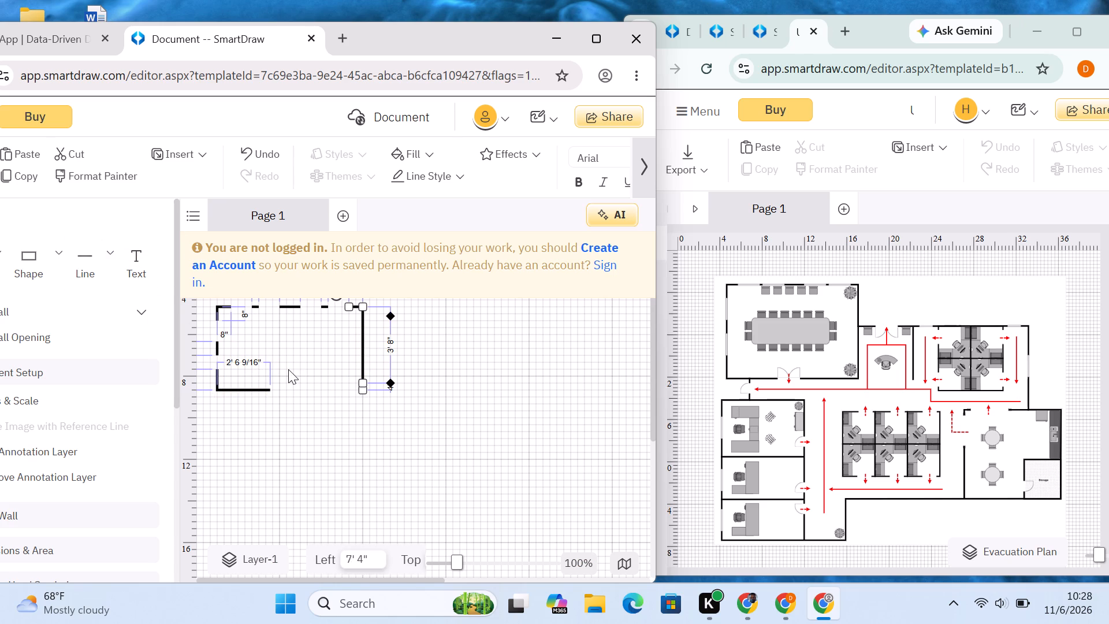
pyautogui.click(289, 368)
# Draw the bottom wall's remaining 3' segment from the far side of the door opening to the lower-right corner.
pyautogui.click(92, 269)
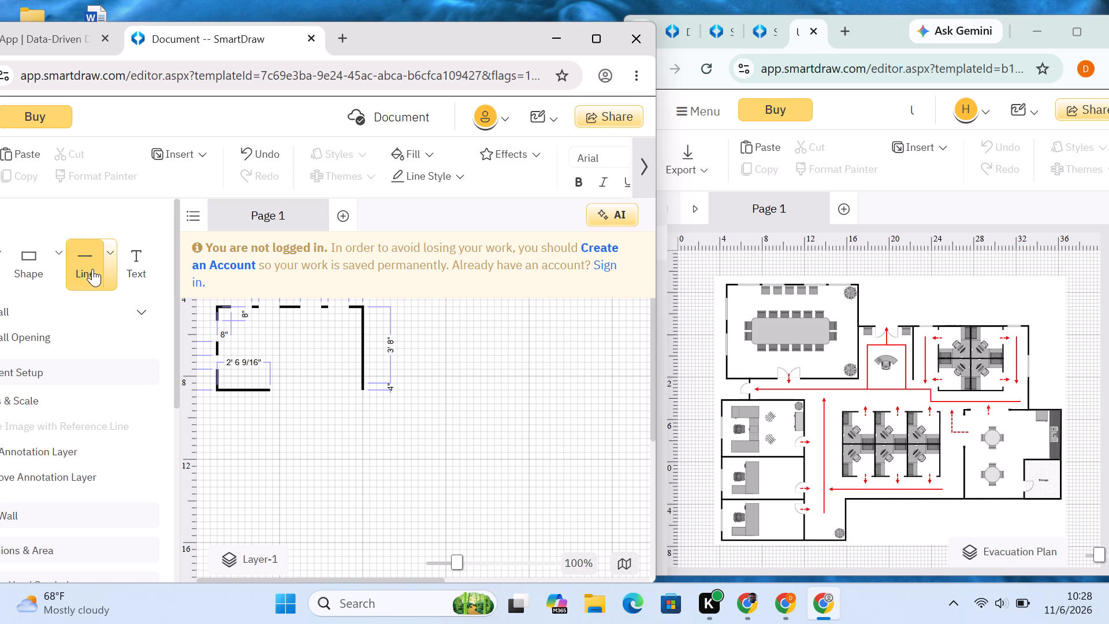
pyautogui.moveTo(301, 388); pyautogui.dragTo(359, 388)
pyautogui.click(486, 362)
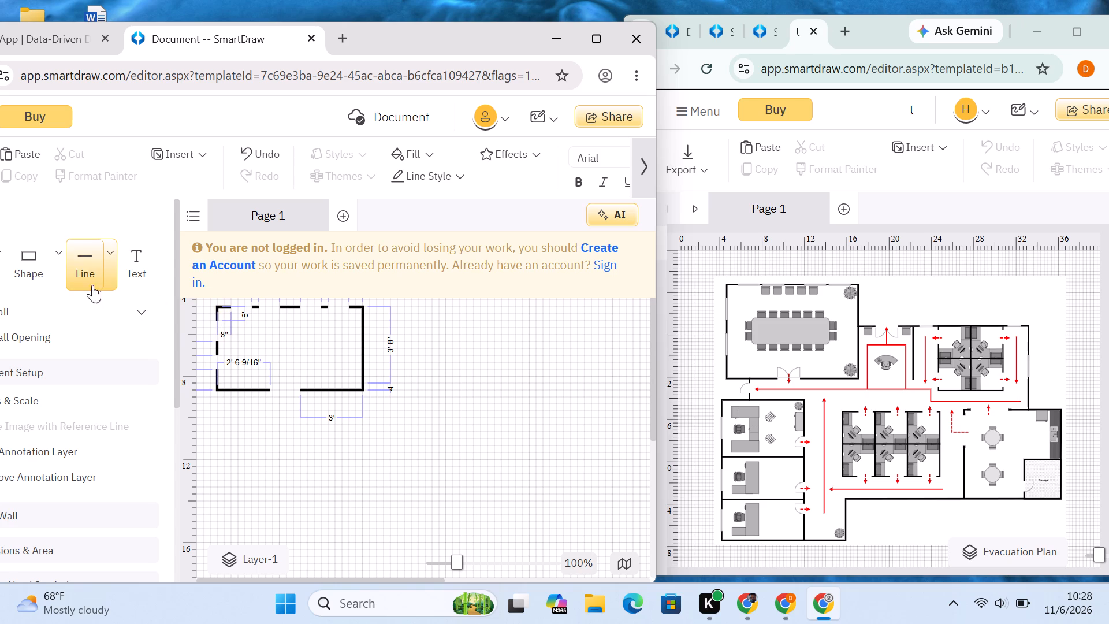
# Draw two short 4" vertical wall segments at 2' left below the conference room's bottom wall, leaving a door gap between them.
pyautogui.click(71, 264)
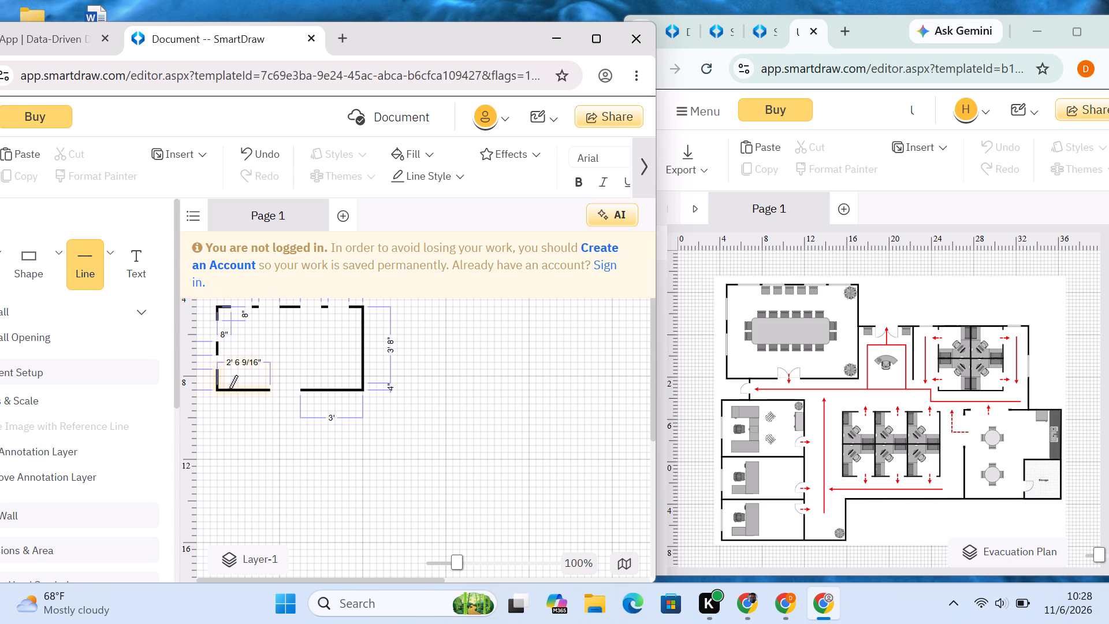
pyautogui.moveTo(238, 389); pyautogui.dragTo(237, 395)
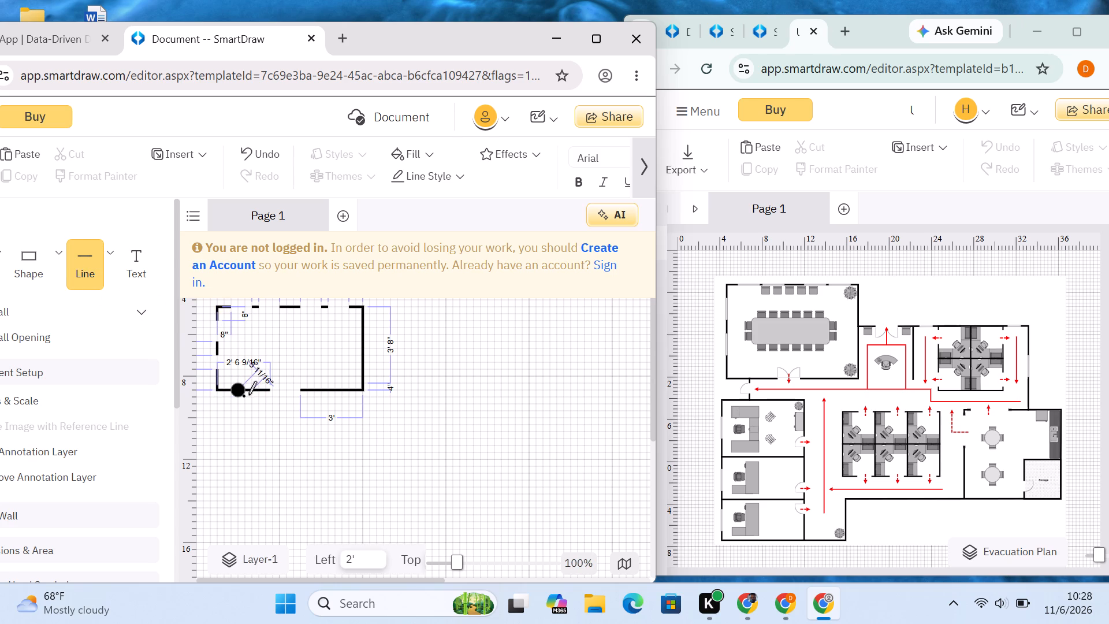
pyautogui.click(239, 398)
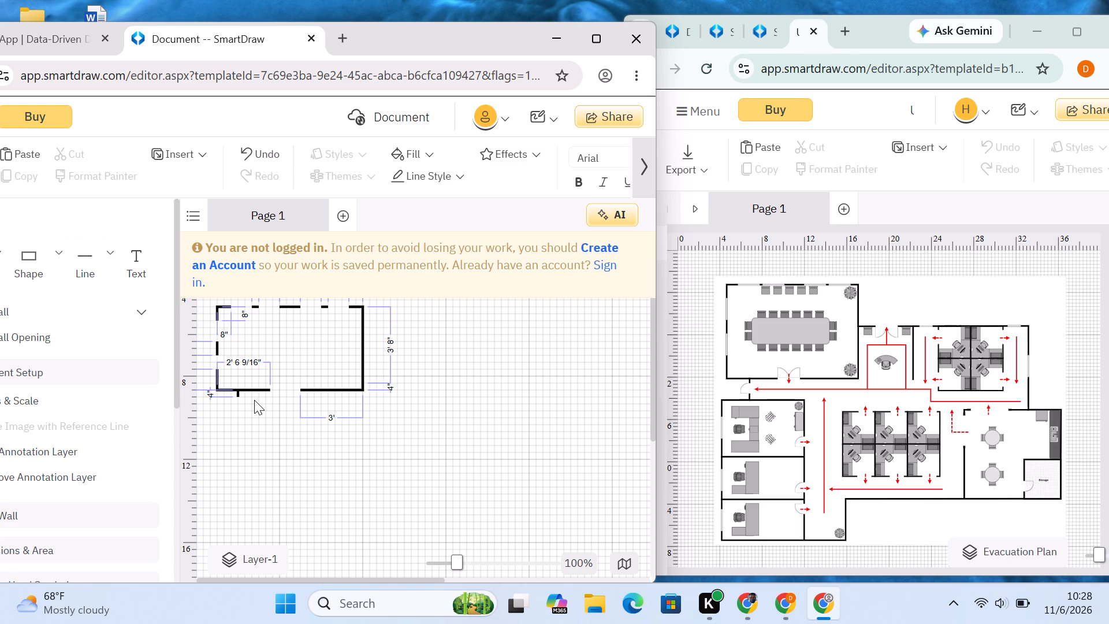
pyautogui.click(82, 274)
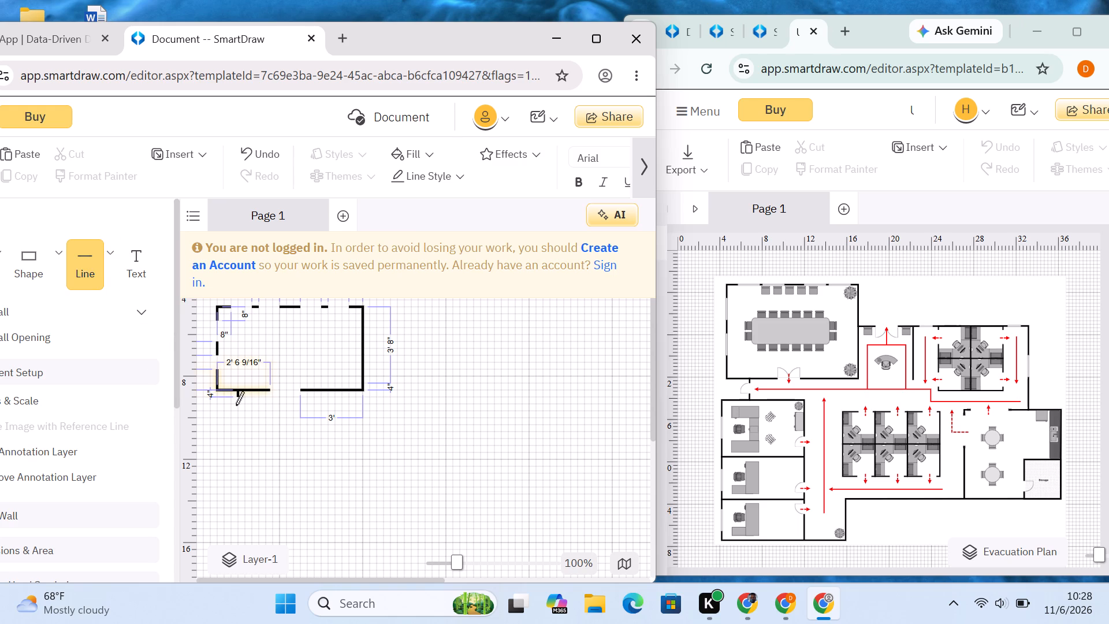
pyautogui.moveTo(236, 405); pyautogui.dragTo(237, 412)
pyautogui.click(250, 407)
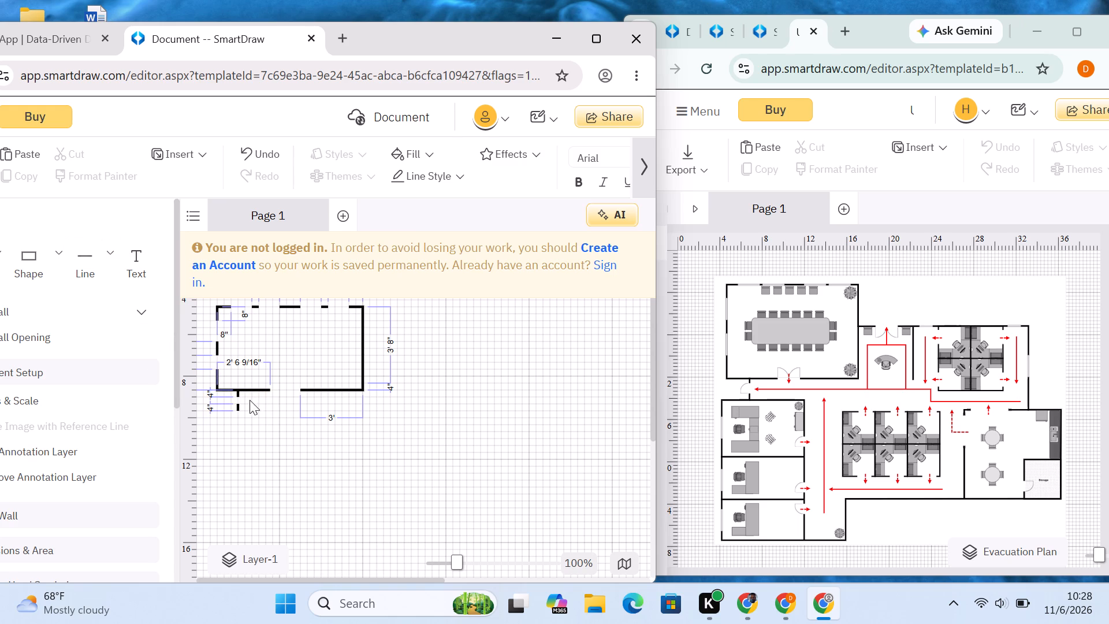
pyautogui.scroll(-1, 330, 396)
pyautogui.scroll(1, 330, 396)
# Draw the upper office's 4' 4" horizontal top wall, starting at 8" left and passing the lower end of the short segments.
pyautogui.click(88, 269)
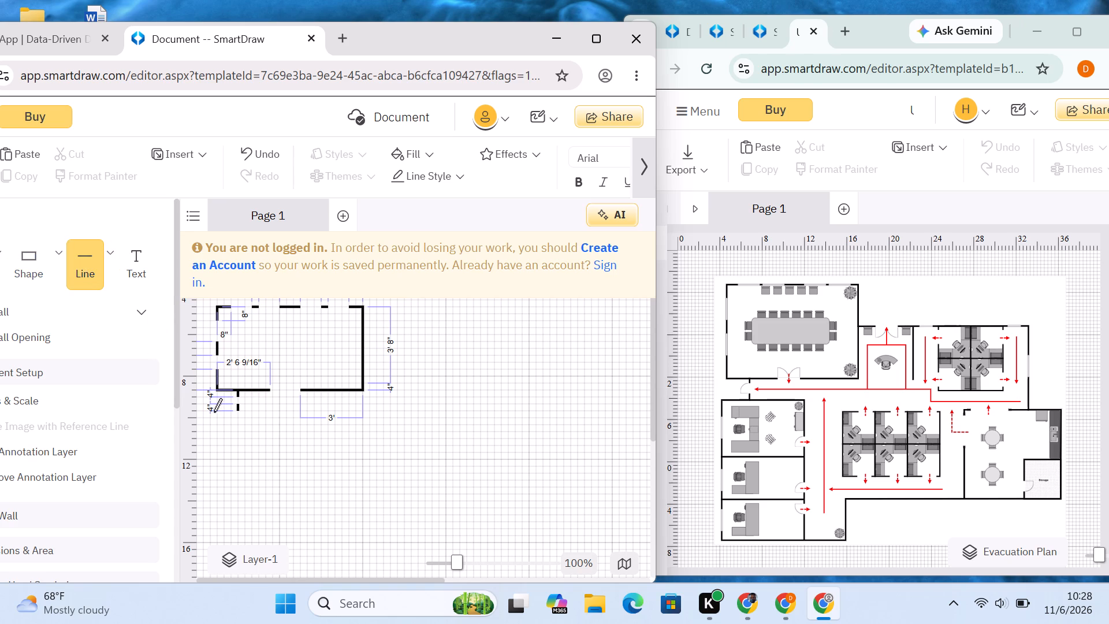
pyautogui.moveTo(207, 411); pyautogui.dragTo(267, 412)
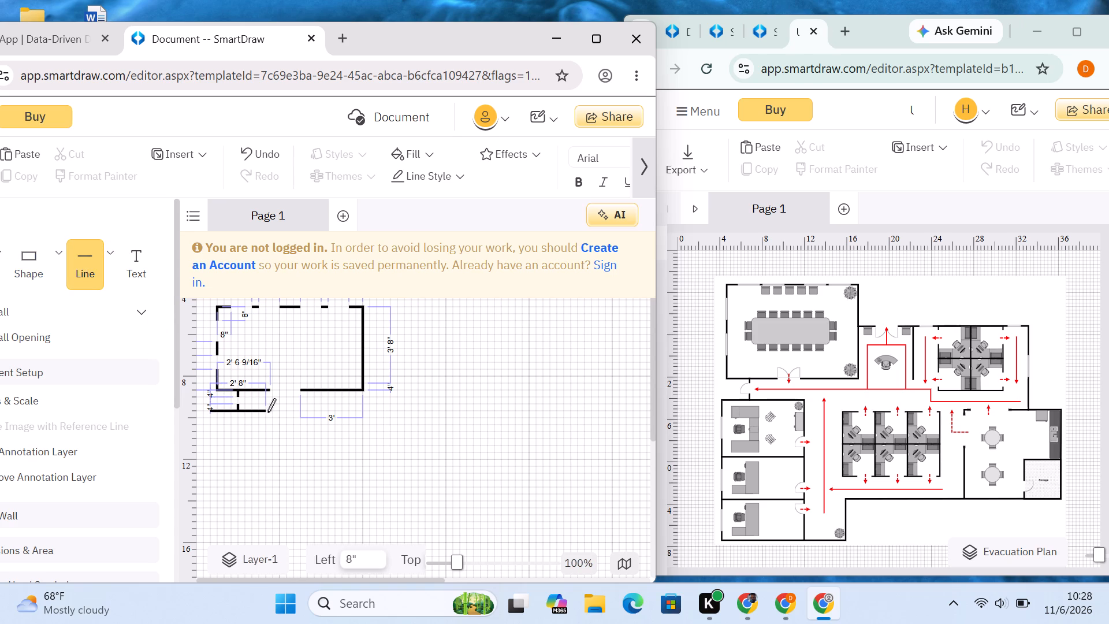
pyautogui.moveTo(267, 412); pyautogui.dragTo(296, 411)
pyautogui.moveTo(296, 411); pyautogui.dragTo(300, 411)
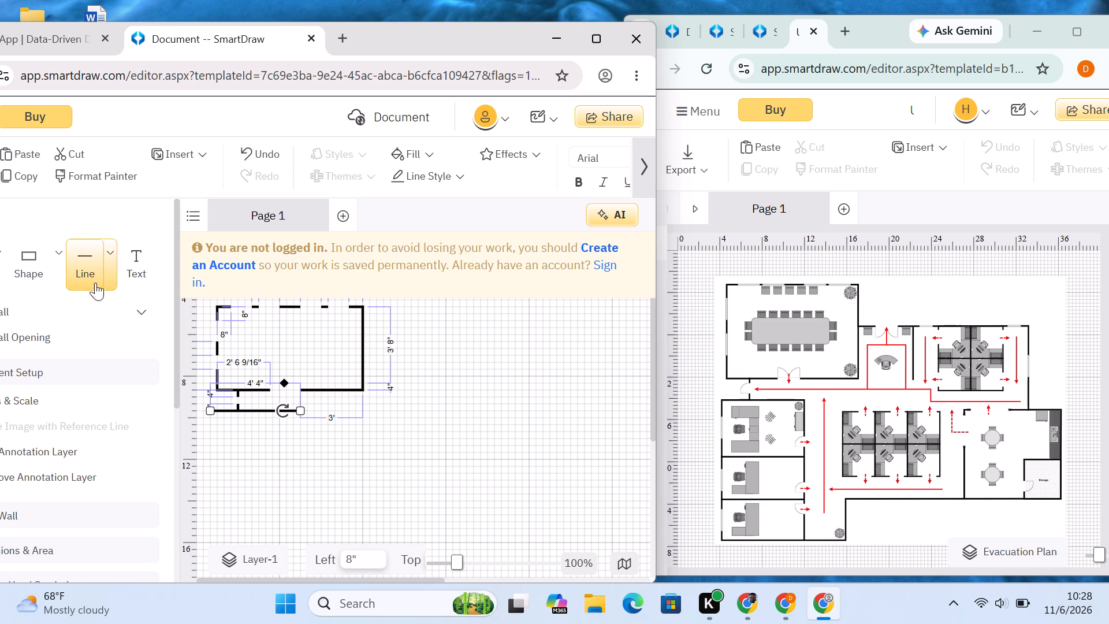
# Draw the upper office's left wall at 8" left as a short segment from the corner and a longer one below a gap.
pyautogui.click(92, 269)
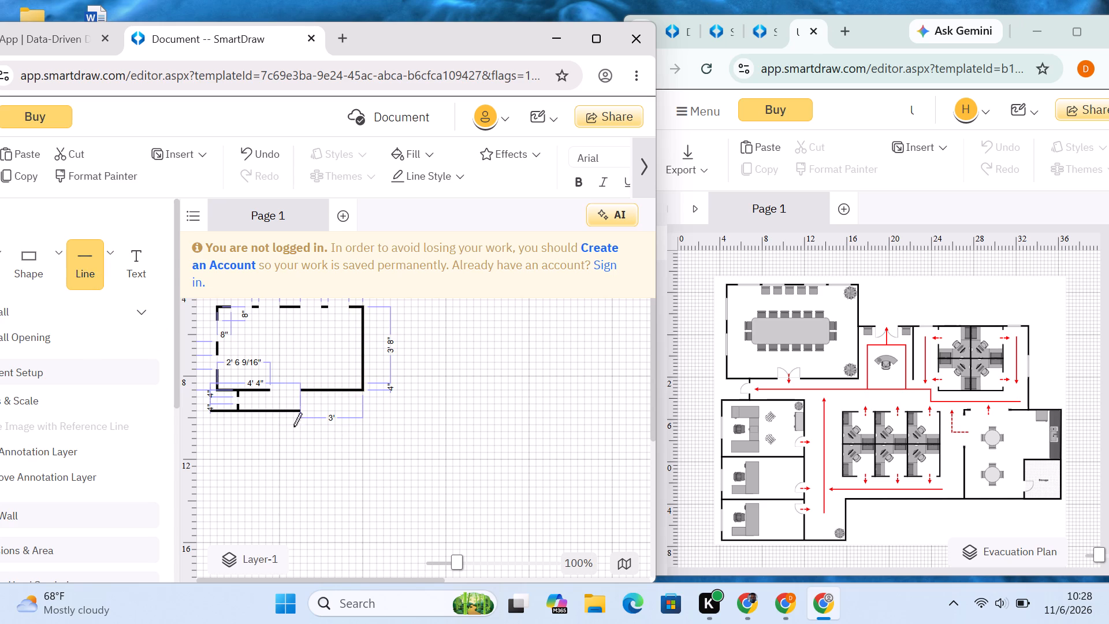
pyautogui.moveTo(209, 412); pyautogui.dragTo(209, 419)
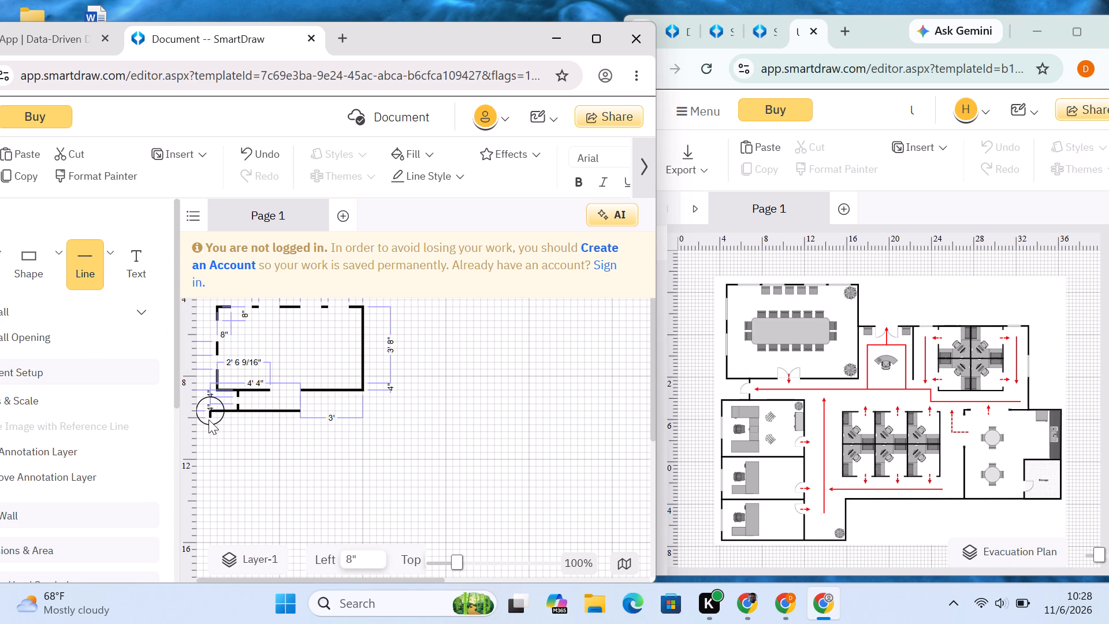
pyautogui.moveTo(209, 419); pyautogui.dragTo(209, 425)
pyautogui.click(225, 433)
pyautogui.click(76, 273)
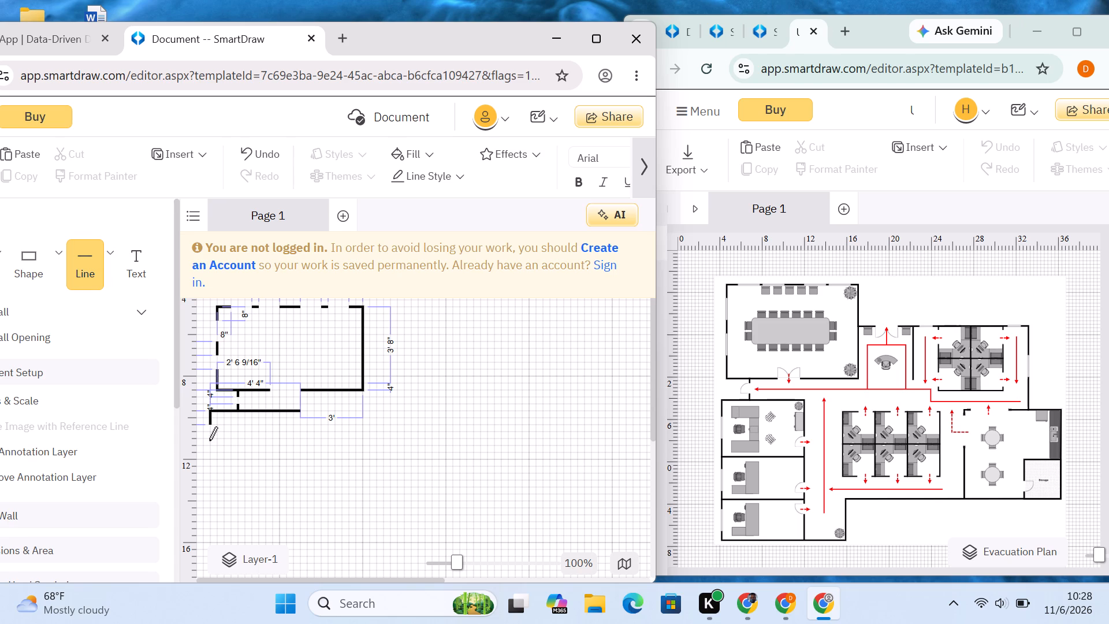
pyautogui.moveTo(210, 444); pyautogui.dragTo(209, 475)
pyautogui.click(237, 439)
# Draw the upper office's 4' 4" bottom wall from the left wall, plus a 1' 4" wall running down from its far end.
pyautogui.click(77, 265)
pyautogui.moveTo(210, 459); pyautogui.dragTo(281, 461)
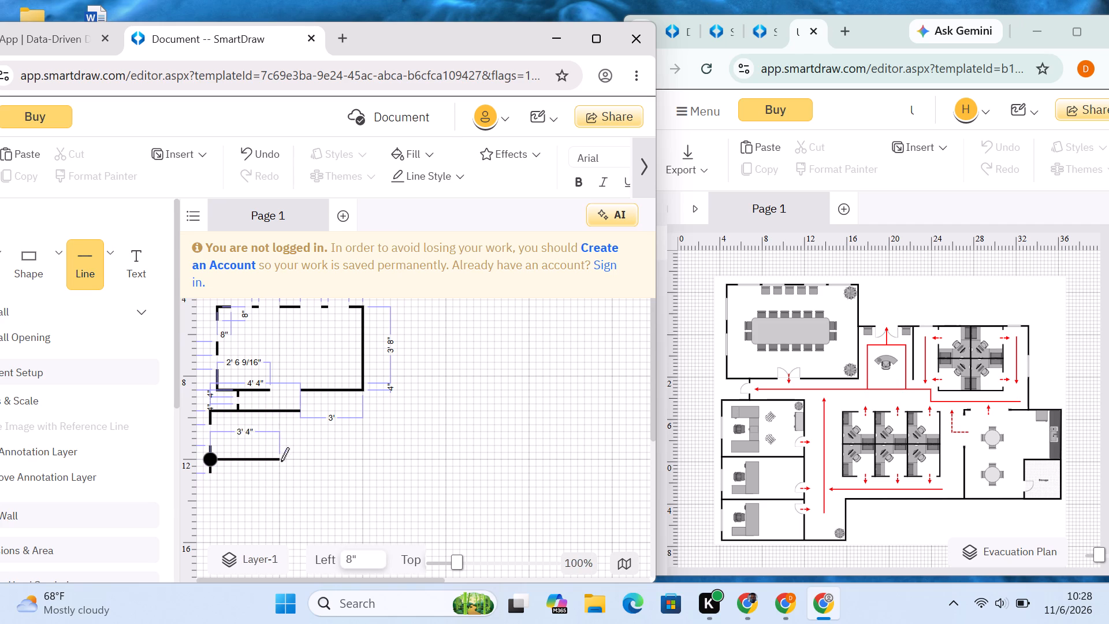
pyautogui.moveTo(281, 461); pyautogui.dragTo(299, 461)
pyautogui.click(77, 261)
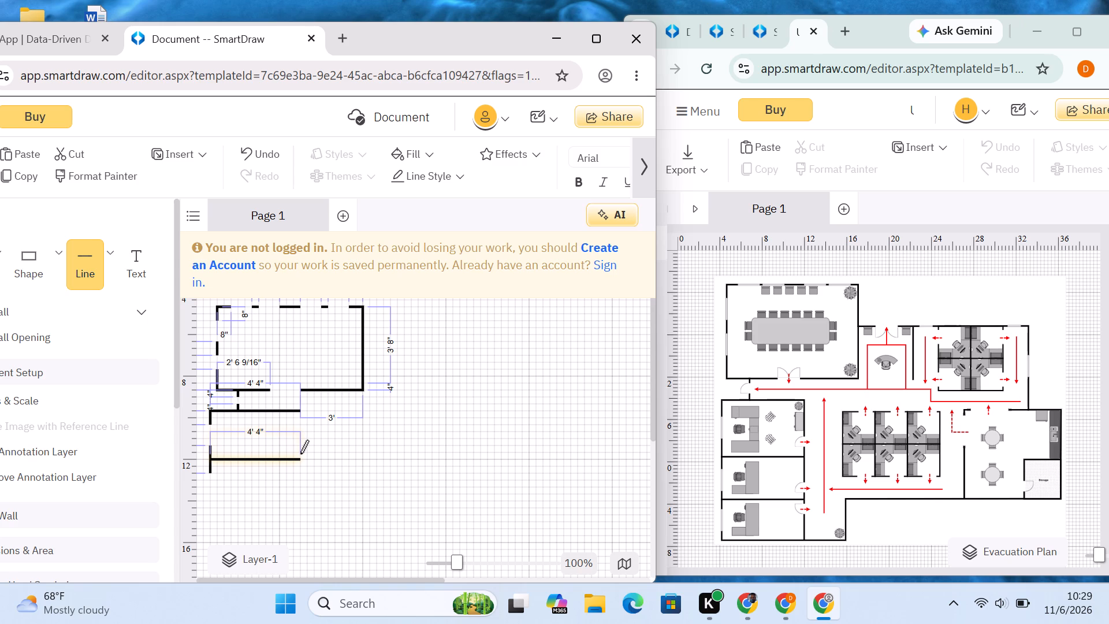
pyautogui.moveTo(300, 454); pyautogui.dragTo(299, 480)
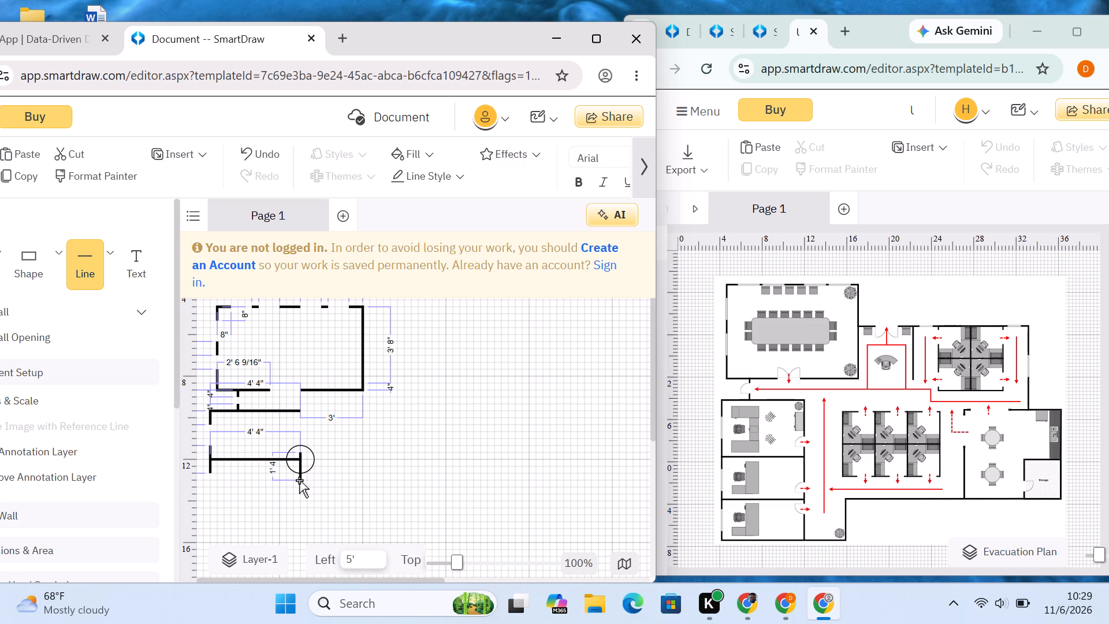
pyautogui.click(332, 443)
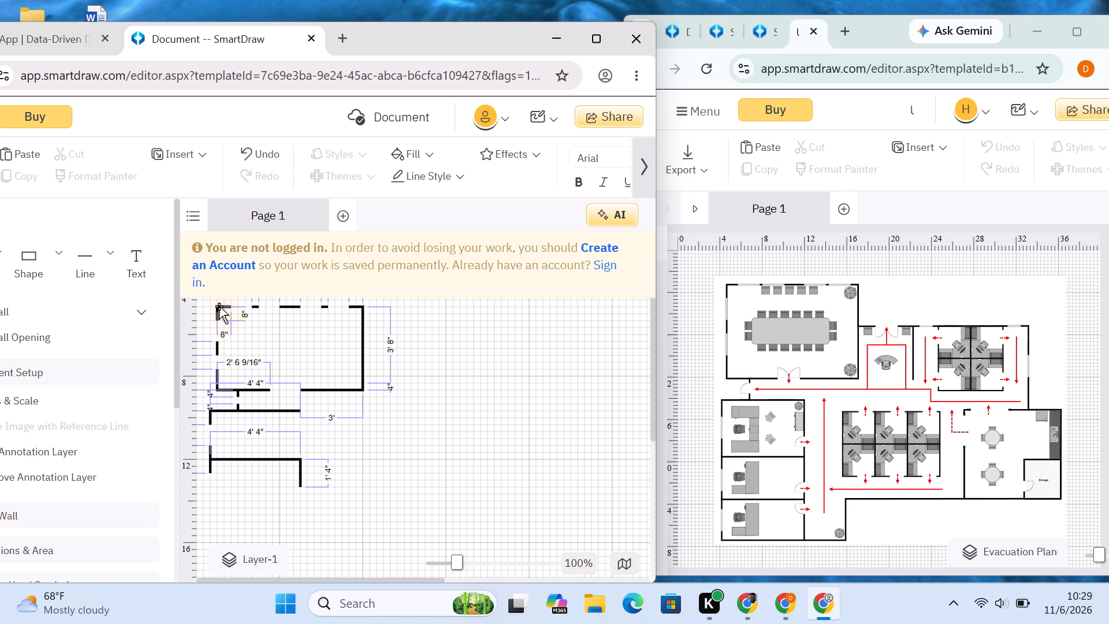
# Select all the drawn walls and set their line thickness to the second-thinnest option.
pyautogui.moveTo(204, 304); pyautogui.dragTo(374, 522)
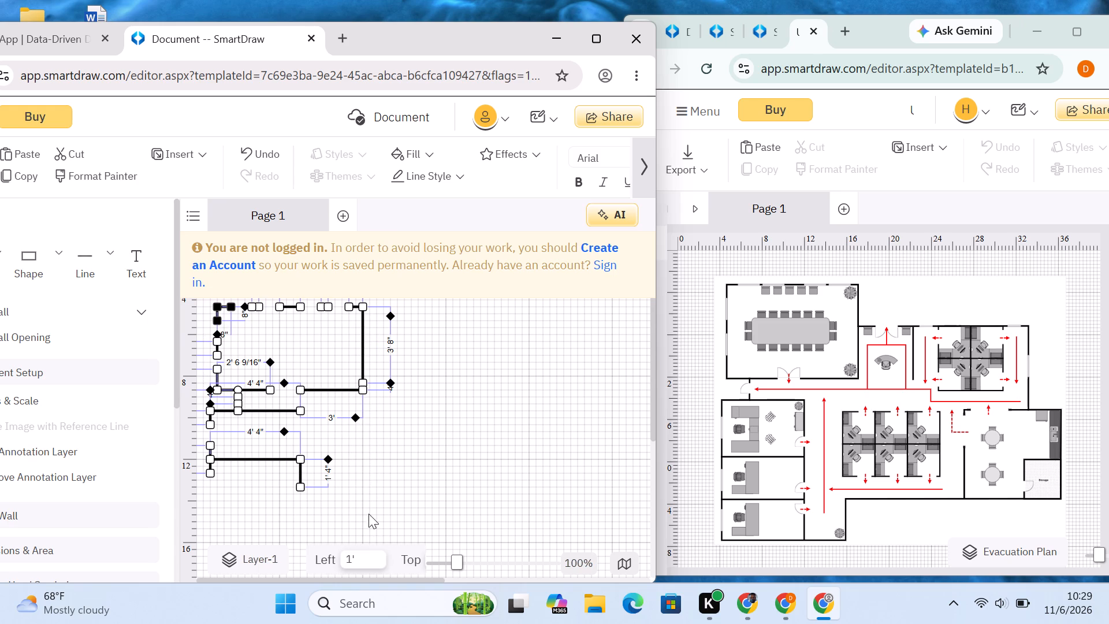
pyautogui.click(451, 174)
pyautogui.click(481, 242)
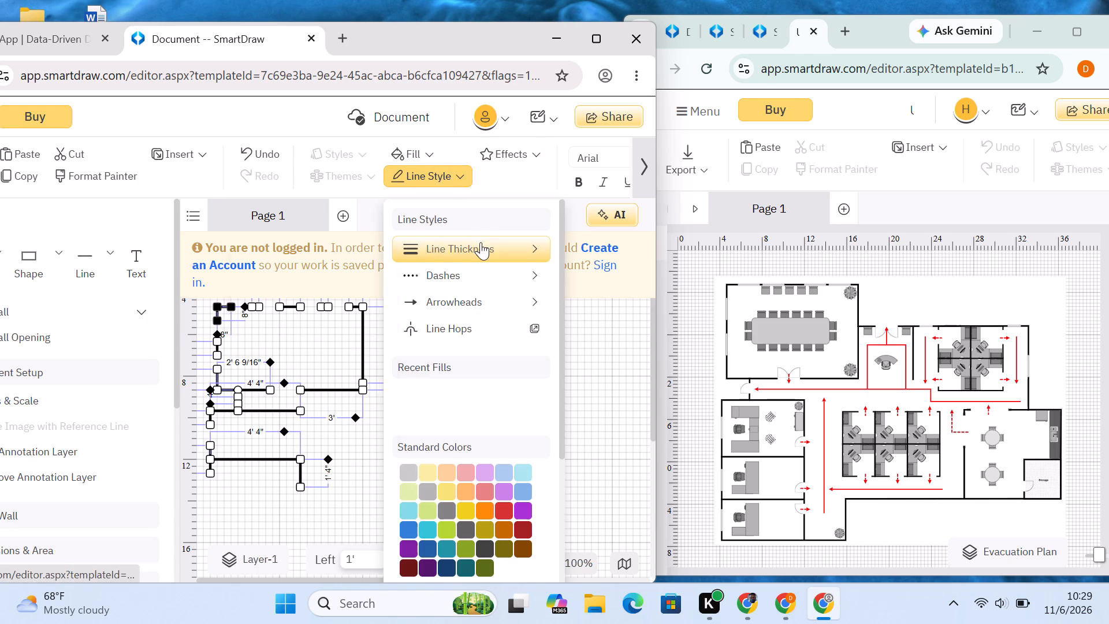
pyautogui.click(333, 325)
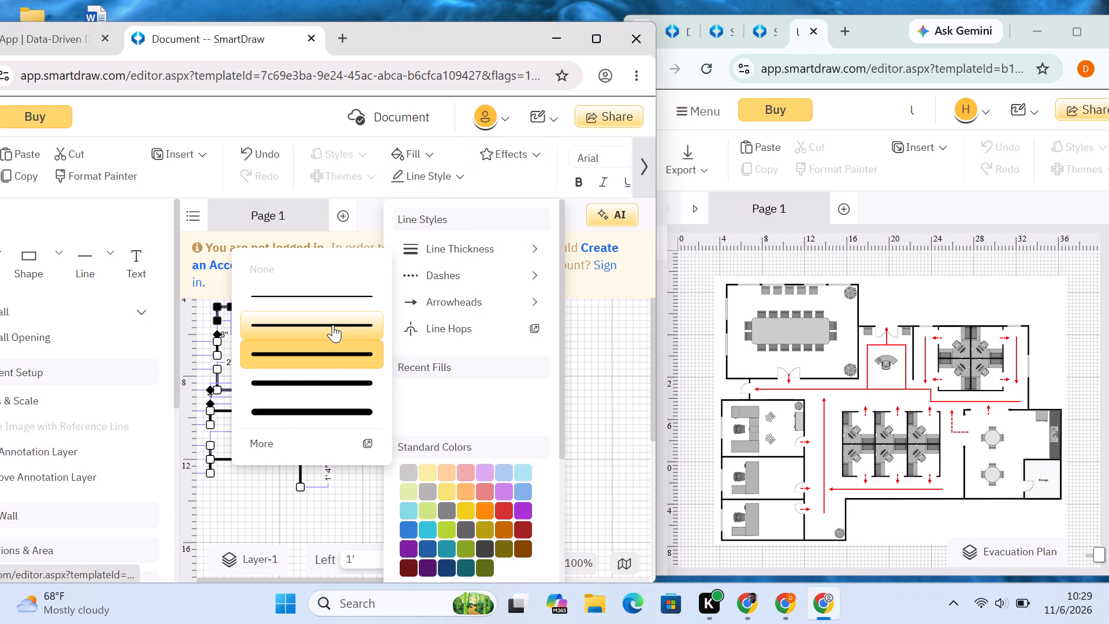
pyautogui.click(445, 399)
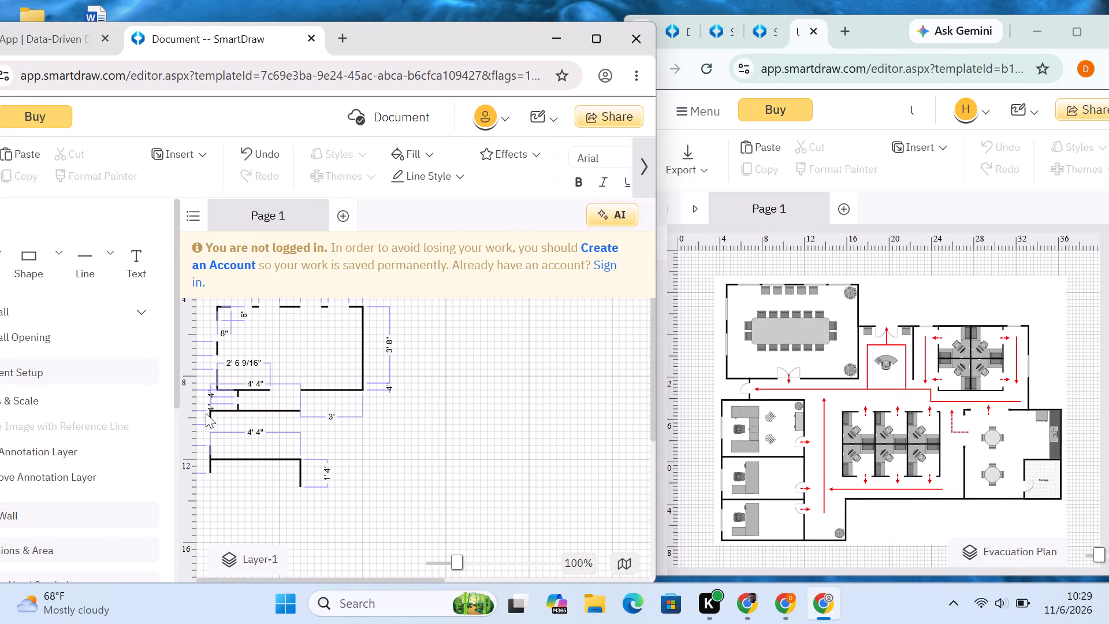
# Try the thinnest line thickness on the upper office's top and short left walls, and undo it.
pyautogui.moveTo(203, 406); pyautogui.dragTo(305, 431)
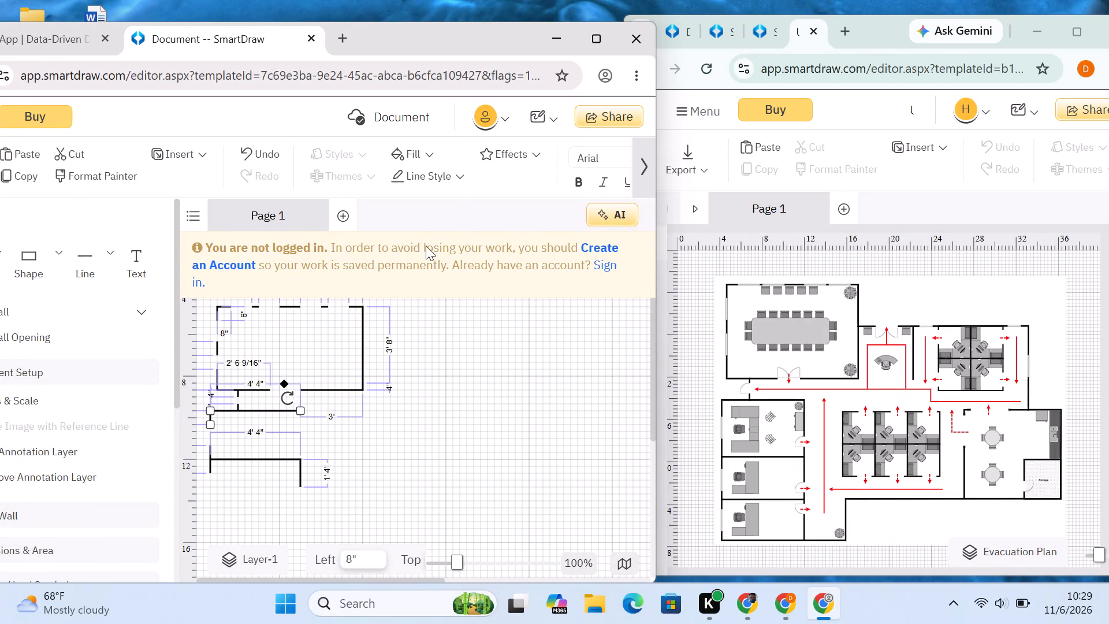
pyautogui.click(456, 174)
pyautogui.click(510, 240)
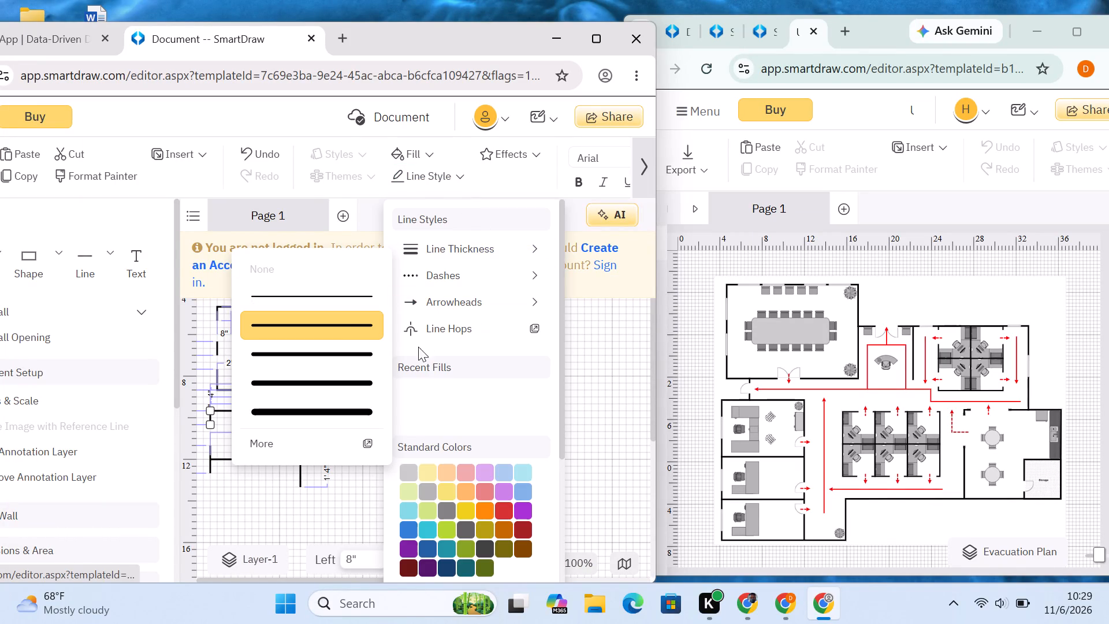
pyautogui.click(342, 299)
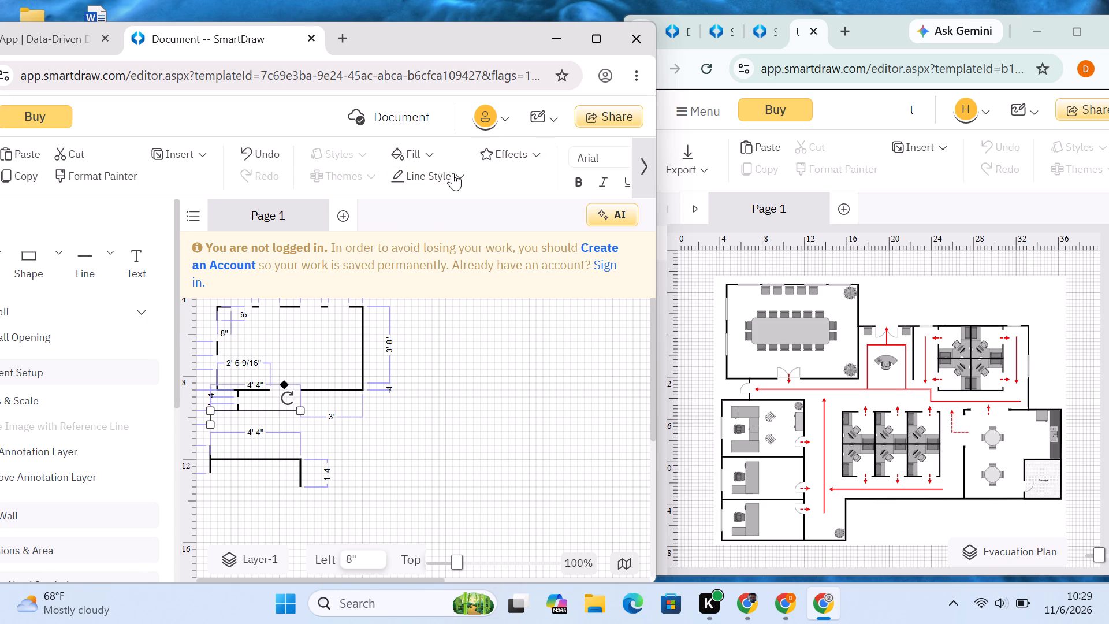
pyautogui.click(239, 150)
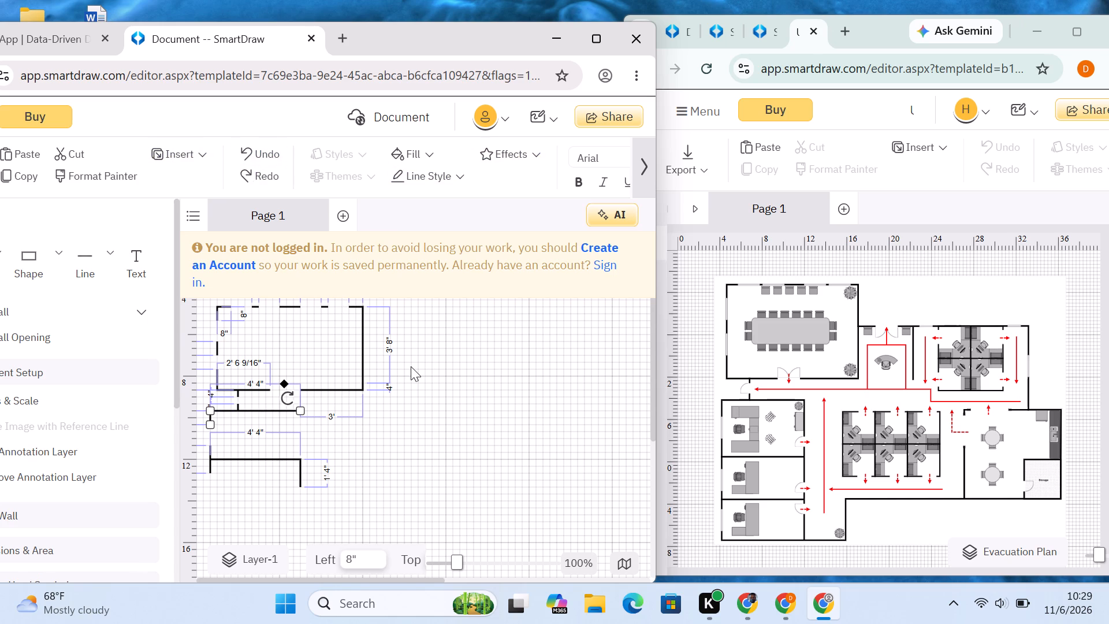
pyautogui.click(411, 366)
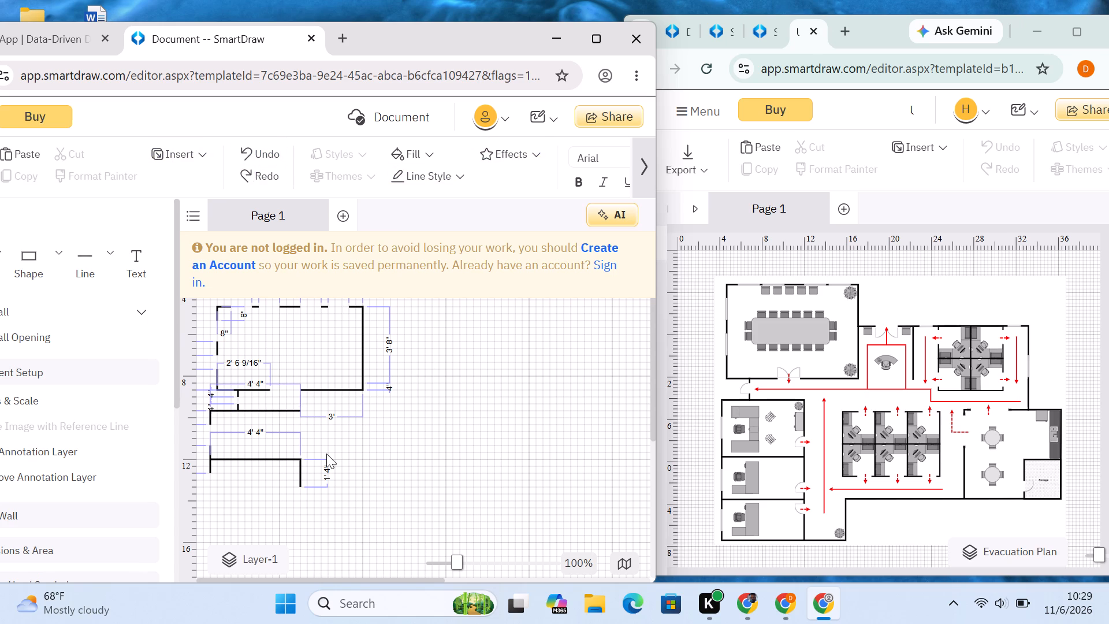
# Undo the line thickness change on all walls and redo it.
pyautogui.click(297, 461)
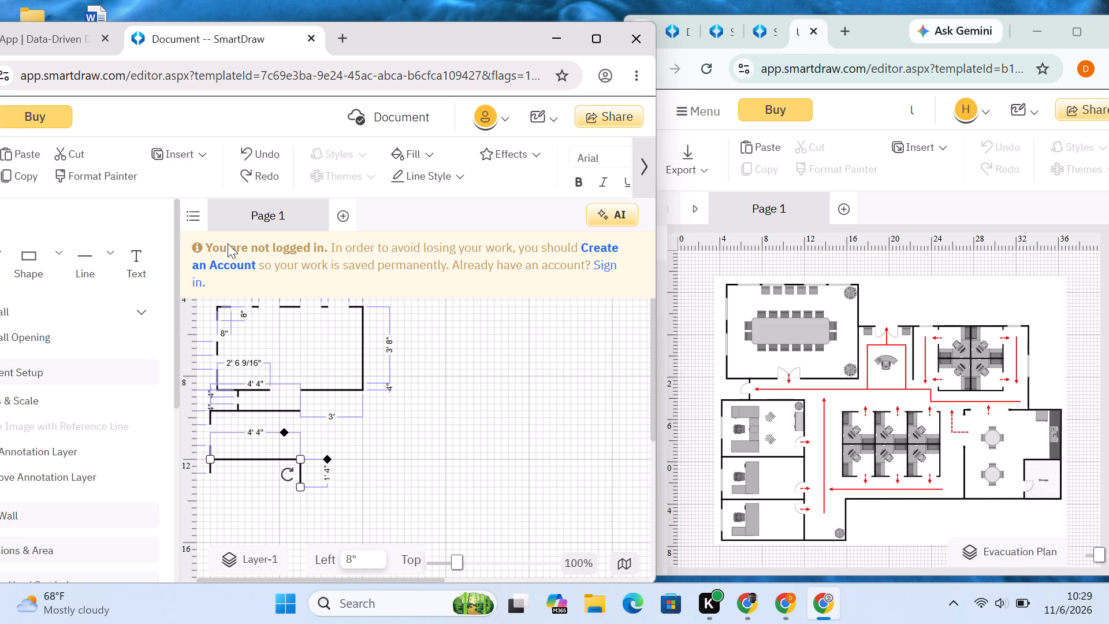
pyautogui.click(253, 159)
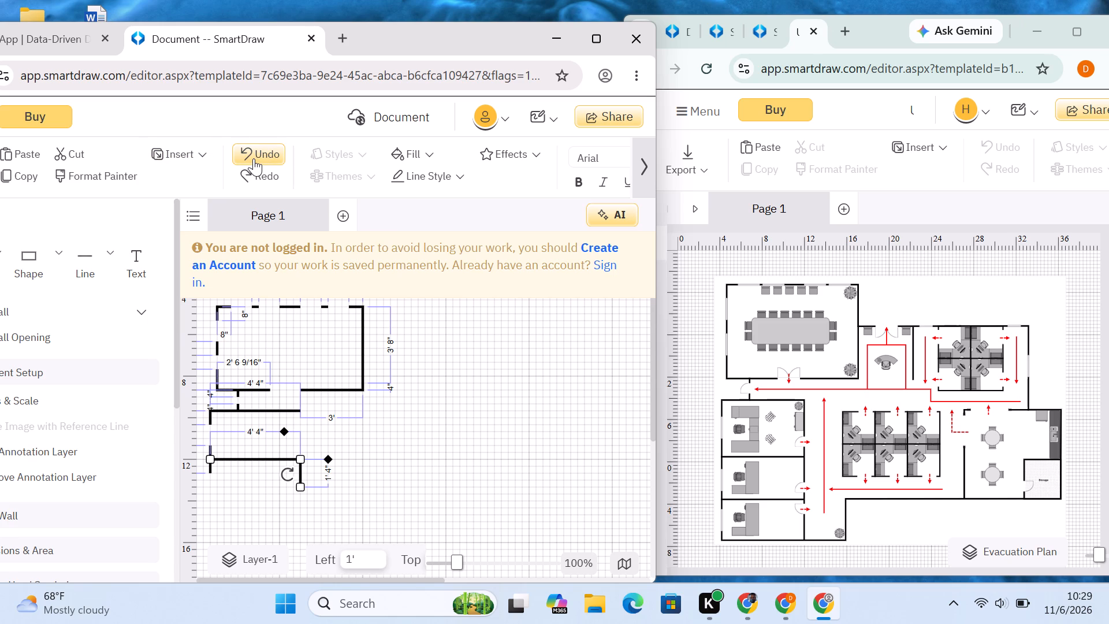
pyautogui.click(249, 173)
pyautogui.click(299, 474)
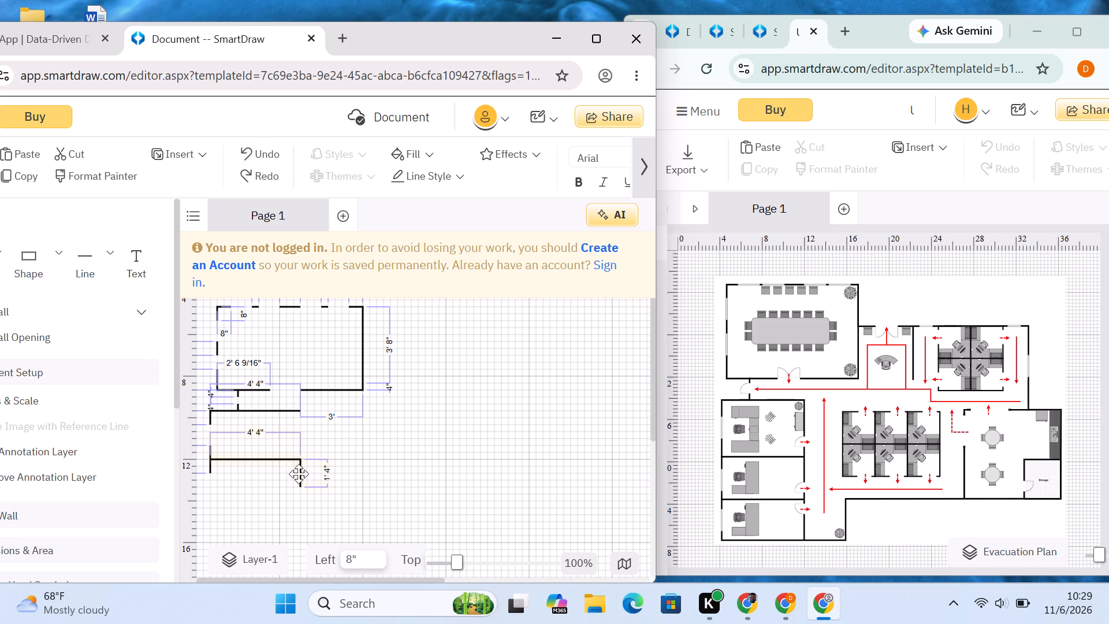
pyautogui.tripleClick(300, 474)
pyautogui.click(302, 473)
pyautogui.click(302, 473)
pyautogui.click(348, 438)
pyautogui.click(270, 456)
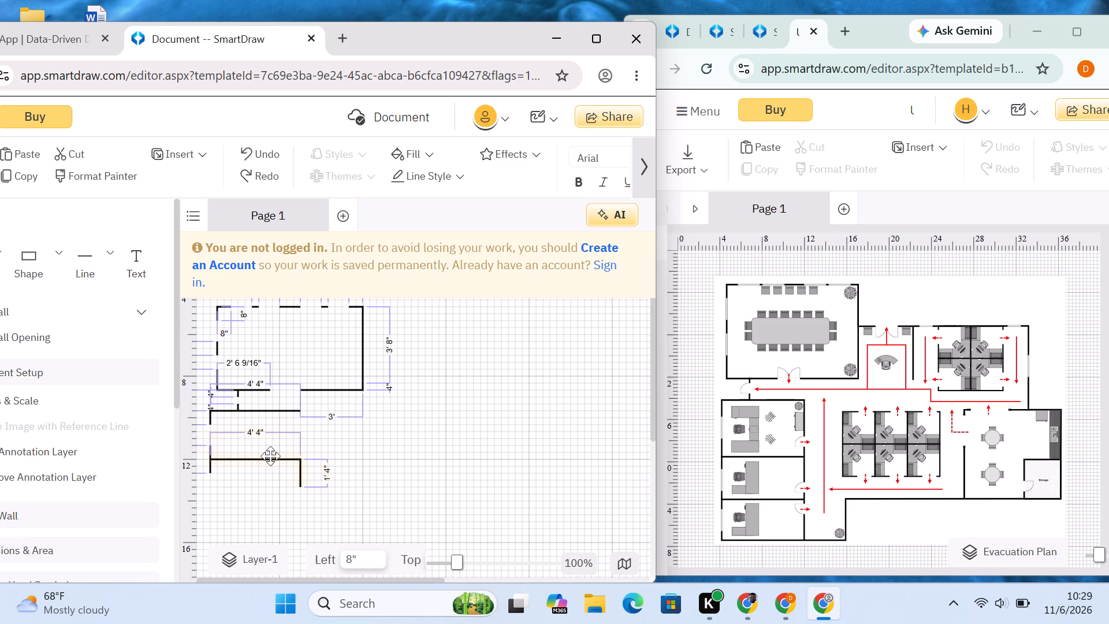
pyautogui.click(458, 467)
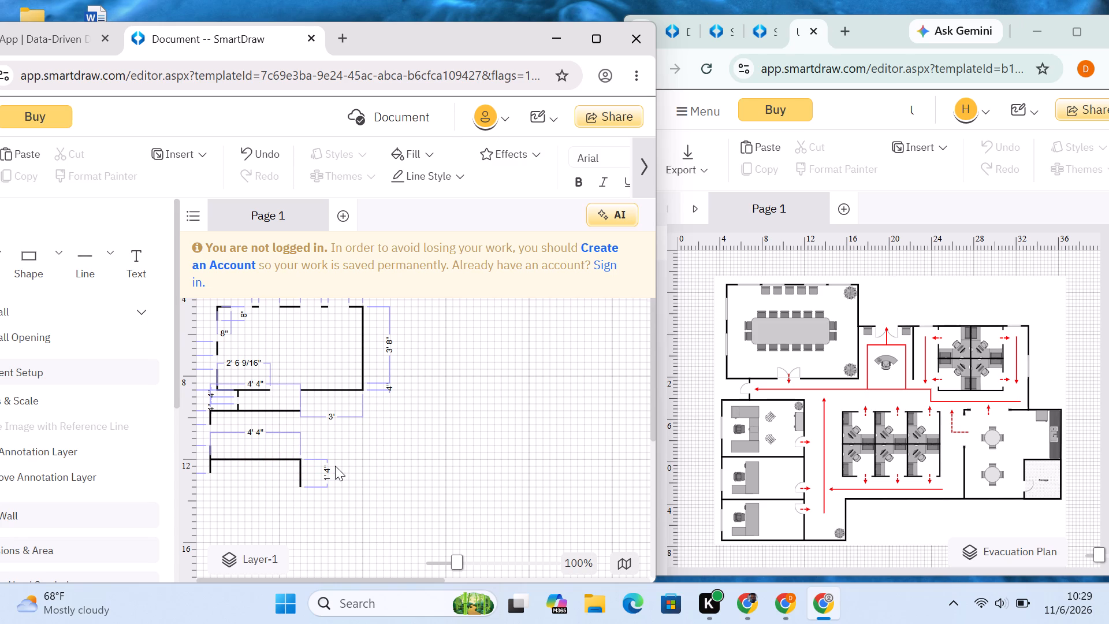
# Draw the middle office's short lower-left wall segment and its 4' 4" bottom wall running right from it.
pyautogui.scroll(-1, 335, 466)
pyautogui.scroll(1, 335, 466)
pyautogui.scroll(-1, 335, 466)
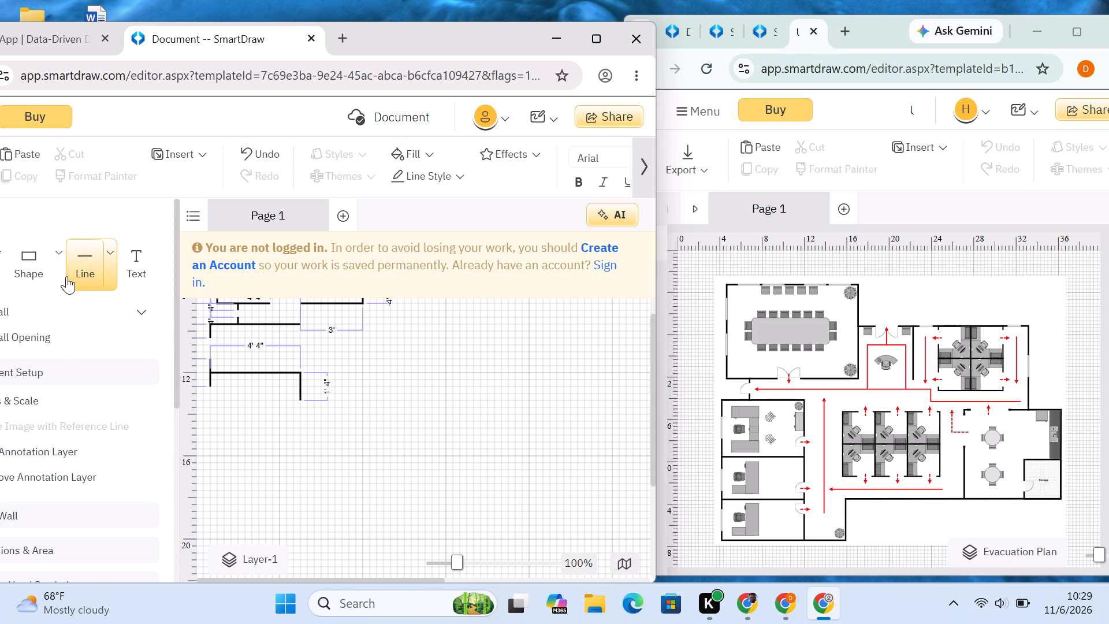
pyautogui.click(83, 270)
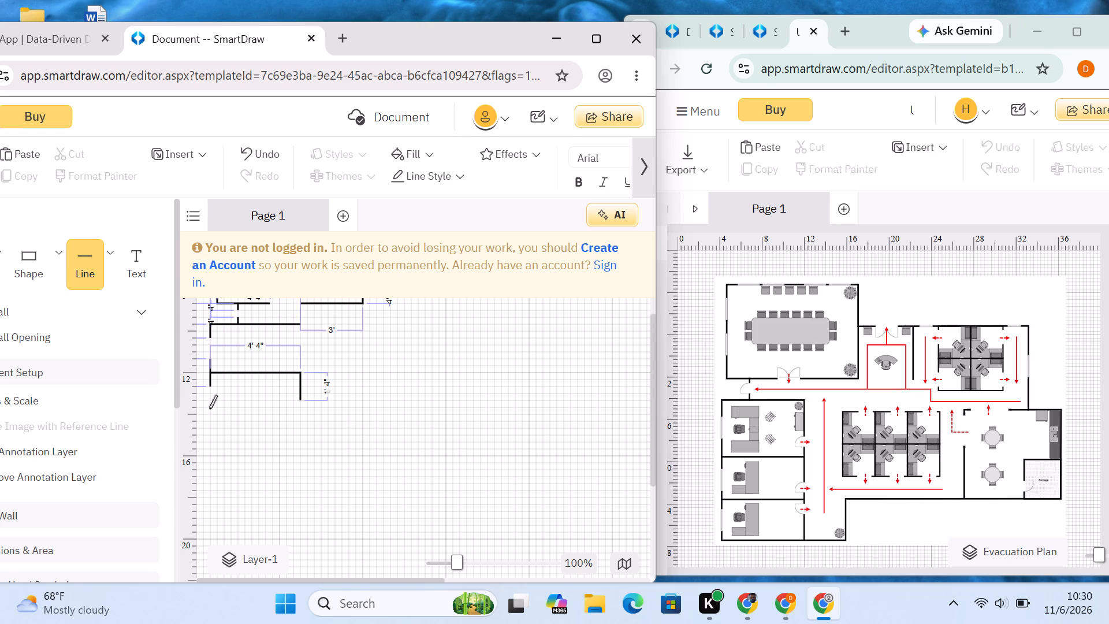
pyautogui.moveTo(210, 408); pyautogui.dragTo(210, 424)
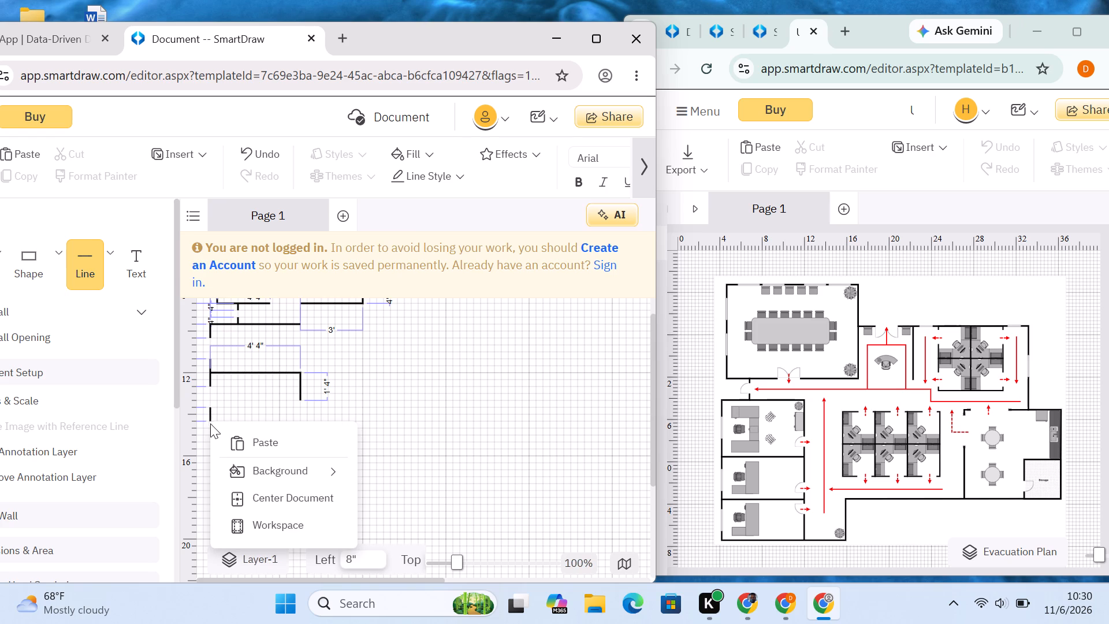
pyautogui.moveTo(210, 424); pyautogui.dragTo(209, 422)
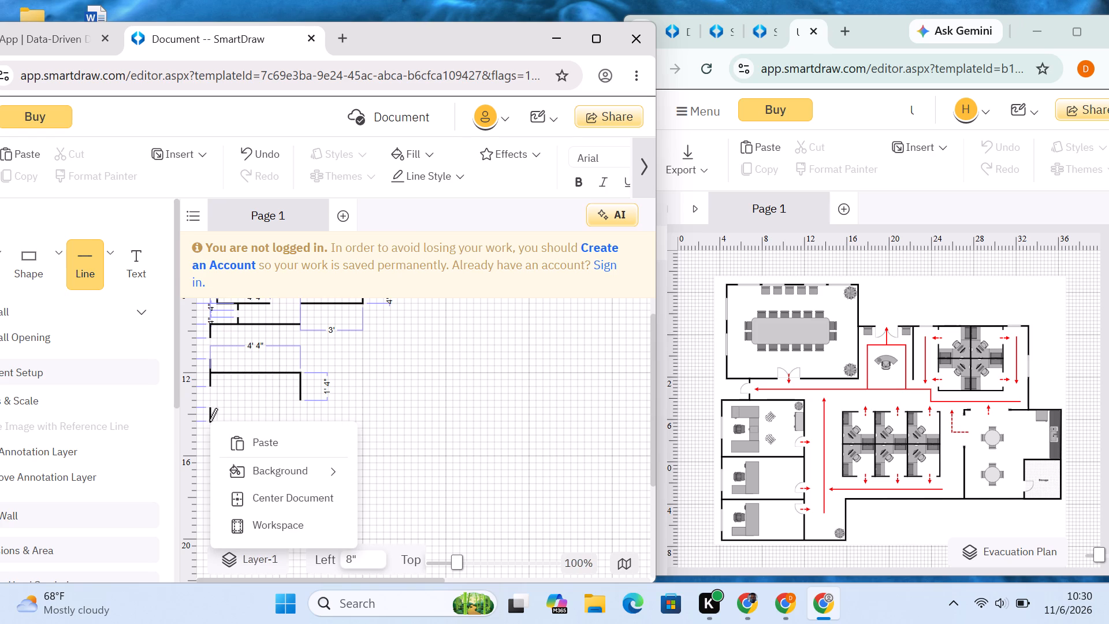
pyautogui.moveTo(209, 422); pyautogui.dragTo(209, 425)
pyautogui.click(221, 419)
pyautogui.click(81, 246)
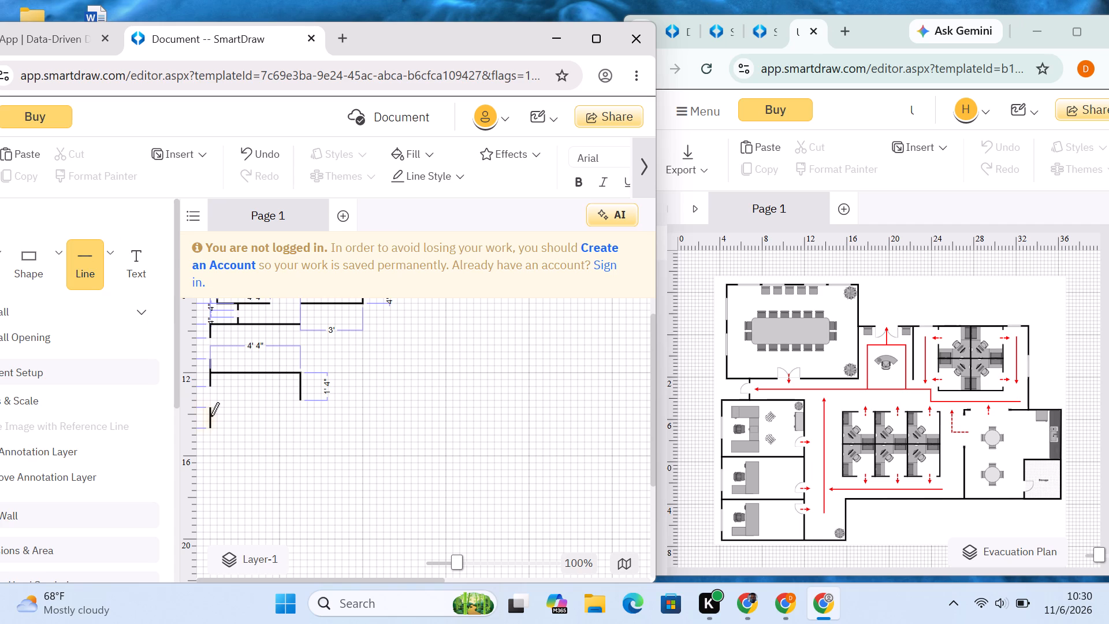
pyautogui.moveTo(211, 418); pyautogui.dragTo(281, 424)
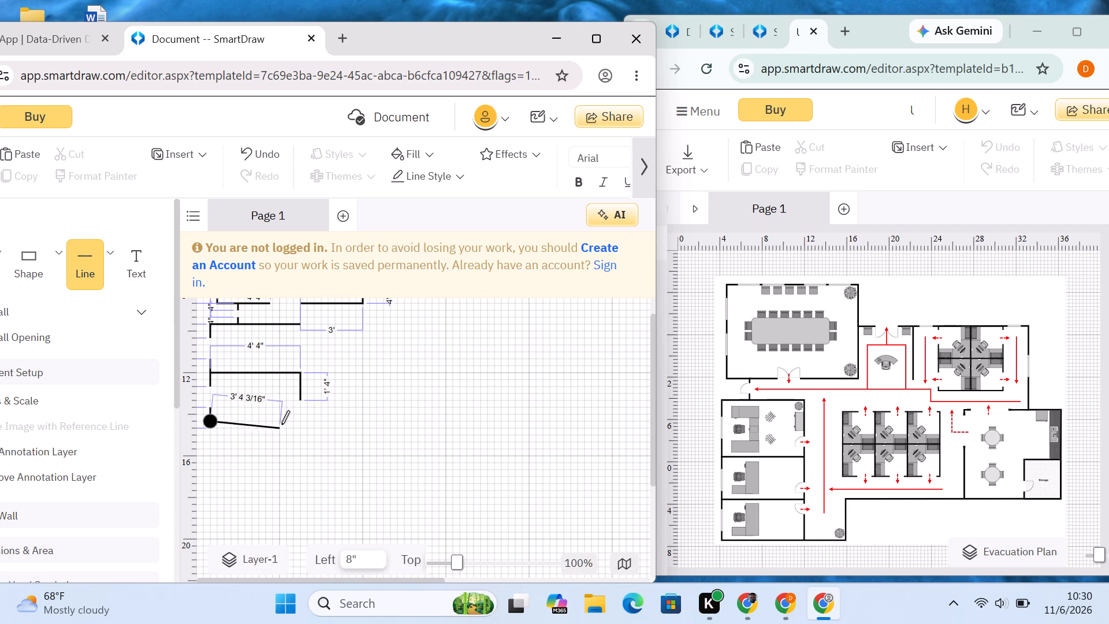
pyautogui.moveTo(281, 424); pyautogui.dragTo(302, 423)
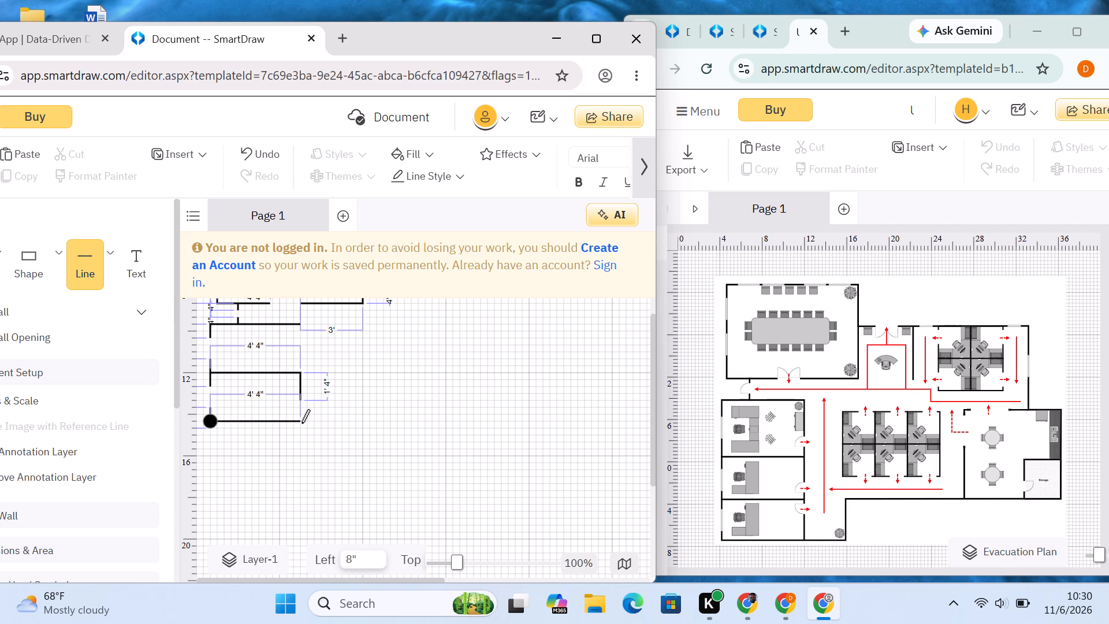
pyautogui.moveTo(302, 423); pyautogui.dragTo(300, 421)
pyautogui.click(215, 407)
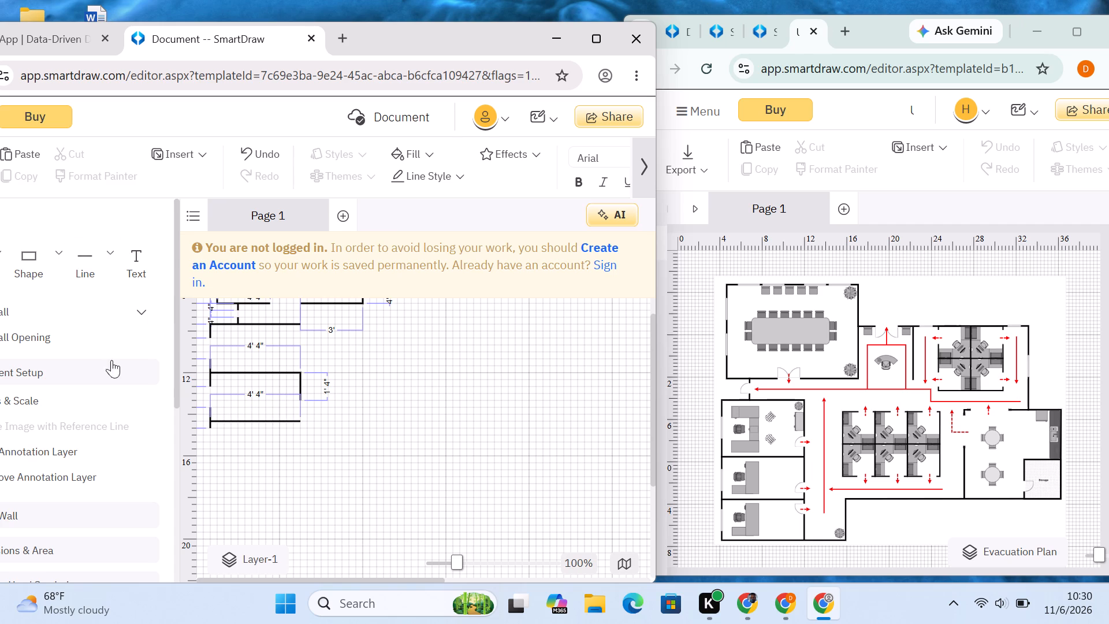
# Draw an 8" vertical wall running down from the far end of the middle office's bottom wall.
pyautogui.click(92, 275)
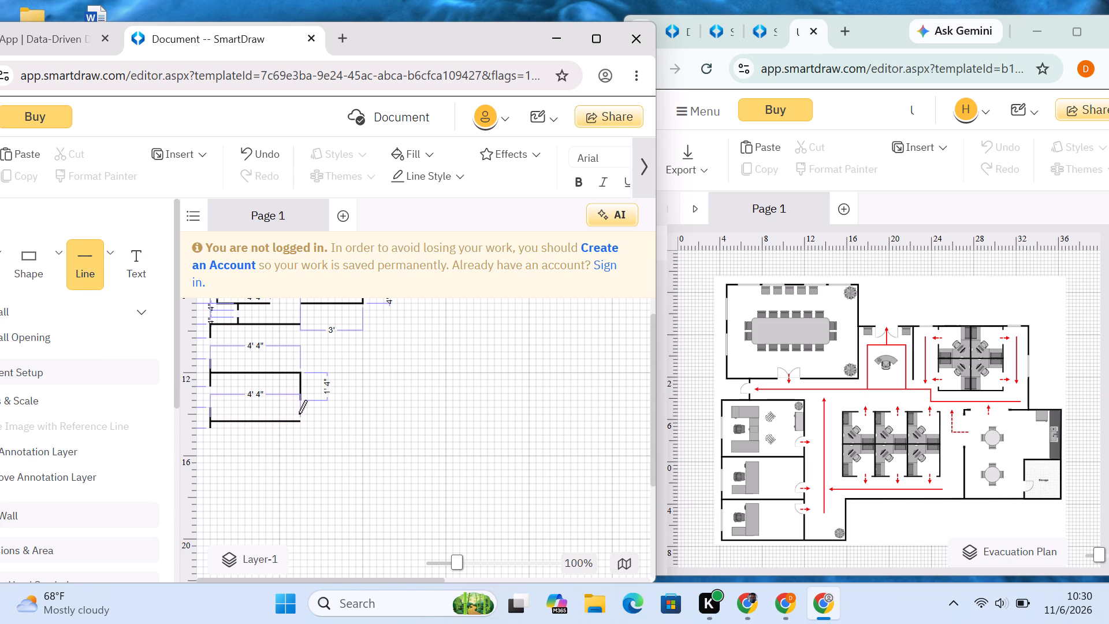
pyautogui.moveTo(299, 414); pyautogui.dragTo(299, 424)
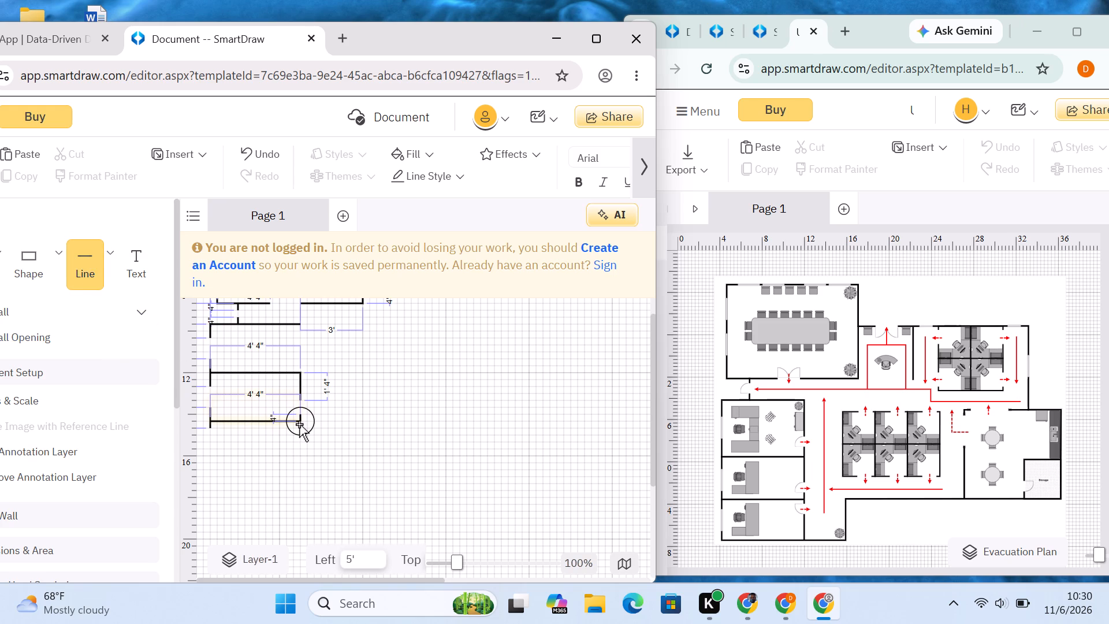
pyautogui.moveTo(299, 424); pyautogui.dragTo(296, 427)
pyautogui.click(367, 424)
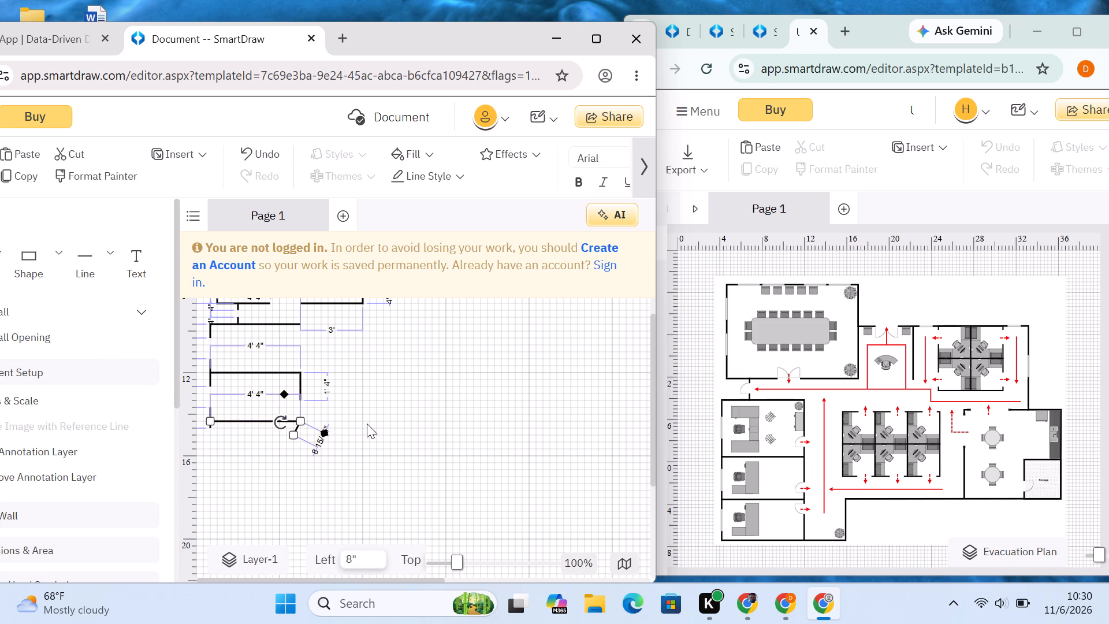
pyautogui.click(308, 425)
pyautogui.click(300, 430)
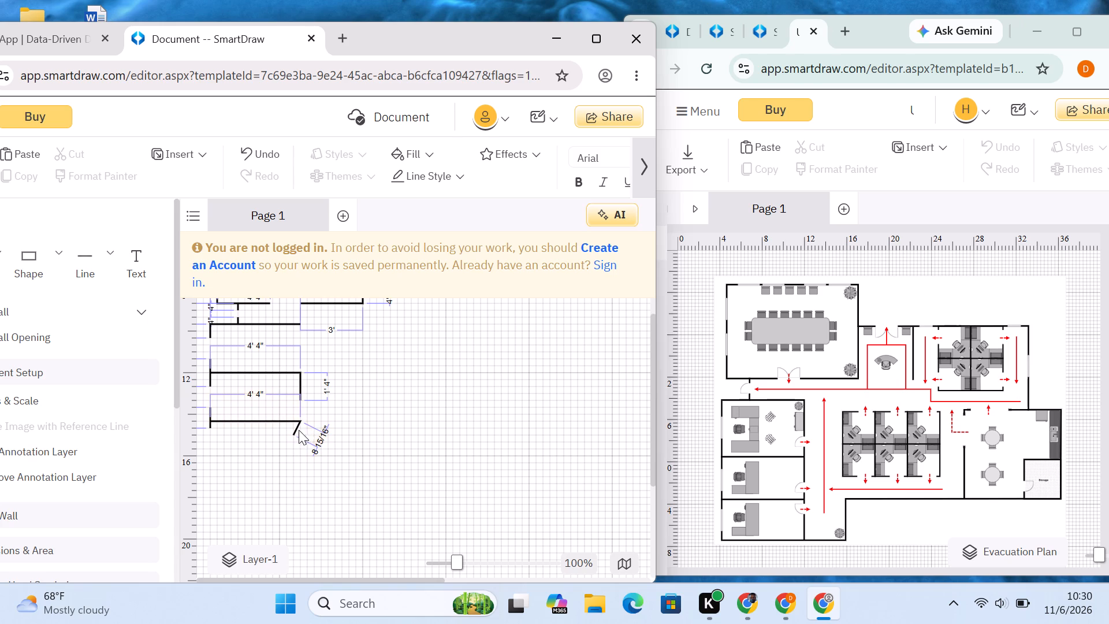
pyautogui.click(297, 430)
pyautogui.click(295, 434)
pyautogui.click(415, 435)
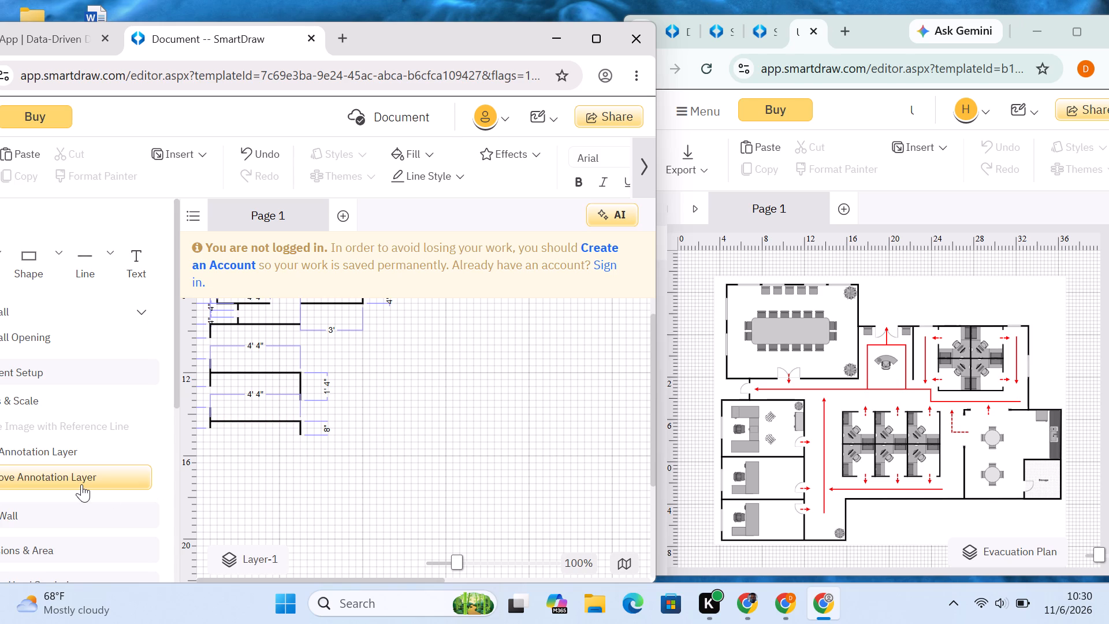
# Draw the lower office's short lower-left wall segment and its 4' 4" bottom wall running right from its base.
pyautogui.click(73, 273)
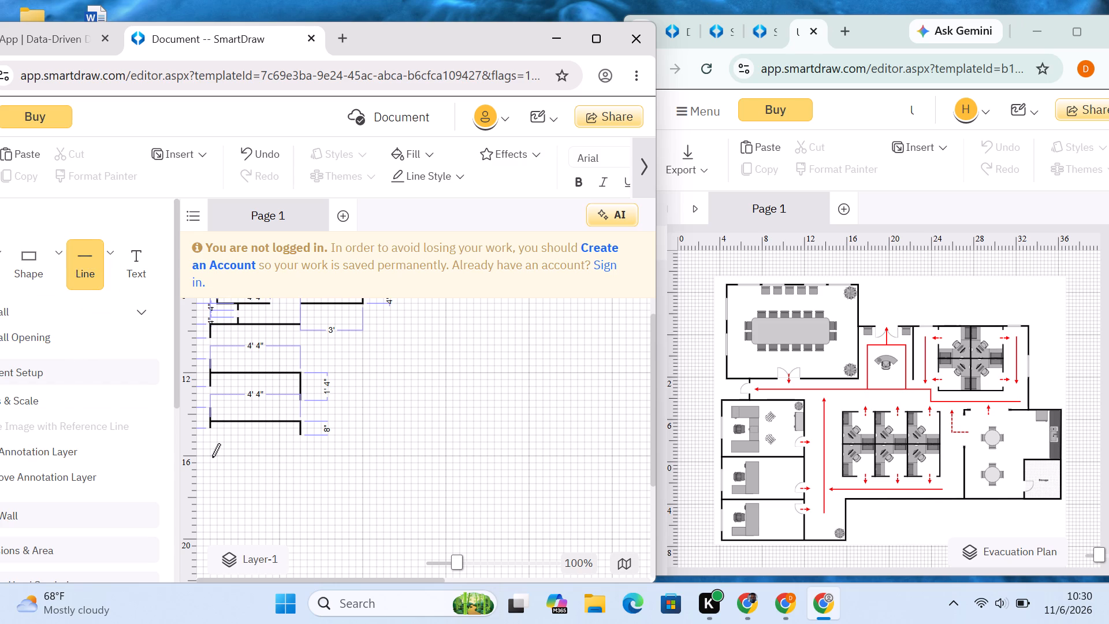
pyautogui.moveTo(212, 457); pyautogui.dragTo(211, 460)
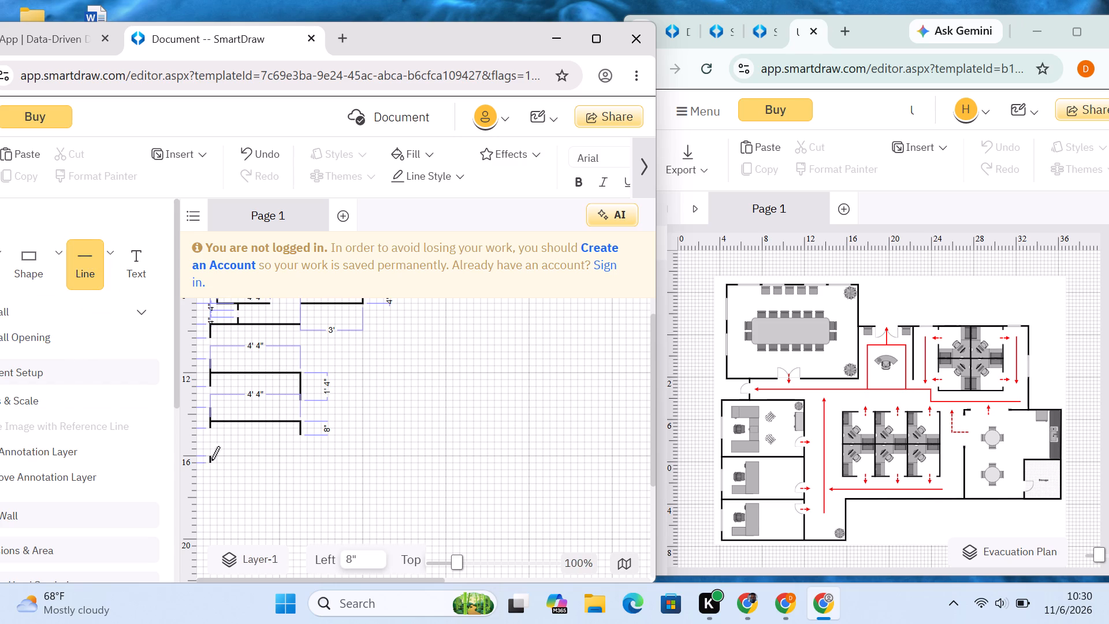
pyautogui.moveTo(211, 460); pyautogui.dragTo(210, 470)
pyautogui.moveTo(210, 470); pyautogui.dragTo(210, 471)
pyautogui.click(84, 258)
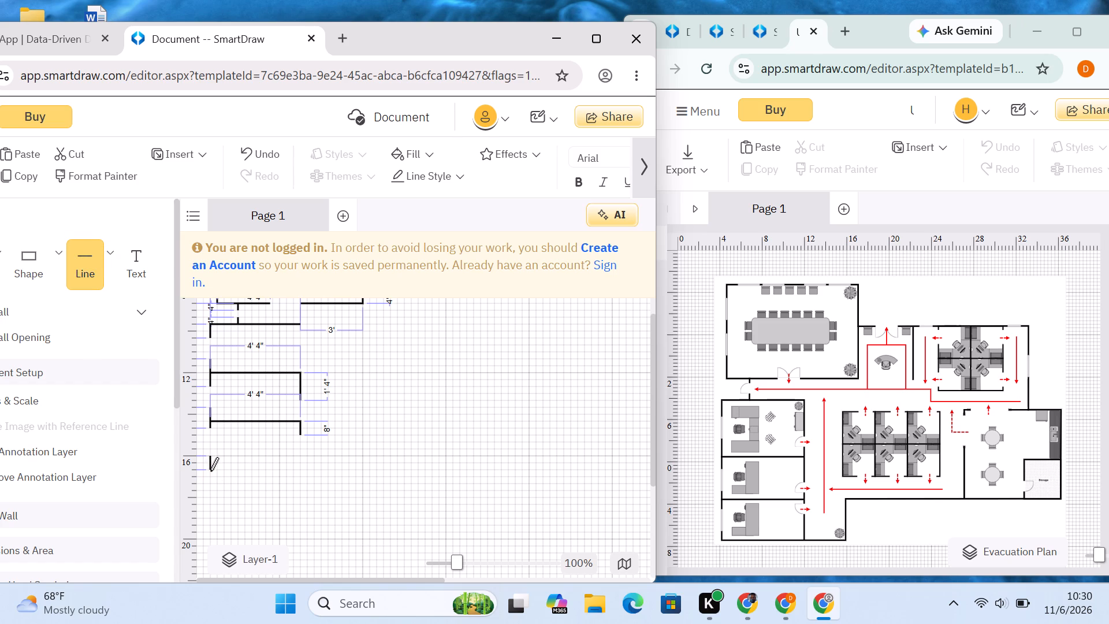
pyautogui.moveTo(211, 471); pyautogui.dragTo(299, 470)
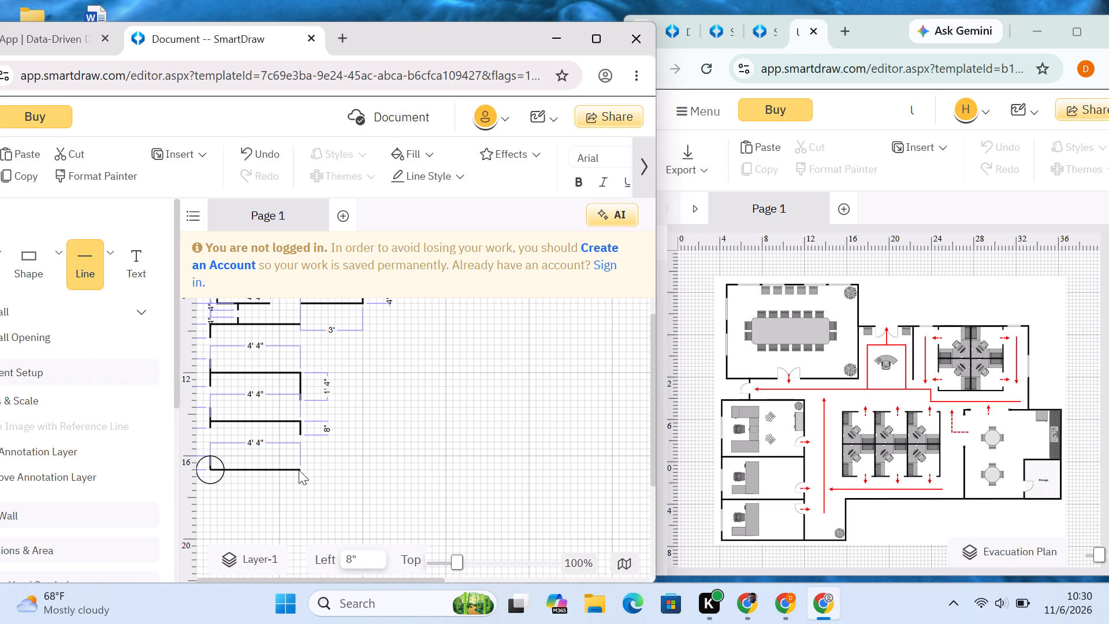
pyautogui.moveTo(299, 470); pyautogui.dragTo(298, 470)
pyautogui.click(378, 447)
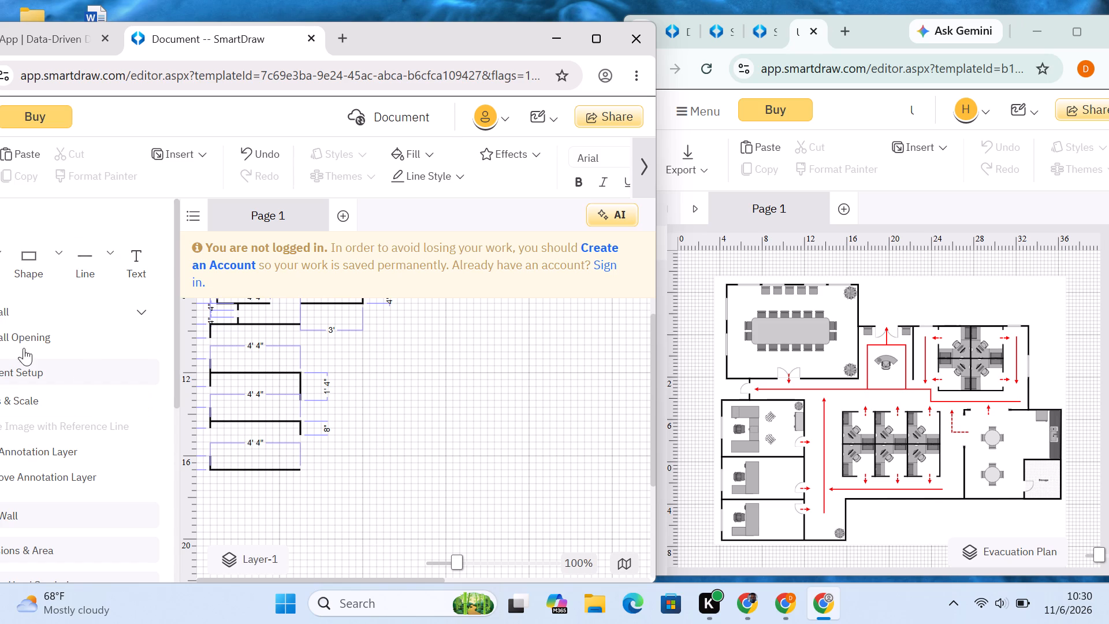
# Draw the lower office's 1' 4" right wall down to the end of its bottom wall, leaving a door gap above.
pyautogui.click(79, 265)
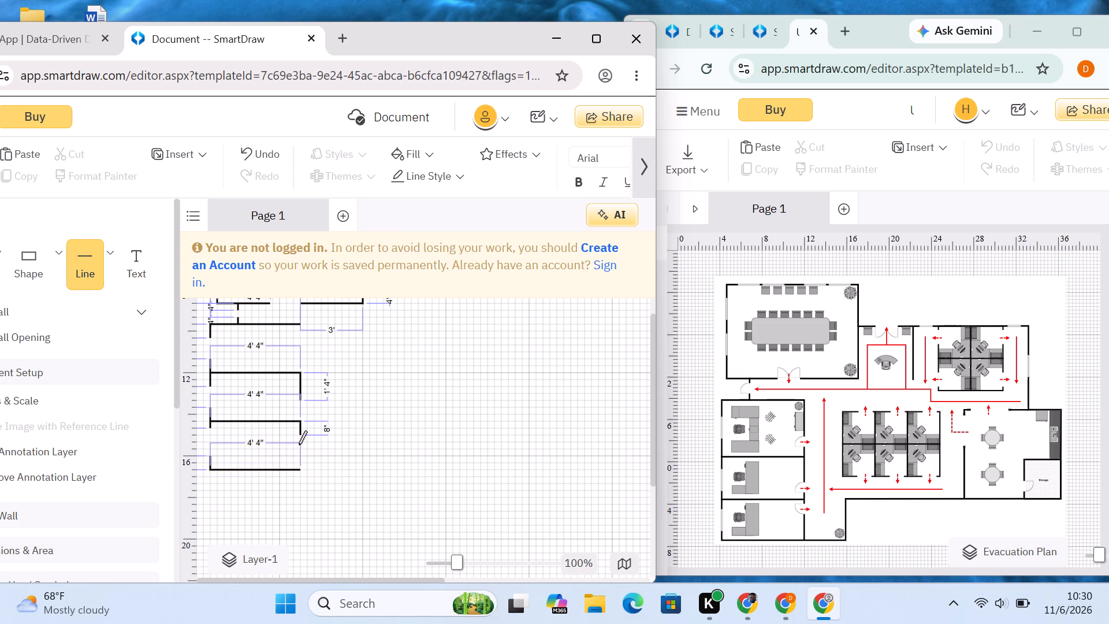
pyautogui.moveTo(300, 444); pyautogui.dragTo(299, 472)
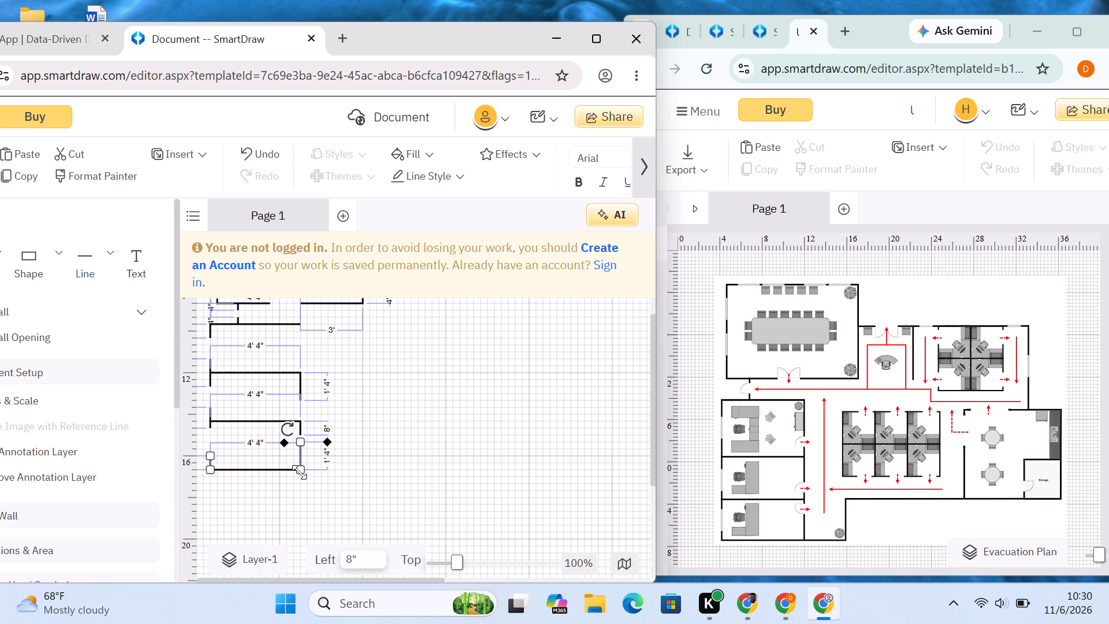
pyautogui.click(403, 473)
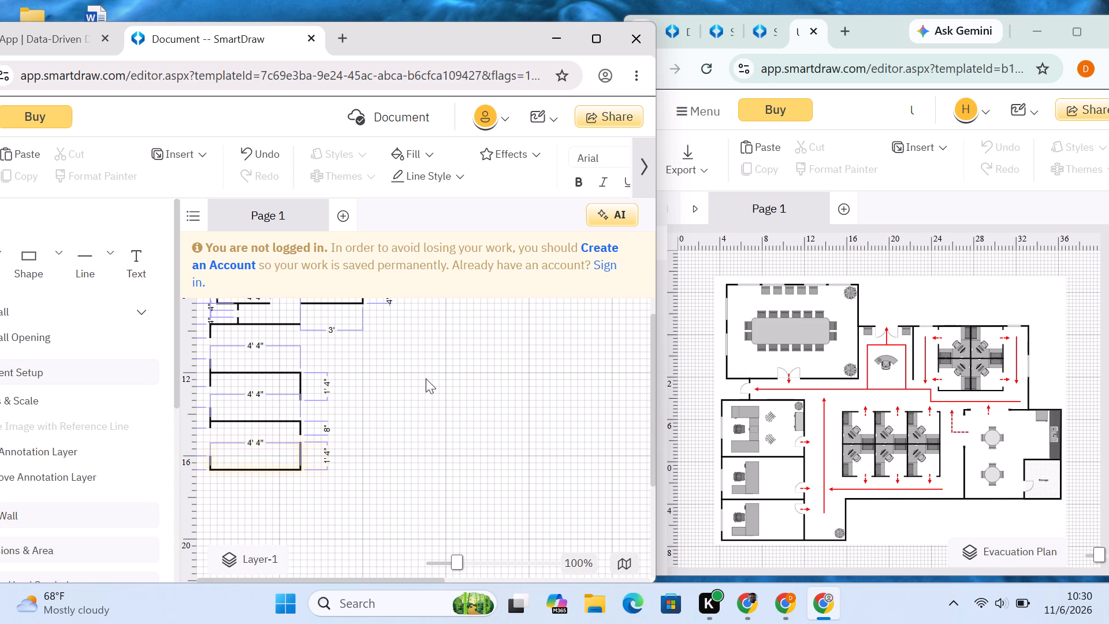
# Extend the lower office's bottom wall 2' to the right and draw a 1' 8" wall up from its end.
pyautogui.scroll(1, 376, 483)
pyautogui.scroll(-1, 373, 483)
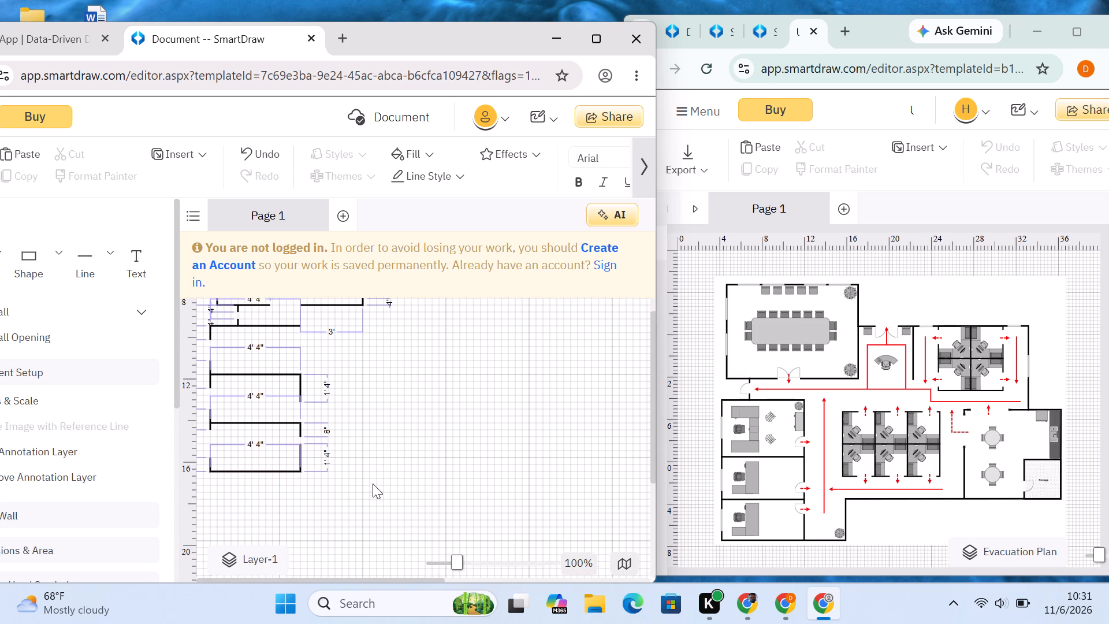
pyautogui.click(87, 257)
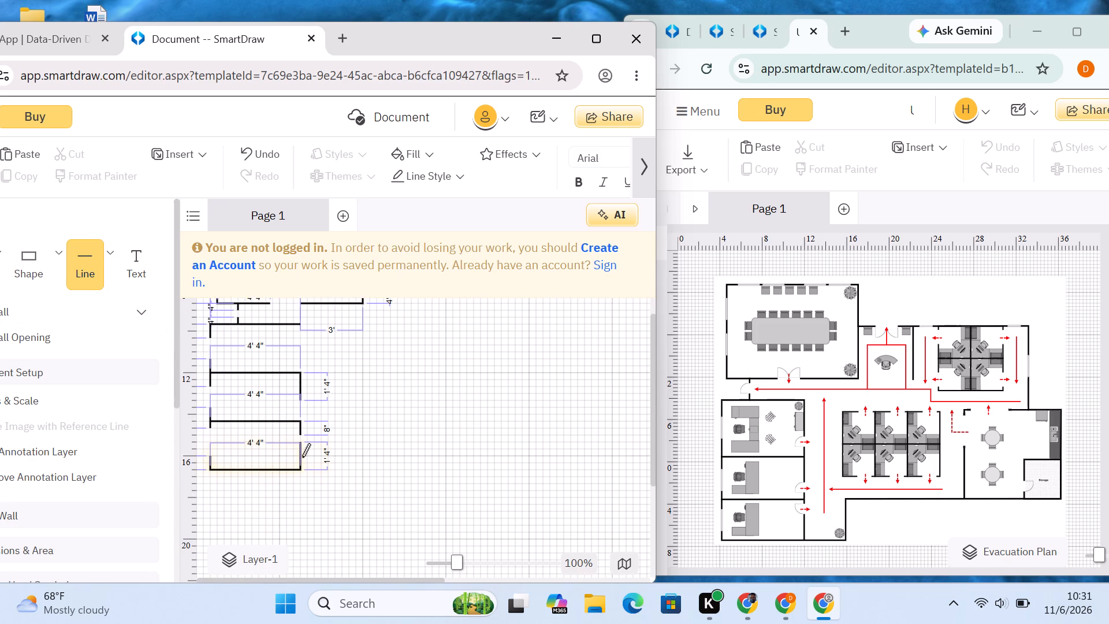
pyautogui.moveTo(300, 470); pyautogui.dragTo(352, 468)
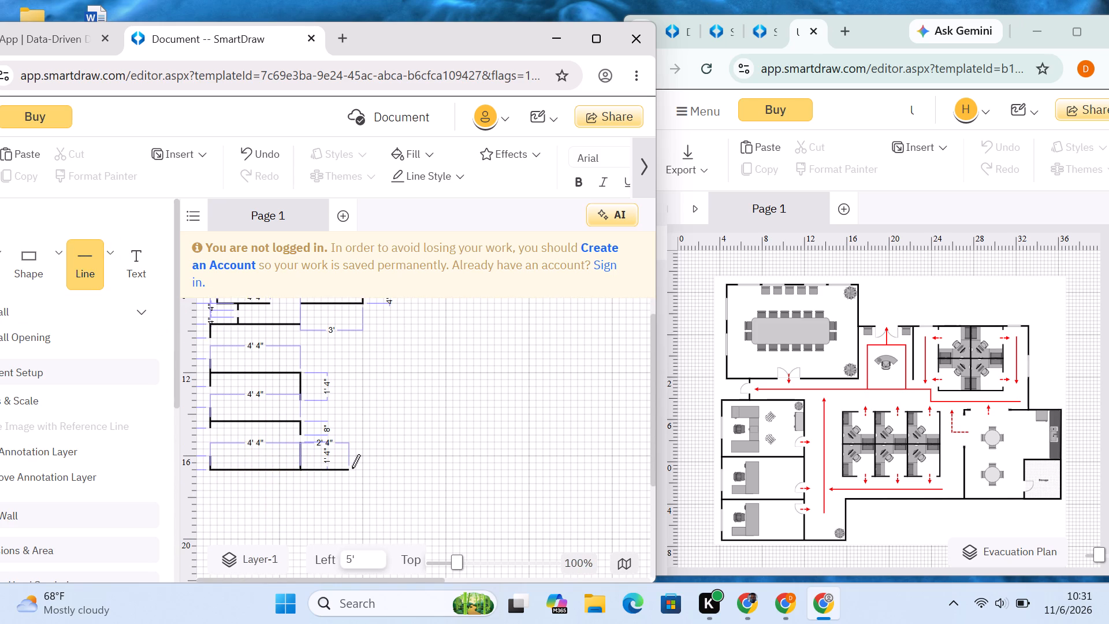
pyautogui.moveTo(352, 468); pyautogui.dragTo(338, 466)
pyautogui.moveTo(338, 466); pyautogui.dragTo(334, 466)
pyautogui.moveTo(334, 466); pyautogui.dragTo(342, 466)
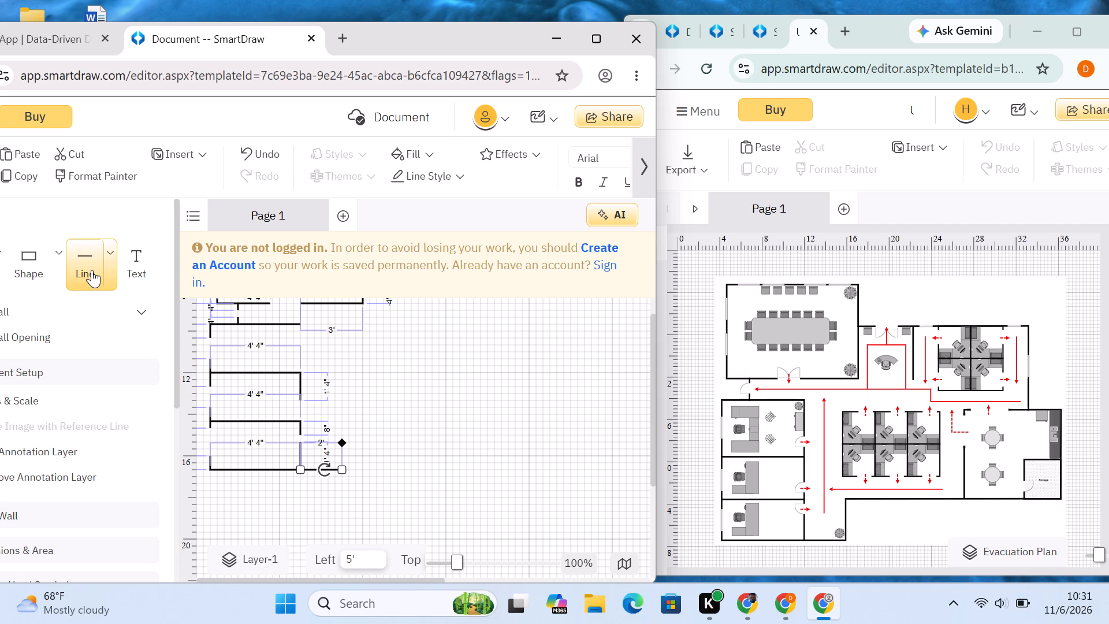
pyautogui.click(92, 270)
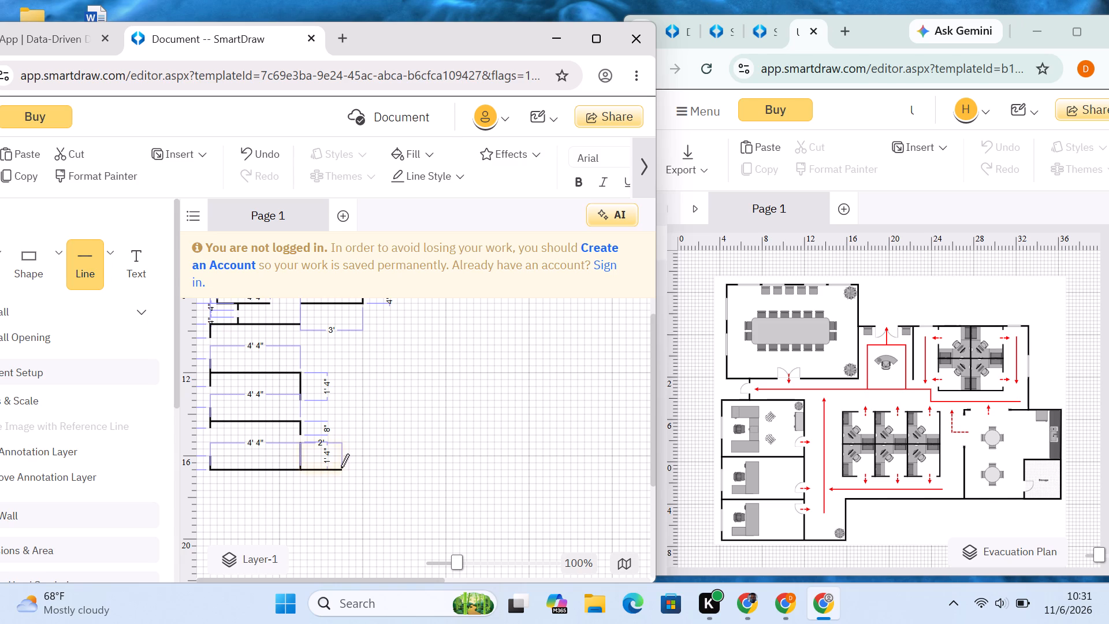
pyautogui.moveTo(341, 470); pyautogui.dragTo(341, 434)
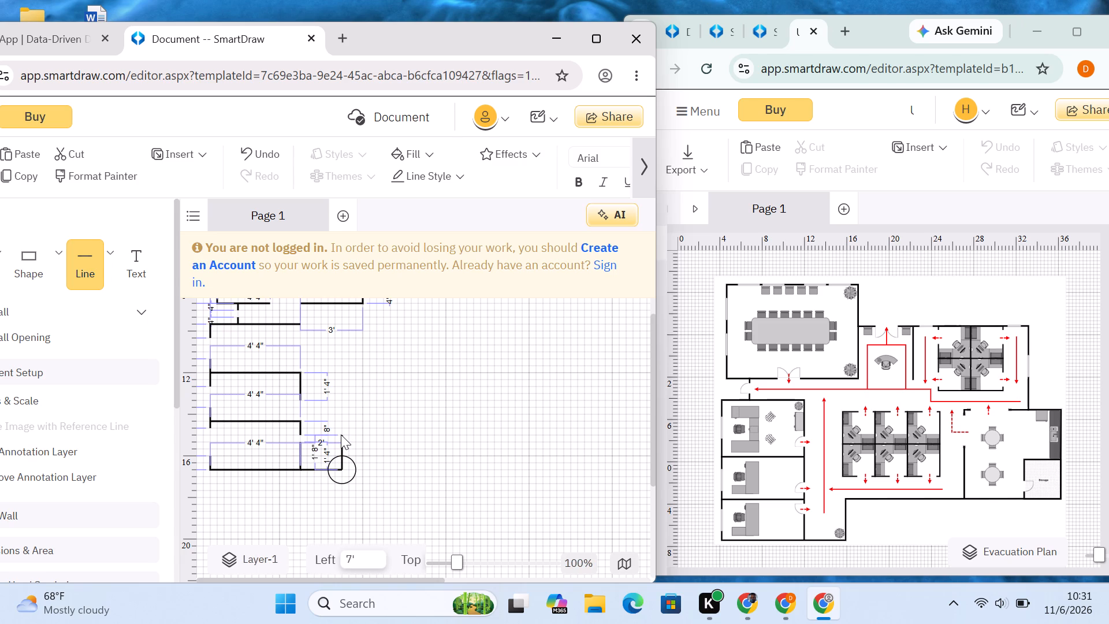
pyautogui.moveTo(341, 434); pyautogui.dragTo(342, 434)
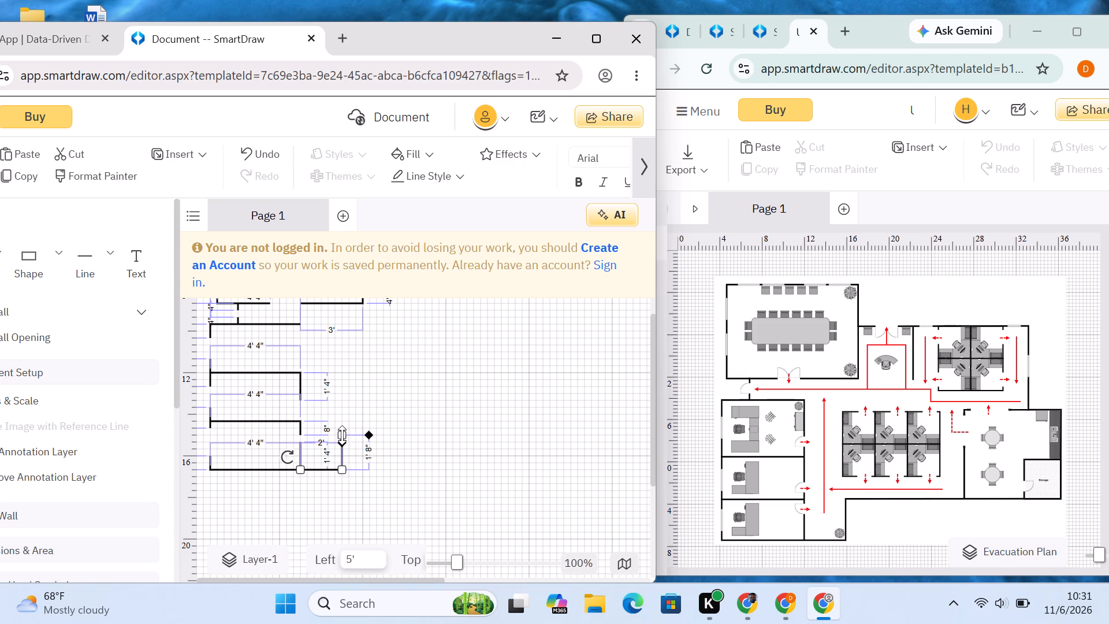
# Draw an 11' horizontal exterior wall running right from the top of the 1' 8" wall.
pyautogui.click(91, 251)
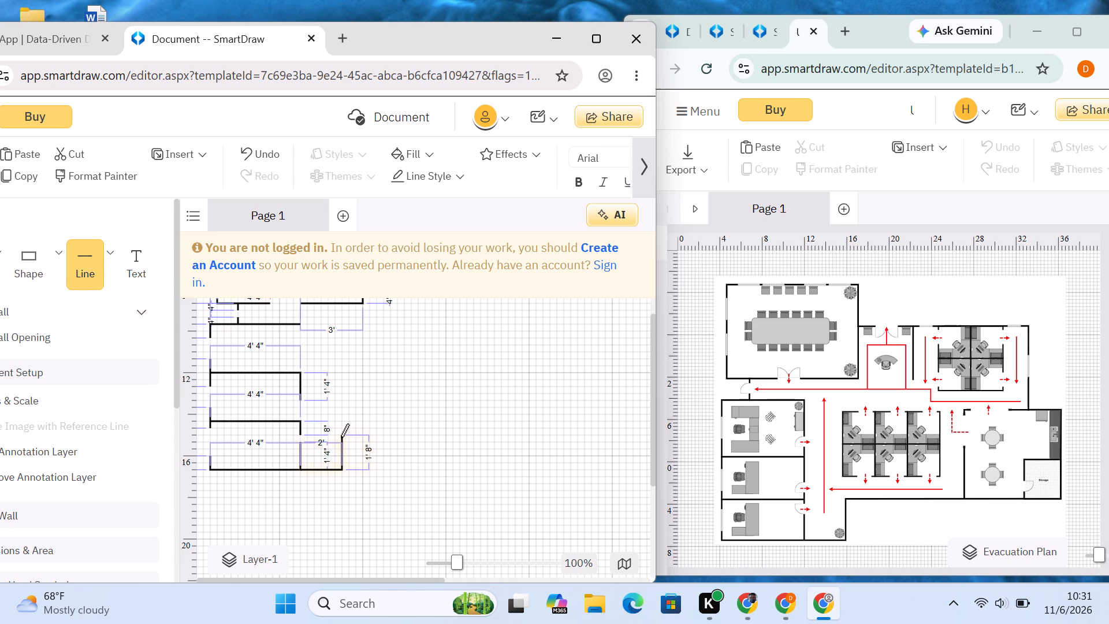
pyautogui.moveTo(342, 437); pyautogui.dragTo(560, 441)
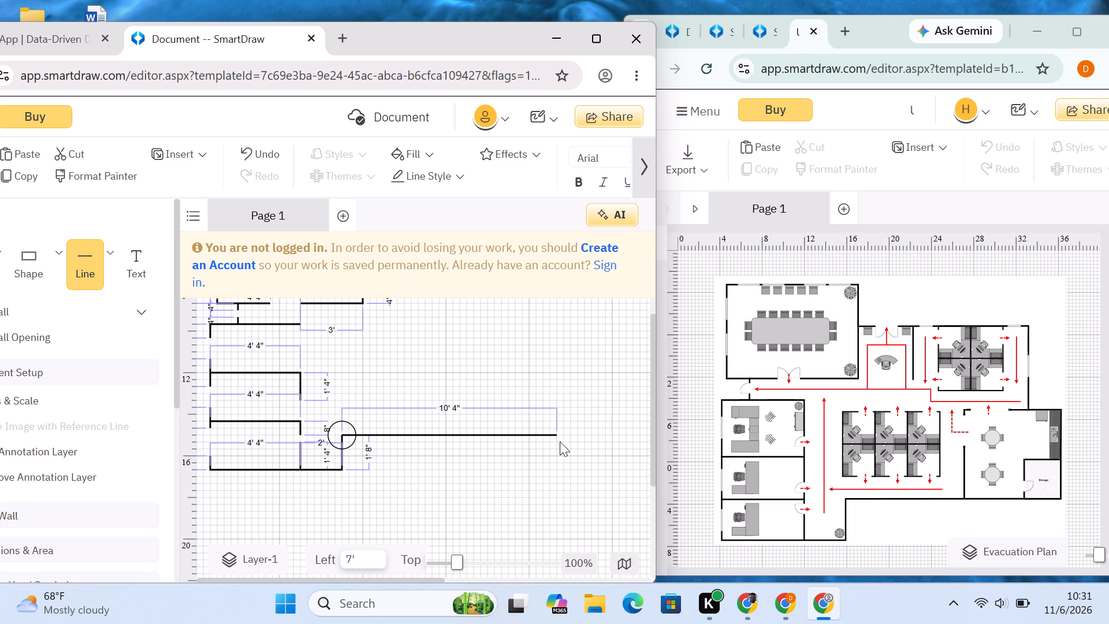
pyautogui.moveTo(560, 441); pyautogui.dragTo(570, 441)
pyautogui.click(556, 473)
pyautogui.scroll(2, 467, 519)
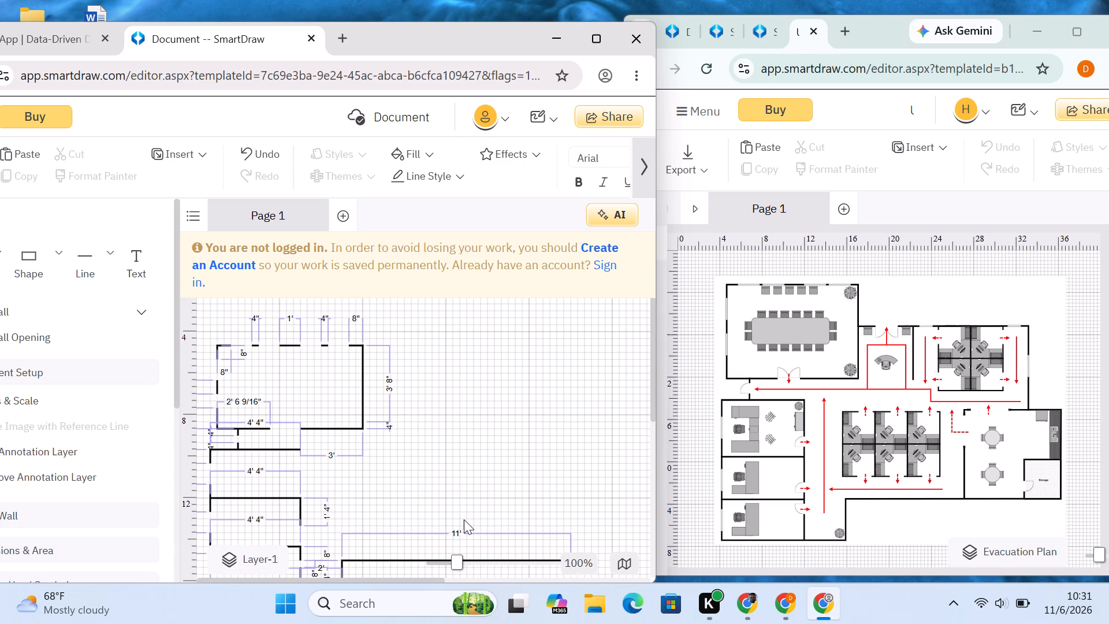
pyautogui.scroll(-1, 467, 519)
pyautogui.click(442, 563)
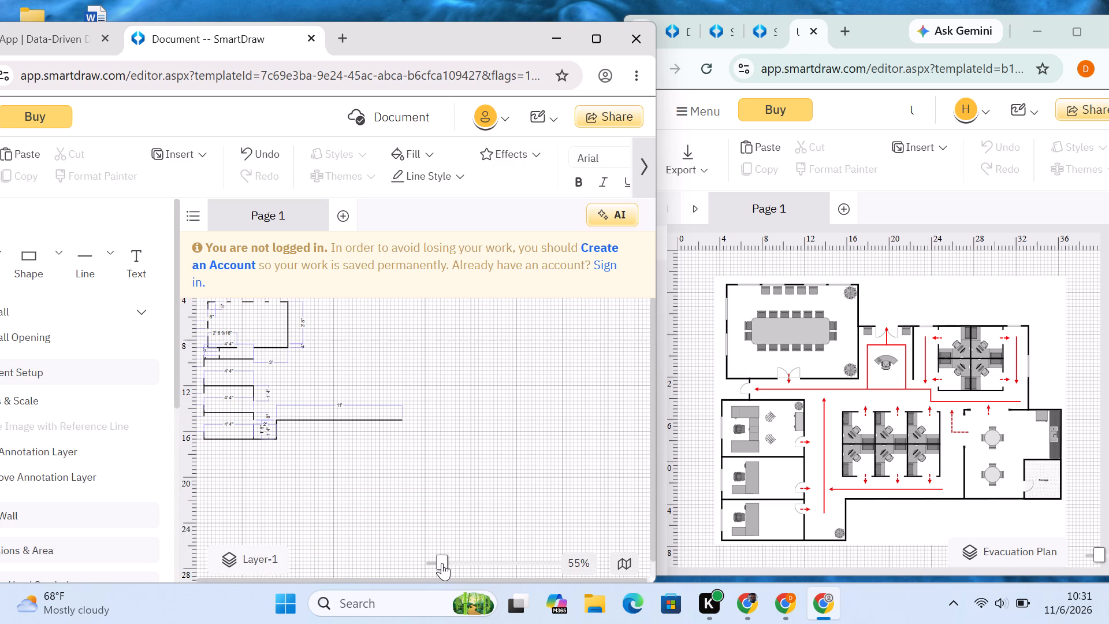
# Draw a 1' horizontal wall stub running right from the conference room's right wall.
pyautogui.scroll(1, 396, 492)
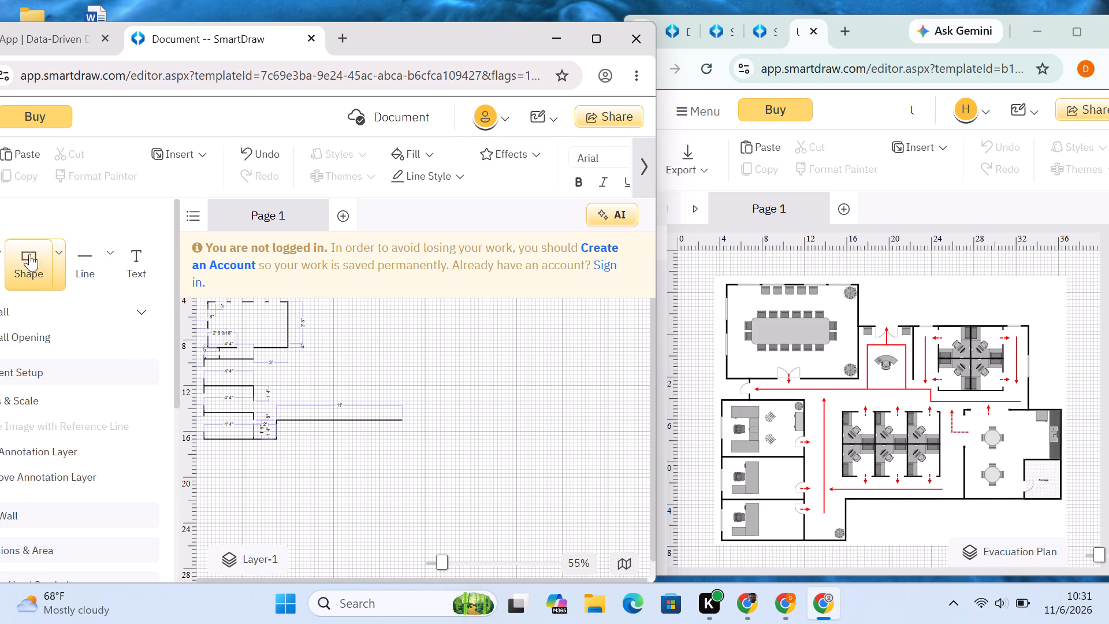
pyautogui.click(74, 253)
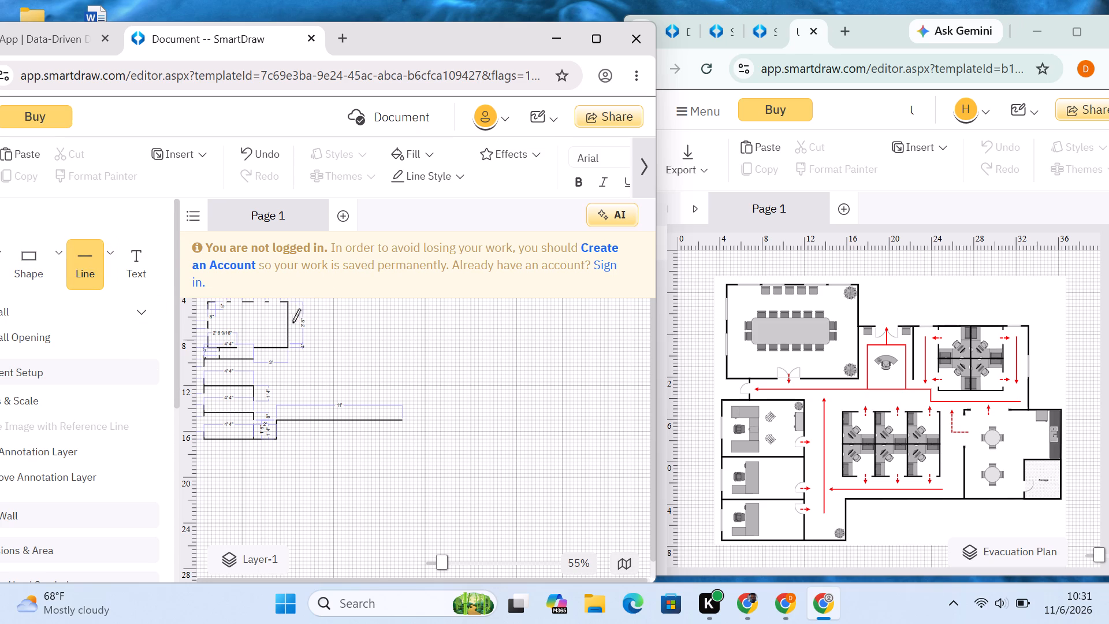
pyautogui.moveTo(288, 322); pyautogui.dragTo(293, 322)
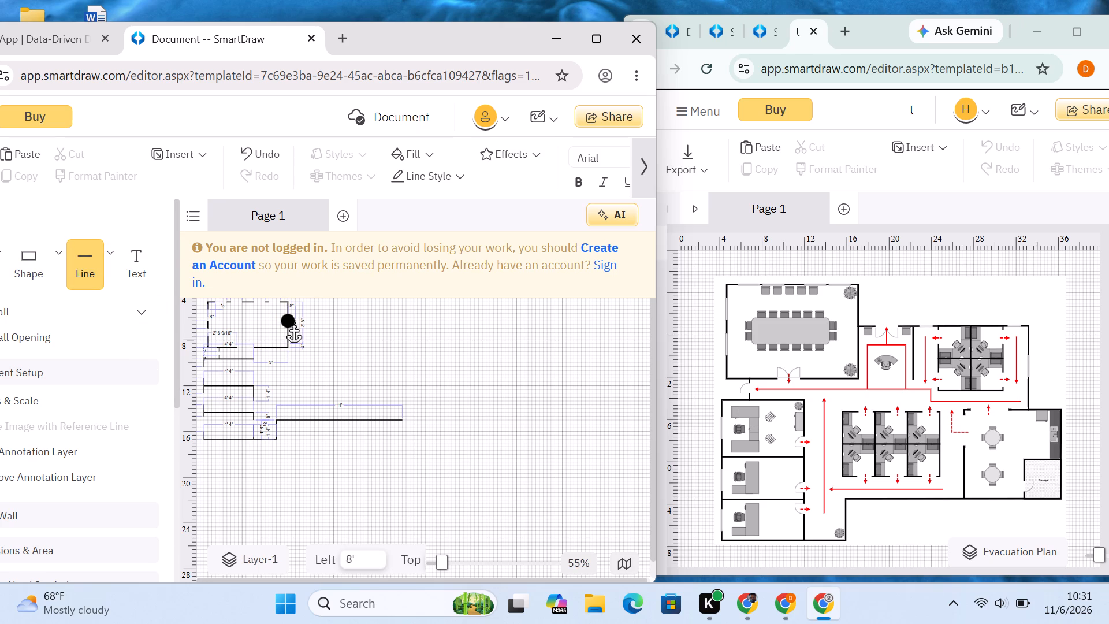
pyautogui.moveTo(293, 322); pyautogui.dragTo(299, 321)
pyautogui.moveTo(299, 321); pyautogui.dragTo(300, 321)
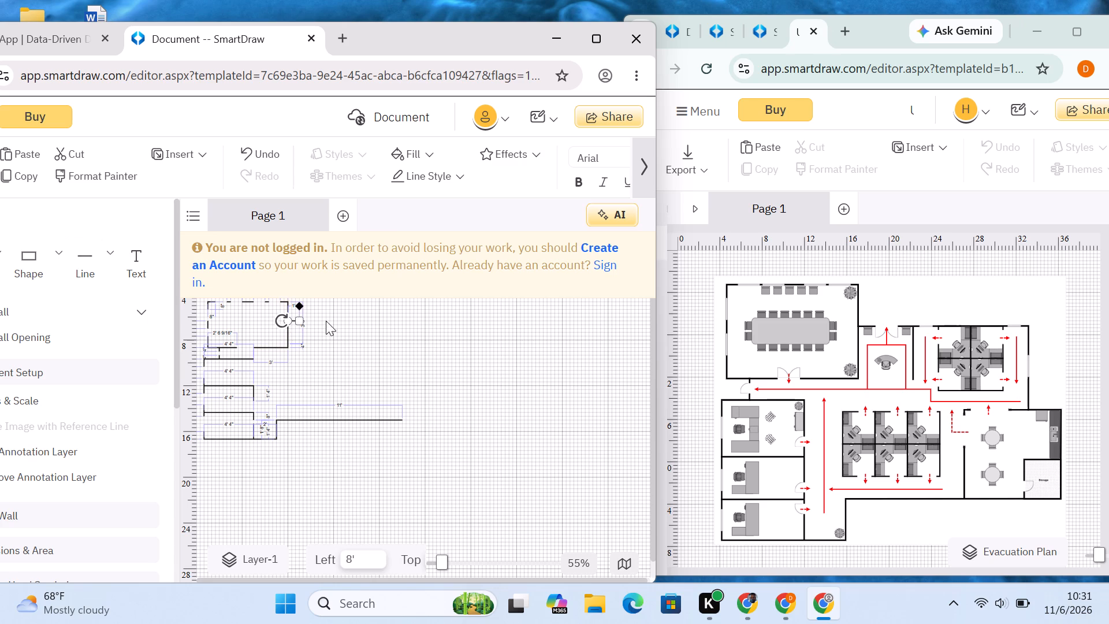
pyautogui.click(330, 321)
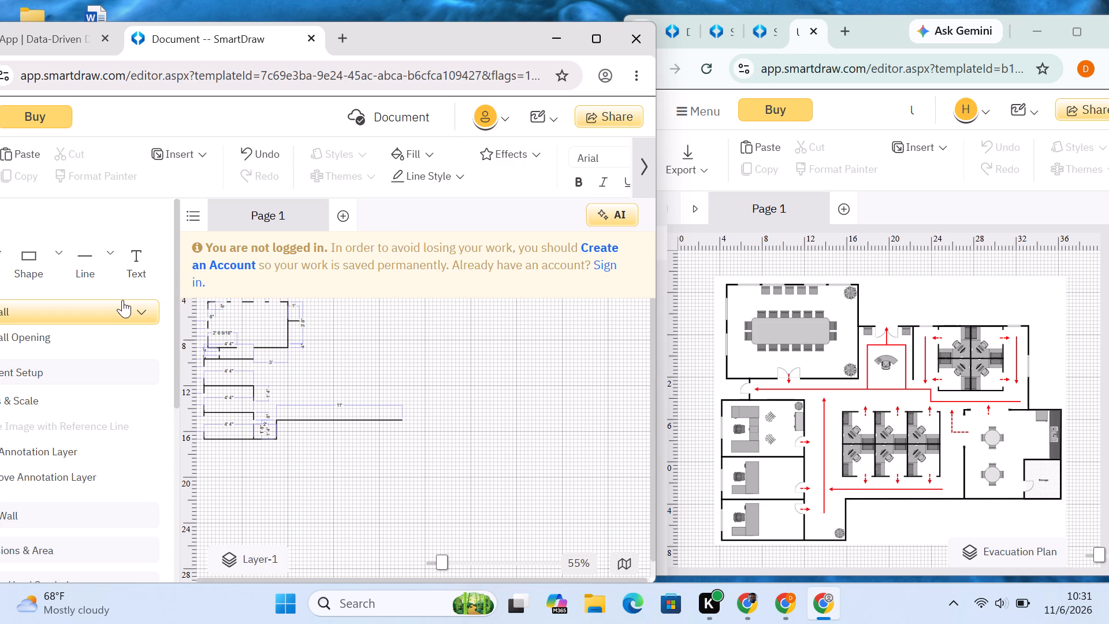
# Draw a 2' horizontal wall in line with the 1' stub, leaving the entrance door gap between them.
pyautogui.click(90, 270)
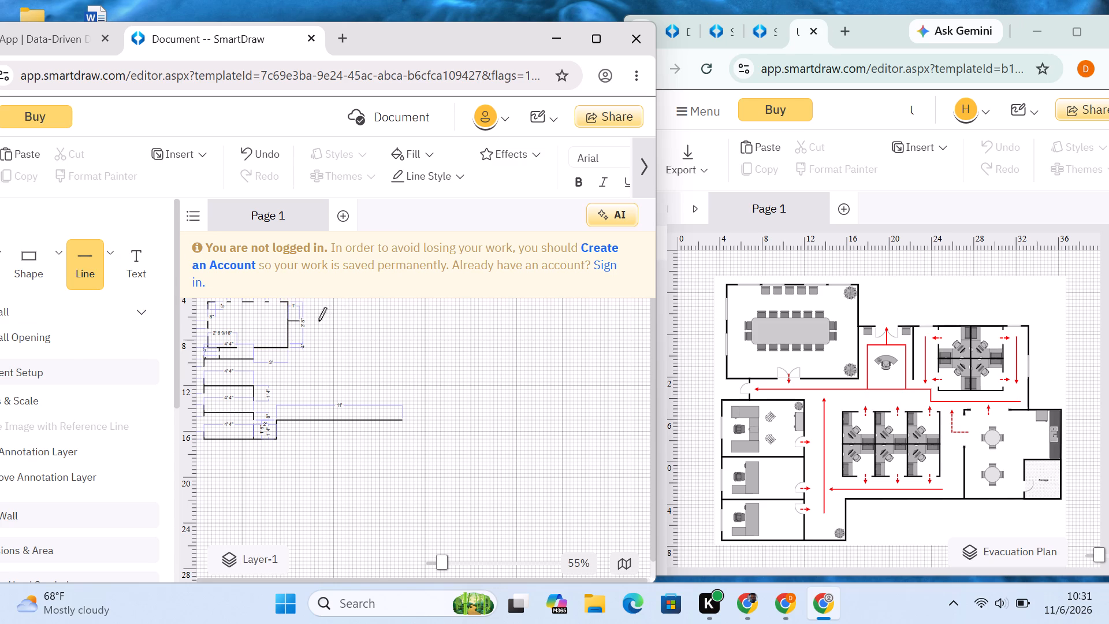
pyautogui.moveTo(318, 319); pyautogui.dragTo(332, 318)
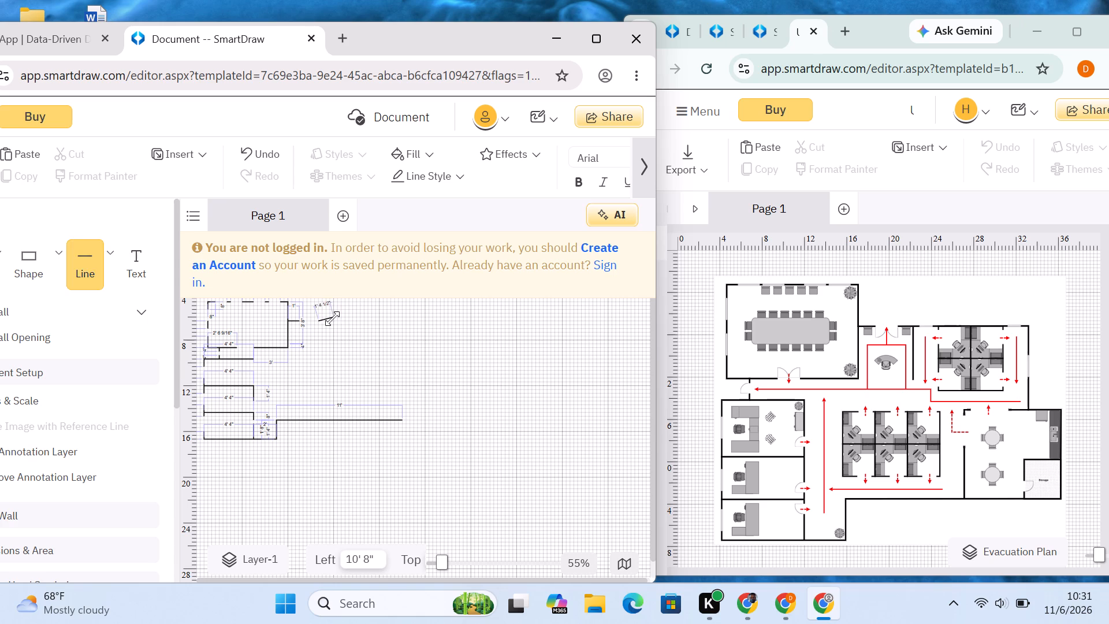
pyautogui.moveTo(334, 314); pyautogui.dragTo(340, 317)
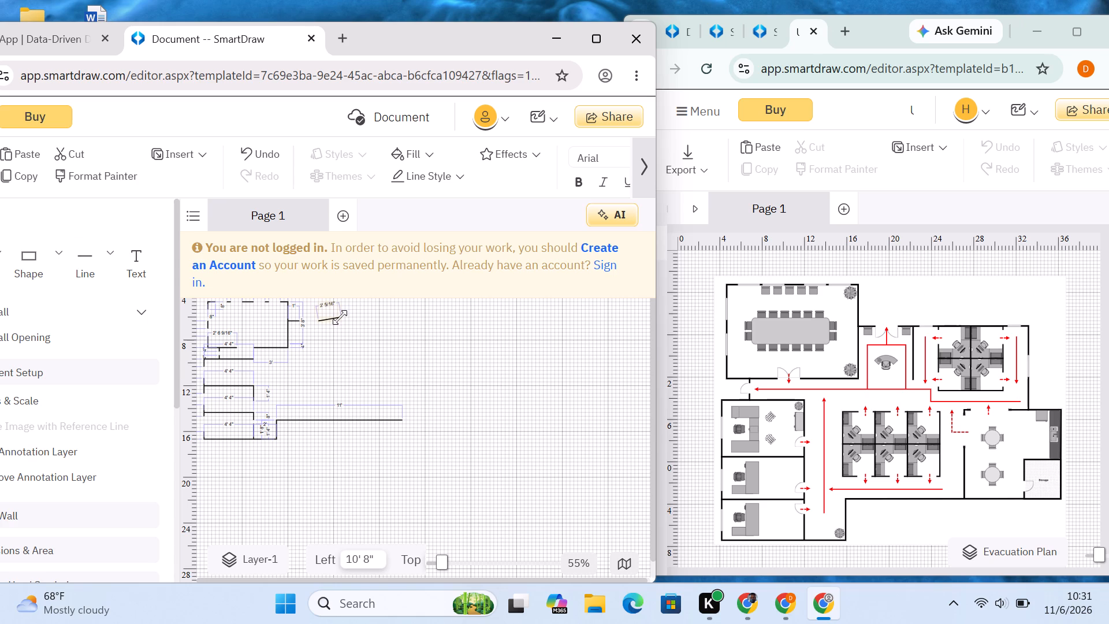
pyautogui.moveTo(340, 317); pyautogui.dragTo(339, 321)
pyautogui.click(379, 328)
# Draw a 2' 4" vertical wall down from the 2' wall to the right of the entrance.
pyautogui.click(106, 259)
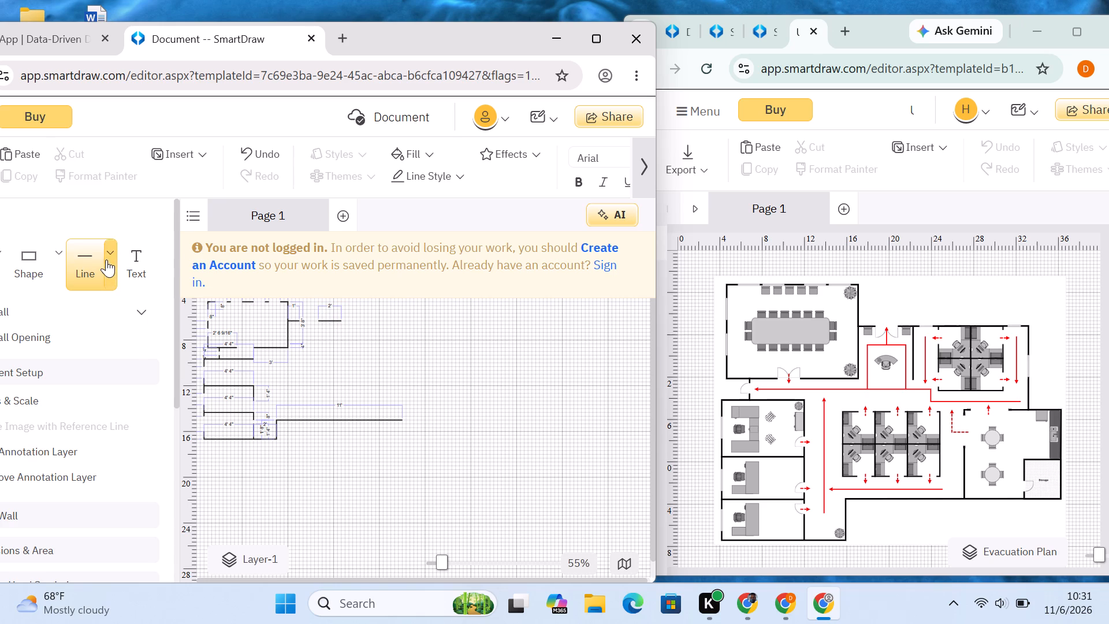
pyautogui.click(94, 259)
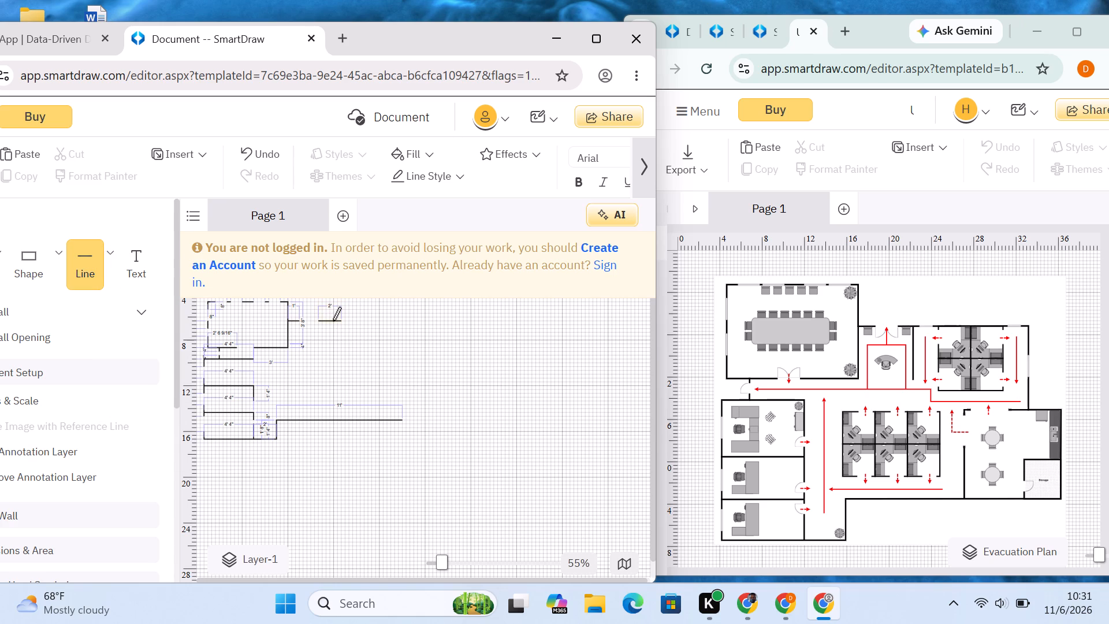
pyautogui.moveTo(333, 321); pyautogui.dragTo(331, 351)
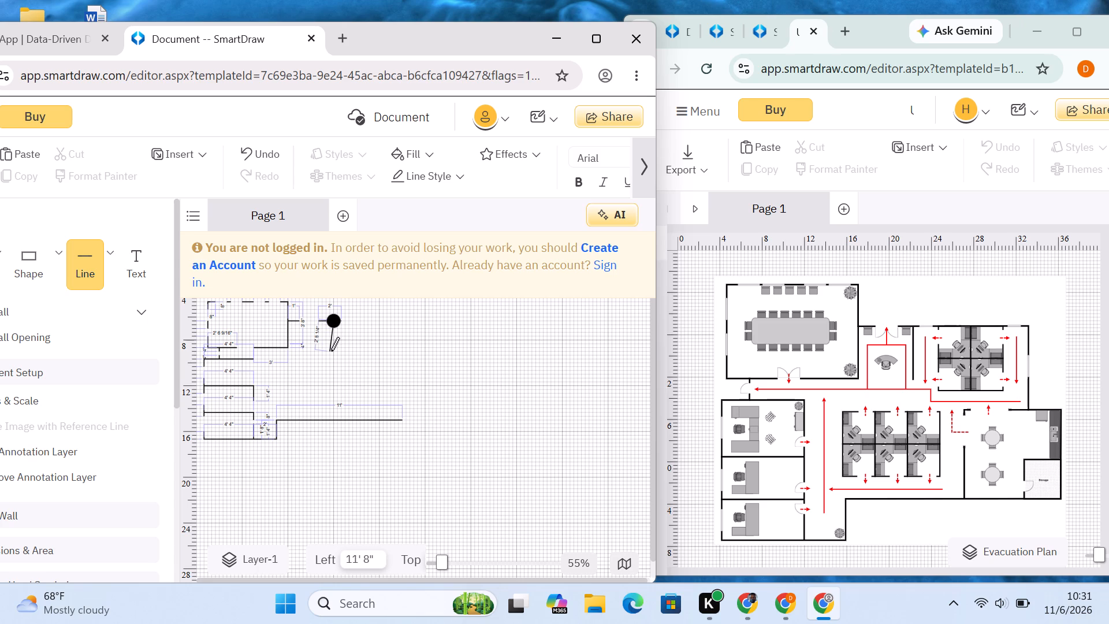
pyautogui.moveTo(331, 351); pyautogui.dragTo(333, 347)
pyautogui.click(399, 337)
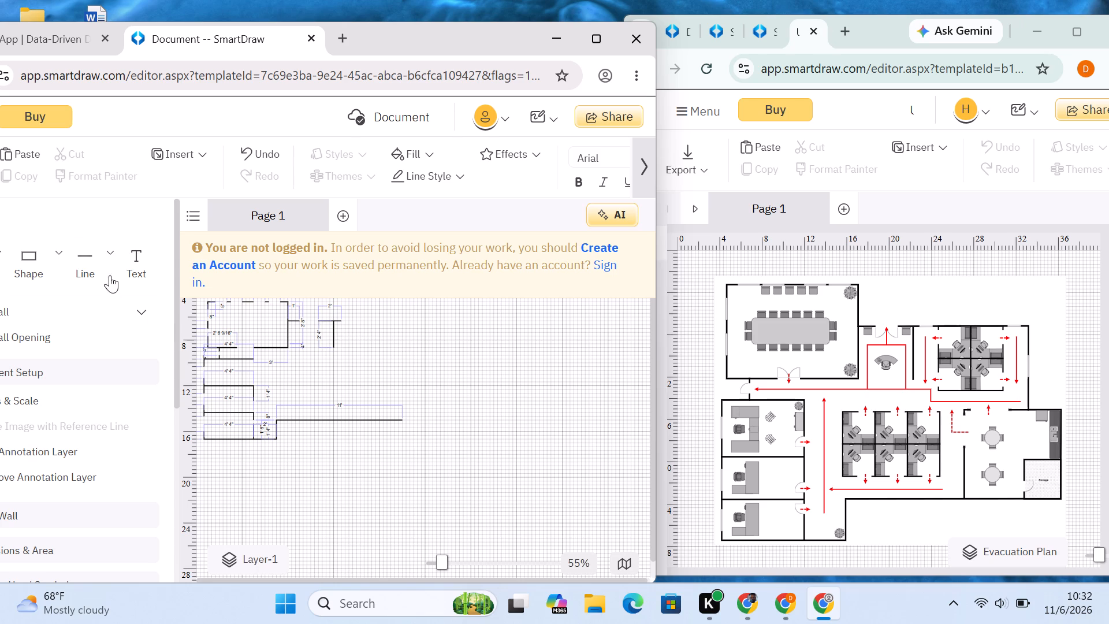
# Draw a 4' 8" horizontal wall in line with the 2' wall, leaving a window gap between them.
pyautogui.click(96, 264)
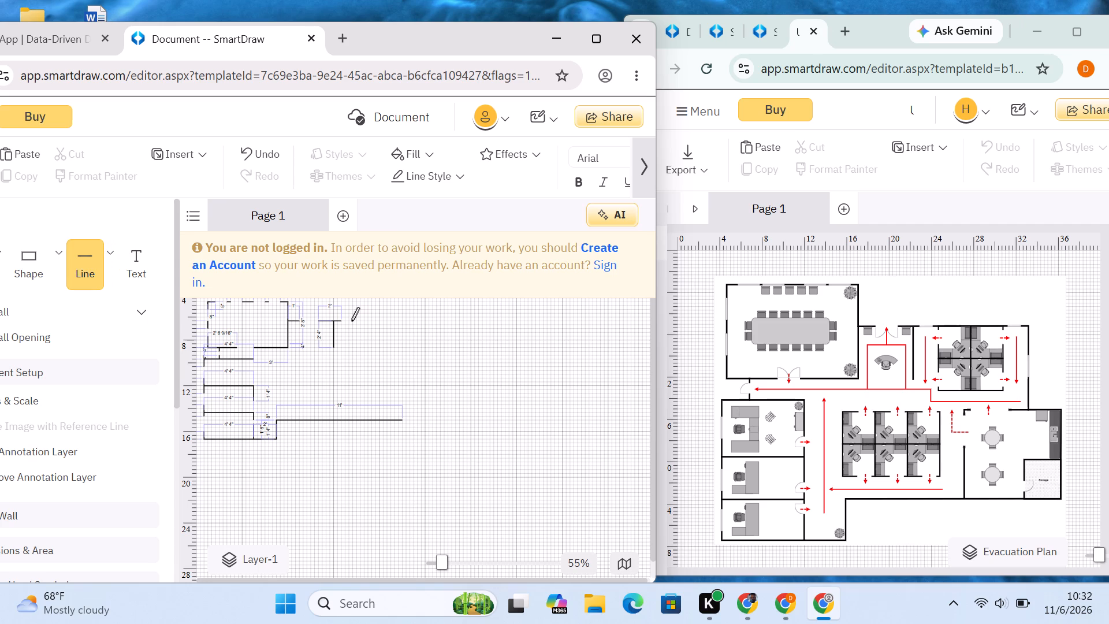
pyautogui.moveTo(351, 321); pyautogui.dragTo(379, 320)
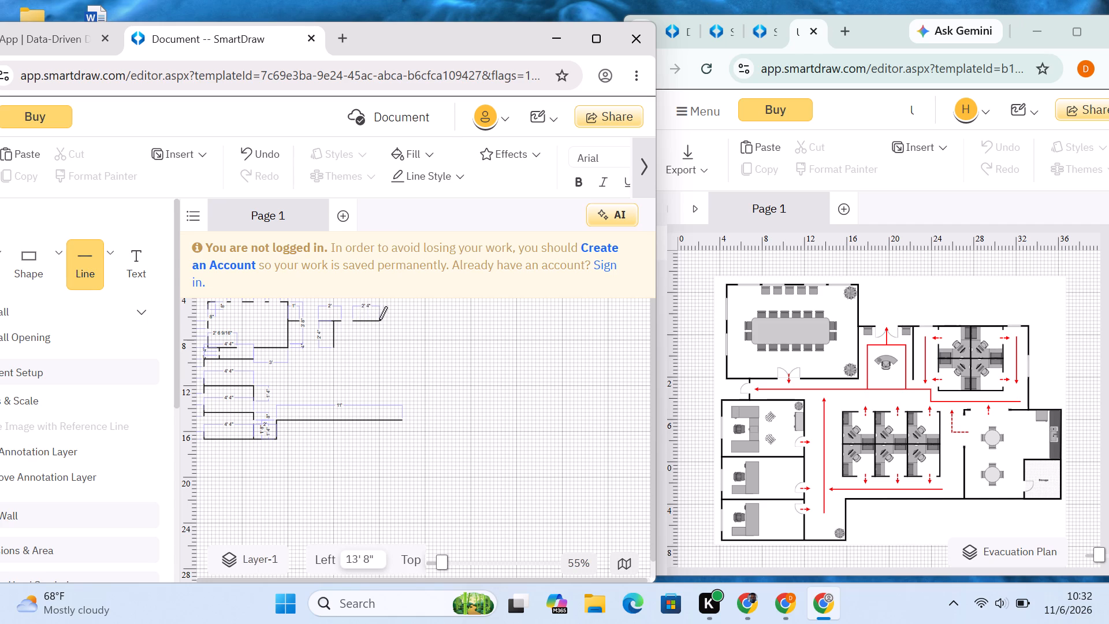
pyautogui.moveTo(379, 320); pyautogui.dragTo(405, 321)
pyautogui.click(448, 321)
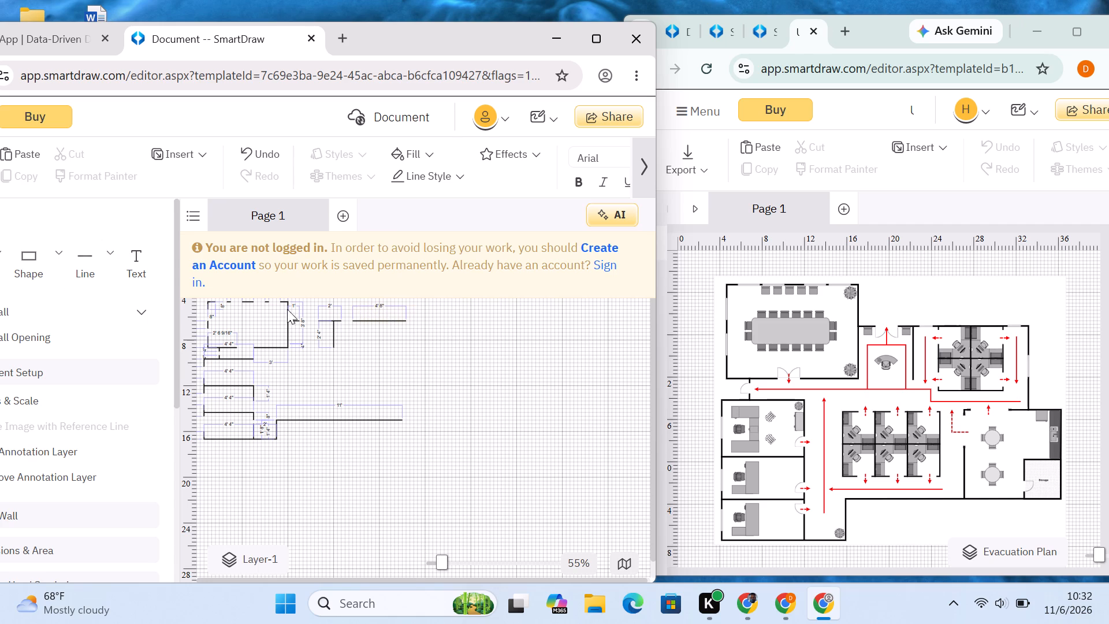
# Draw 4" wall stubs down from the left and right ends of the 4' 8" wall.
pyautogui.click(85, 264)
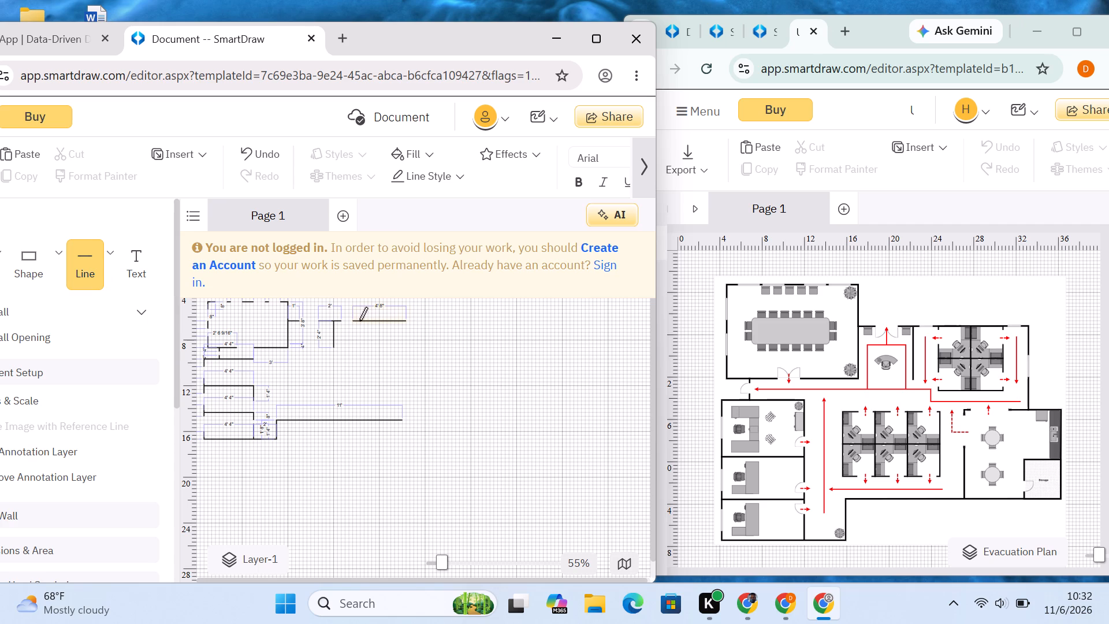
pyautogui.click(359, 321)
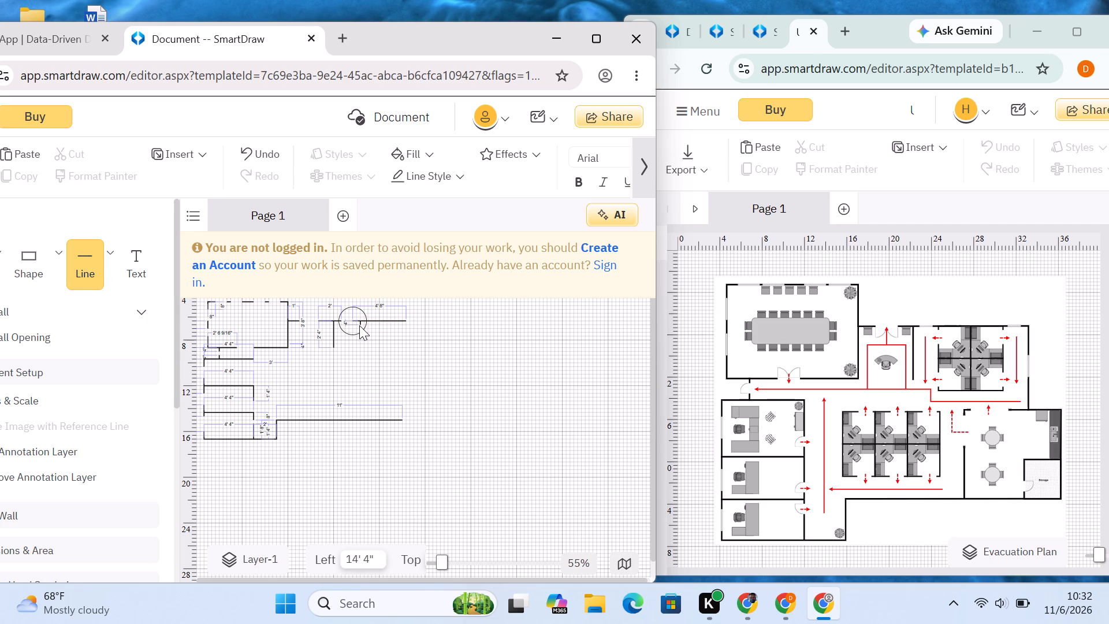
pyautogui.click(361, 330)
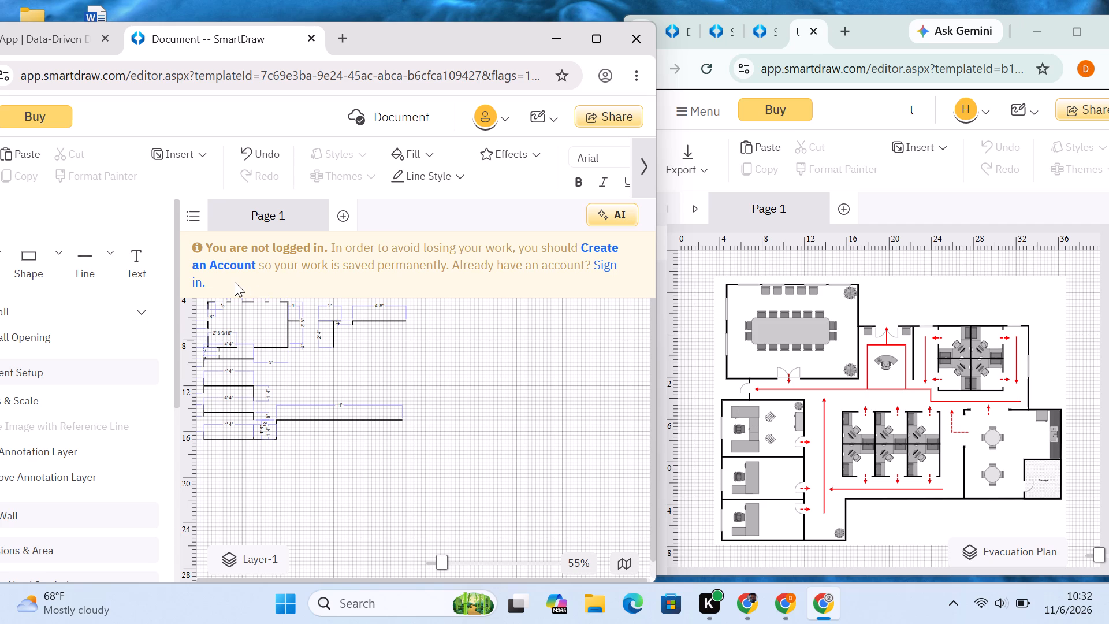
pyautogui.click(103, 270)
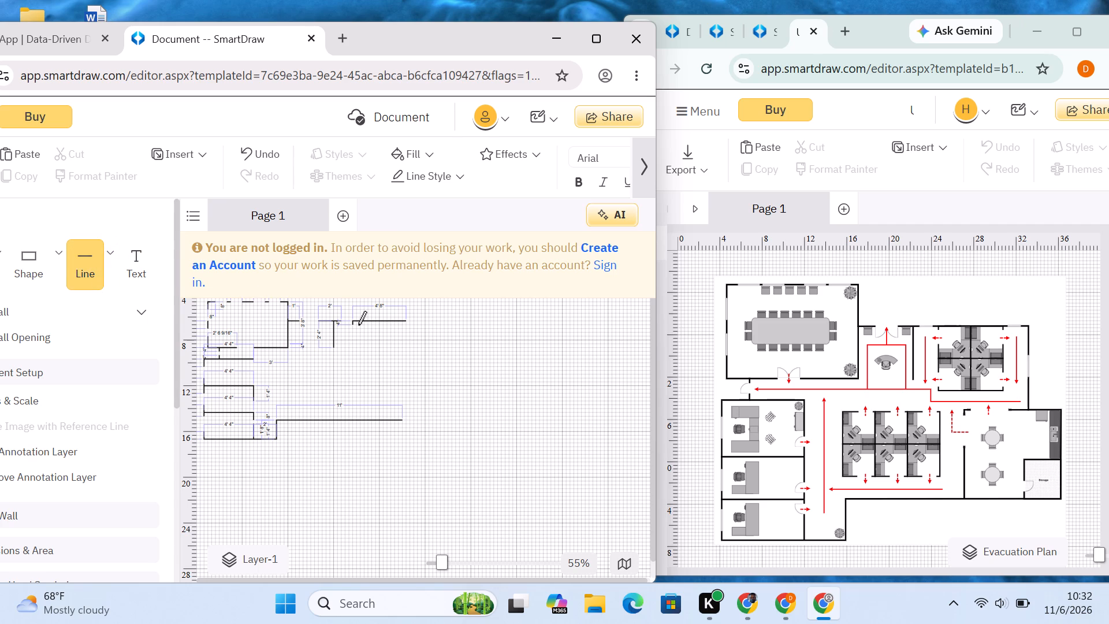
pyautogui.click(405, 321)
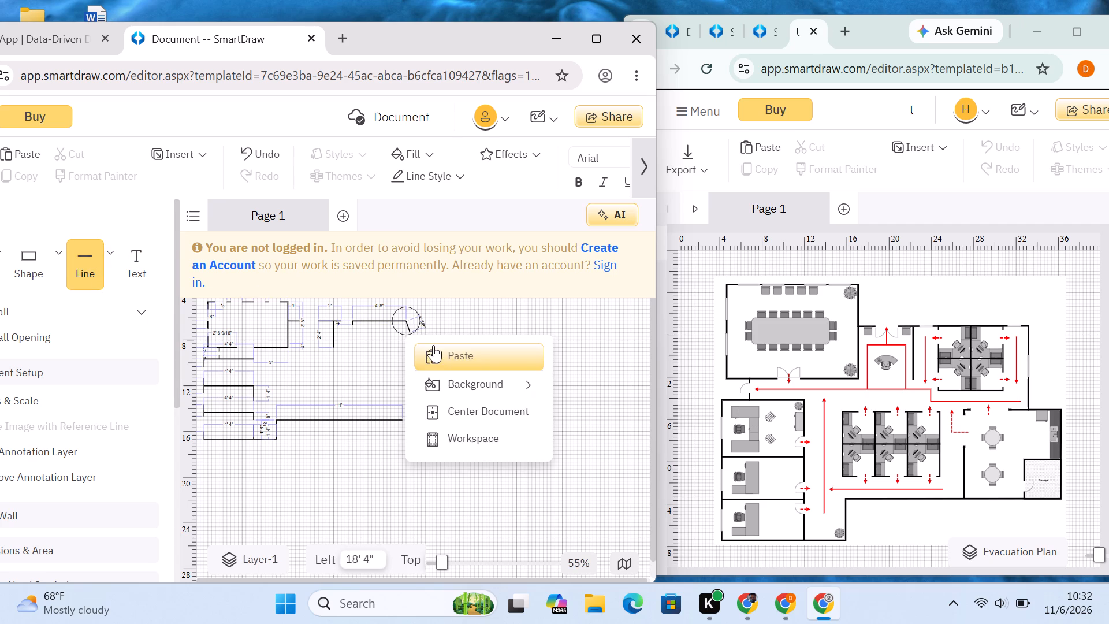
pyautogui.click(406, 324)
pyautogui.click(396, 351)
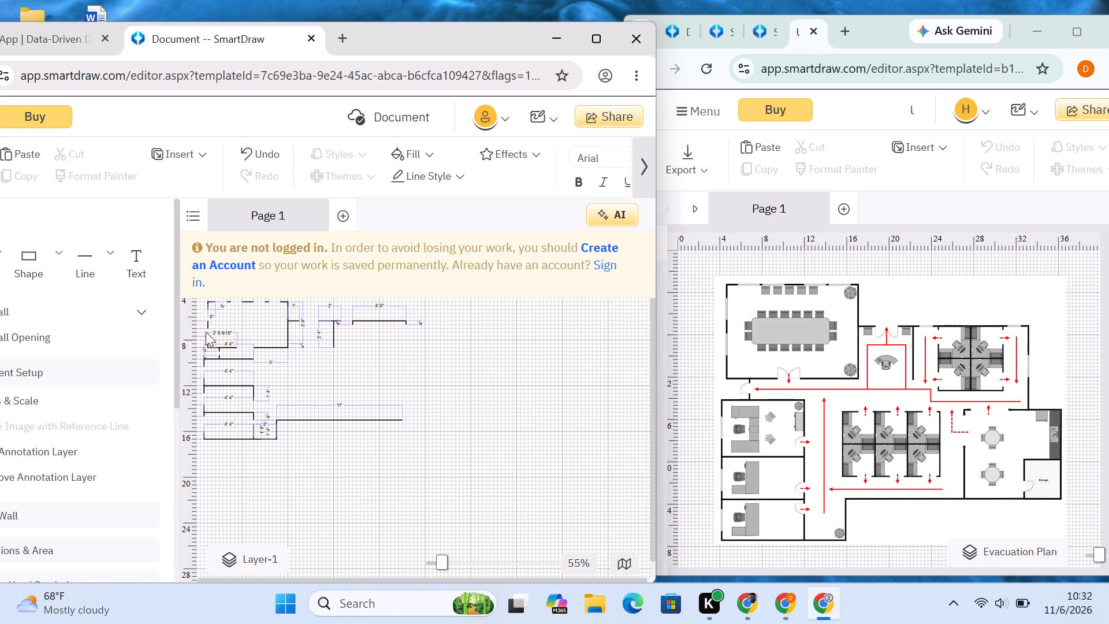
# Draw a second 4' 8" horizontal wall below the upper one, aligned with its ends.
pyautogui.click(85, 254)
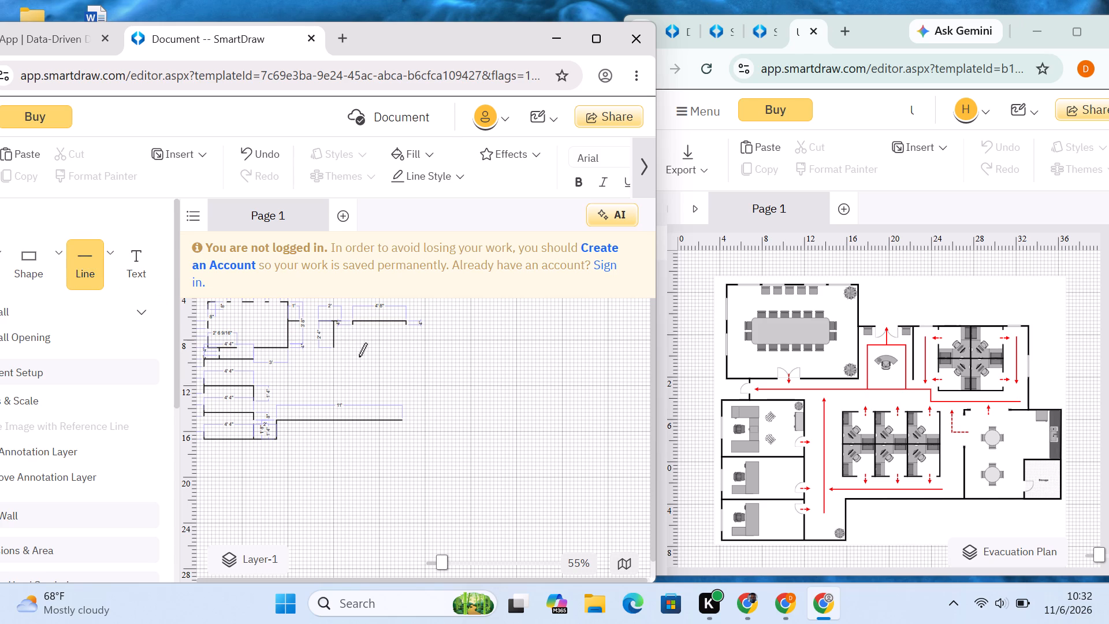
pyautogui.moveTo(353, 359); pyautogui.dragTo(353, 359)
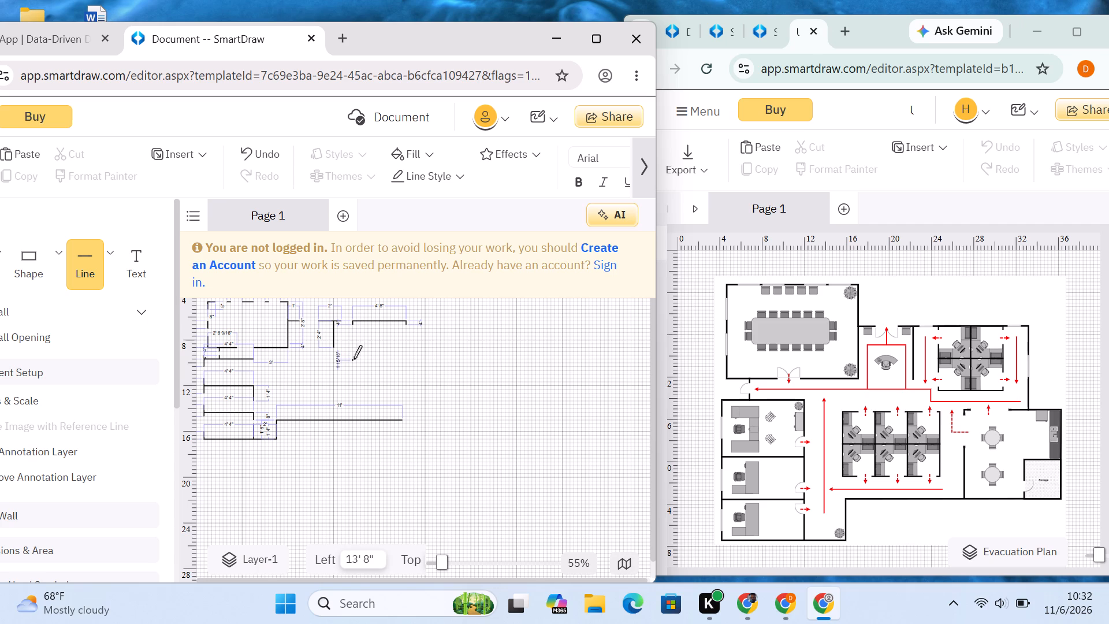
pyautogui.moveTo(353, 359); pyautogui.dragTo(406, 359)
pyautogui.click(452, 354)
# Draw a 4" wall stub down from the left end of the lower 4' 8" wall.
pyautogui.click(99, 266)
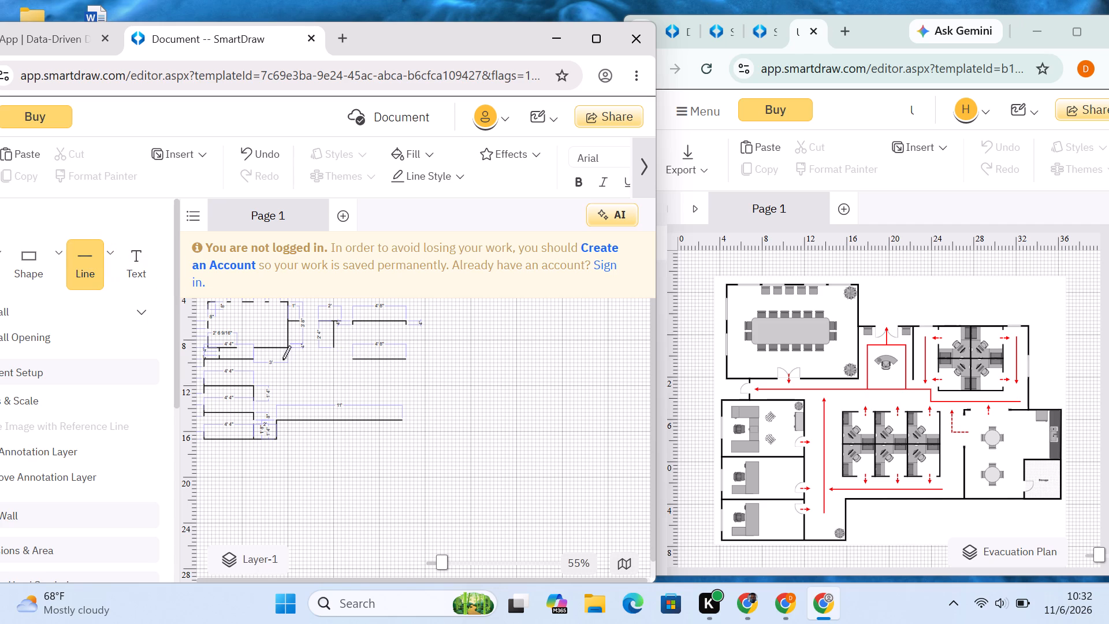
pyautogui.moveTo(353, 353); pyautogui.dragTo(353, 356)
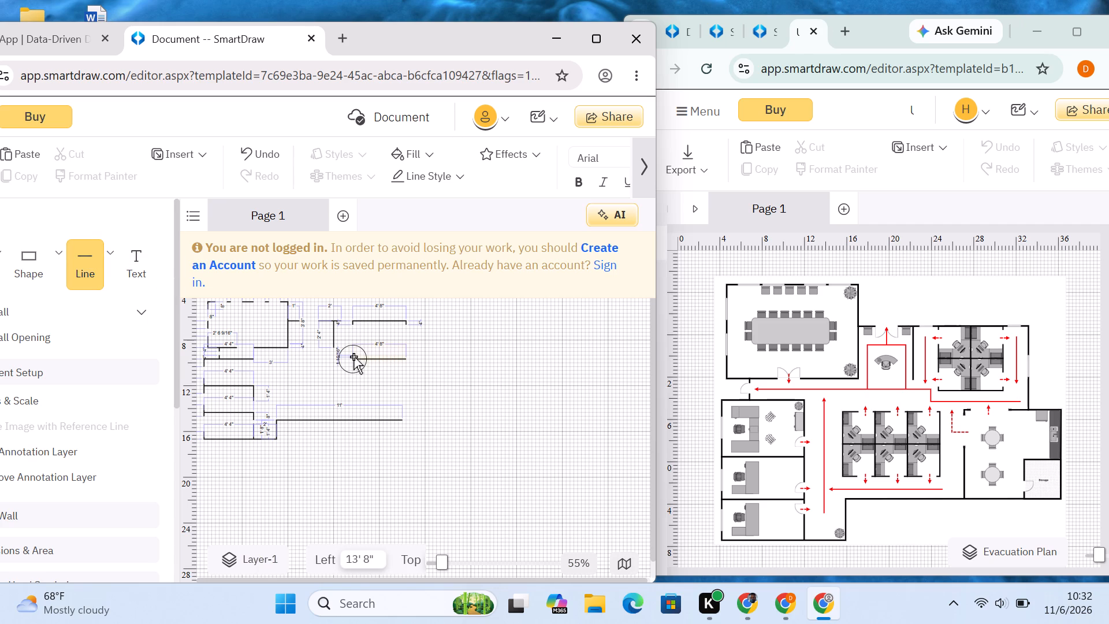
pyautogui.moveTo(353, 356); pyautogui.dragTo(354, 359)
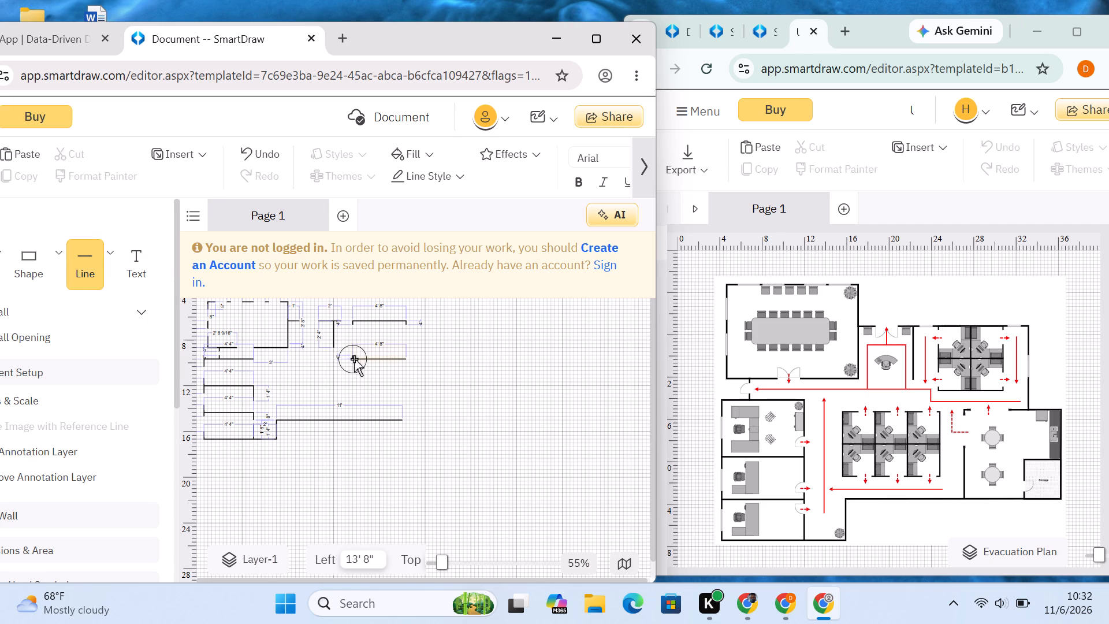
pyautogui.moveTo(354, 359); pyautogui.dragTo(354, 358)
pyautogui.click(381, 370)
# Rotate the lower 4' 8" wall half a turn so its stub points up from the right end.
pyautogui.click(355, 361)
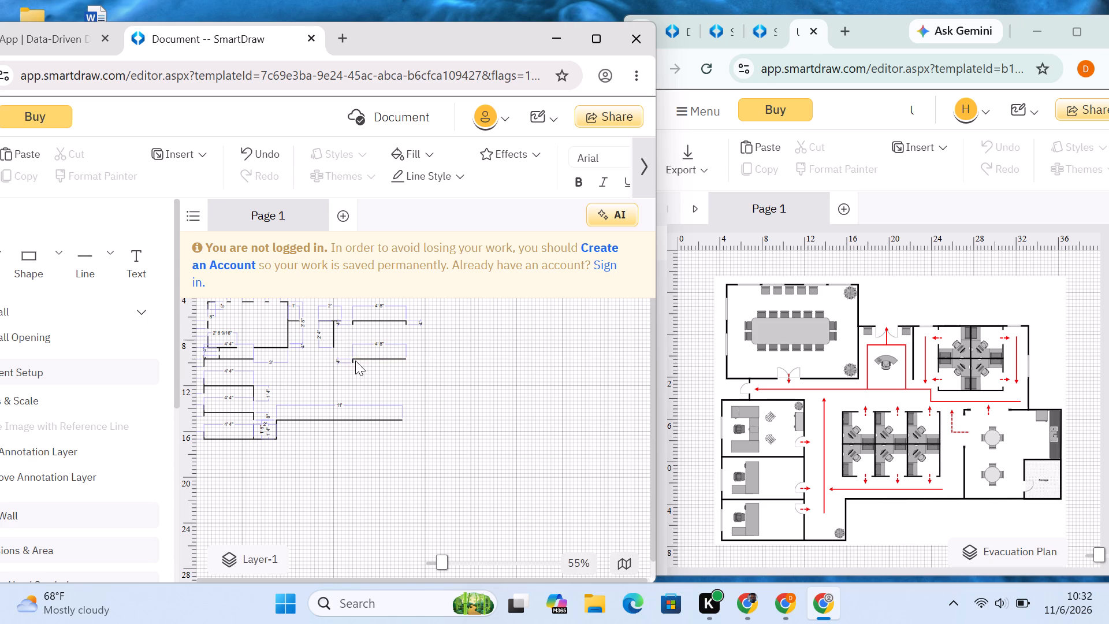
pyautogui.click(352, 361)
pyautogui.moveTo(342, 352); pyautogui.dragTo(343, 358)
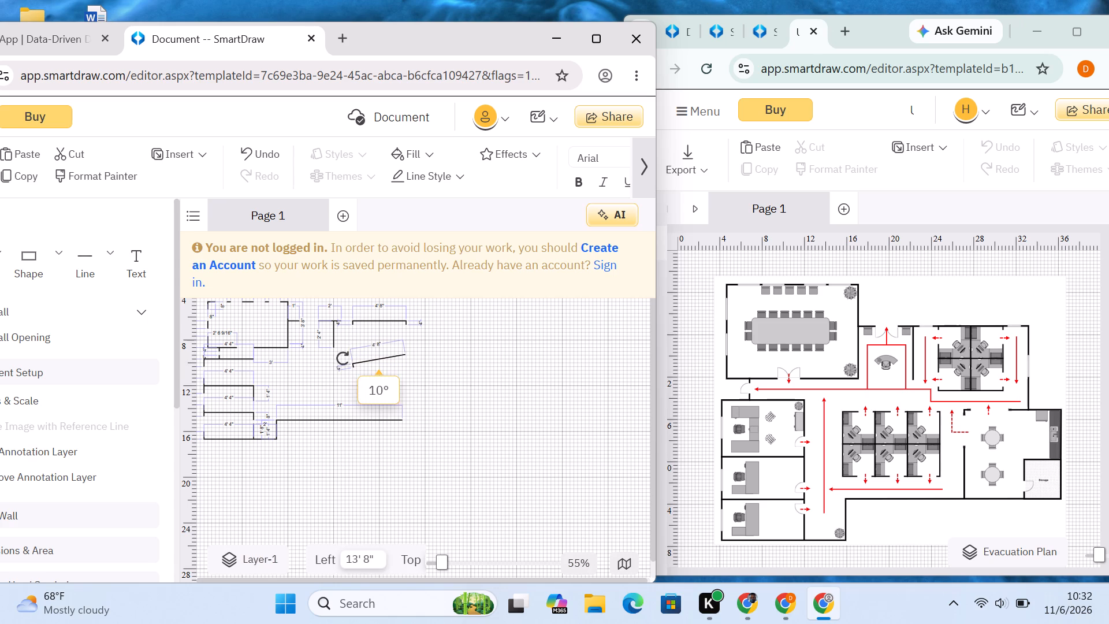
pyautogui.moveTo(343, 358); pyautogui.dragTo(396, 362)
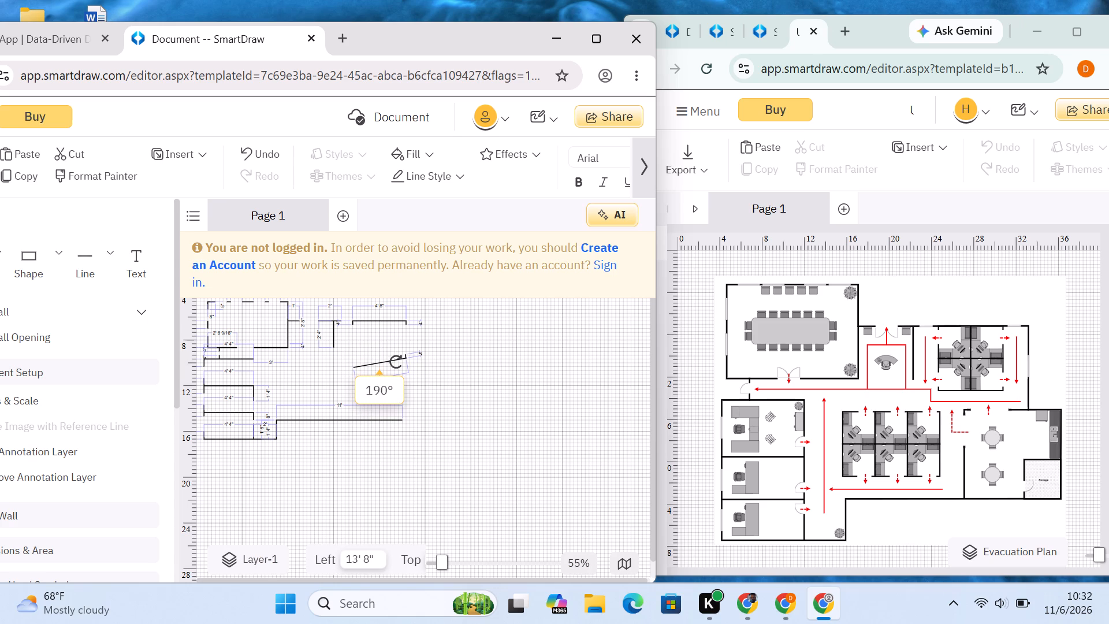
pyautogui.moveTo(396, 362); pyautogui.dragTo(395, 364)
pyautogui.click(445, 337)
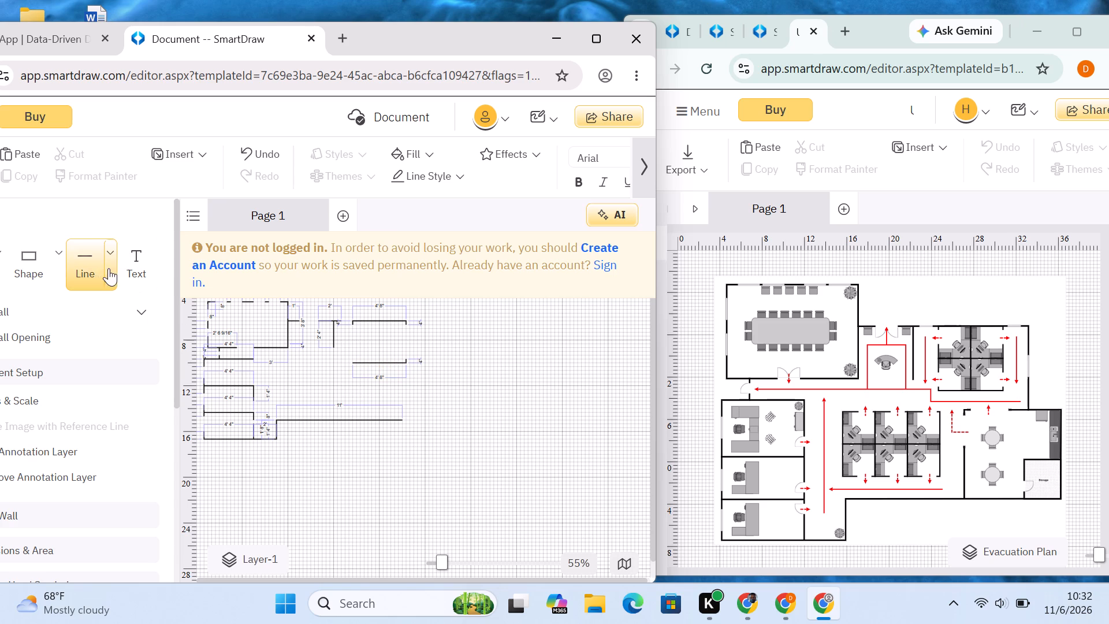
# Draw a short wall stub up from the left end of the lower 4' 8" workstation wall.
pyautogui.click(96, 263)
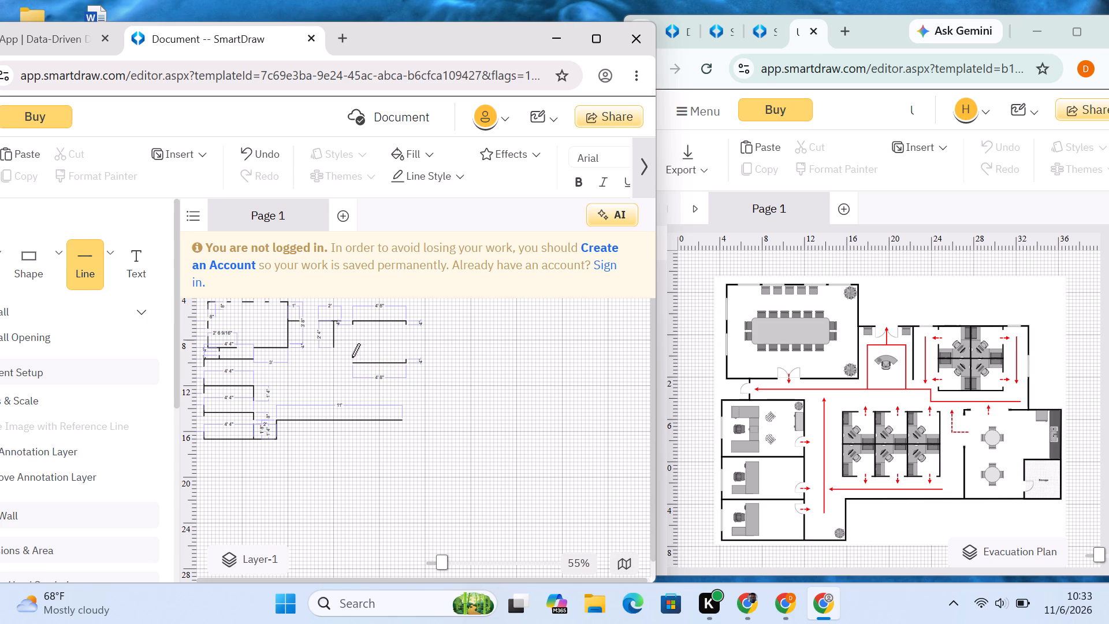
pyautogui.moveTo(352, 357); pyautogui.dragTo(352, 362)
pyautogui.click(363, 369)
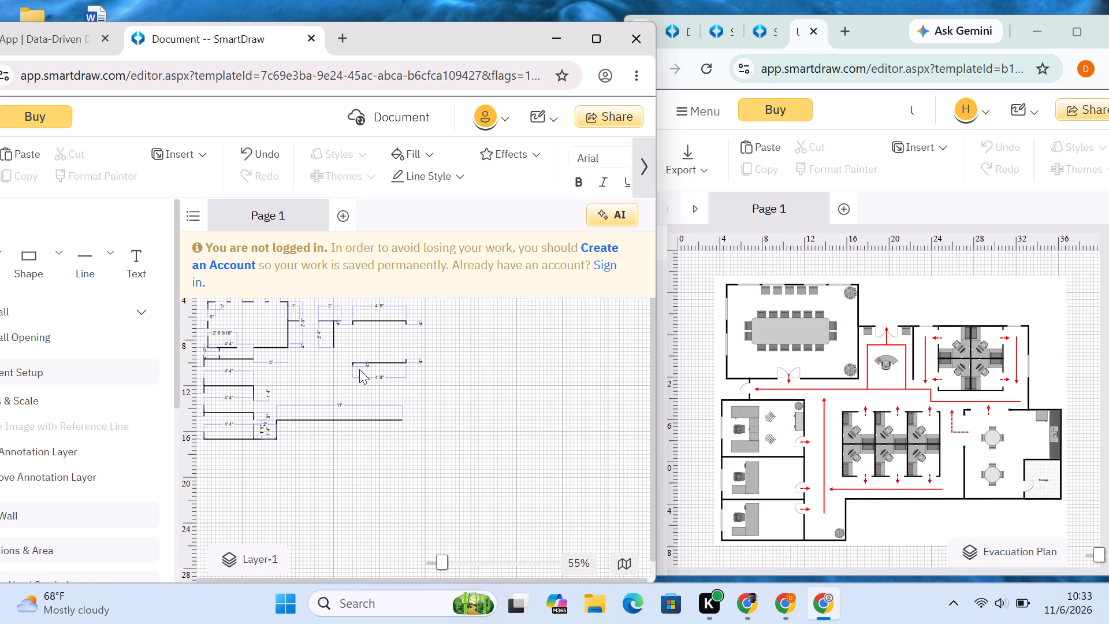
# Extend the lower workstation wall's left end to make it 5' long, with its left stub vertical and 4" high.
pyautogui.click(353, 365)
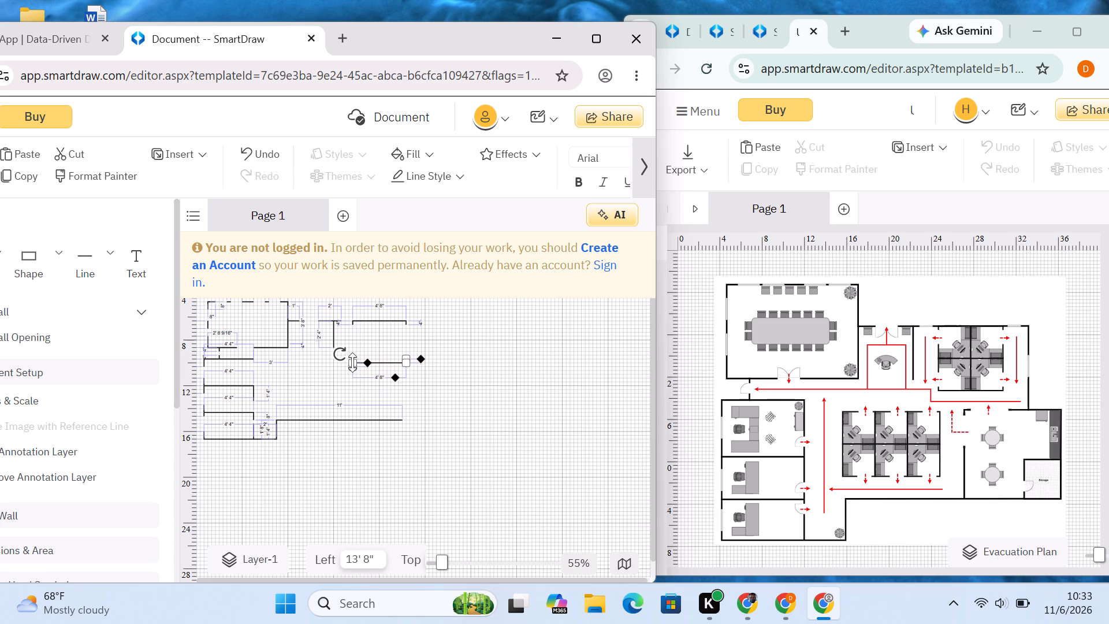
pyautogui.click(352, 362)
pyautogui.click(438, 380)
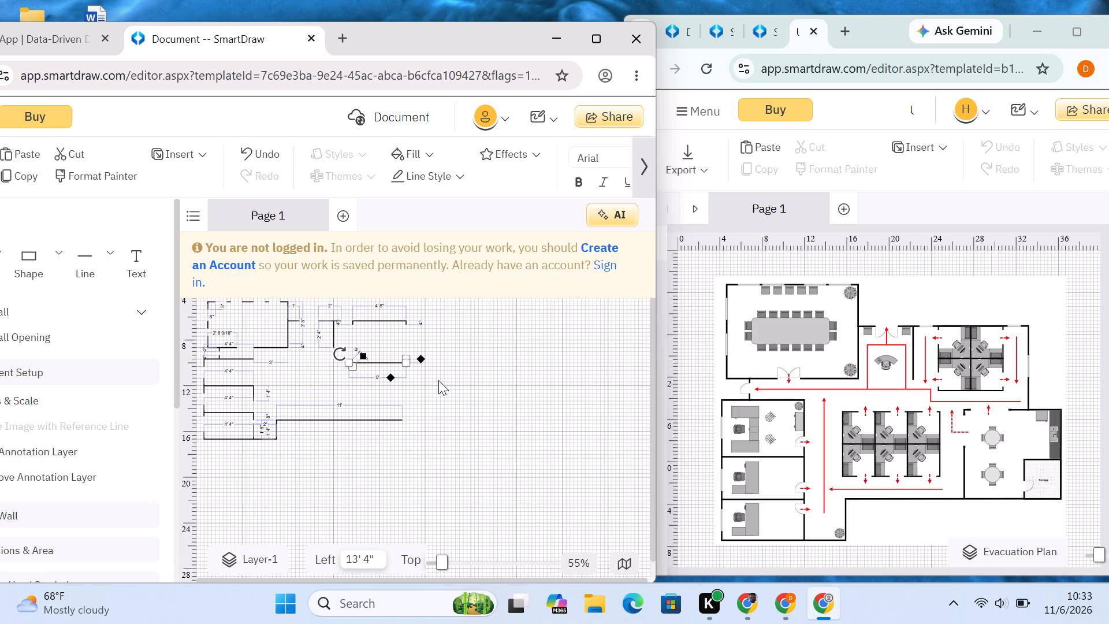
pyautogui.click(349, 366)
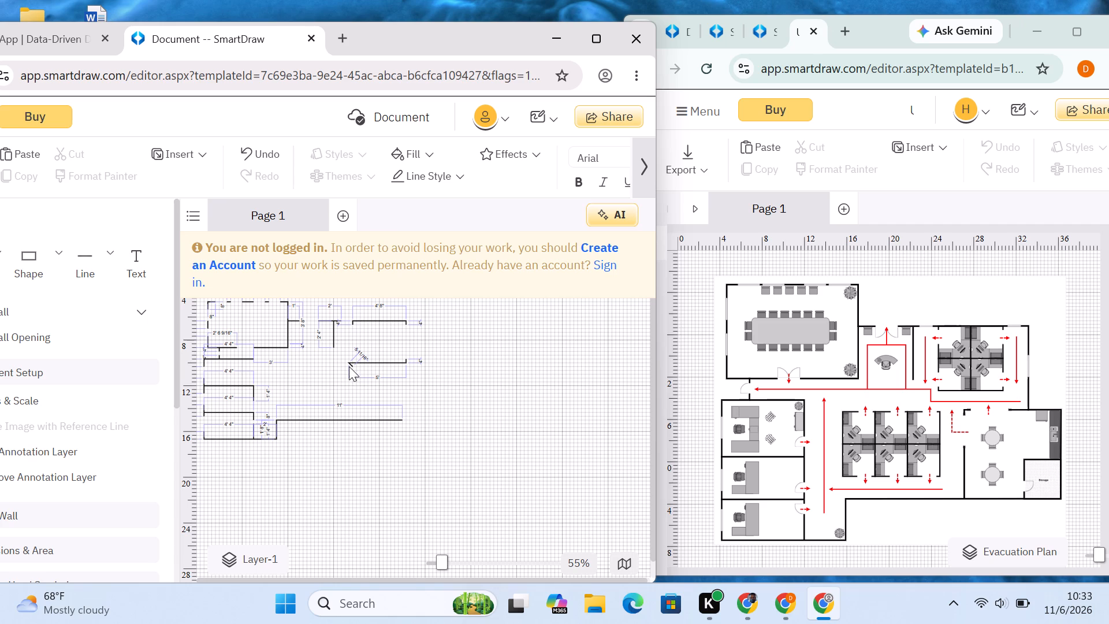
pyautogui.click(348, 362)
pyautogui.click(352, 367)
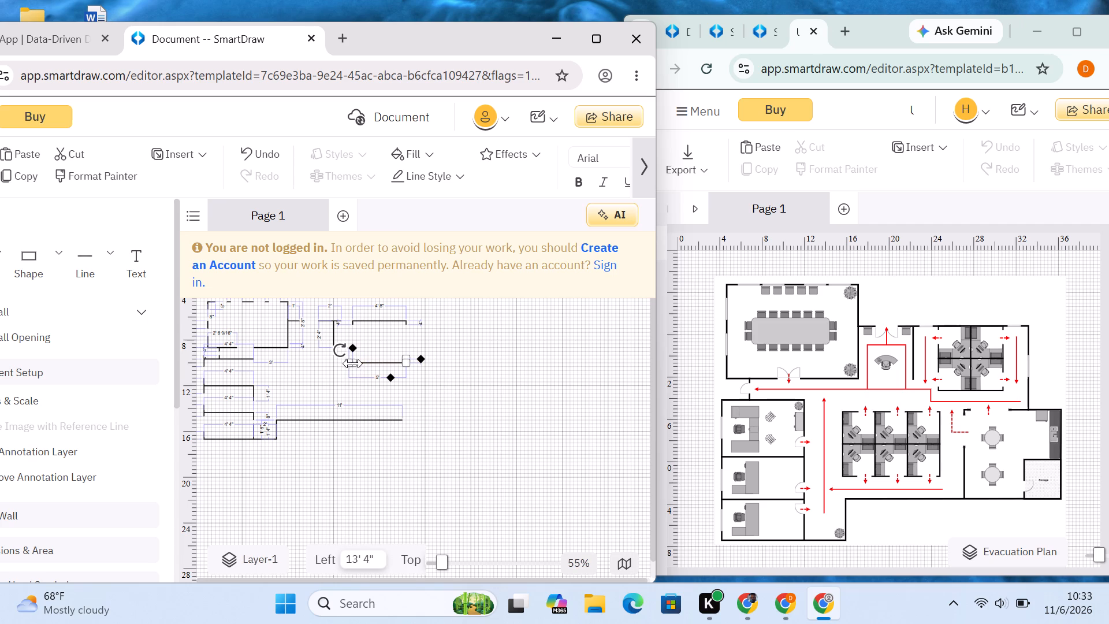
pyautogui.click(366, 366)
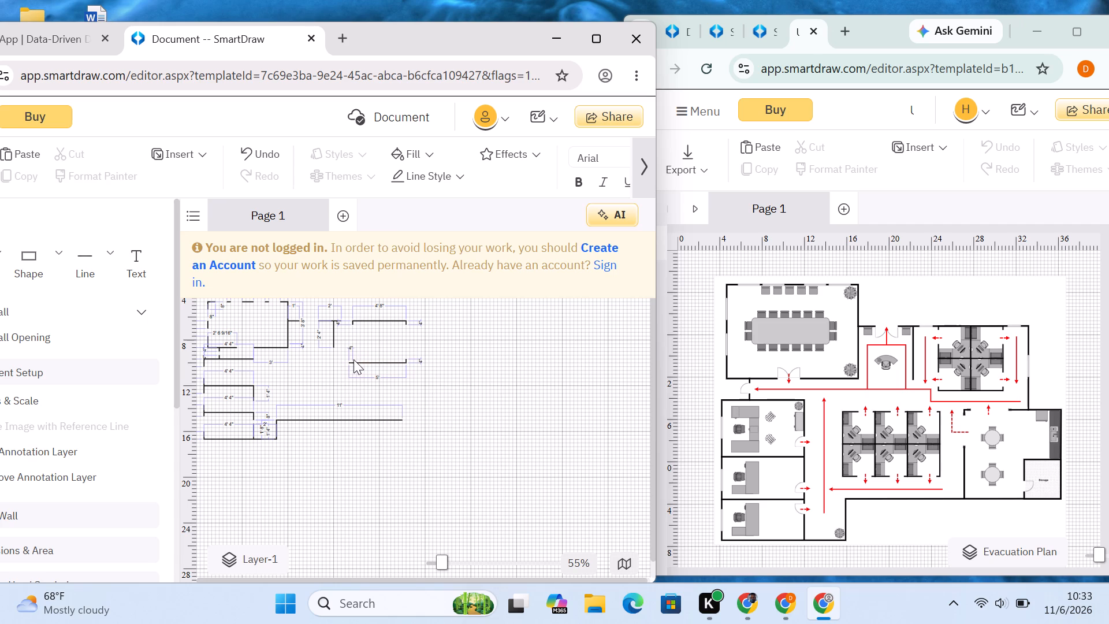
pyautogui.click(367, 388)
# Draw a cross partition between the workstation walls: a 4' 8" horizontal wall and a centred vertical wall joining the upper and lower walls.
pyautogui.click(79, 271)
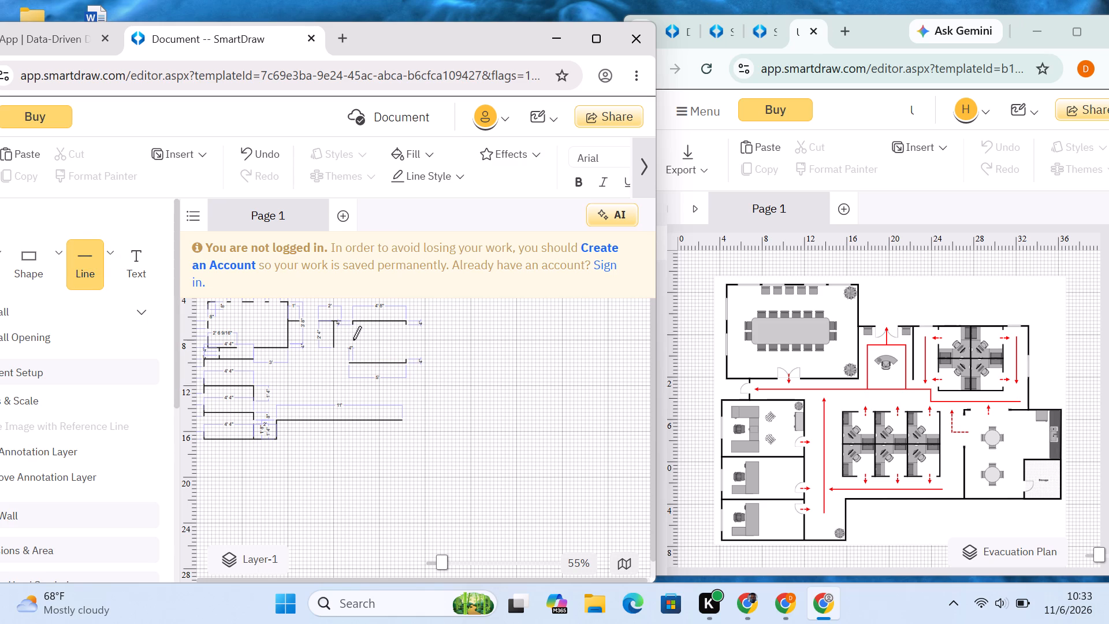
pyautogui.moveTo(353, 340); pyautogui.dragTo(405, 340)
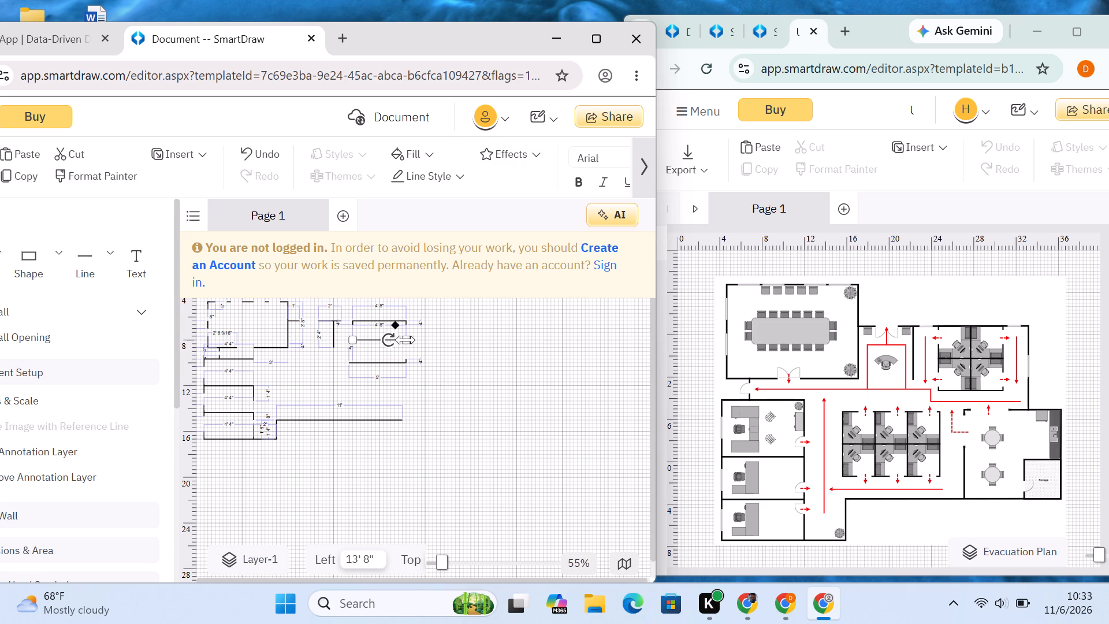
pyautogui.click(423, 348)
pyautogui.click(105, 269)
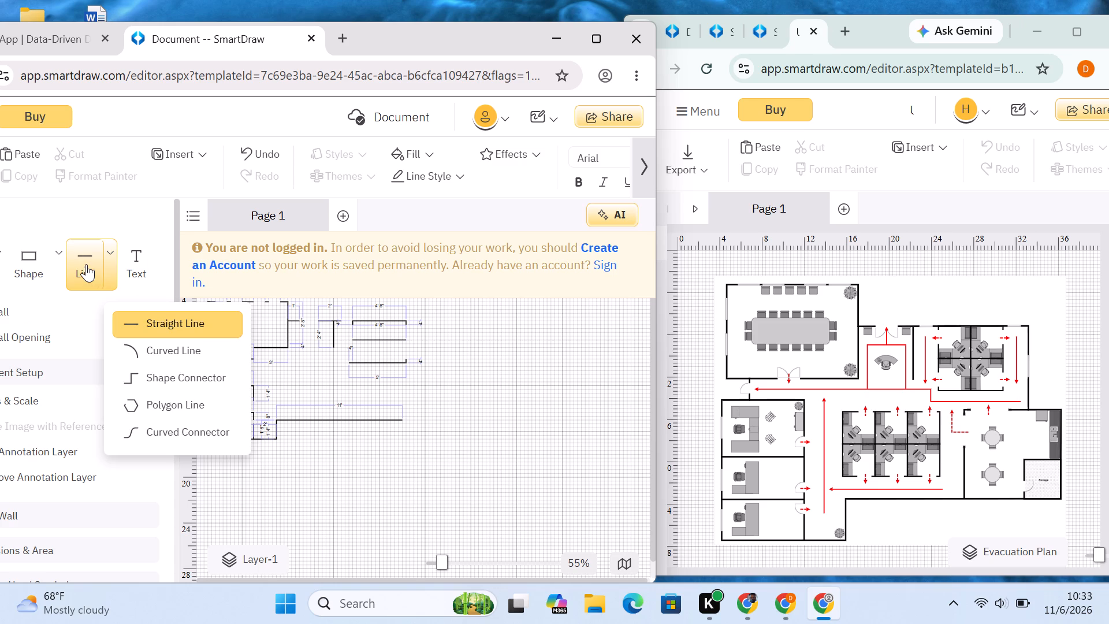
pyautogui.click(86, 264)
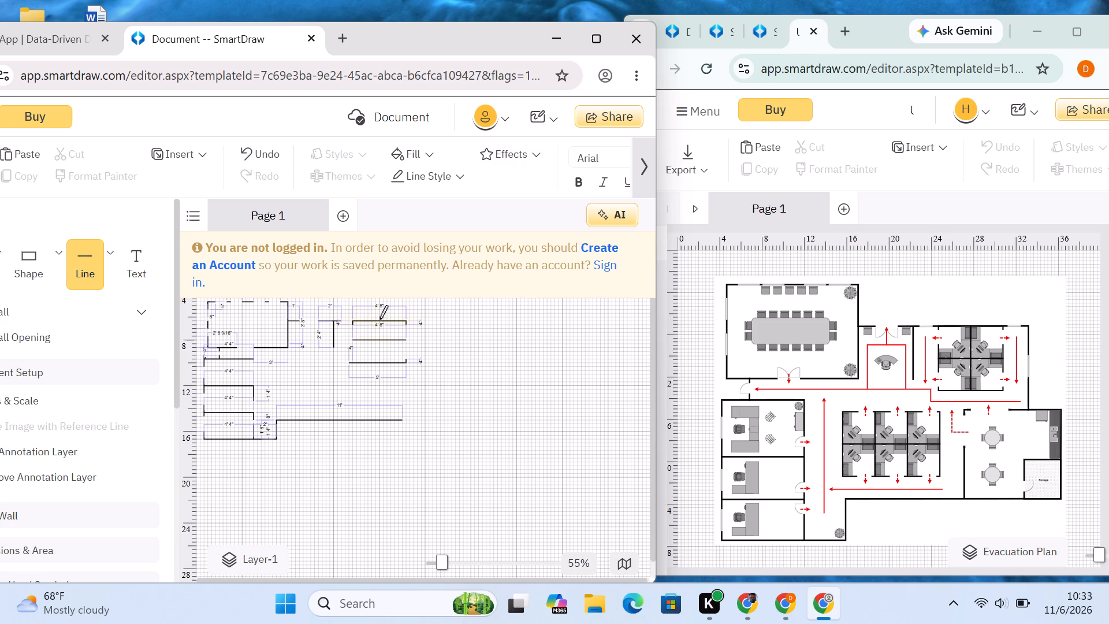
pyautogui.moveTo(379, 318); pyautogui.dragTo(378, 360)
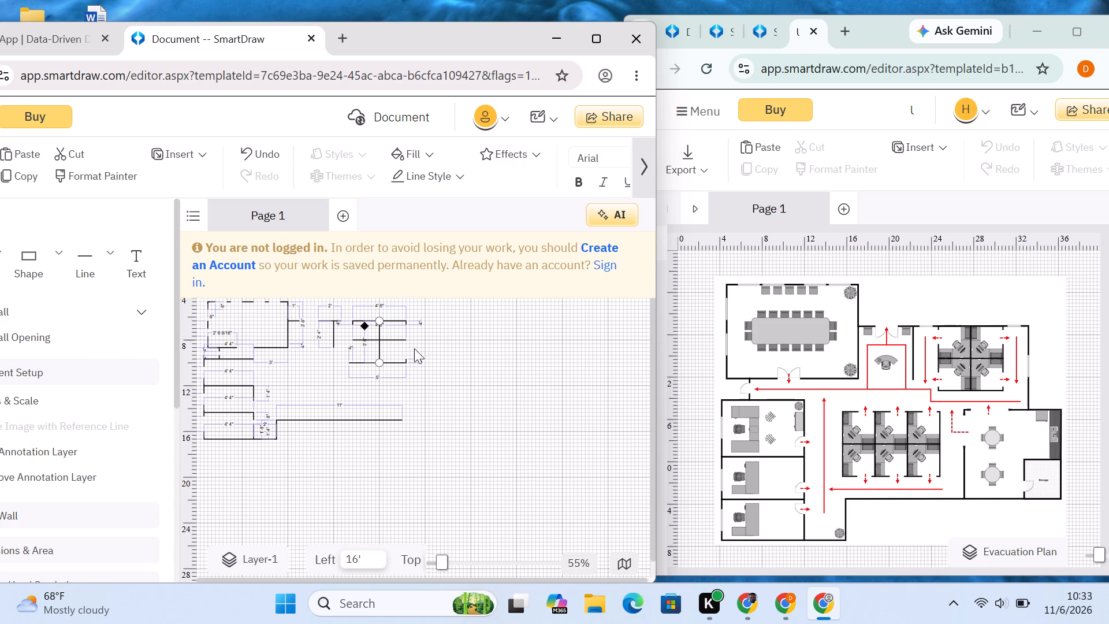
pyautogui.click(442, 343)
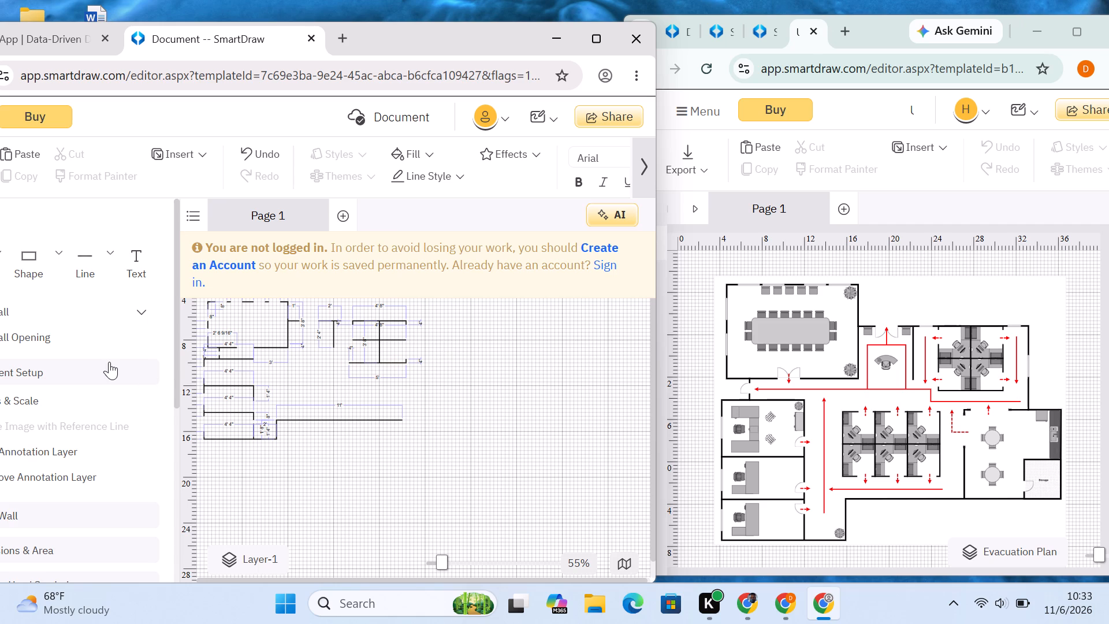
# Draw a 2' horizontal wall just right of the upper workstation wall, level with it.
pyautogui.click(77, 274)
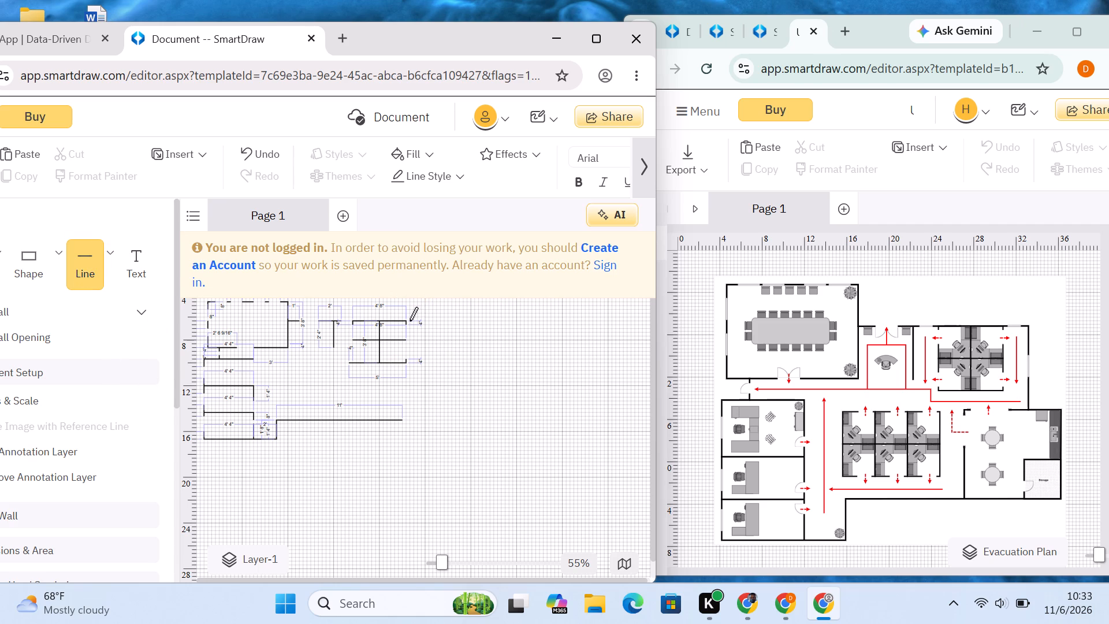
pyautogui.moveTo(414, 320); pyautogui.dragTo(432, 323)
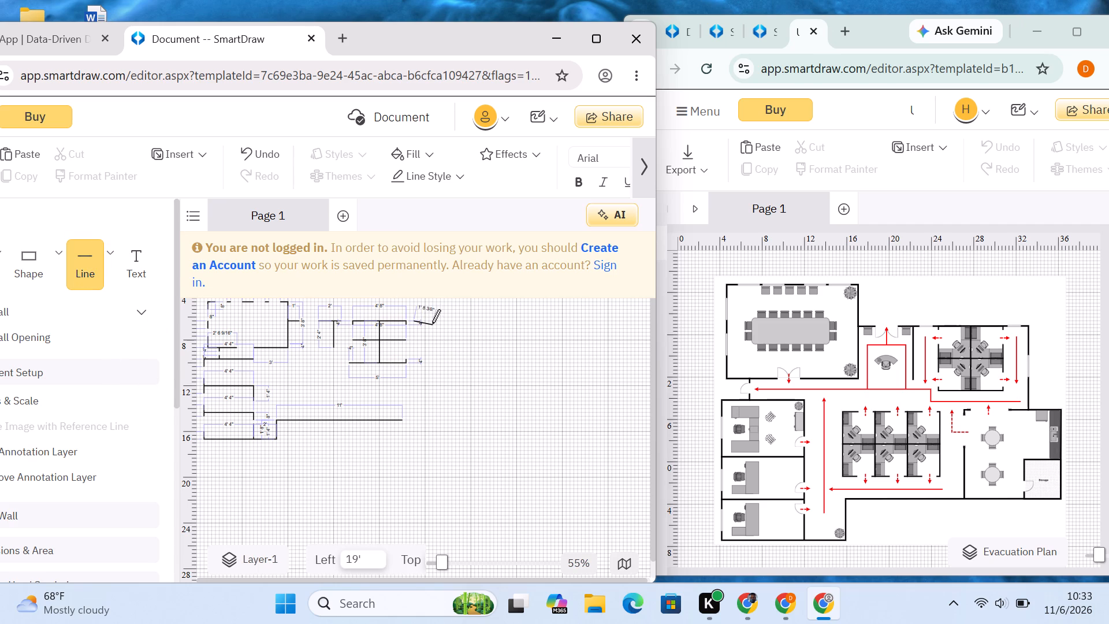
pyautogui.moveTo(432, 323); pyautogui.dragTo(431, 318)
pyautogui.moveTo(431, 318); pyautogui.dragTo(436, 321)
pyautogui.click(470, 327)
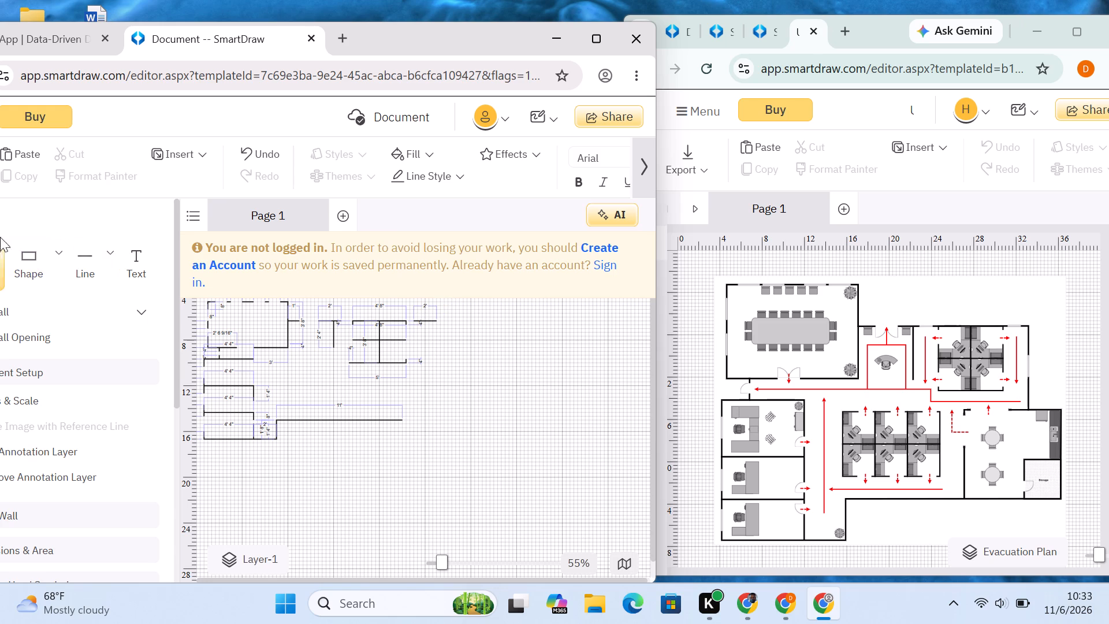
# Draw a 4' 8" vertical wall down from the right end of the 2' wall.
pyautogui.click(98, 261)
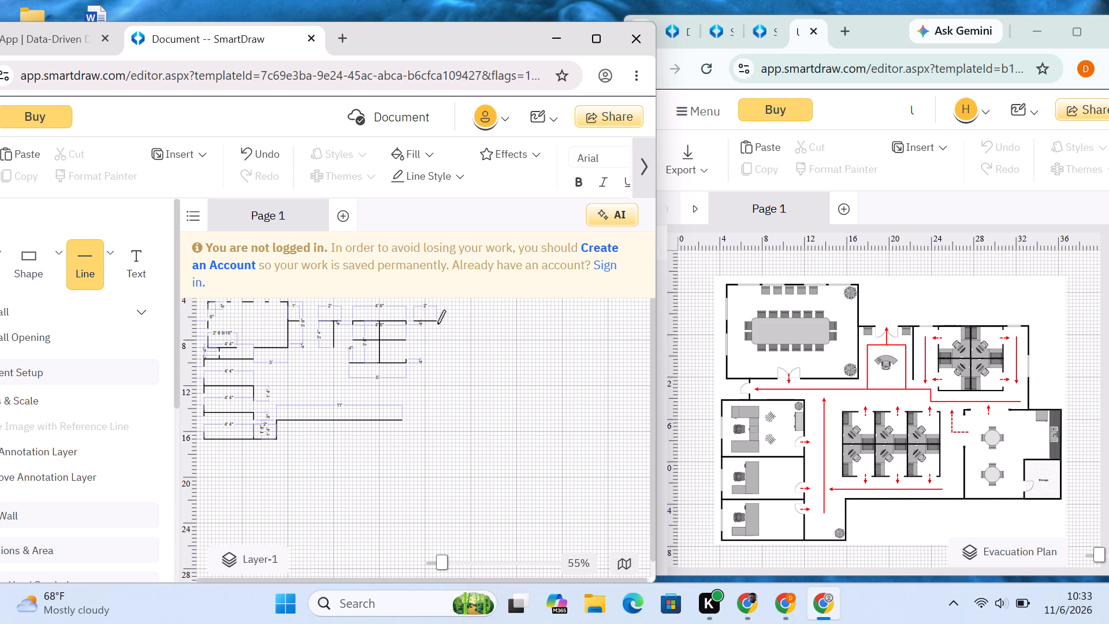
pyautogui.moveTo(437, 321); pyautogui.dragTo(435, 376)
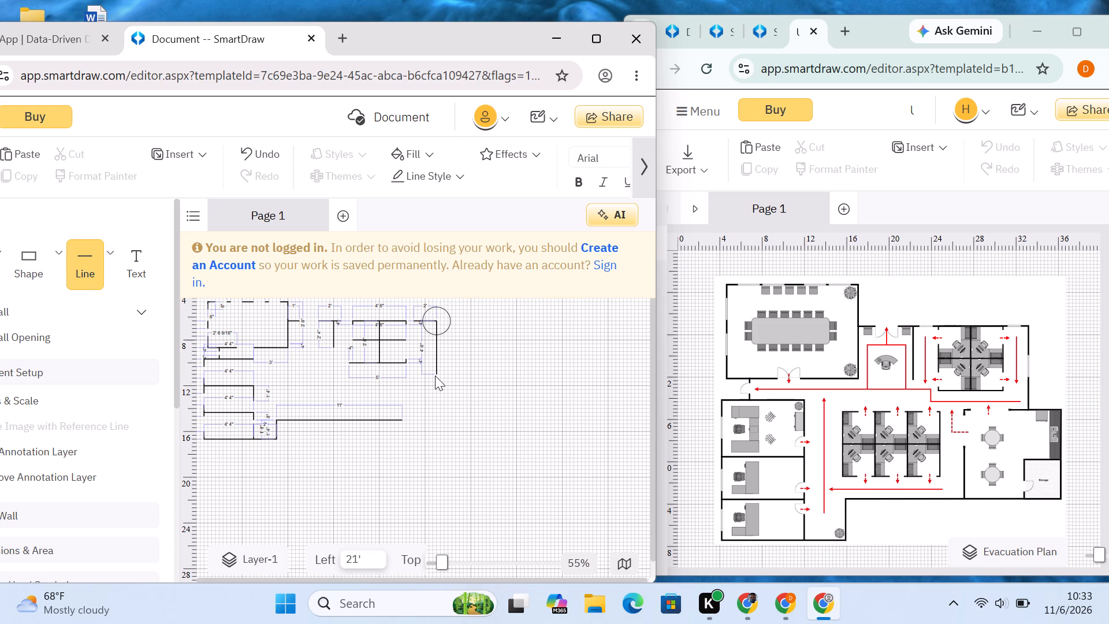
pyautogui.moveTo(435, 376); pyautogui.dragTo(431, 362)
pyautogui.moveTo(431, 362); pyautogui.dragTo(434, 374)
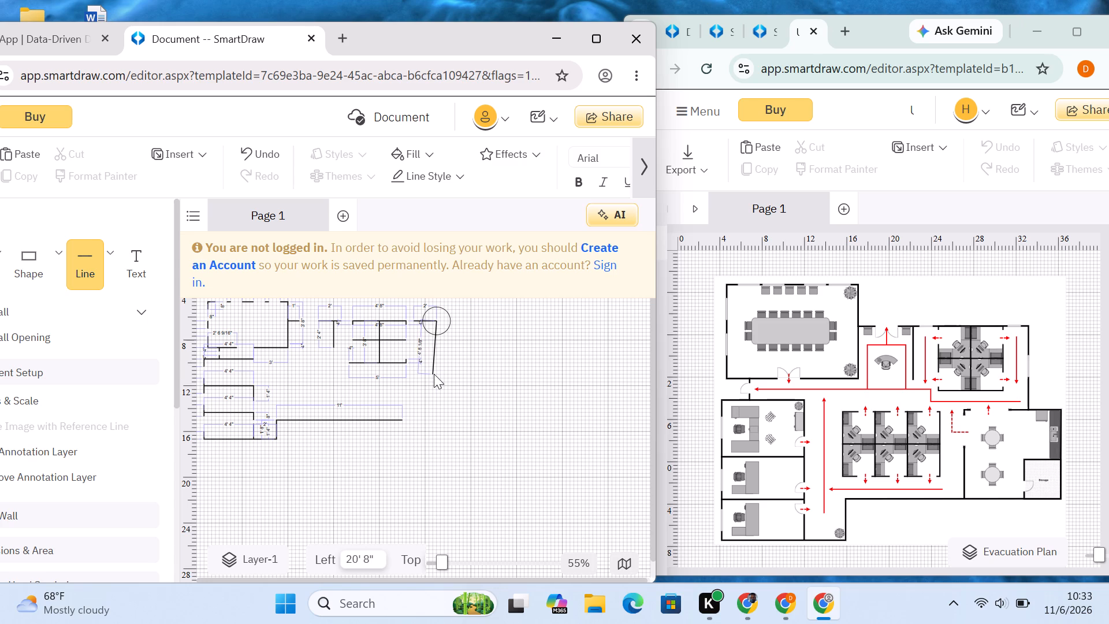
pyautogui.moveTo(434, 374); pyautogui.dragTo(437, 374)
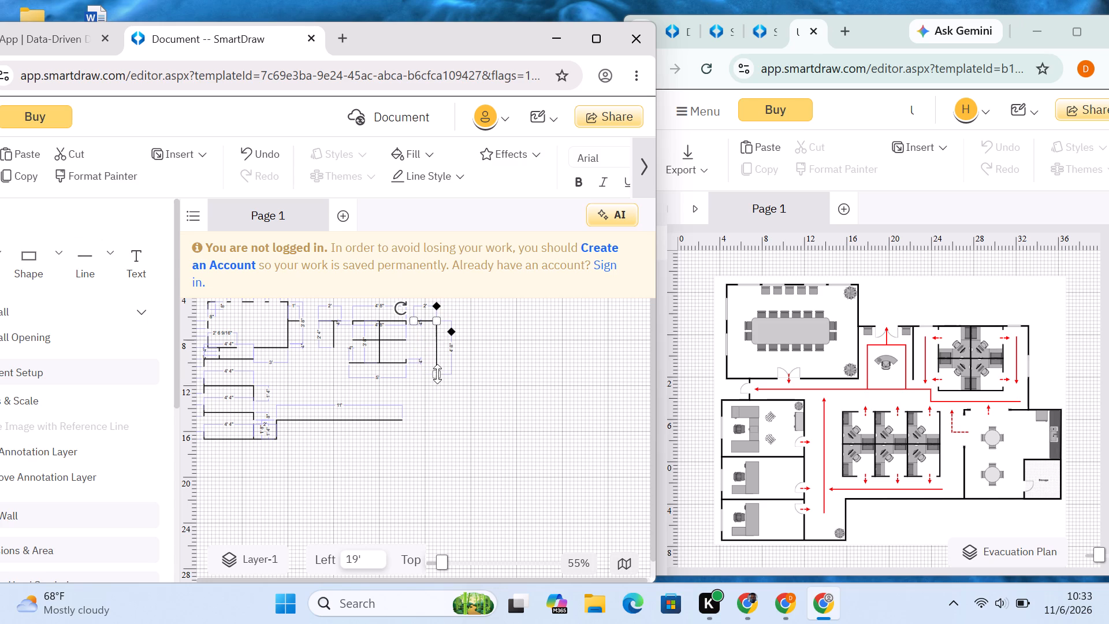
pyautogui.click(471, 366)
# Draw horizontal walls from the lower end of the 4' 8" vertical wall, 2' 8" to the right and 2' to the left.
pyautogui.click(99, 270)
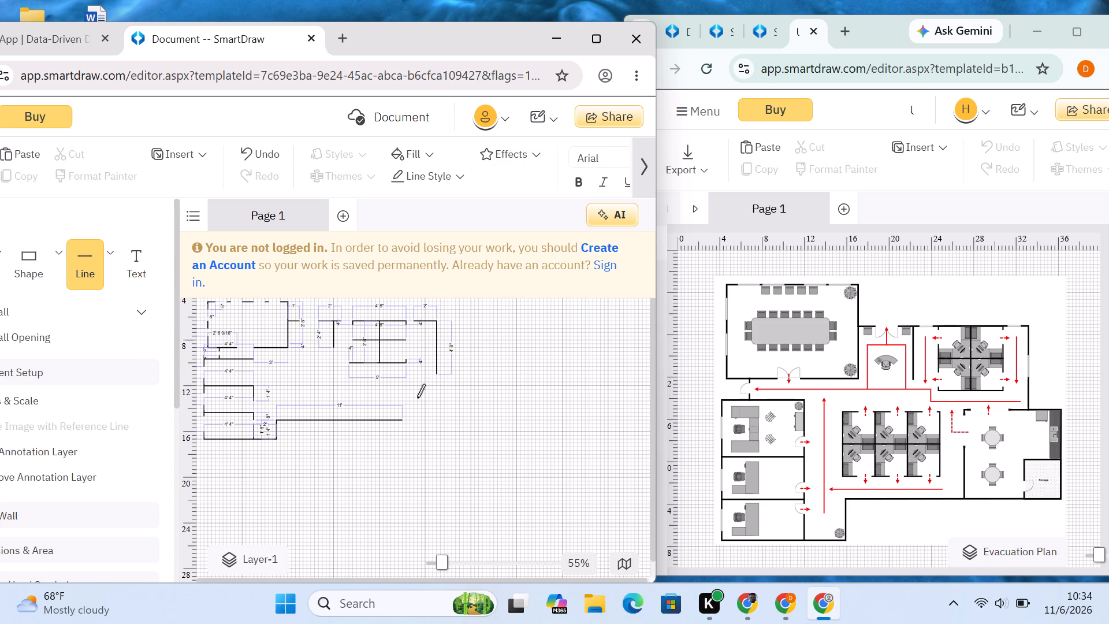
pyautogui.moveTo(436, 373); pyautogui.dragTo(476, 373)
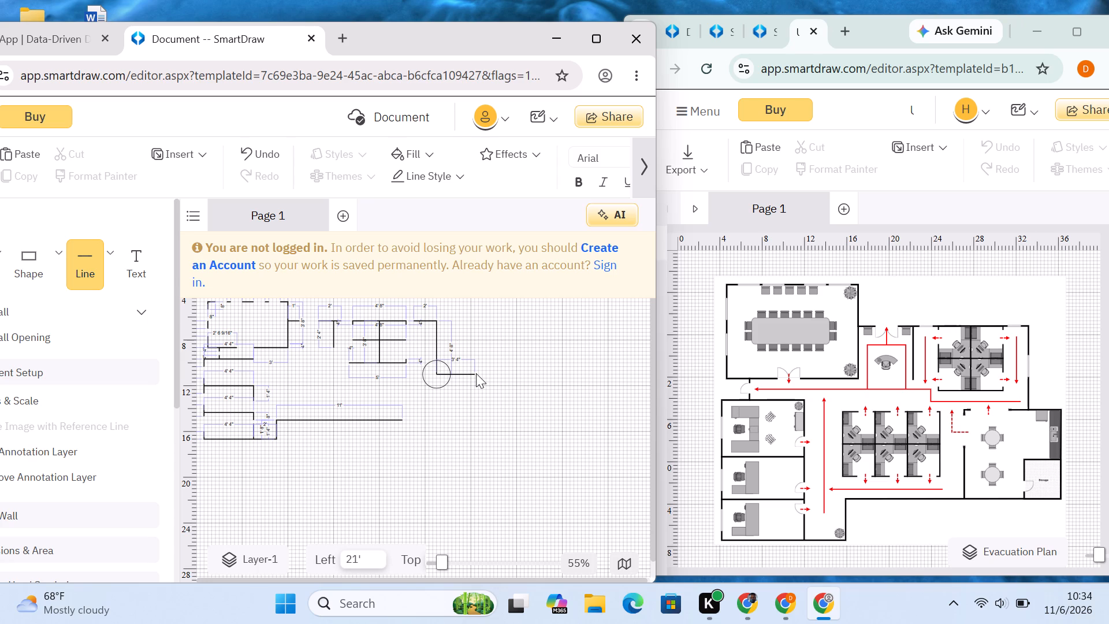
pyautogui.moveTo(476, 373); pyautogui.dragTo(468, 375)
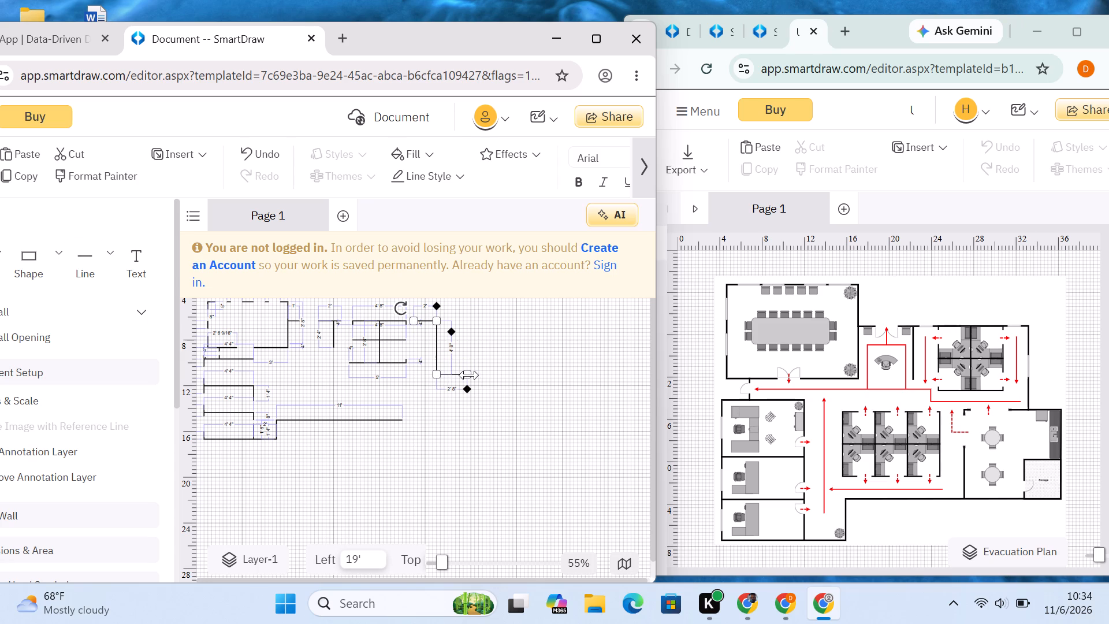
pyautogui.click(103, 259)
pyautogui.click(85, 259)
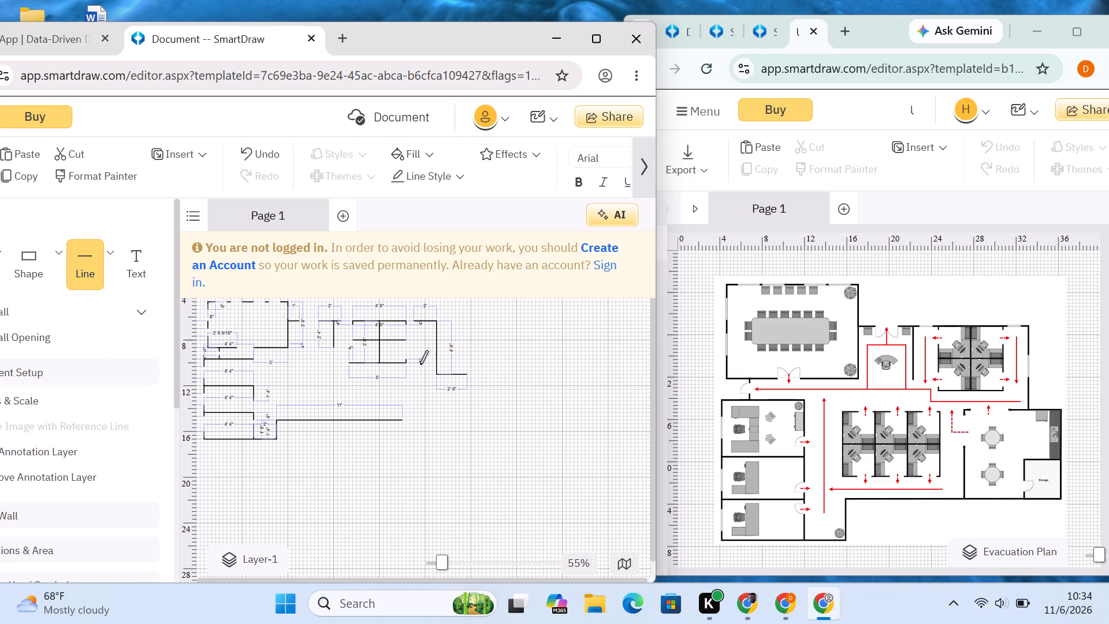
pyautogui.moveTo(414, 373); pyautogui.dragTo(436, 376)
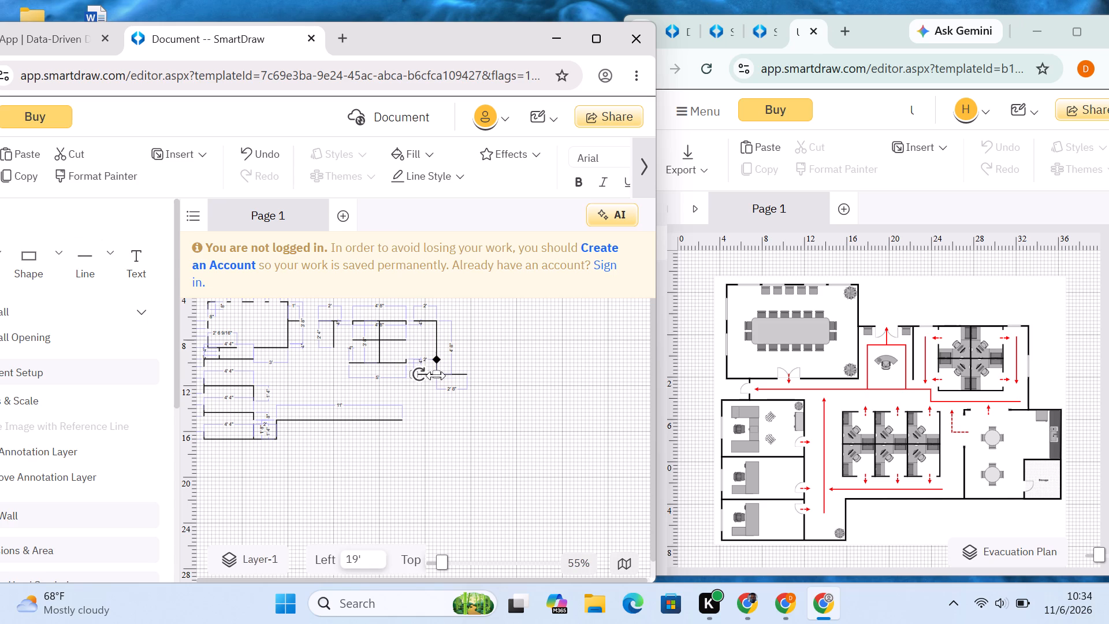
pyautogui.click(519, 347)
# Draw a vertical wall about 3' 8" long down from the right end of the 2' 8" wall.
pyautogui.click(83, 260)
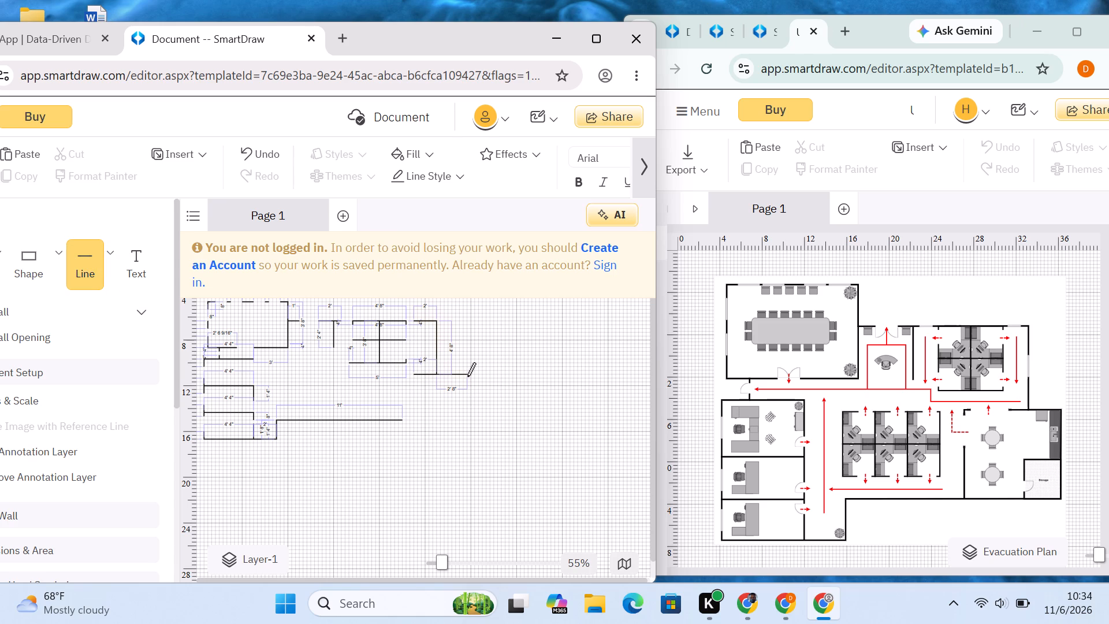
pyautogui.moveTo(467, 376); pyautogui.dragTo(468, 415)
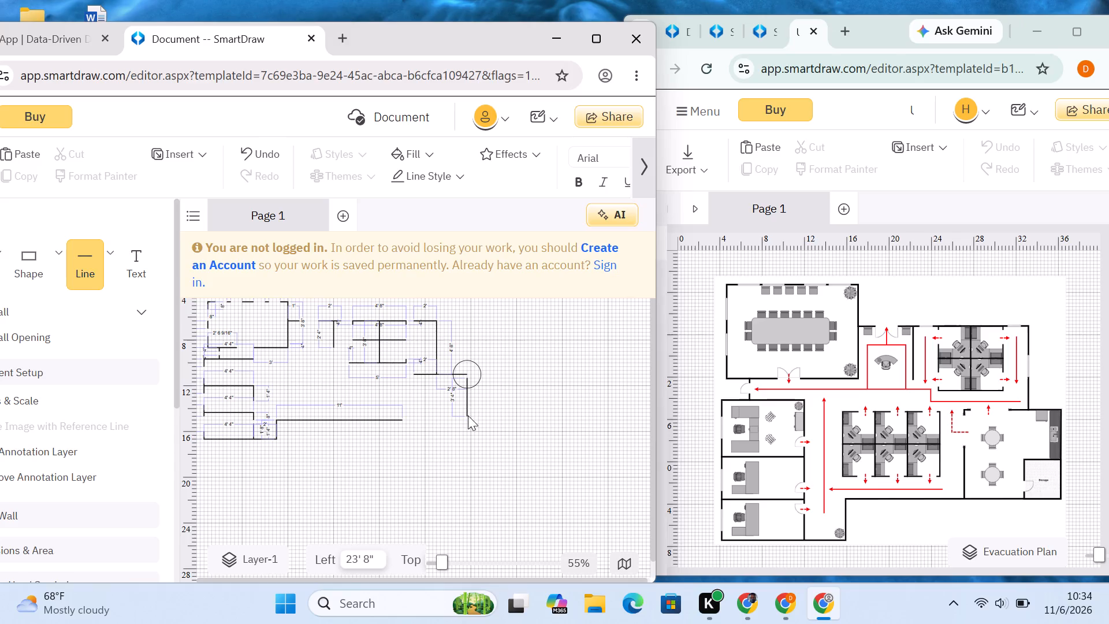
pyautogui.moveTo(468, 415); pyautogui.dragTo(466, 421)
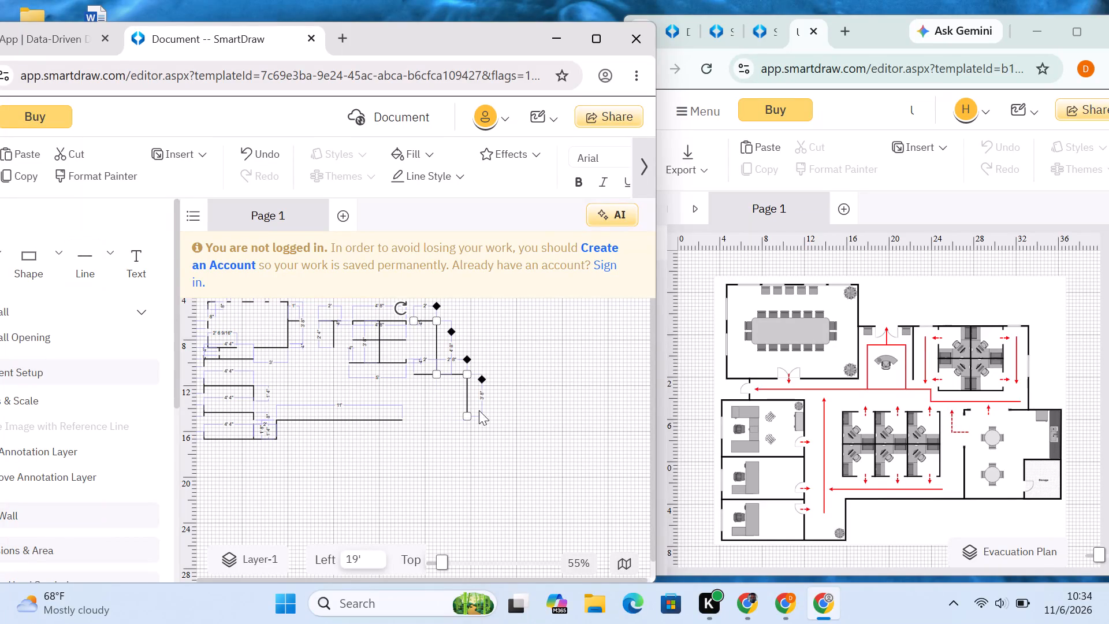
pyautogui.click(512, 399)
# Draw a 6' horizontal wall rightward from the end of the 11' bottom wall, ending below the break room's outer vertical wall.
pyautogui.click(90, 269)
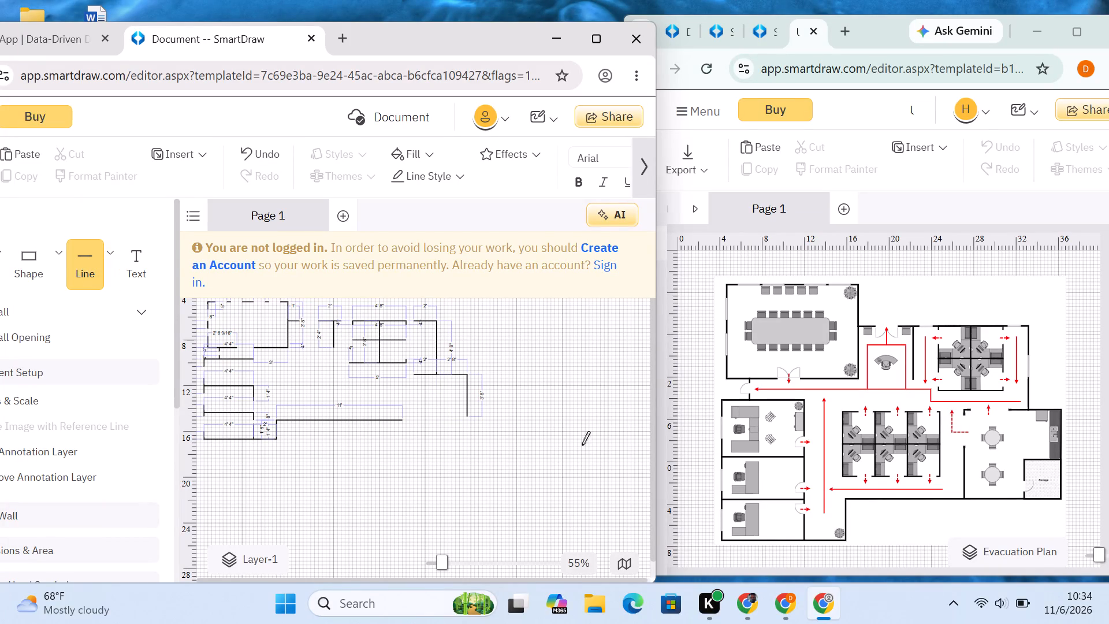
pyautogui.moveTo(397, 418); pyautogui.dragTo(418, 410)
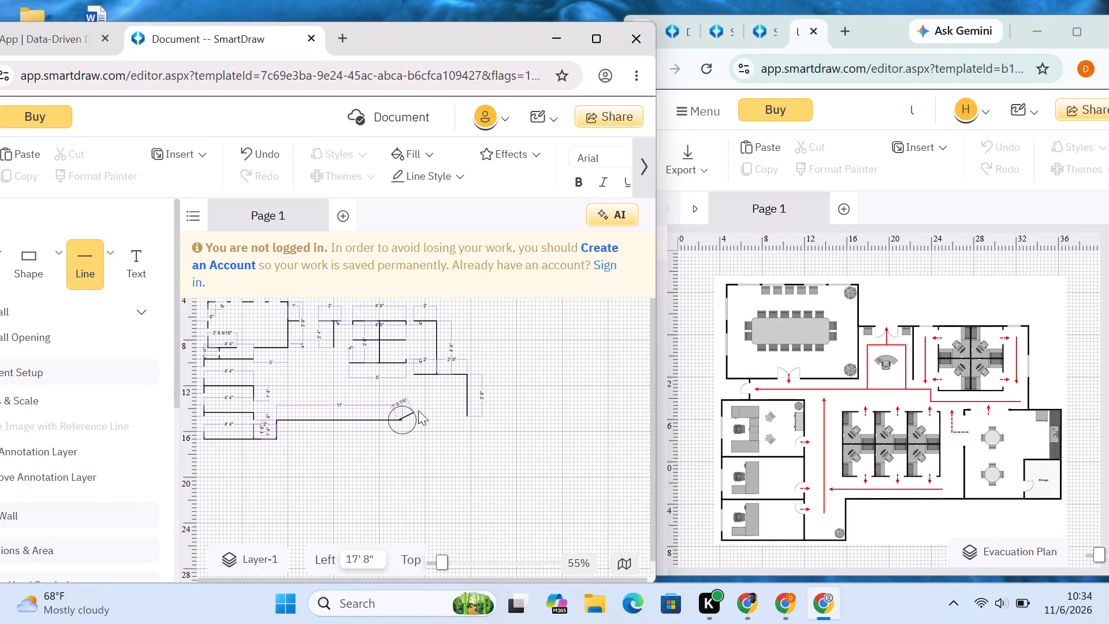
pyautogui.moveTo(418, 410); pyautogui.dragTo(470, 417)
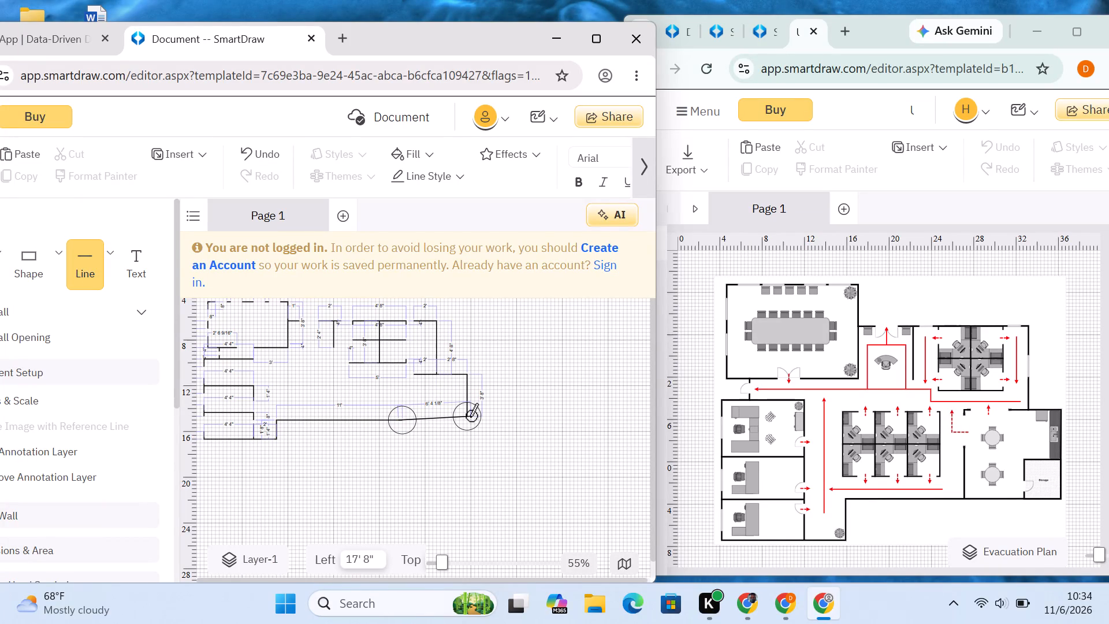
pyautogui.moveTo(470, 417); pyautogui.dragTo(468, 419)
pyautogui.click(541, 396)
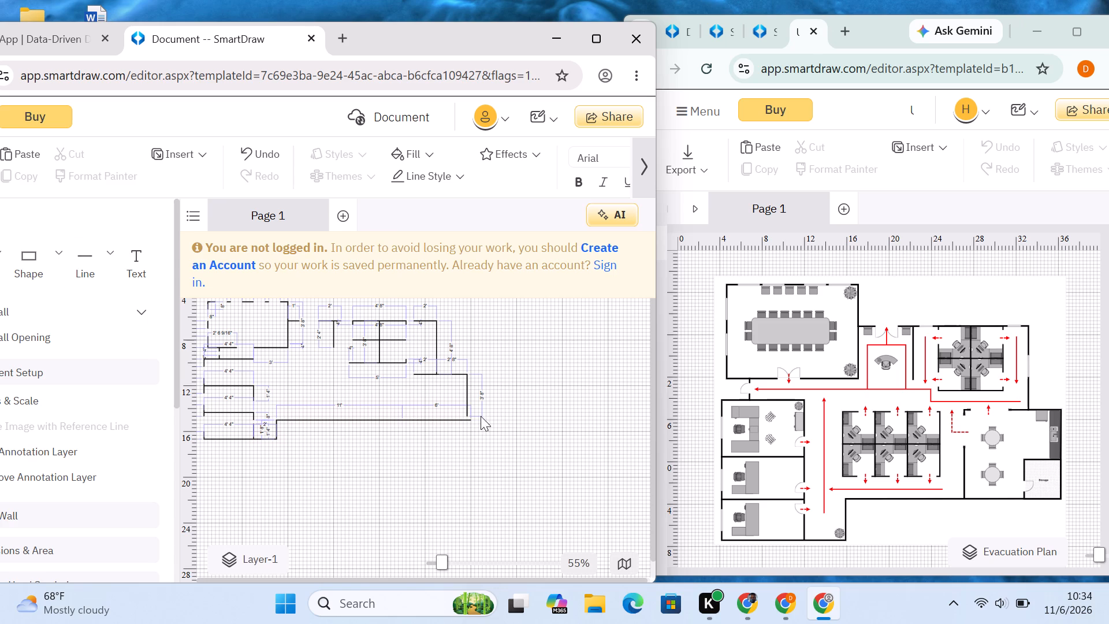
# Extend the break room's outer vertical wall down to meet the bottom wall, making it 4' long.
pyautogui.click(467, 407)
pyautogui.click(467, 418)
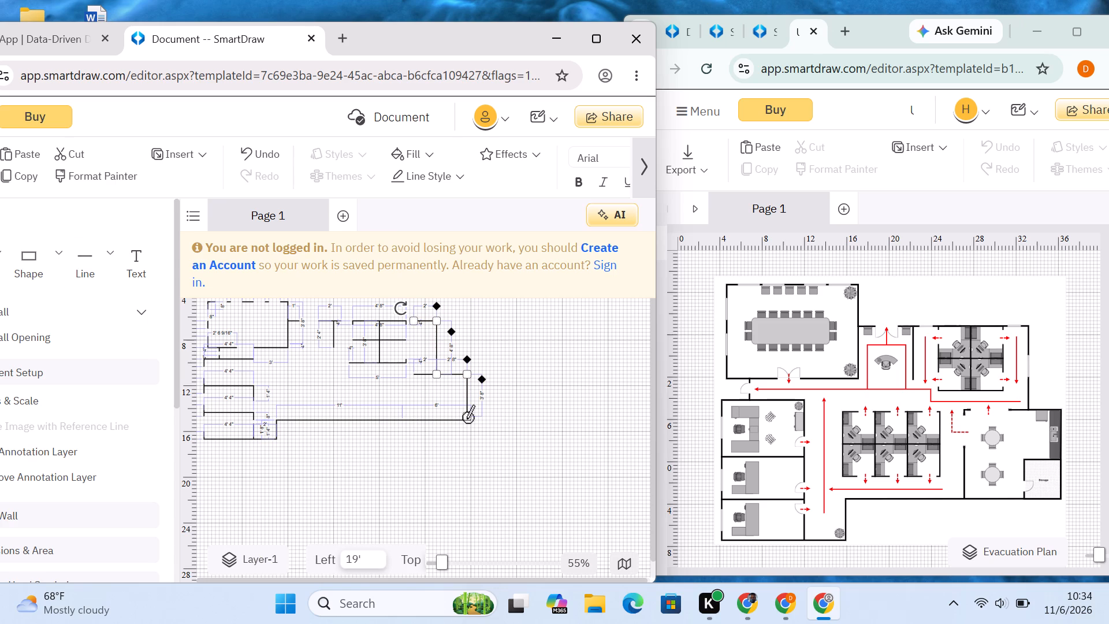
pyautogui.click(536, 404)
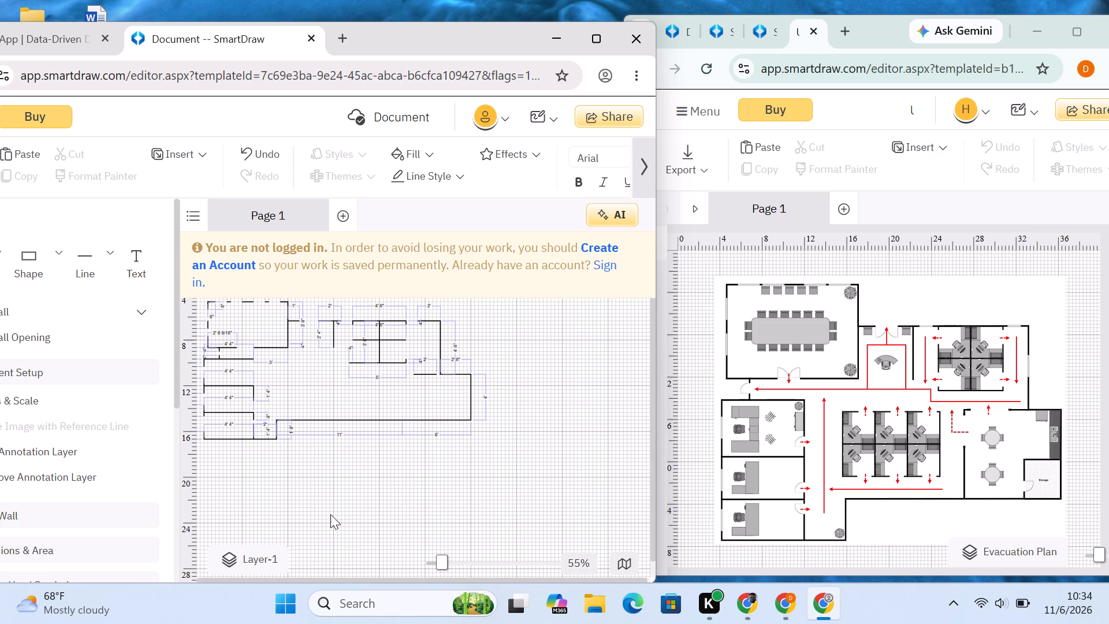
# Draw a vertical wall about 1' 8" long down from the right end of the uppermost small office's top wall.
pyautogui.scroll(2, 332, 523)
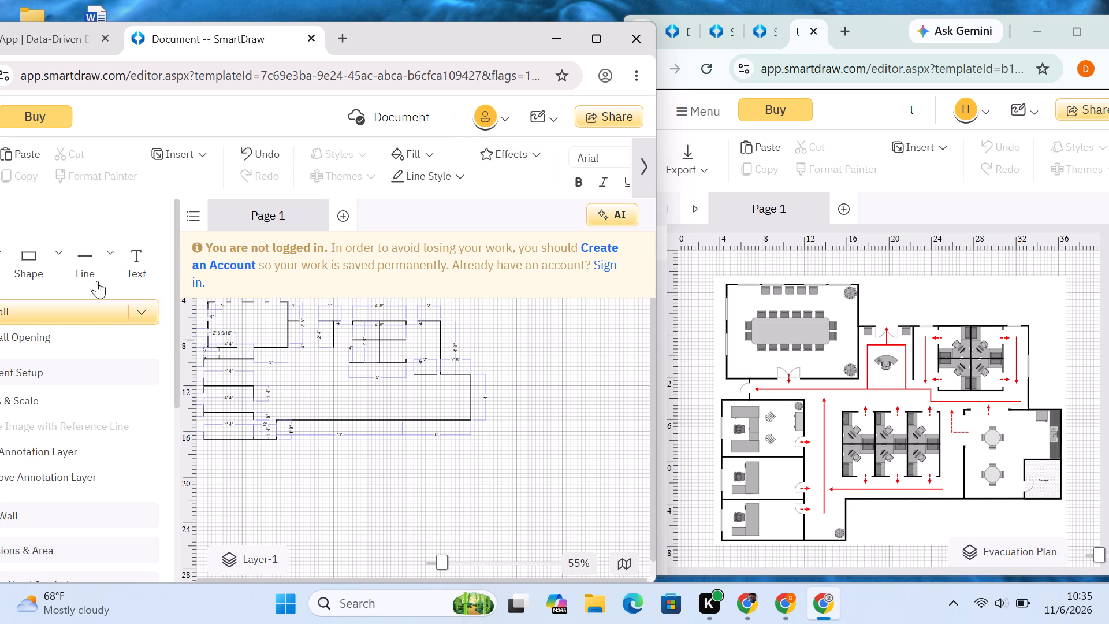
pyautogui.click(71, 261)
pyautogui.moveTo(254, 358); pyautogui.dragTo(252, 376)
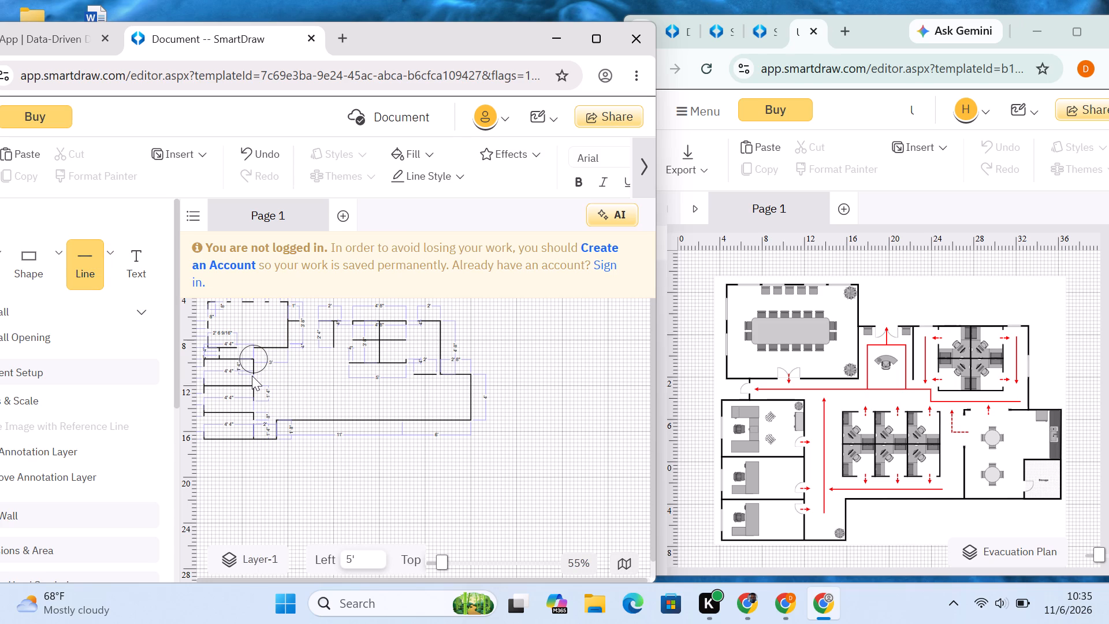
pyautogui.moveTo(252, 376); pyautogui.dragTo(252, 377)
pyautogui.moveTo(252, 377); pyautogui.dragTo(252, 376)
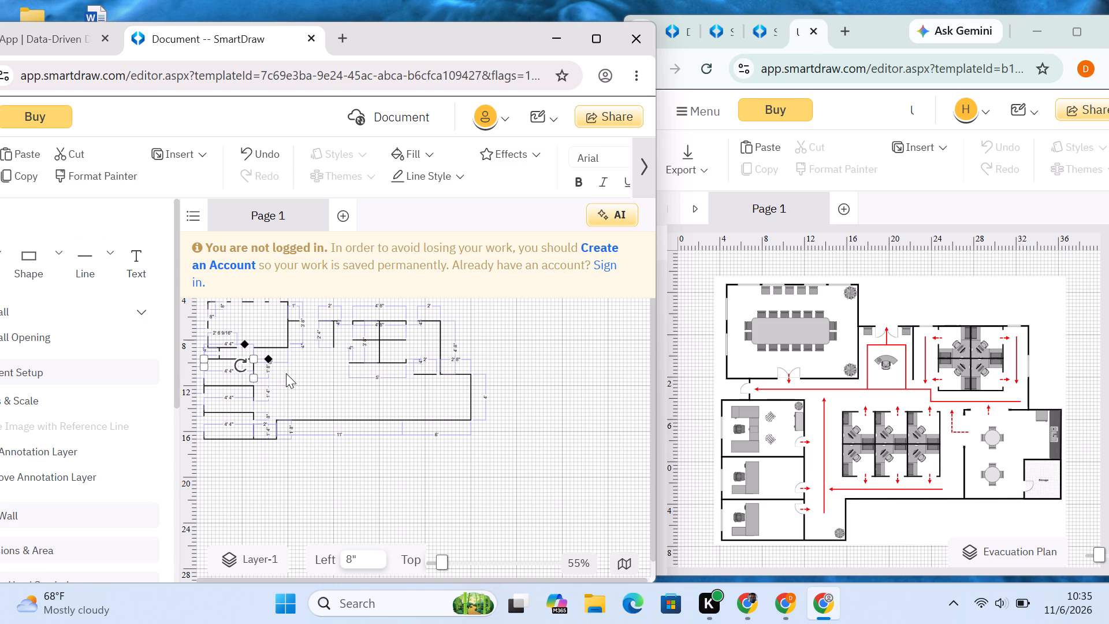
pyautogui.click(287, 373)
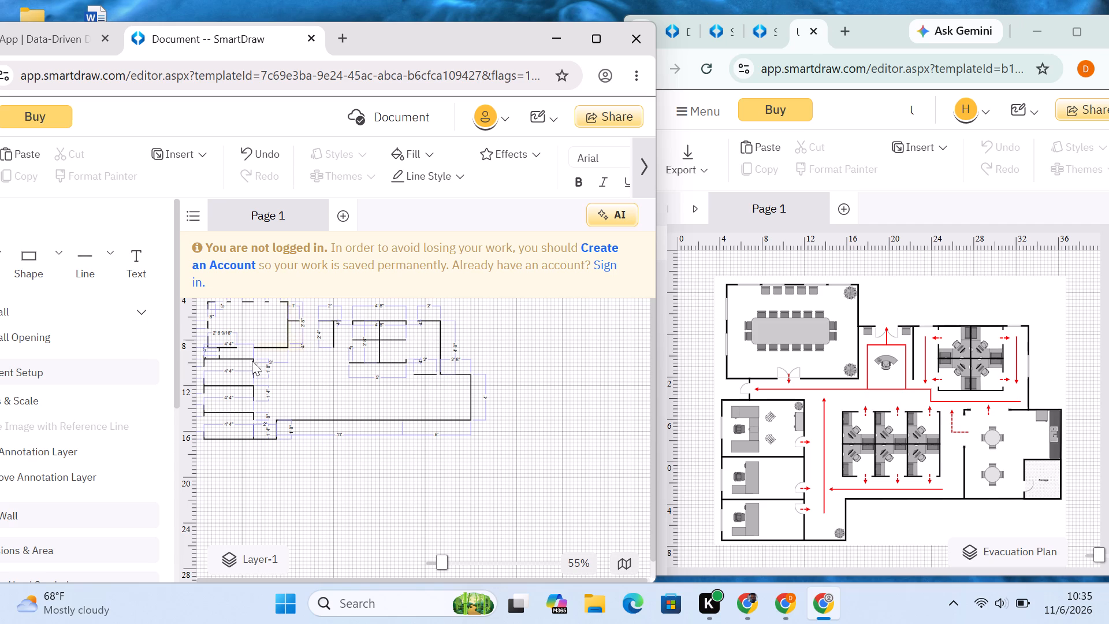
# Draw a free-standing vertical workstation partition about 3' 8" long to the right of the small offices.
pyautogui.click(75, 263)
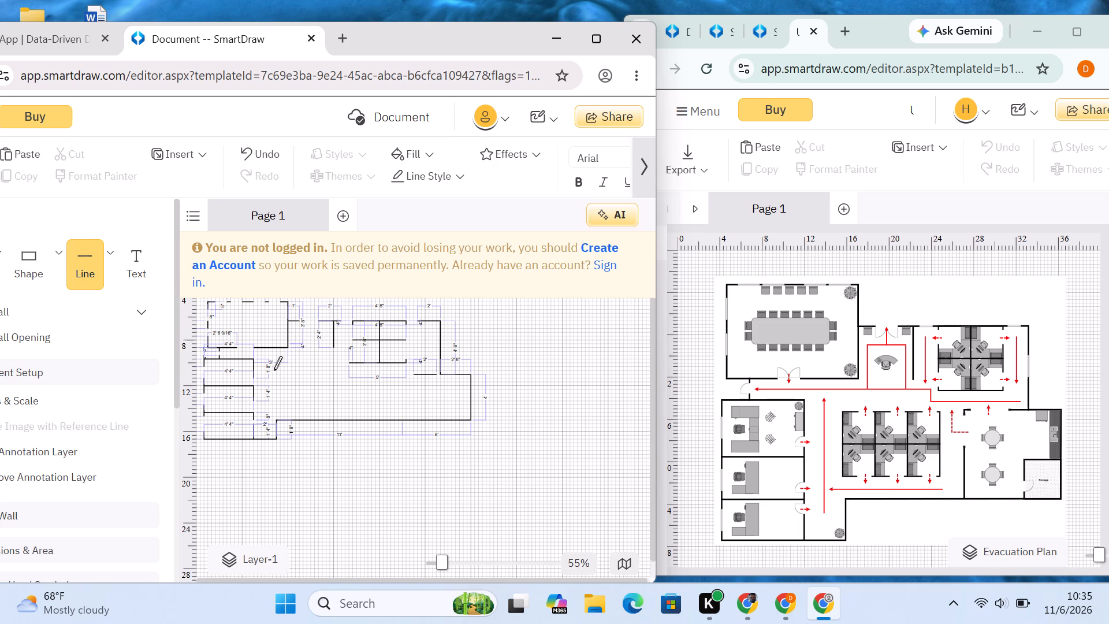
pyautogui.moveTo(276, 367); pyautogui.dragTo(277, 415)
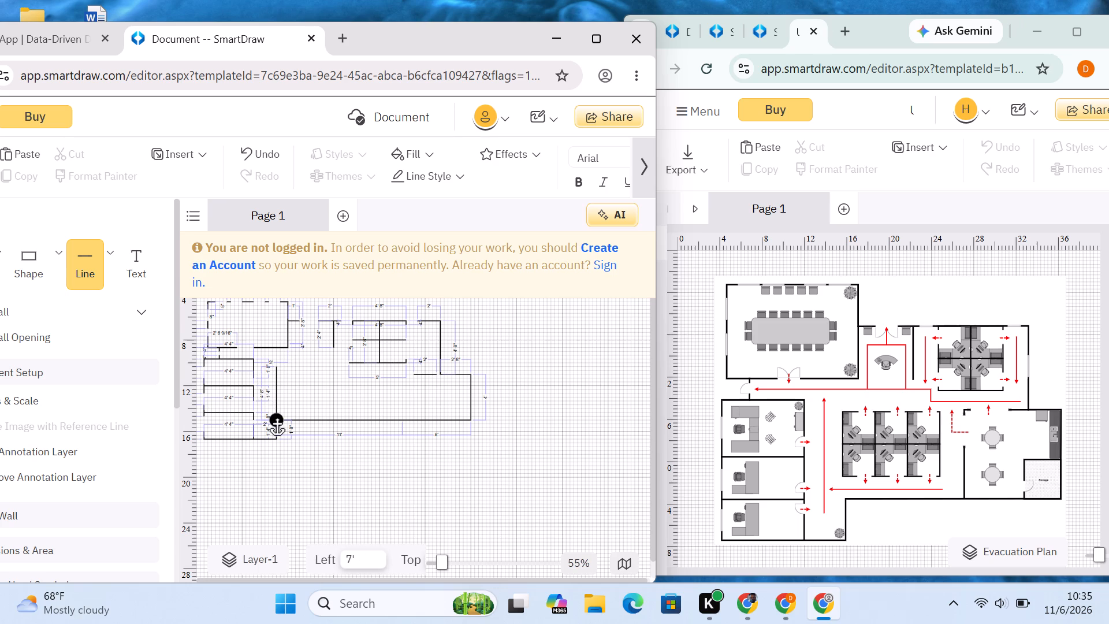
pyautogui.moveTo(277, 415); pyautogui.dragTo(276, 407)
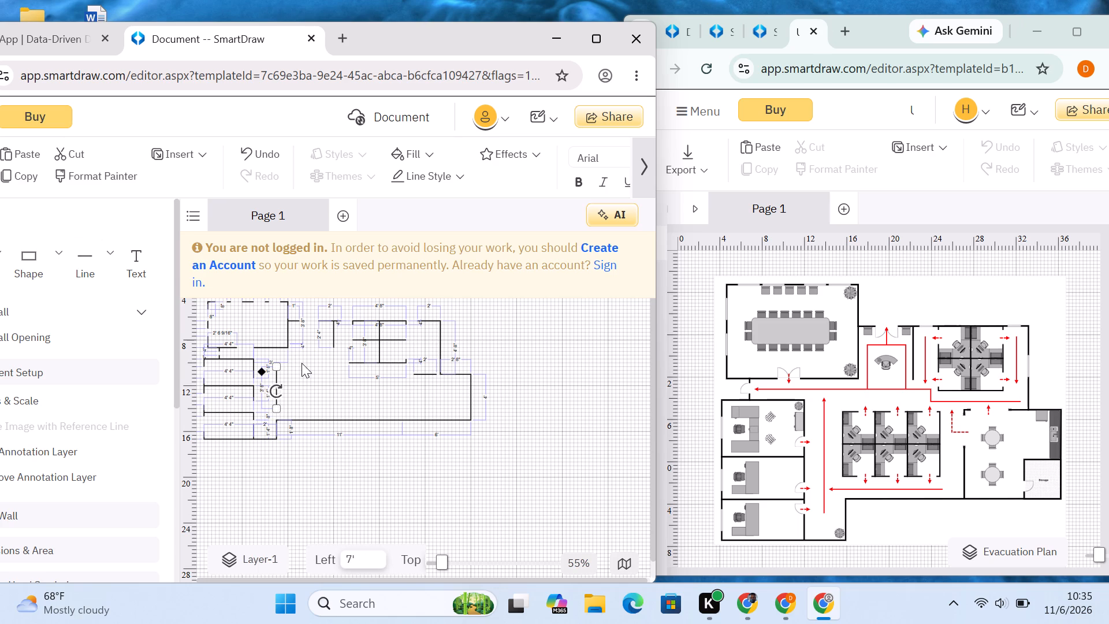
pyautogui.click(302, 363)
# Add short horizontal stub walls extending right from the top and bottom ends of the new workstation partition.
pyautogui.click(77, 266)
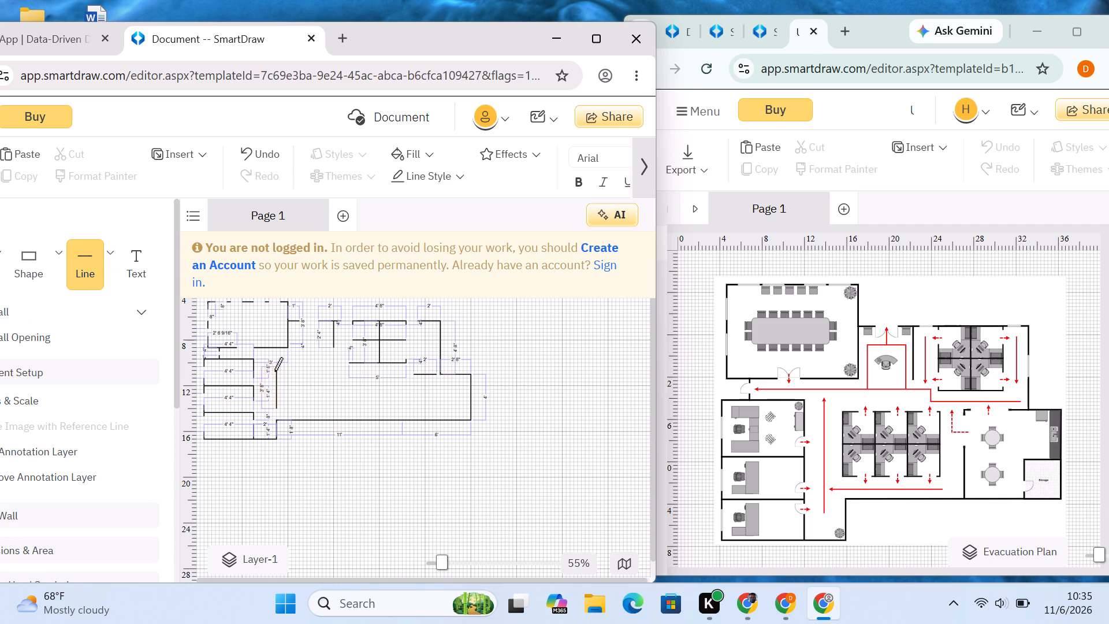
pyautogui.moveTo(277, 369); pyautogui.dragTo(282, 369)
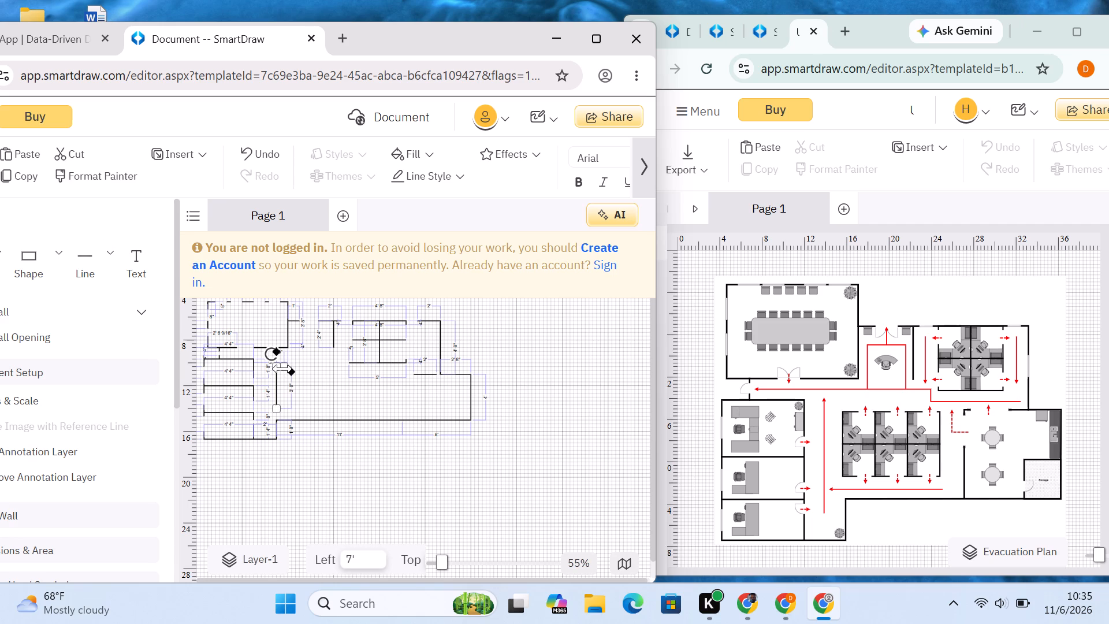
pyautogui.click(312, 378)
pyautogui.click(91, 266)
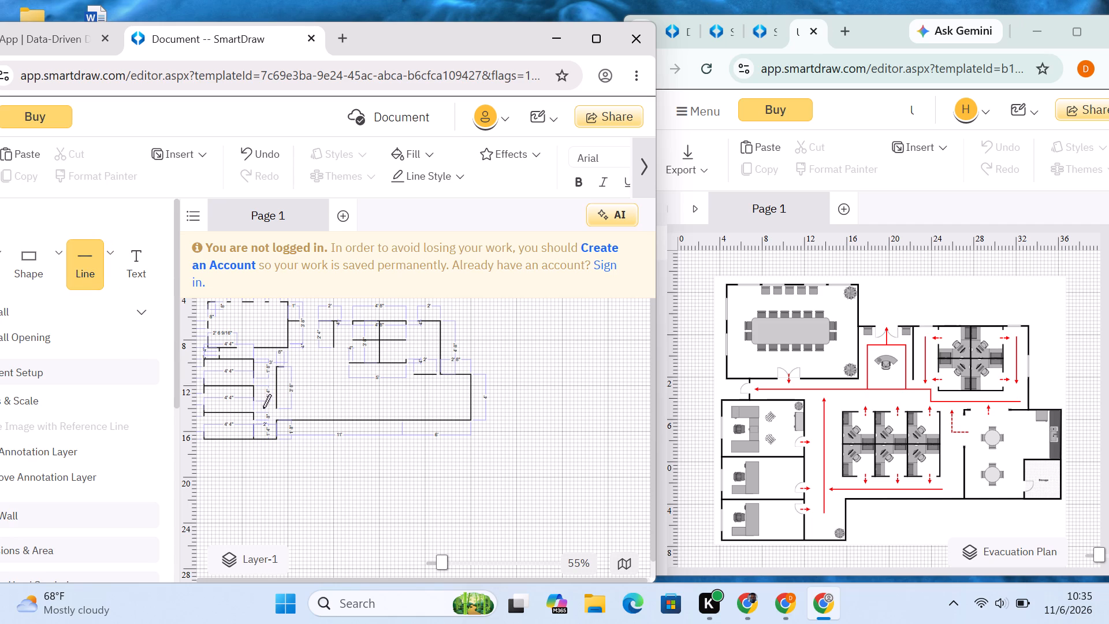
pyautogui.moveTo(274, 408); pyautogui.dragTo(283, 408)
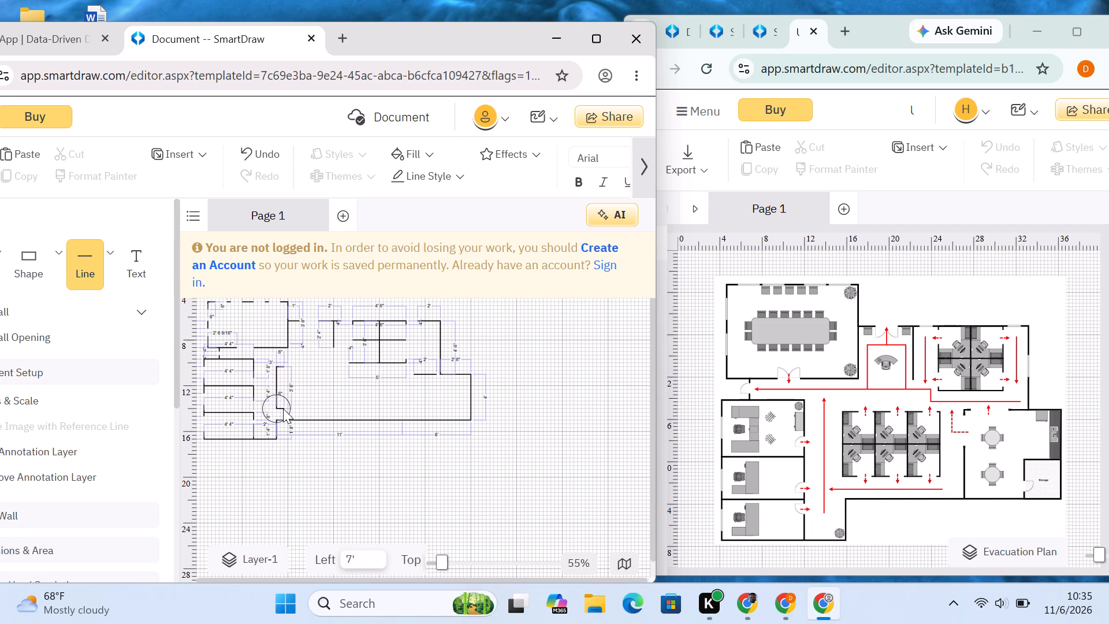
pyautogui.moveTo(283, 408); pyautogui.dragTo(286, 407)
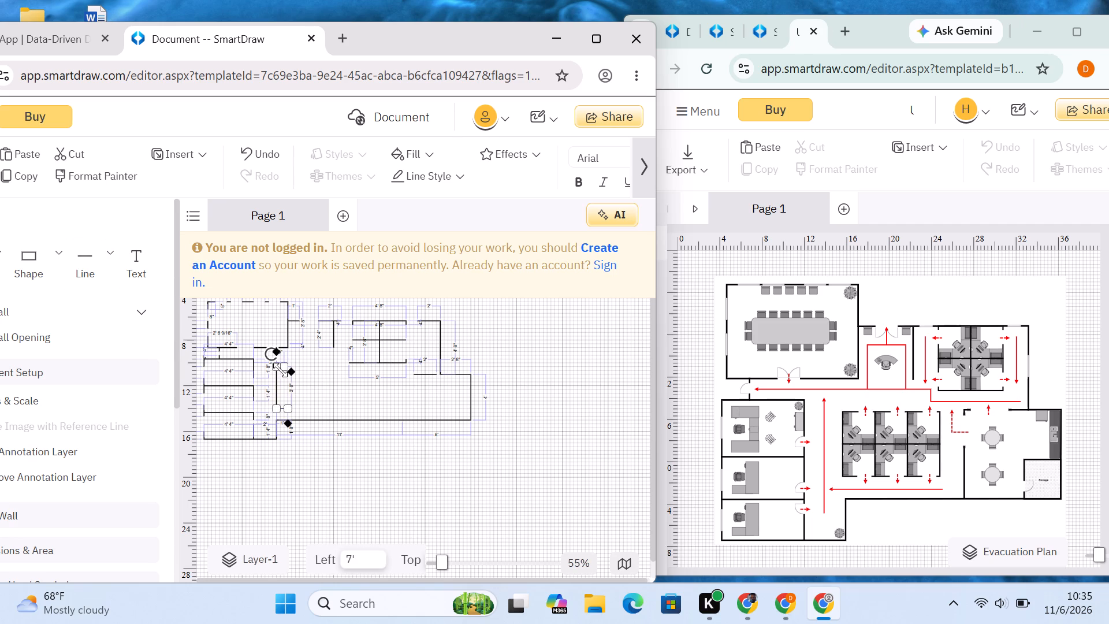
pyautogui.click(279, 384)
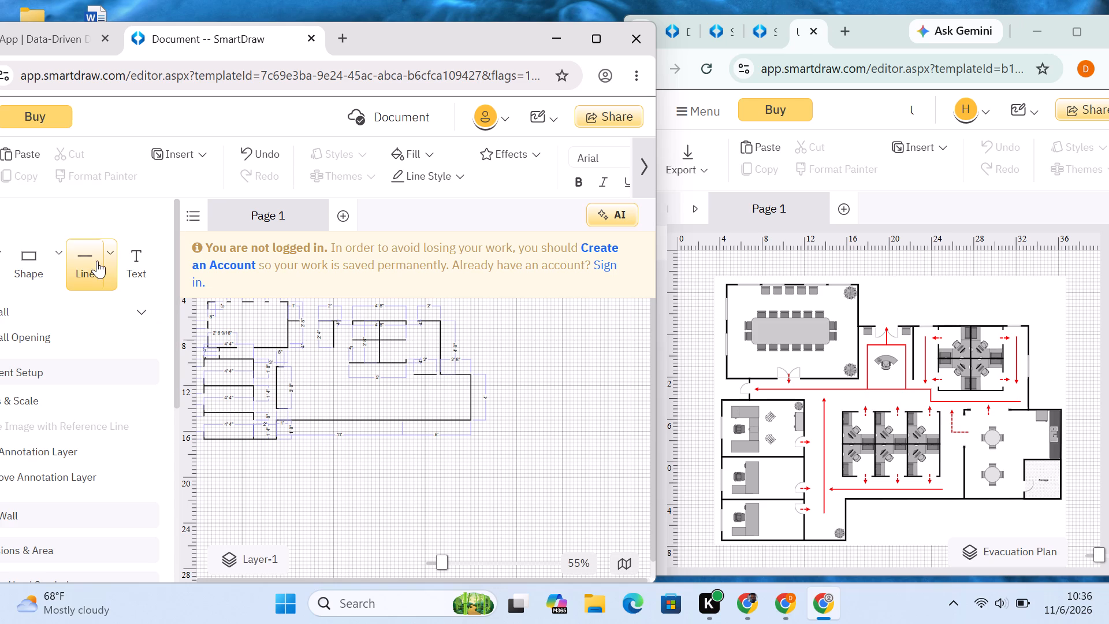
# Draw a 6' horizontal partition to the right from the middle of the vertical workstation partition.
pyautogui.click(97, 261)
pyautogui.moveTo(278, 387); pyautogui.dragTo(278, 387)
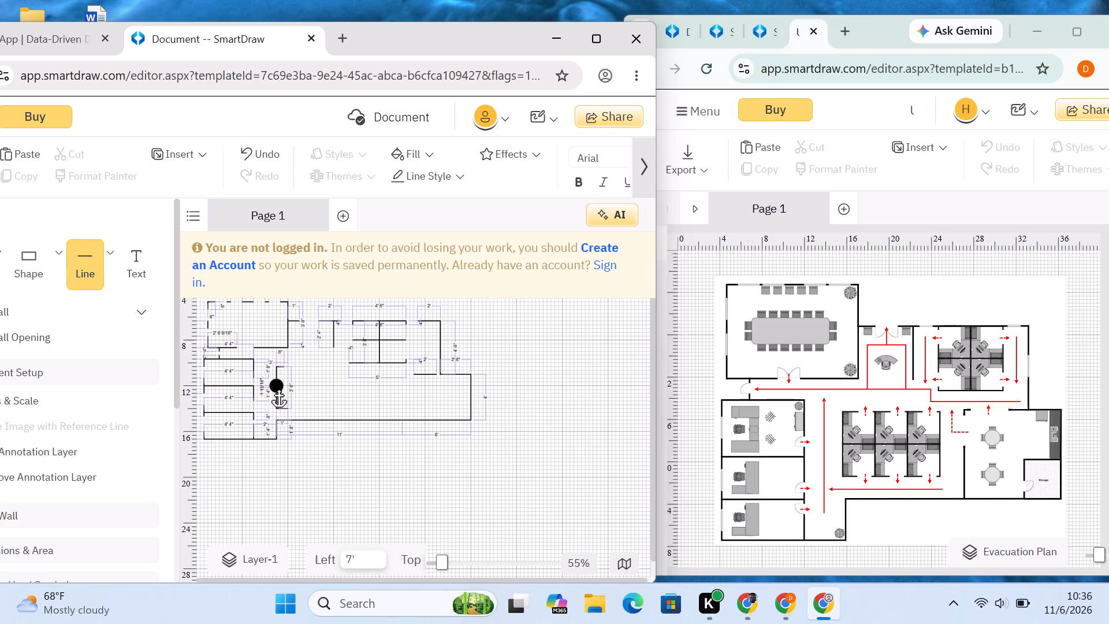
pyautogui.moveTo(278, 387); pyautogui.dragTo(344, 384)
pyautogui.moveTo(344, 384); pyautogui.dragTo(345, 382)
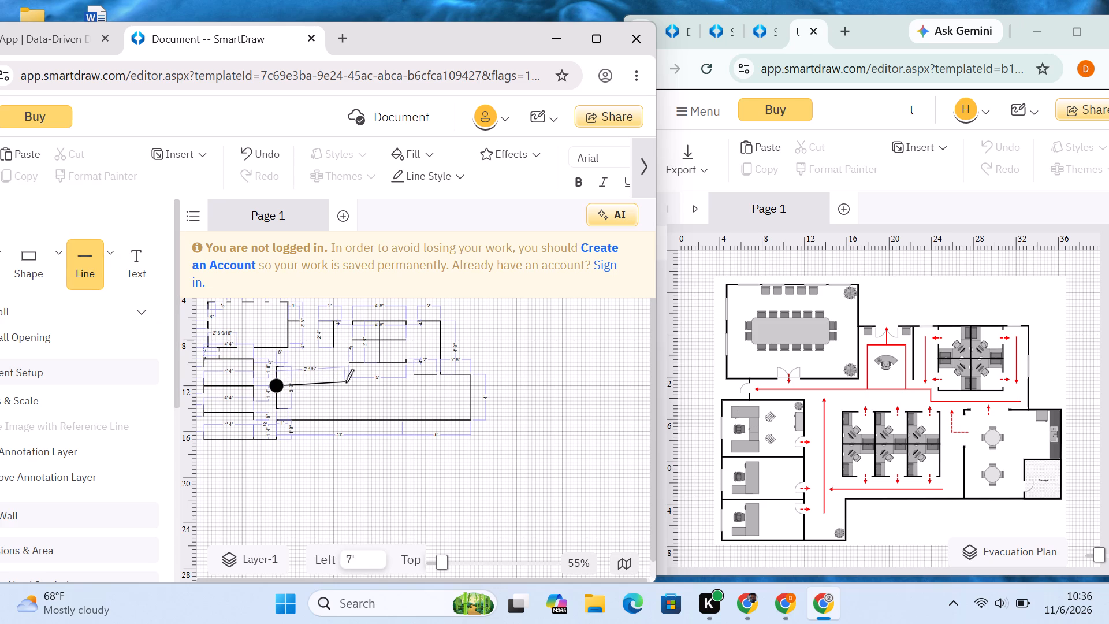
pyautogui.moveTo(345, 382); pyautogui.dragTo(346, 385)
pyautogui.click(394, 385)
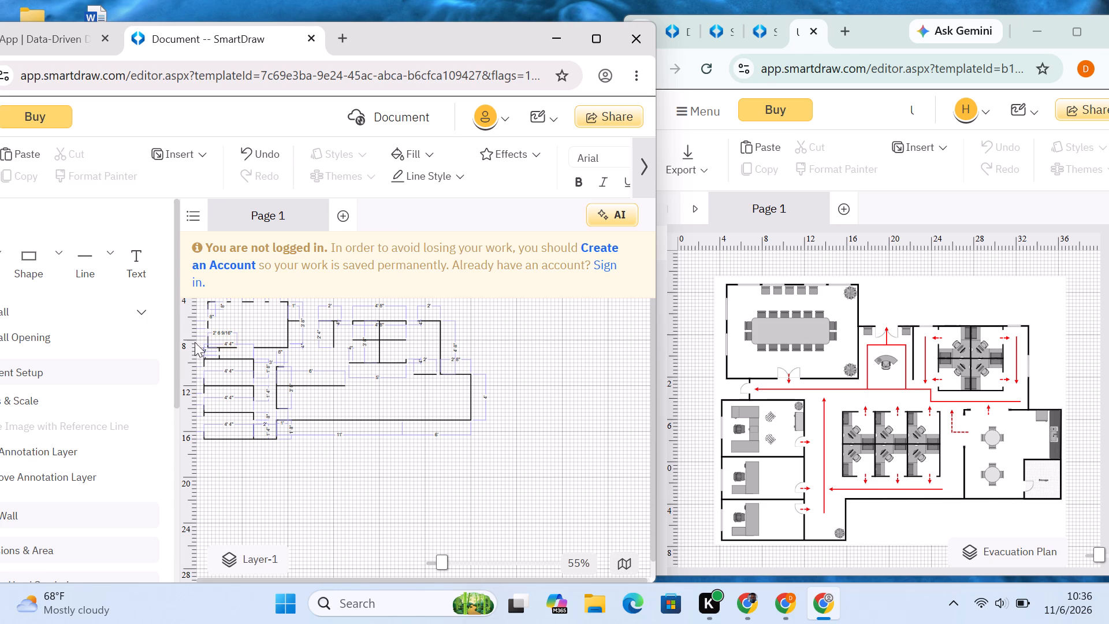
# Draw a short horizontal stub above the 6' partition's right end and a vertical partition about 3' 4" long down from it.
pyautogui.click(79, 274)
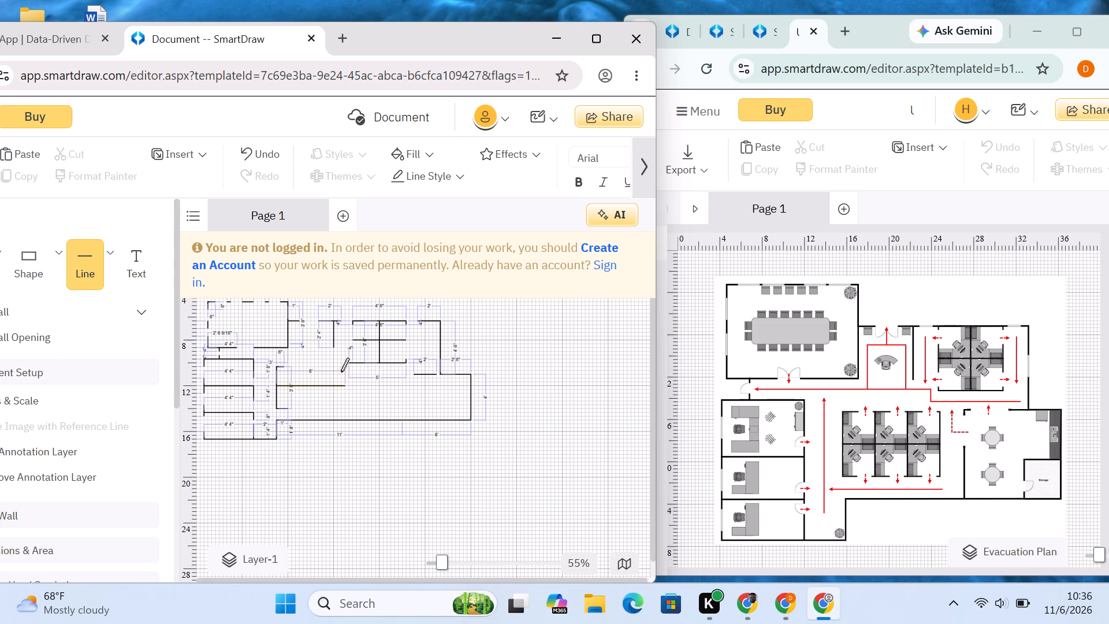
pyautogui.moveTo(343, 370); pyautogui.dragTo(348, 370)
pyautogui.click(356, 376)
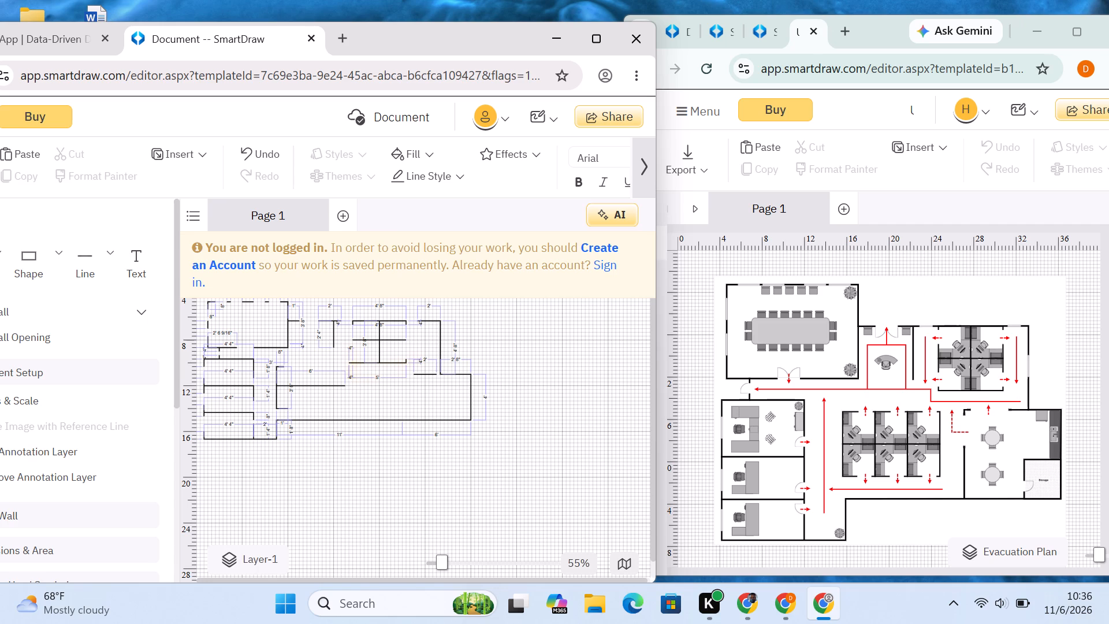
pyautogui.click(77, 261)
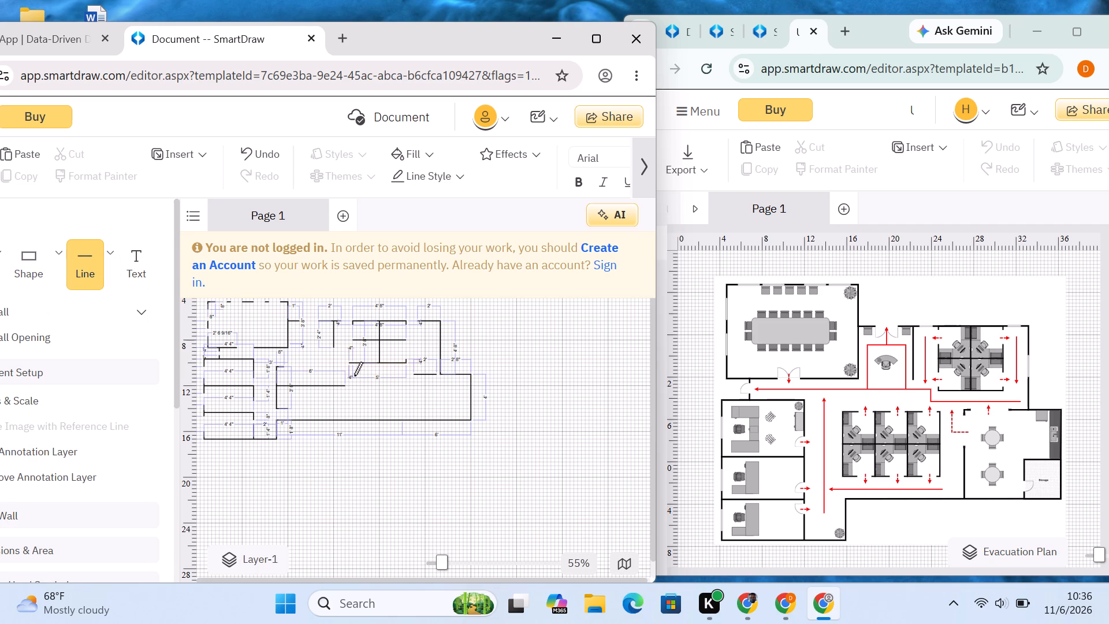
pyautogui.moveTo(348, 371); pyautogui.dragTo(347, 399)
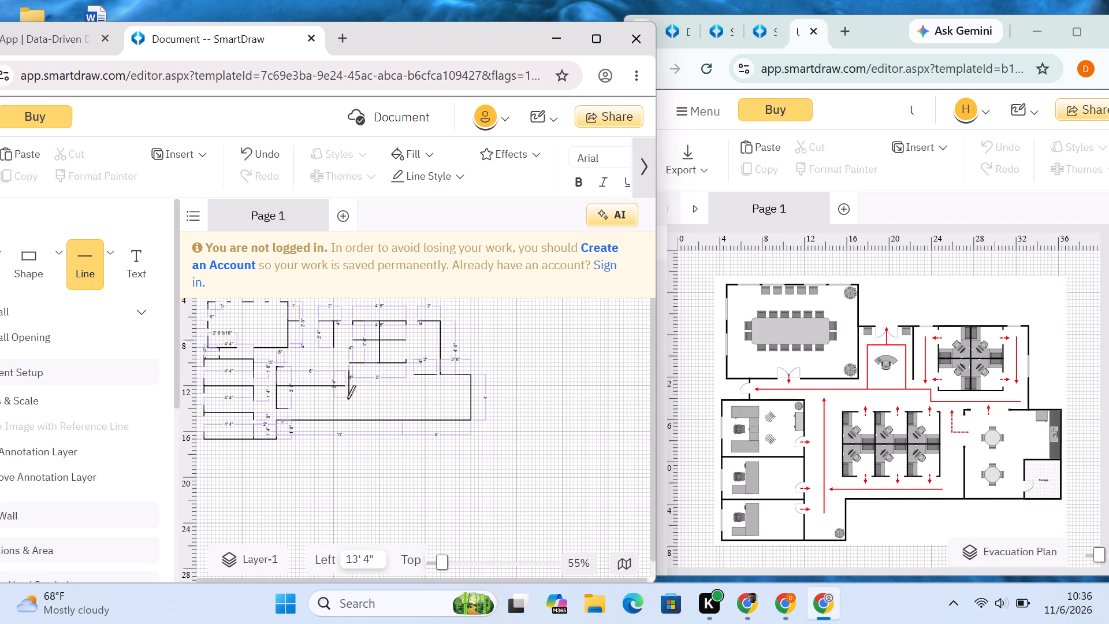
pyautogui.moveTo(347, 399); pyautogui.dragTo(347, 407)
pyautogui.click(370, 404)
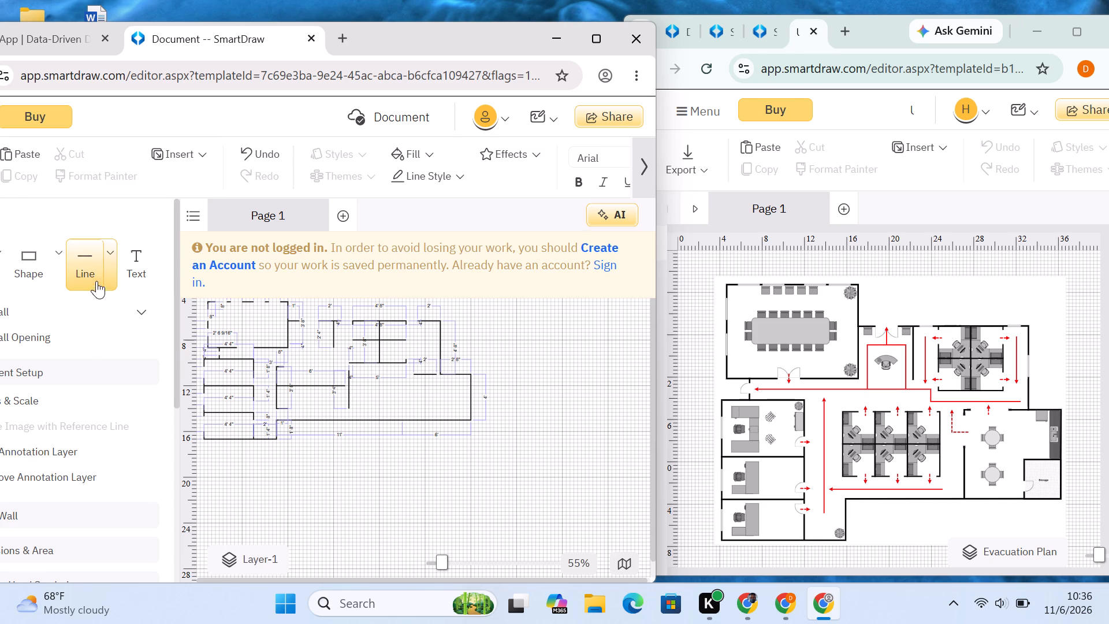
# Add short horizontal stub walls on the left side of the right-hand vertical partition's top and bottom ends.
pyautogui.click(87, 269)
pyautogui.moveTo(343, 371); pyautogui.dragTo(346, 371)
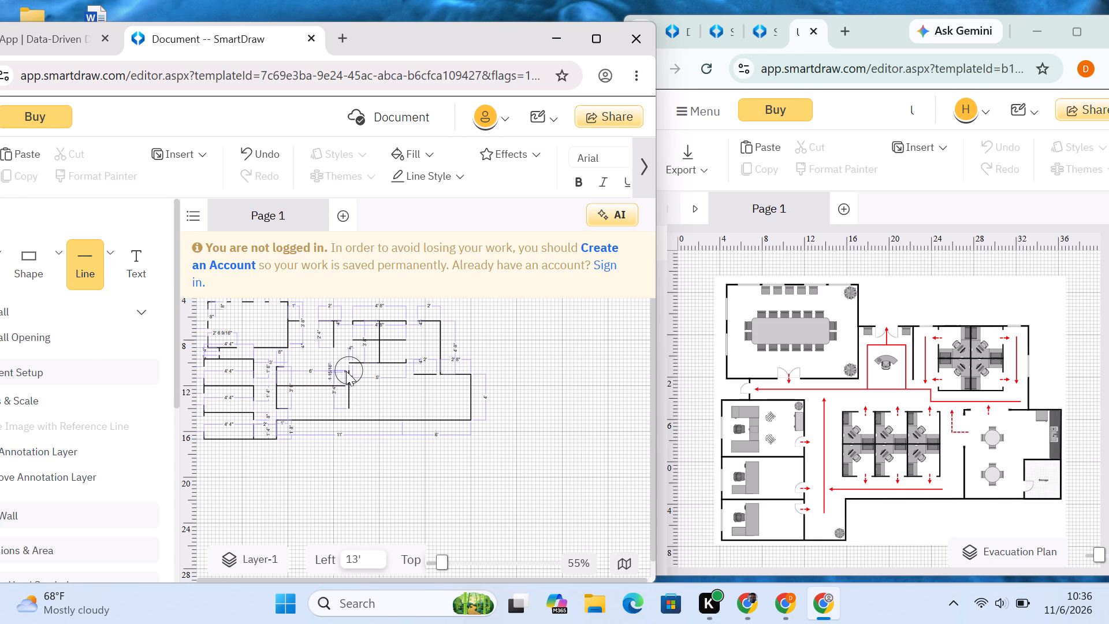
pyautogui.moveTo(346, 371); pyautogui.dragTo(349, 372)
pyautogui.click(397, 384)
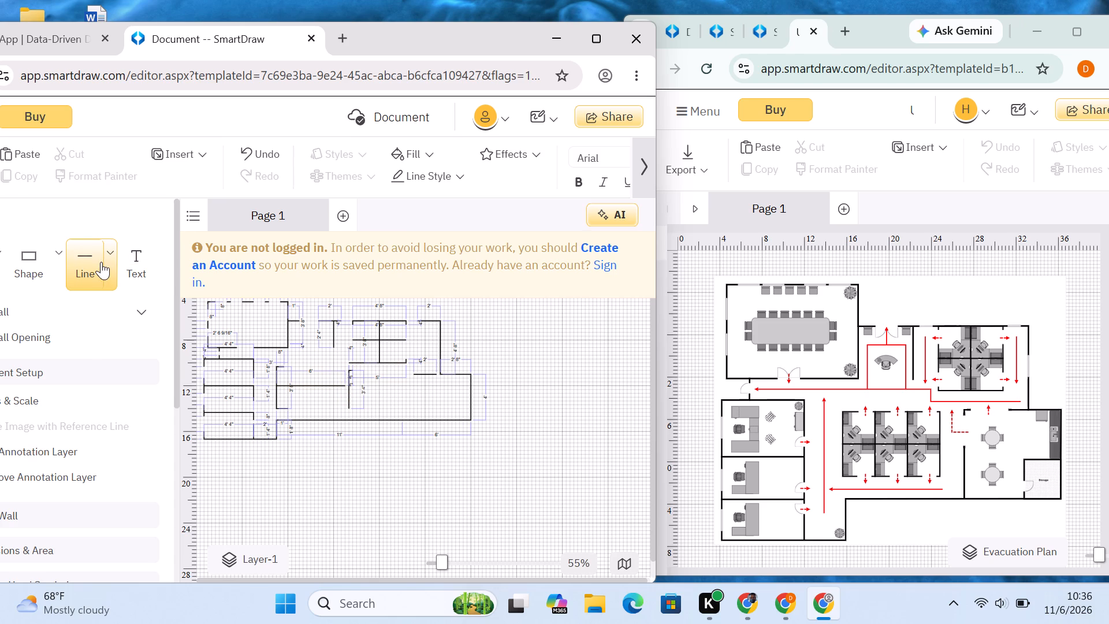
pyautogui.click(99, 262)
pyautogui.moveTo(343, 408); pyautogui.dragTo(349, 408)
pyautogui.click(366, 403)
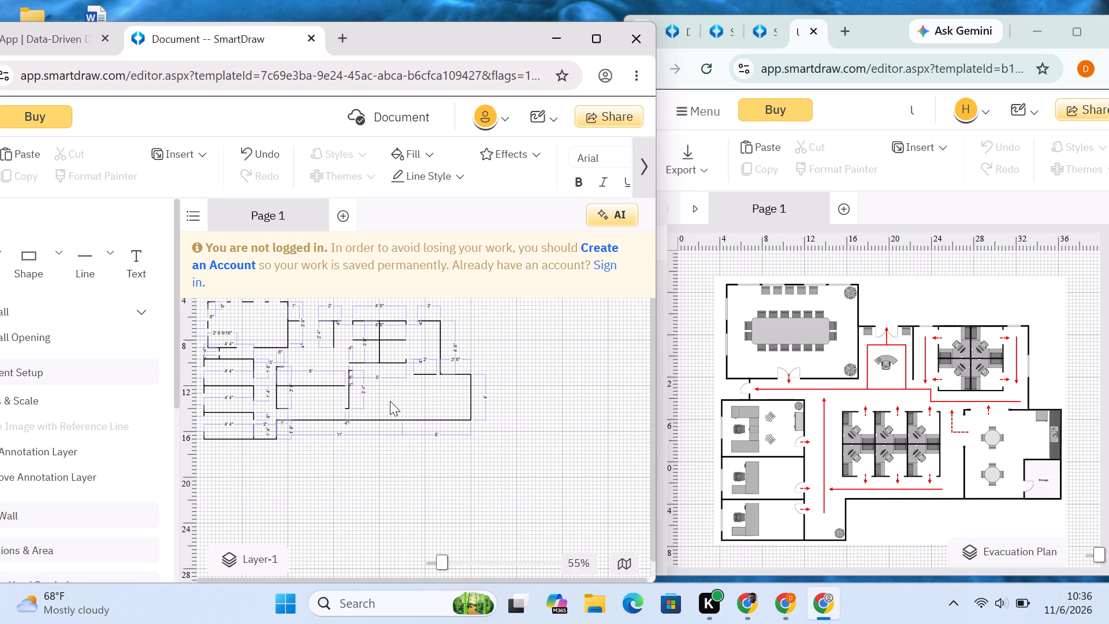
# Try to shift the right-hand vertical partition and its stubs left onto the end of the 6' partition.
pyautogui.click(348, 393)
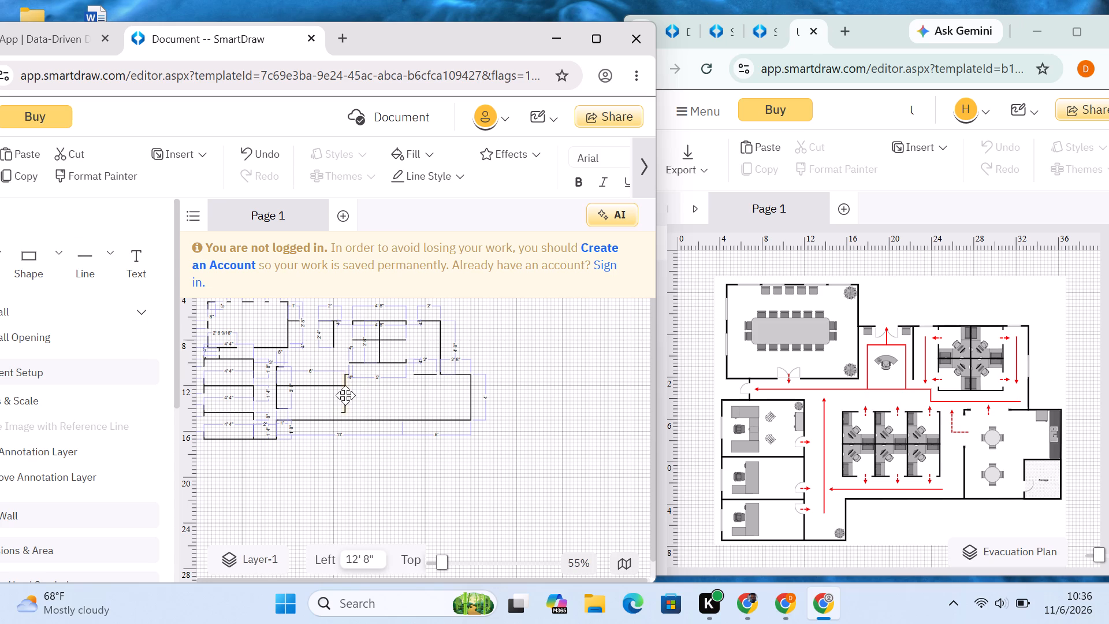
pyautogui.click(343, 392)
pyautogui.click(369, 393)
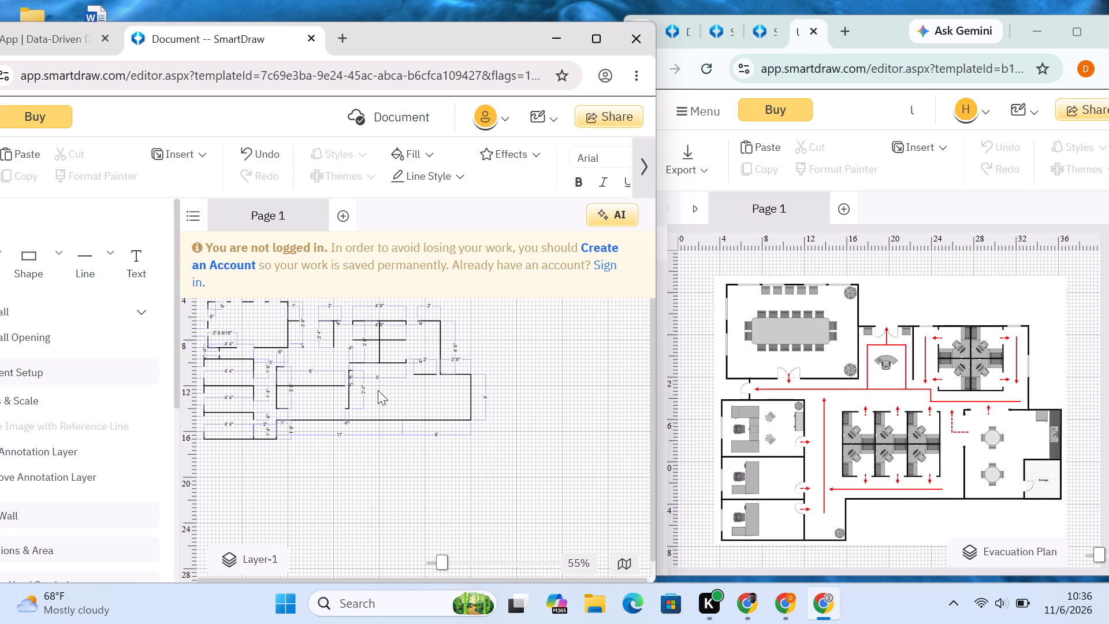
# Draw a vertical partition across the 6' partition, right of its left end, with 1' 4" stubs pointing right at both ends.
pyautogui.click(83, 269)
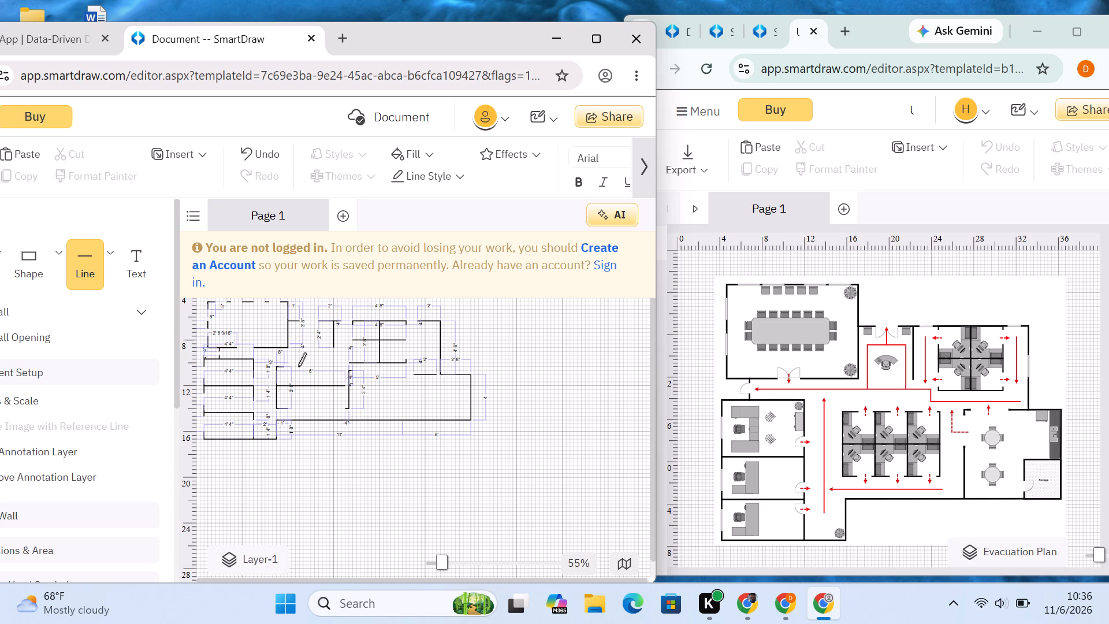
pyautogui.moveTo(298, 366); pyautogui.dragTo(300, 411)
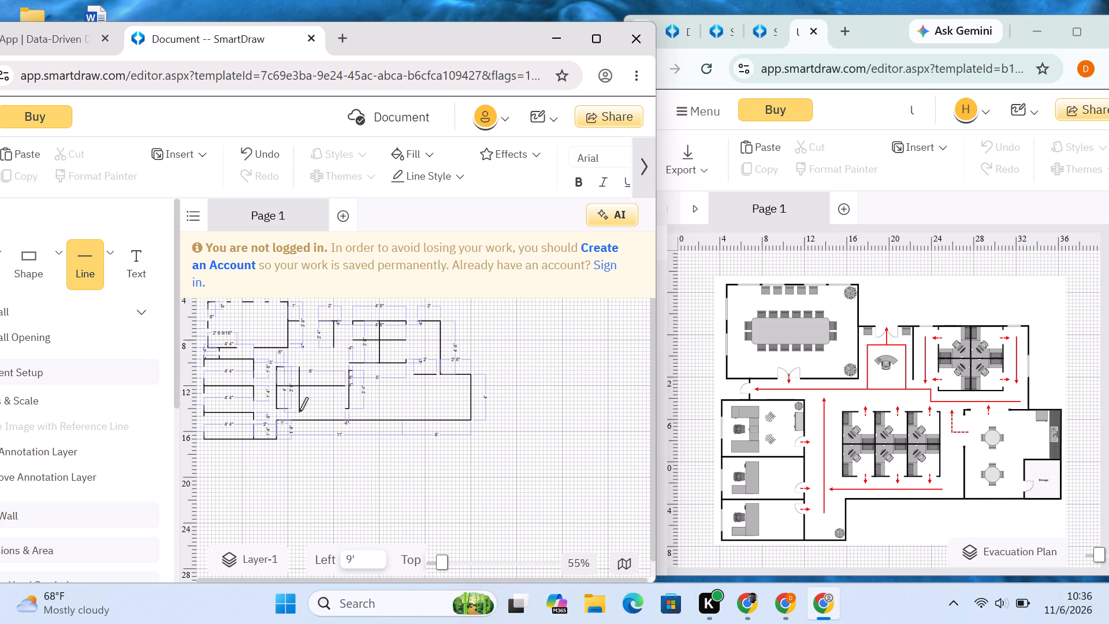
pyautogui.moveTo(300, 411); pyautogui.dragTo(299, 407)
pyautogui.click(87, 266)
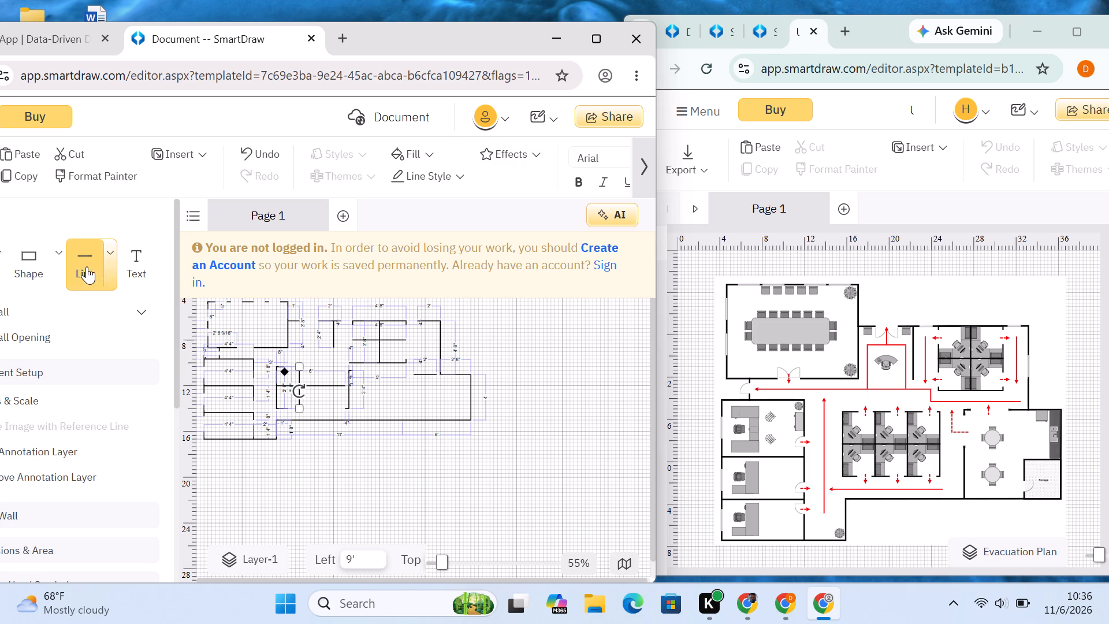
pyautogui.moveTo(296, 408); pyautogui.dragTo(297, 408)
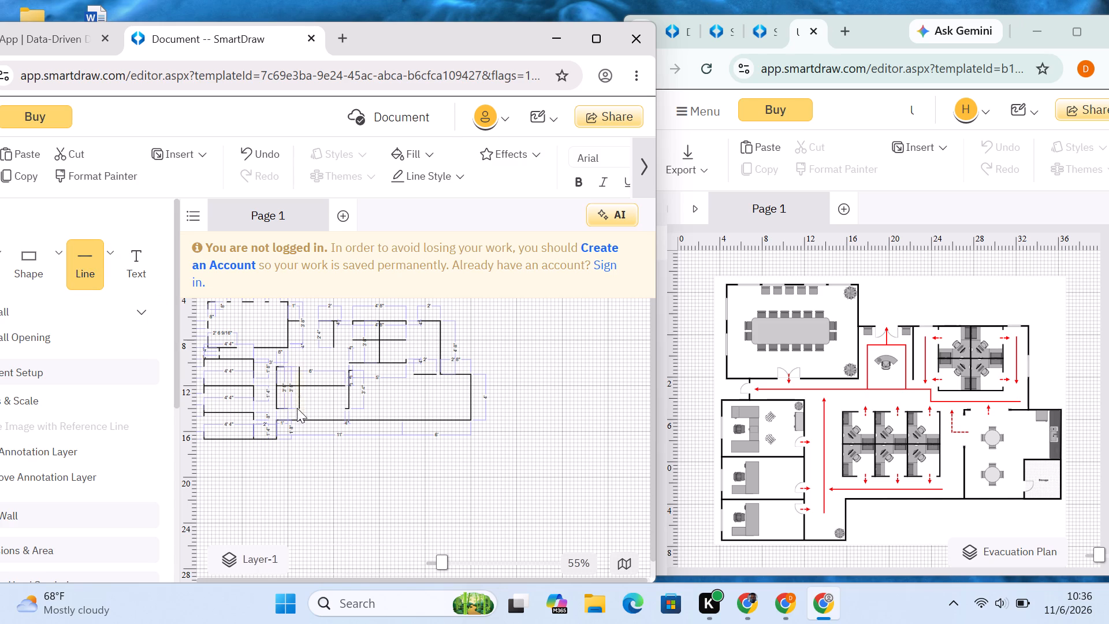
pyautogui.moveTo(297, 408); pyautogui.dragTo(310, 406)
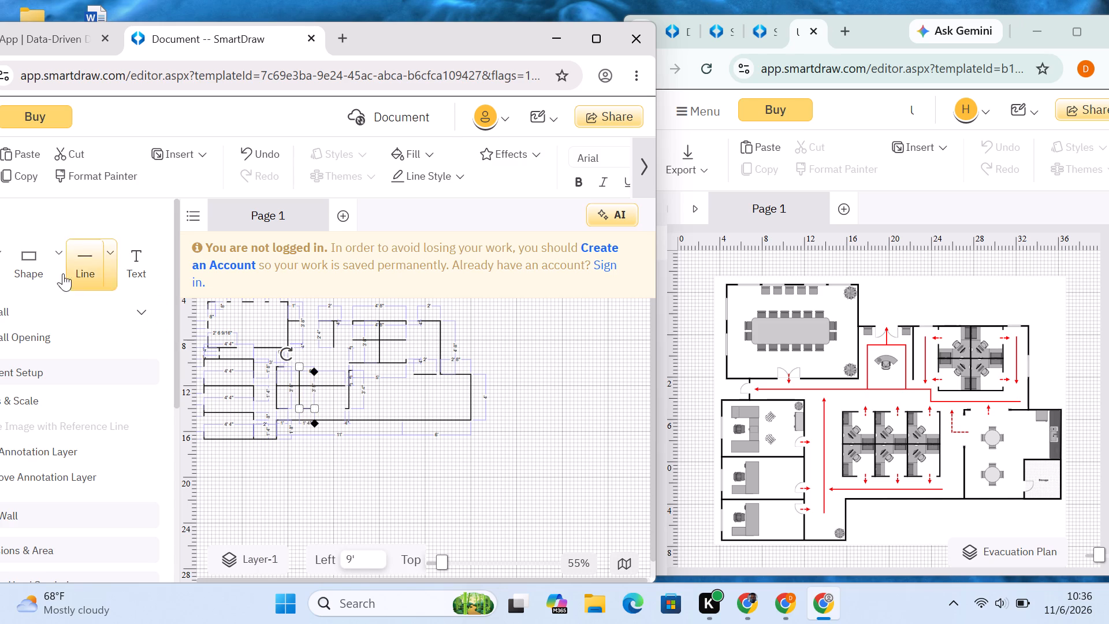
pyautogui.click(79, 258)
pyautogui.moveTo(297, 365); pyautogui.dragTo(300, 365)
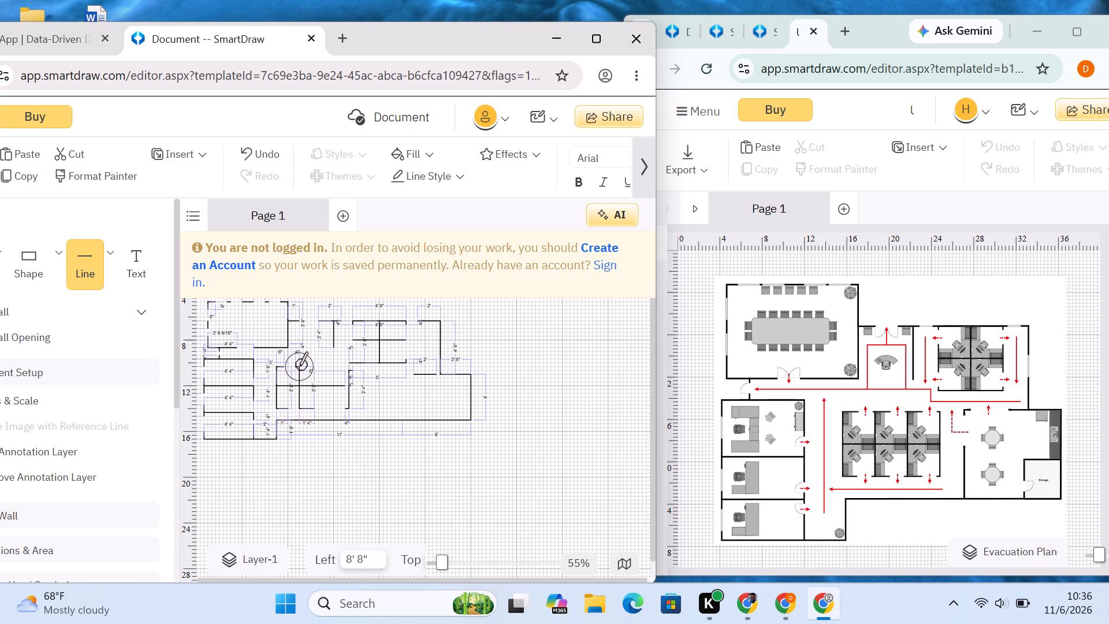
pyautogui.moveTo(300, 365); pyautogui.dragTo(310, 366)
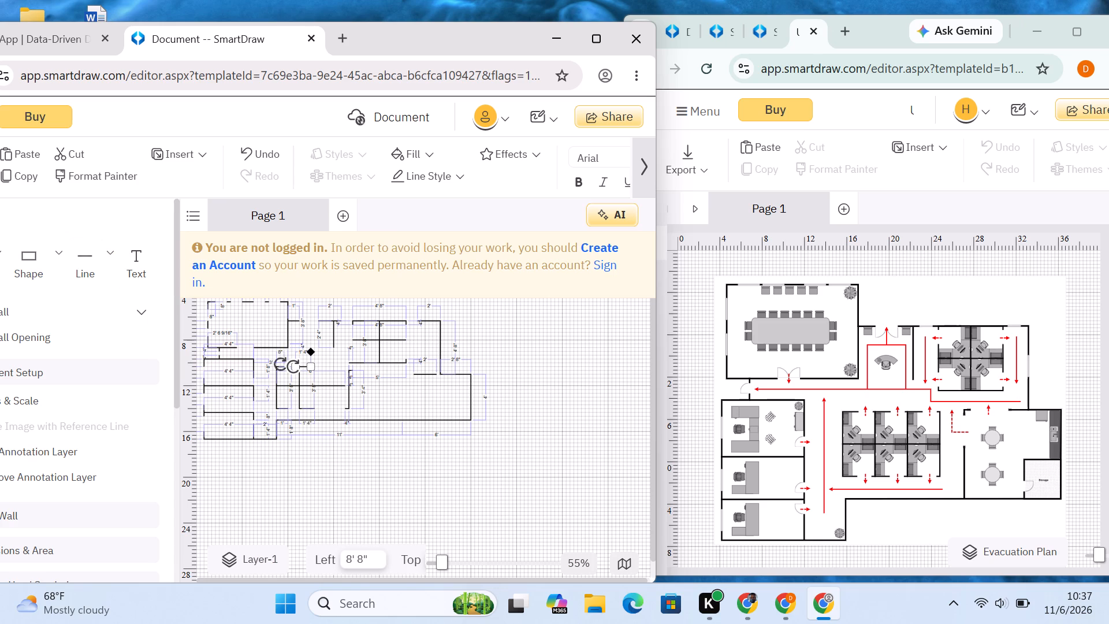
# Draw another vertical partition across the 6' partition, farther right, with short stubs pointing right at its bottom and top ends.
pyautogui.click(79, 261)
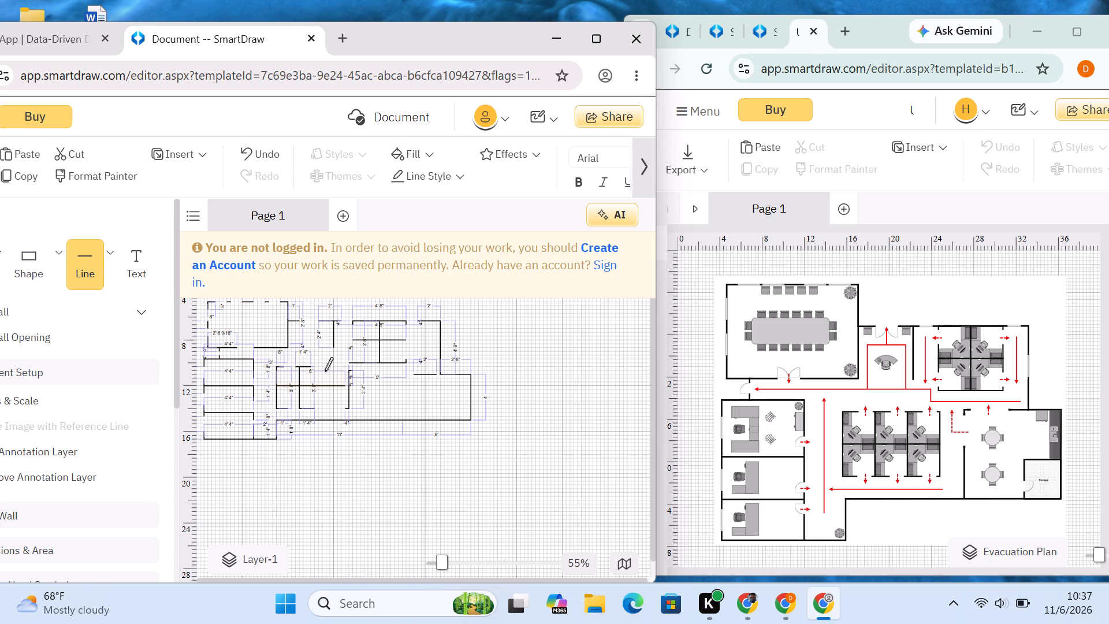
pyautogui.moveTo(323, 367); pyautogui.dragTo(321, 408)
pyautogui.click(94, 251)
pyautogui.moveTo(322, 408); pyautogui.dragTo(336, 407)
pyautogui.click(92, 265)
pyautogui.moveTo(323, 365); pyautogui.dragTo(335, 367)
pyautogui.click(415, 404)
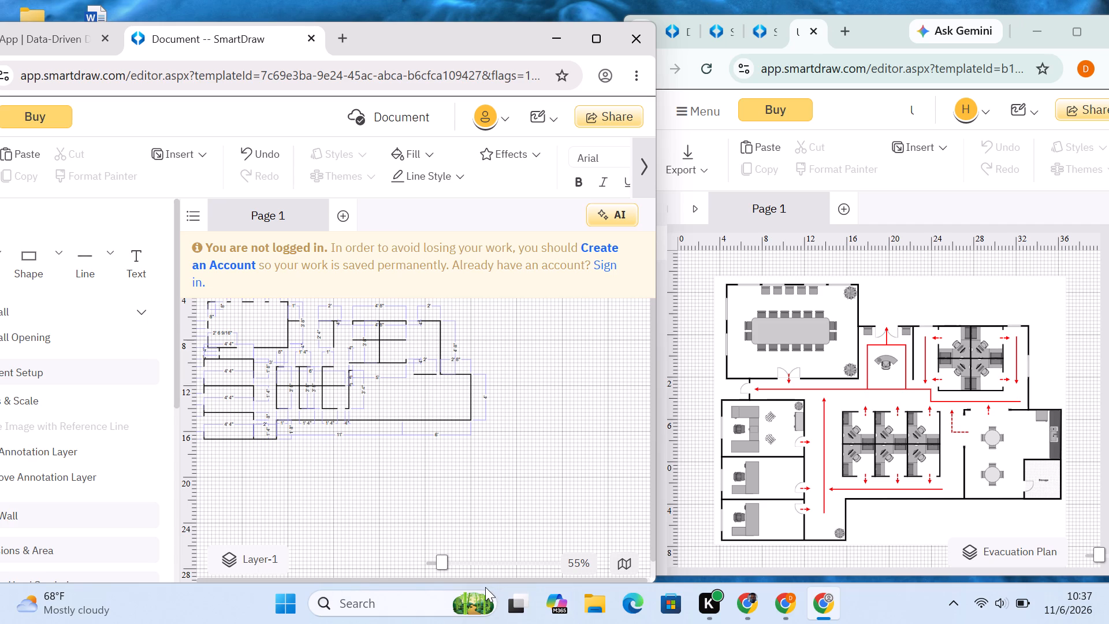
# Draw a vertical wall about 3' long right of the workstation partitions, ending on the bottom outer wall.
pyautogui.click(75, 265)
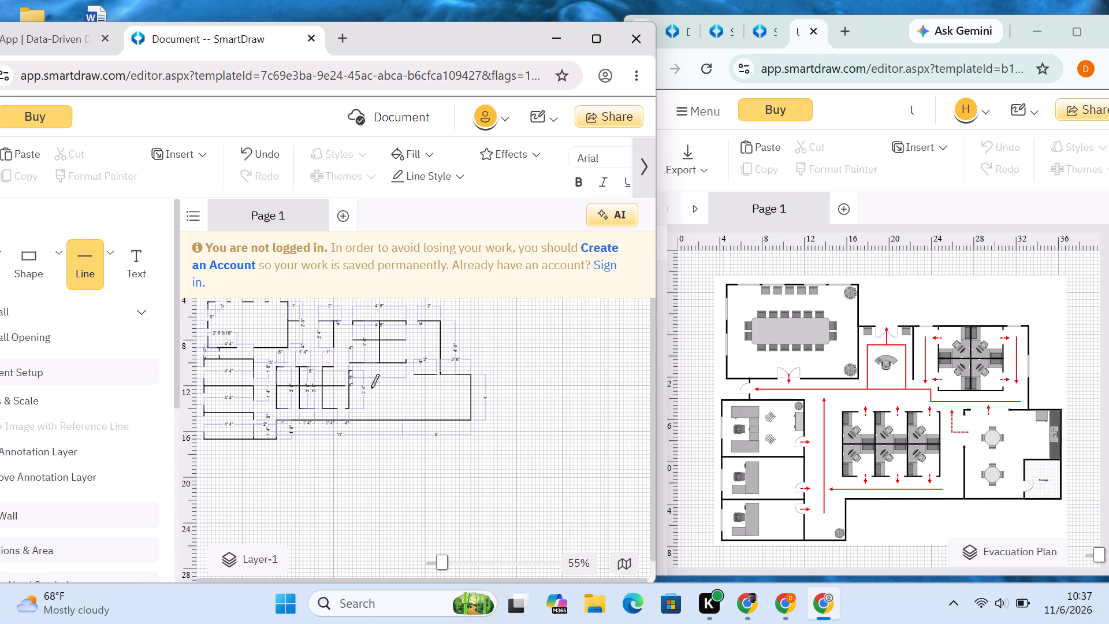
pyautogui.moveTo(373, 384); pyautogui.dragTo(369, 418)
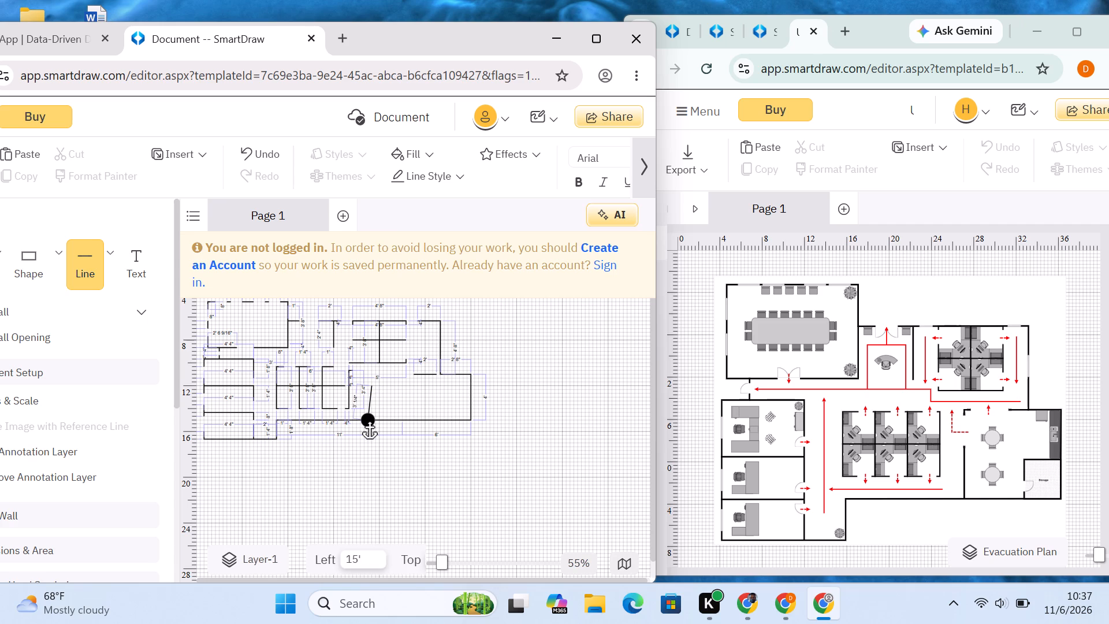
pyautogui.moveTo(369, 418); pyautogui.dragTo(372, 420)
pyautogui.click(388, 443)
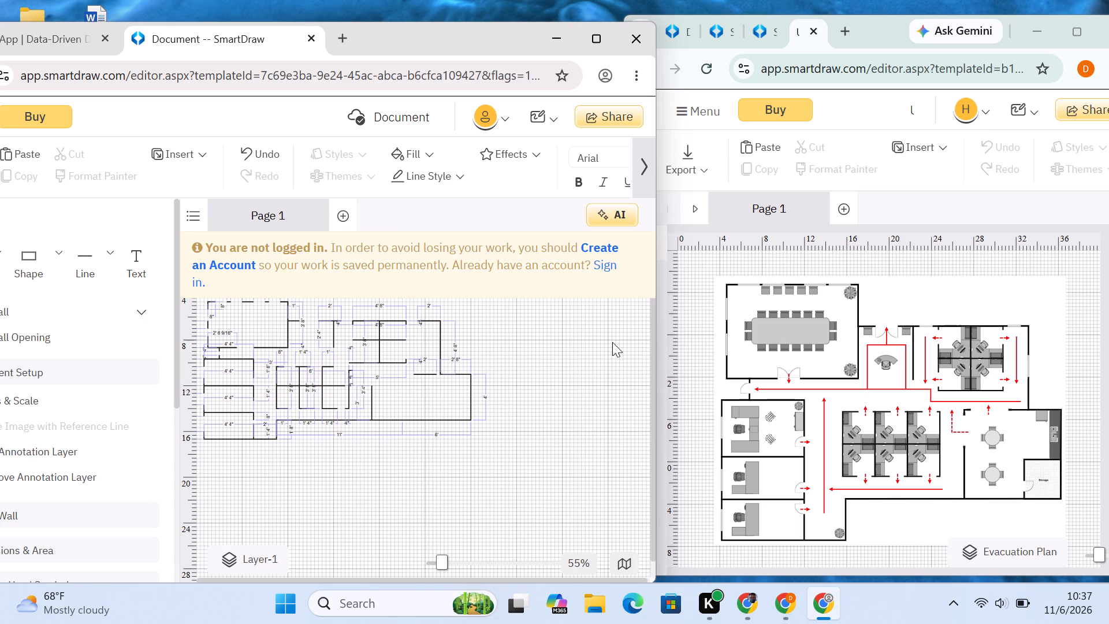
# Shift the upper-right vertical outer wall left, shortening the top wall segment joined to it to 1'.
pyautogui.click(440, 369)
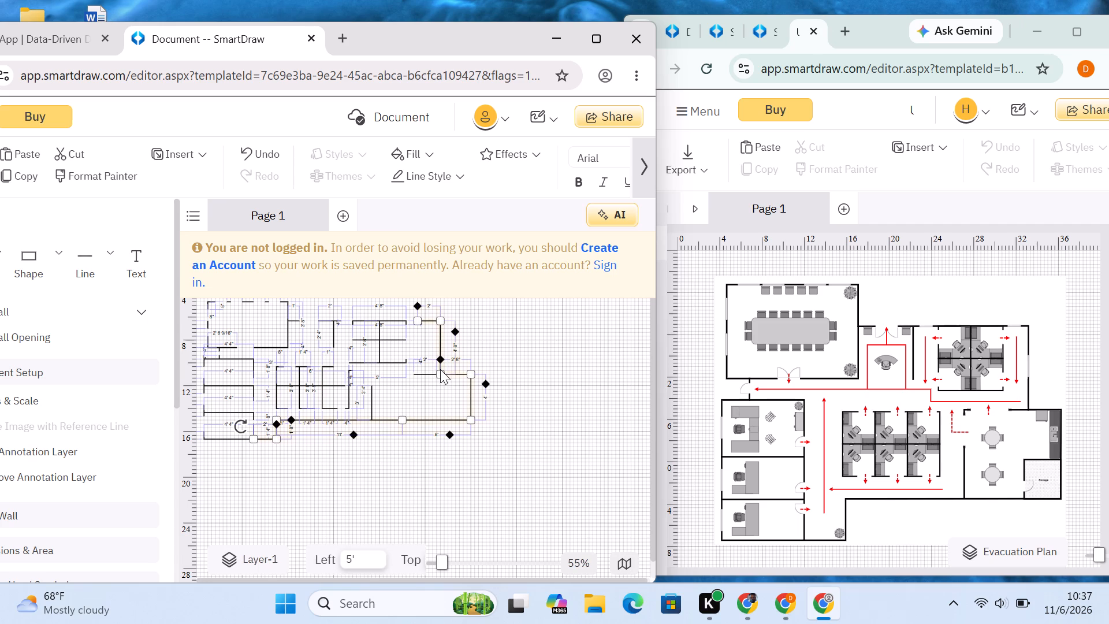
pyautogui.moveTo(443, 372); pyautogui.dragTo(431, 373)
pyautogui.moveTo(439, 322); pyautogui.dragTo(436, 324)
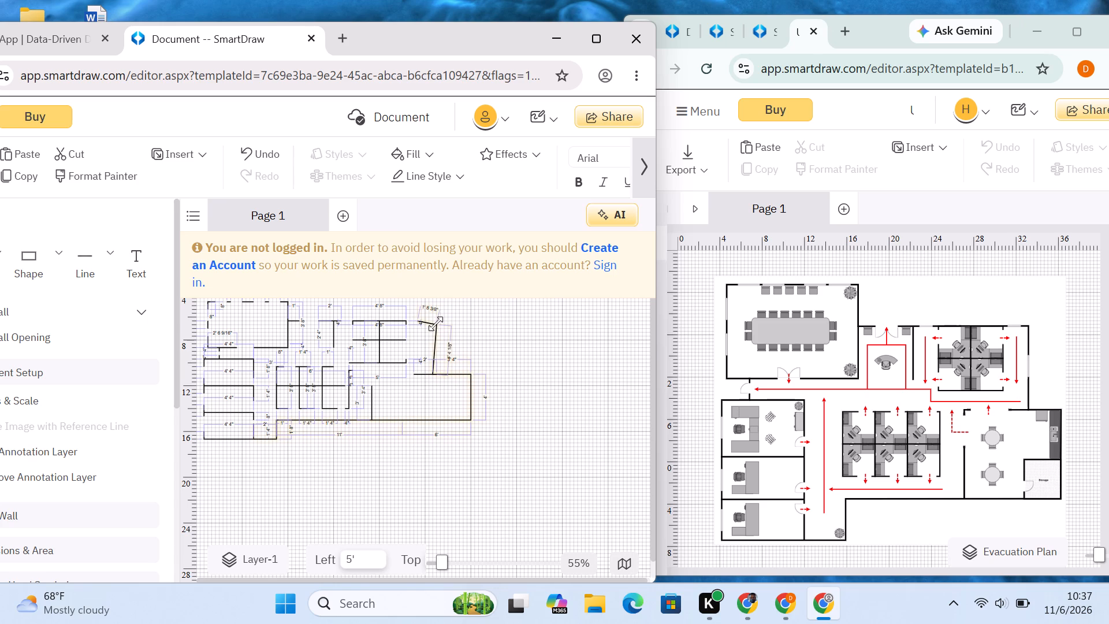
pyautogui.moveTo(436, 324); pyautogui.dragTo(429, 320)
pyautogui.moveTo(434, 372); pyautogui.dragTo(431, 373)
pyautogui.moveTo(431, 373); pyautogui.dragTo(428, 373)
pyautogui.click(495, 335)
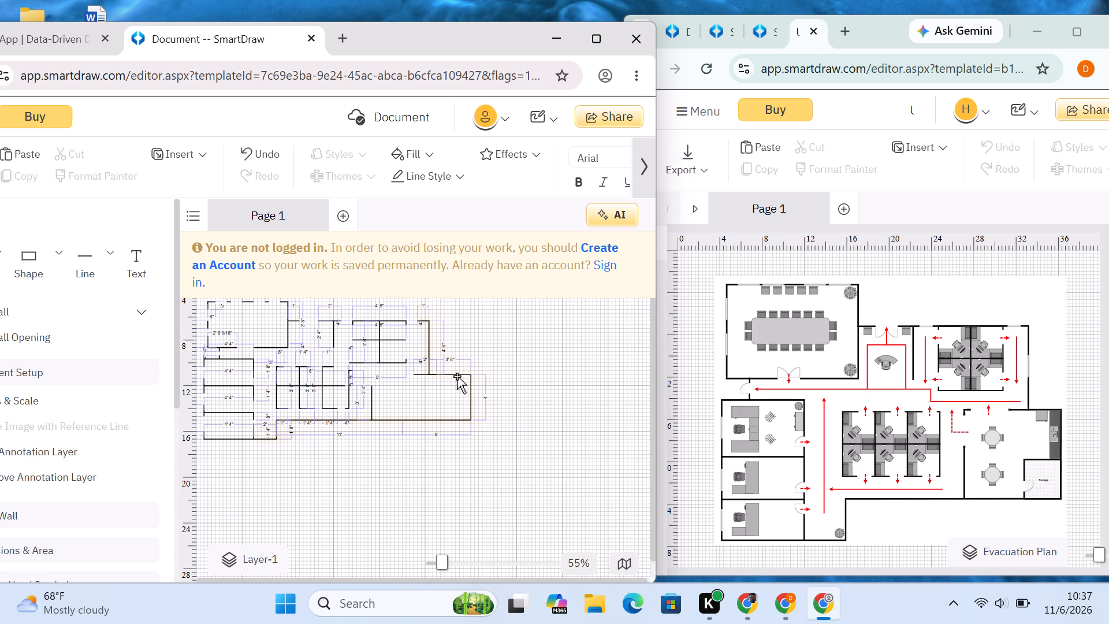
# Shift the lower-right vertical outer wall left, shortening the bottom wall's right-hand segment to 5'.
pyautogui.click(452, 379)
pyautogui.click(462, 377)
pyautogui.click(468, 373)
pyautogui.moveTo(468, 373); pyautogui.dragTo(464, 374)
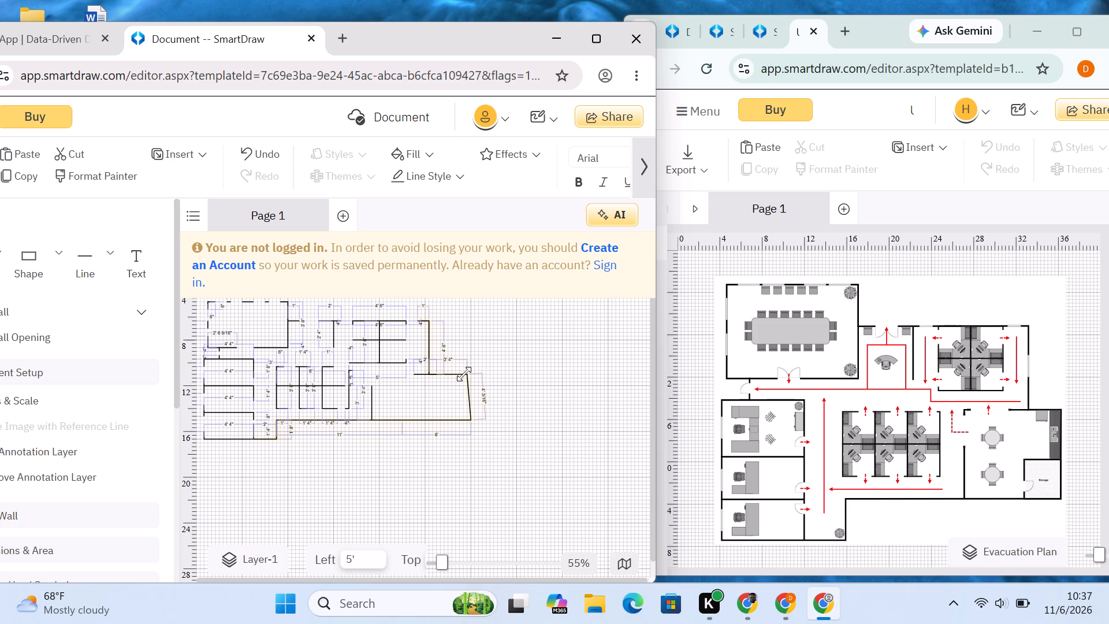
pyautogui.moveTo(464, 374); pyautogui.dragTo(461, 374)
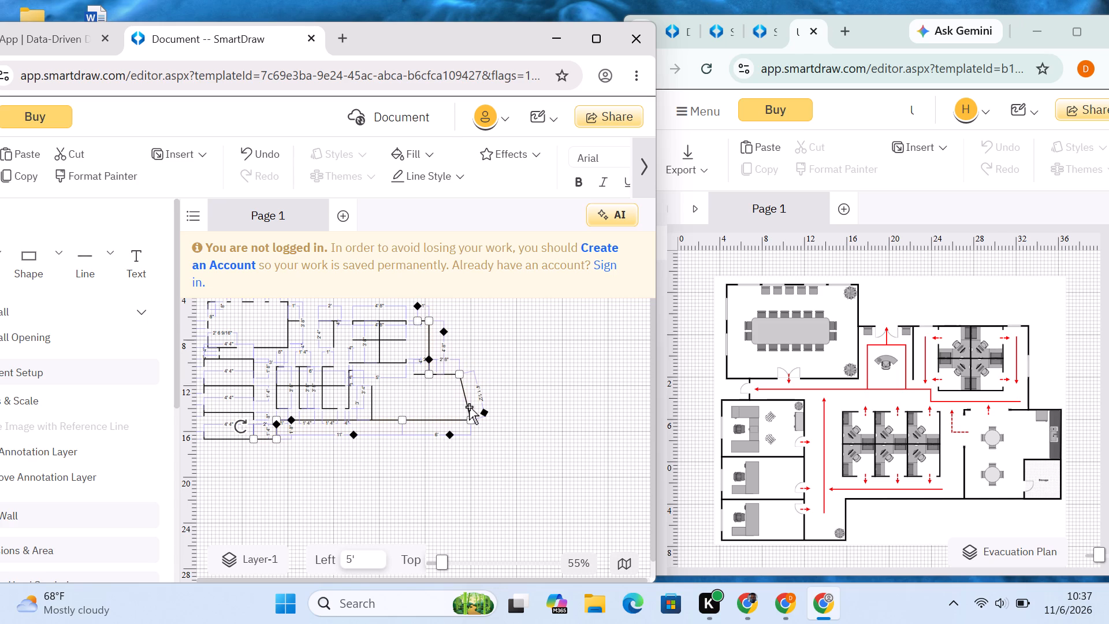
pyautogui.moveTo(470, 417); pyautogui.dragTo(461, 419)
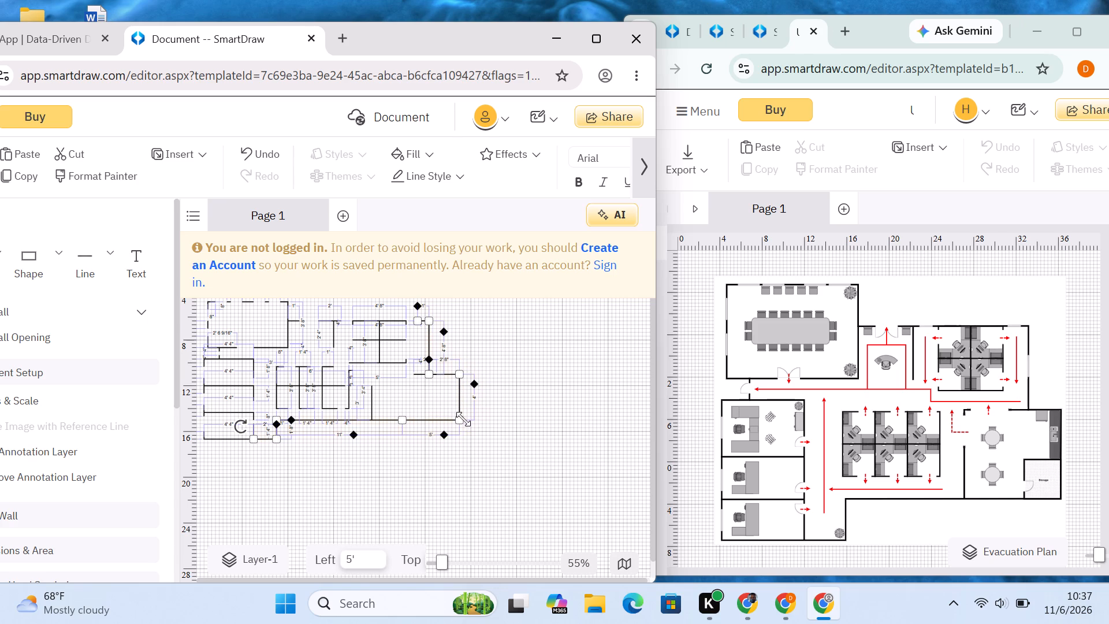
pyautogui.click(510, 386)
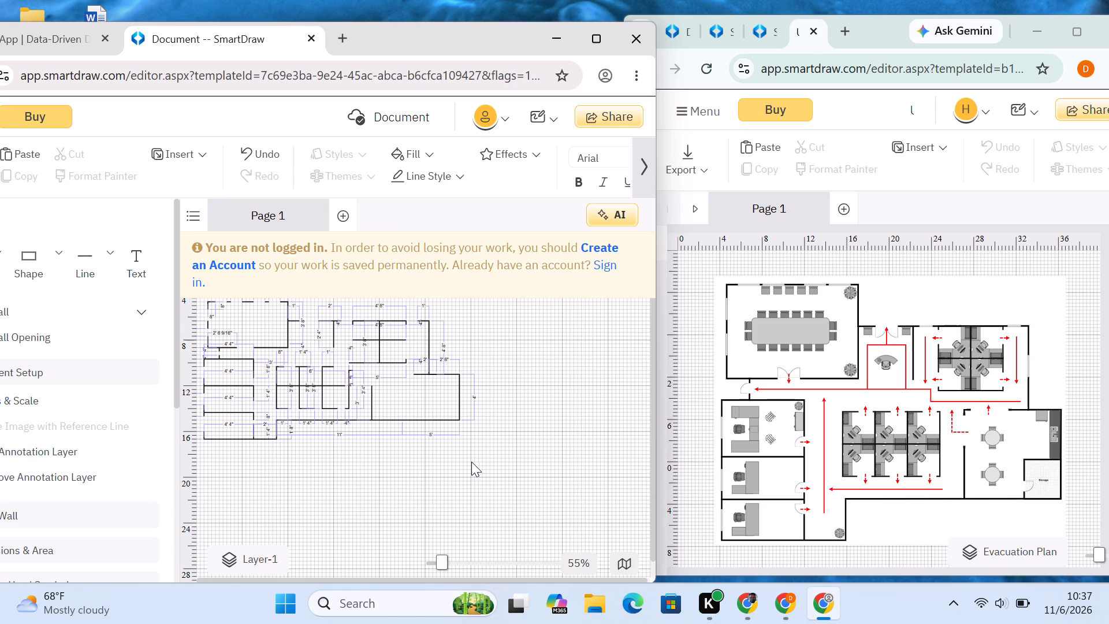
# Paste a rectangle in the empty area right of the plan, allowing clipboard access, and narrow it to a small square.
pyautogui.scroll(1, 470, 460)
pyautogui.rightClick(531, 328)
pyautogui.click(540, 354)
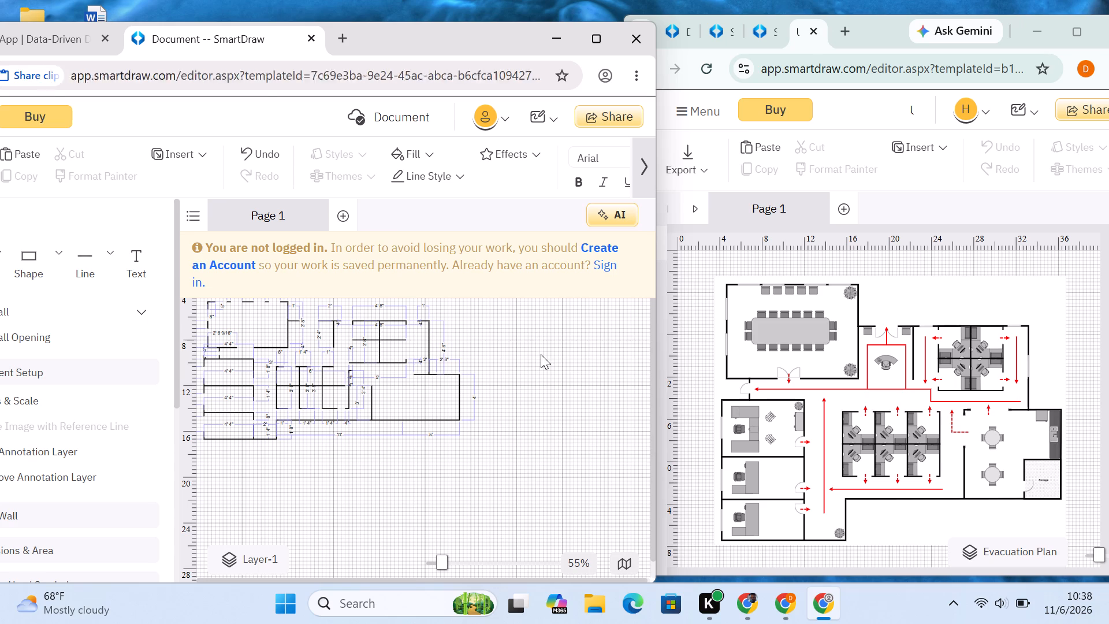
pyautogui.click(180, 201)
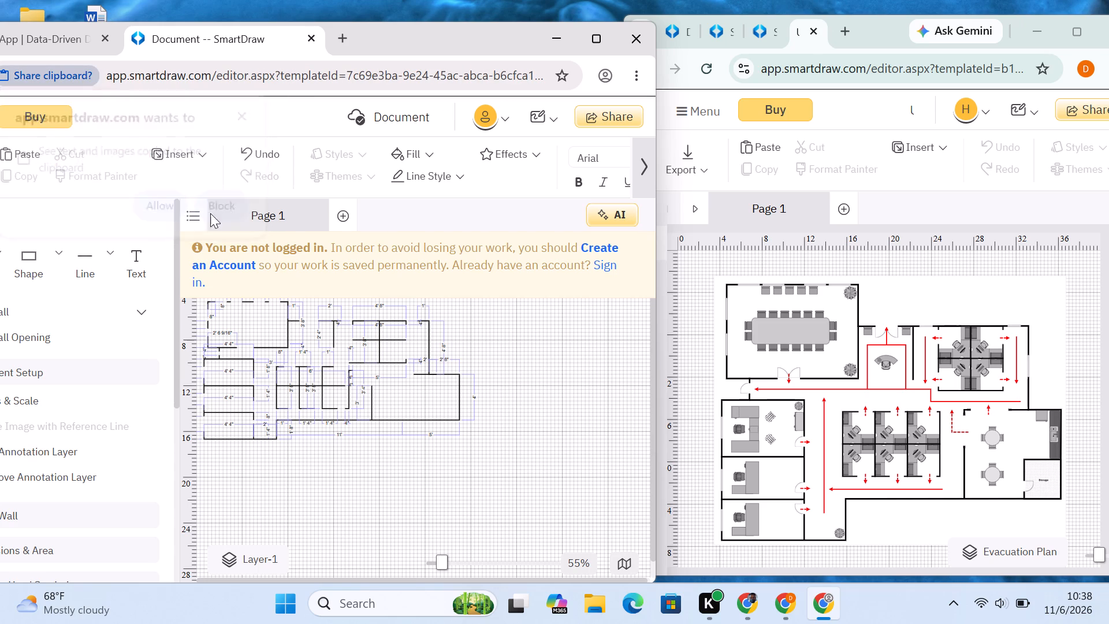
pyautogui.click(539, 363)
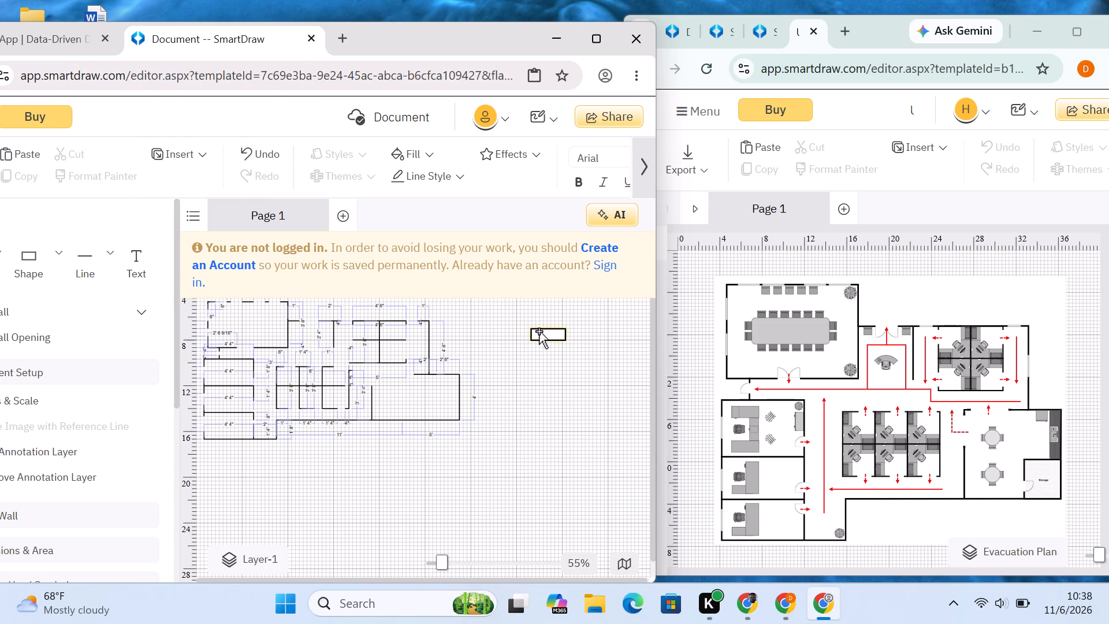
pyautogui.click(535, 336)
pyautogui.moveTo(535, 336); pyautogui.dragTo(555, 339)
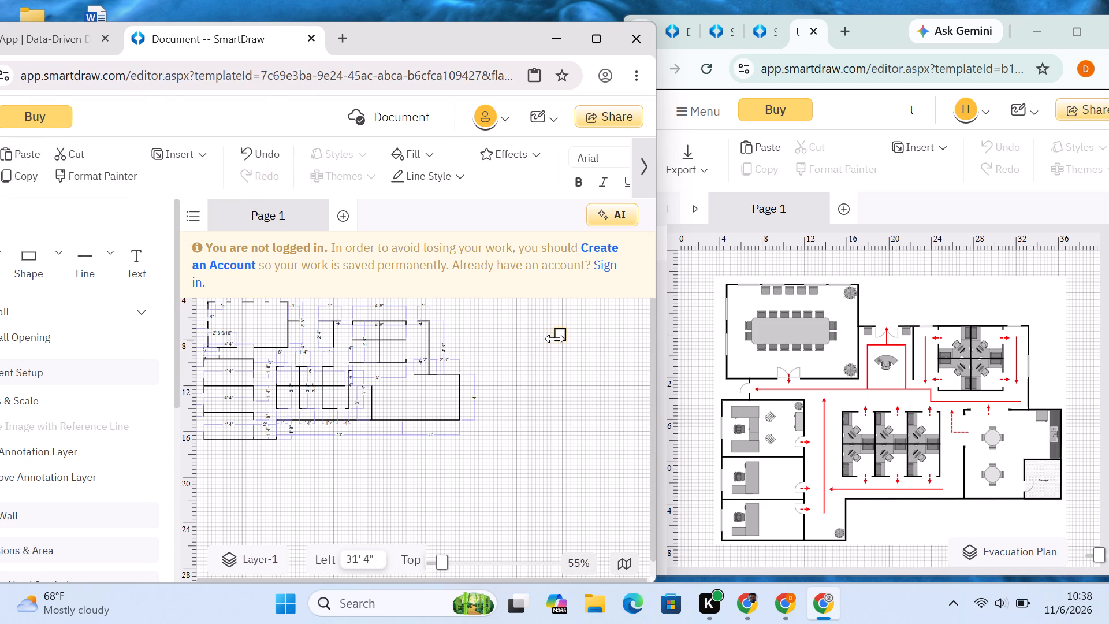
pyautogui.moveTo(555, 339); pyautogui.dragTo(556, 339)
pyautogui.click(565, 369)
# Place the small square inside the lower-right room, against its top wall directly below the upper-right vertical wall.
pyautogui.moveTo(563, 336); pyautogui.dragTo(469, 382)
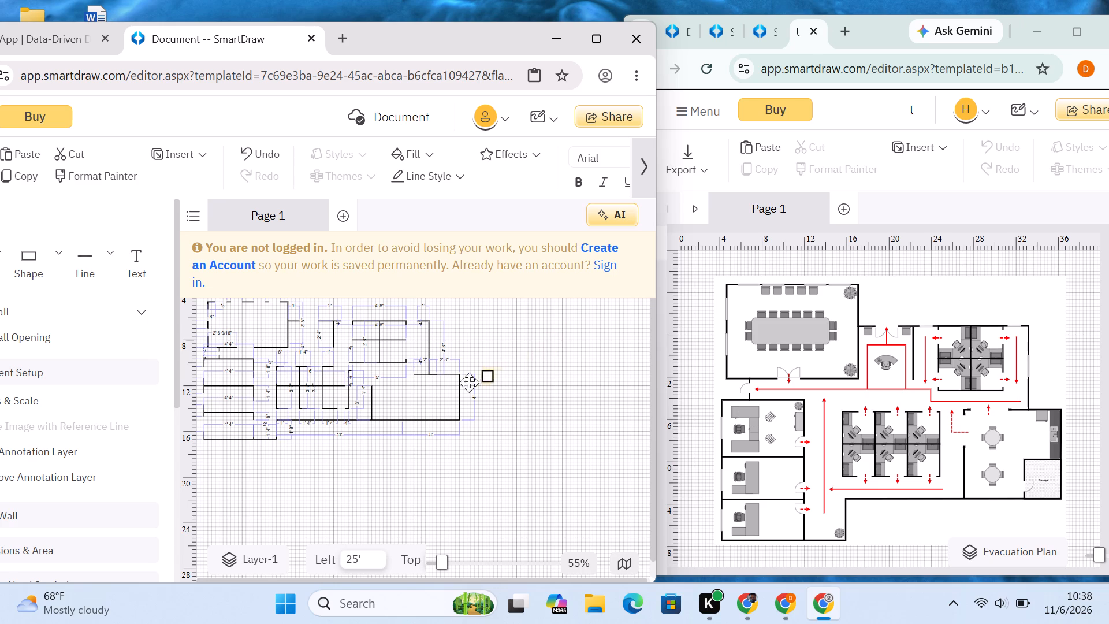
pyautogui.moveTo(469, 382); pyautogui.dragTo(439, 382)
pyautogui.moveTo(439, 382); pyautogui.dragTo(445, 382)
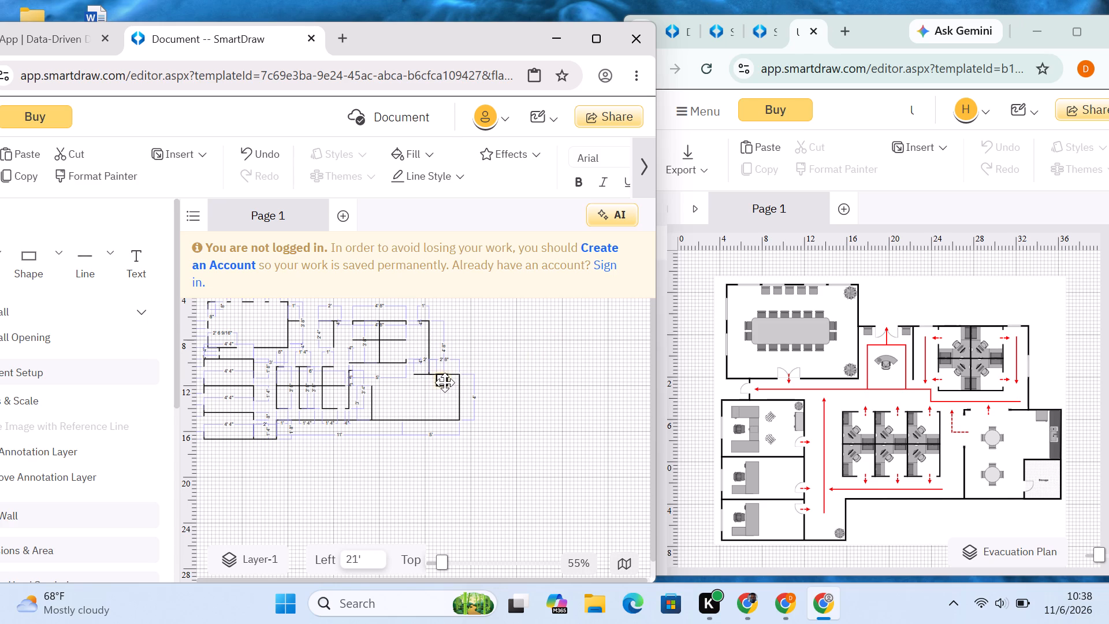
pyautogui.moveTo(445, 382); pyautogui.dragTo(437, 381)
pyautogui.click(513, 358)
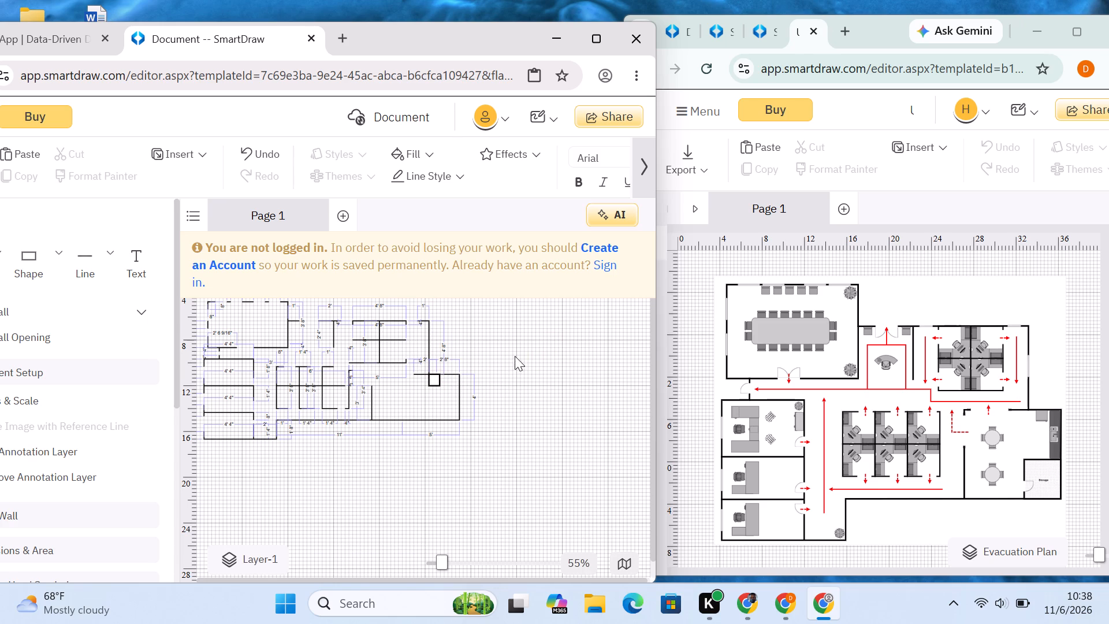
# Paste another rectangle in the empty area right of the plan and rotate it to stand vertically.
pyautogui.rightClick(516, 351)
pyautogui.click(544, 369)
pyautogui.click(545, 378)
pyautogui.rightClick(543, 377)
pyautogui.click(563, 404)
pyautogui.moveTo(560, 393); pyautogui.dragTo(558, 398)
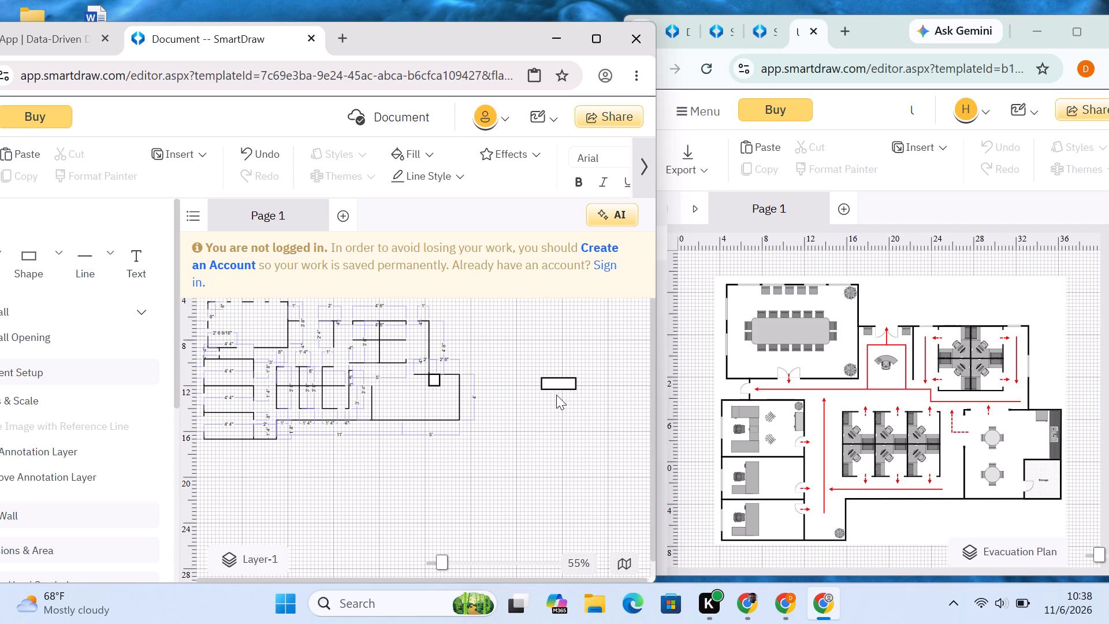
pyautogui.click(560, 387)
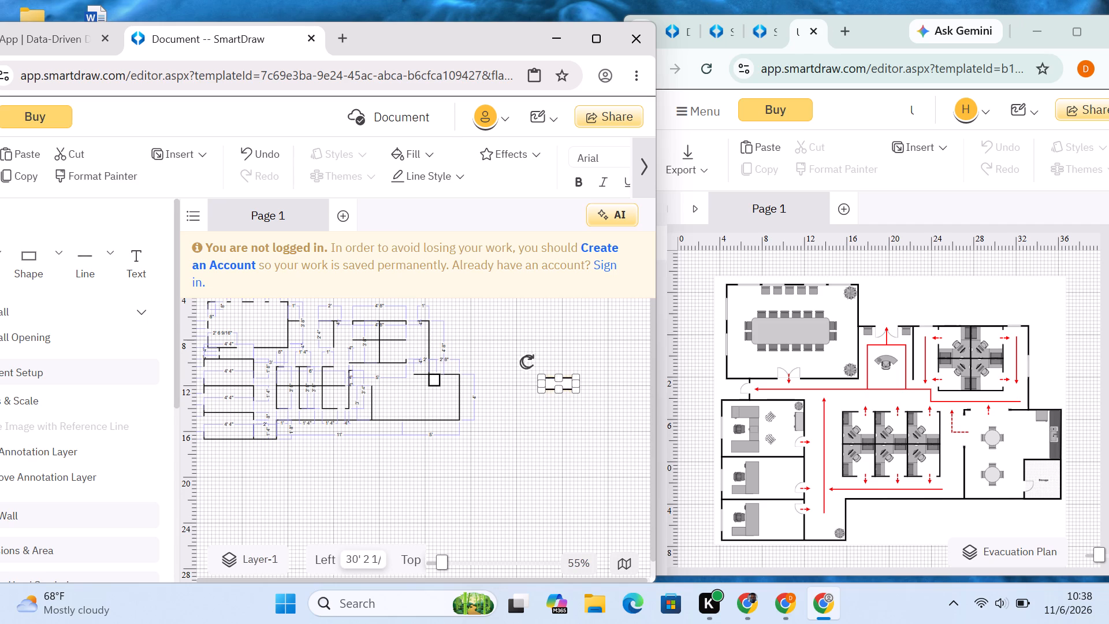
pyautogui.moveTo(528, 361); pyautogui.dragTo(570, 356)
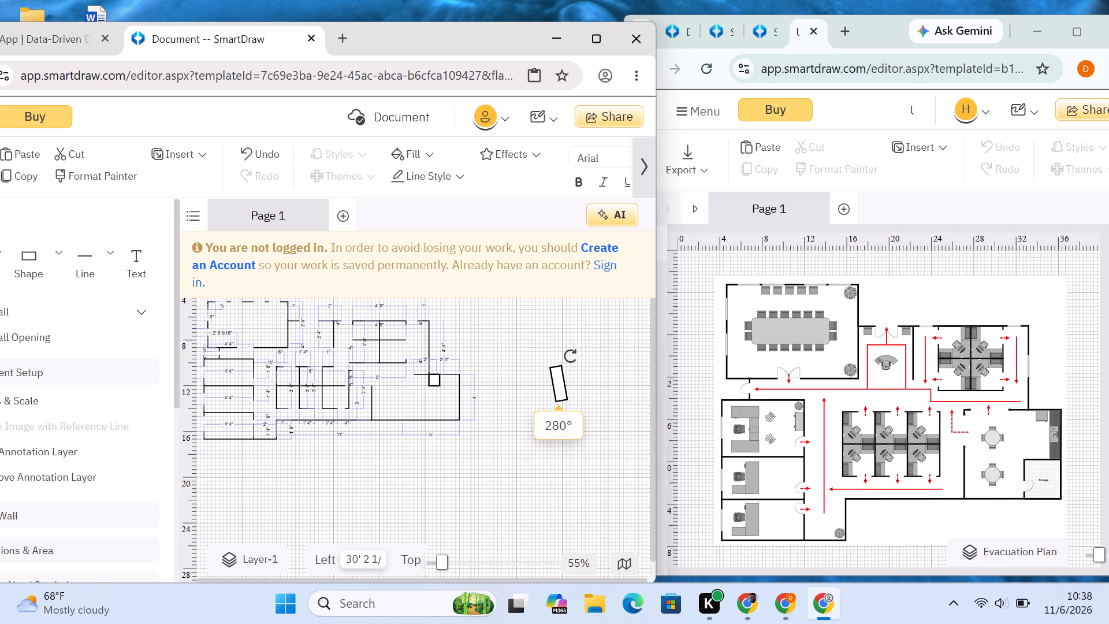
pyautogui.moveTo(570, 356); pyautogui.dragTo(574, 359)
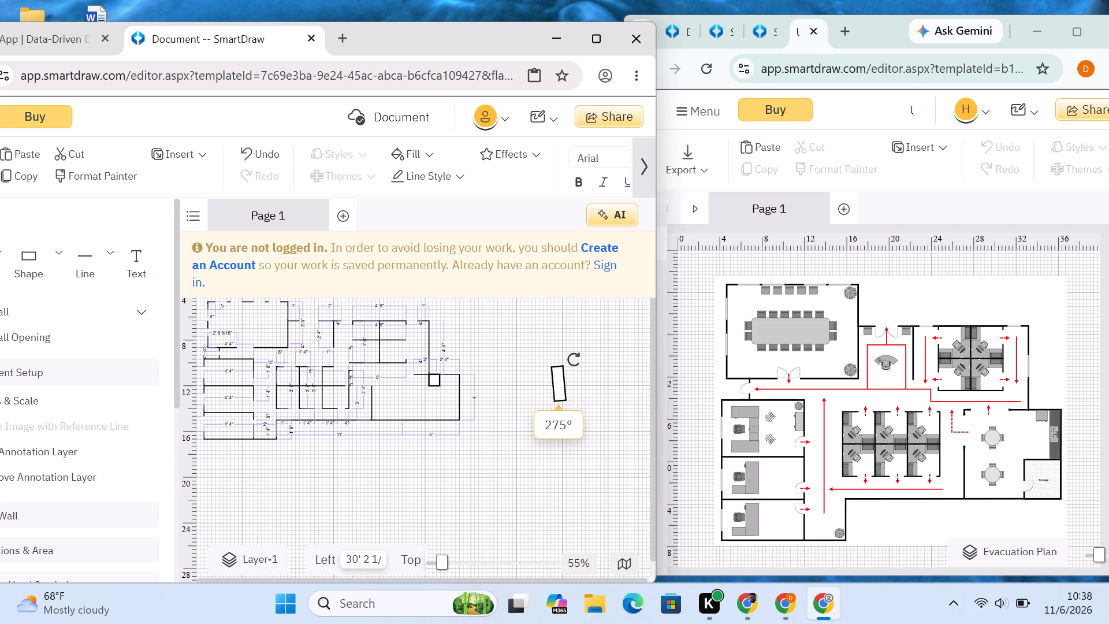
pyautogui.moveTo(574, 359); pyautogui.dragTo(575, 361)
pyautogui.click(576, 361)
# Place the upright rectangle in the lower-right room's top-right corner and shorten it from its bottom edge.
pyautogui.moveTo(553, 377); pyautogui.dragTo(463, 388)
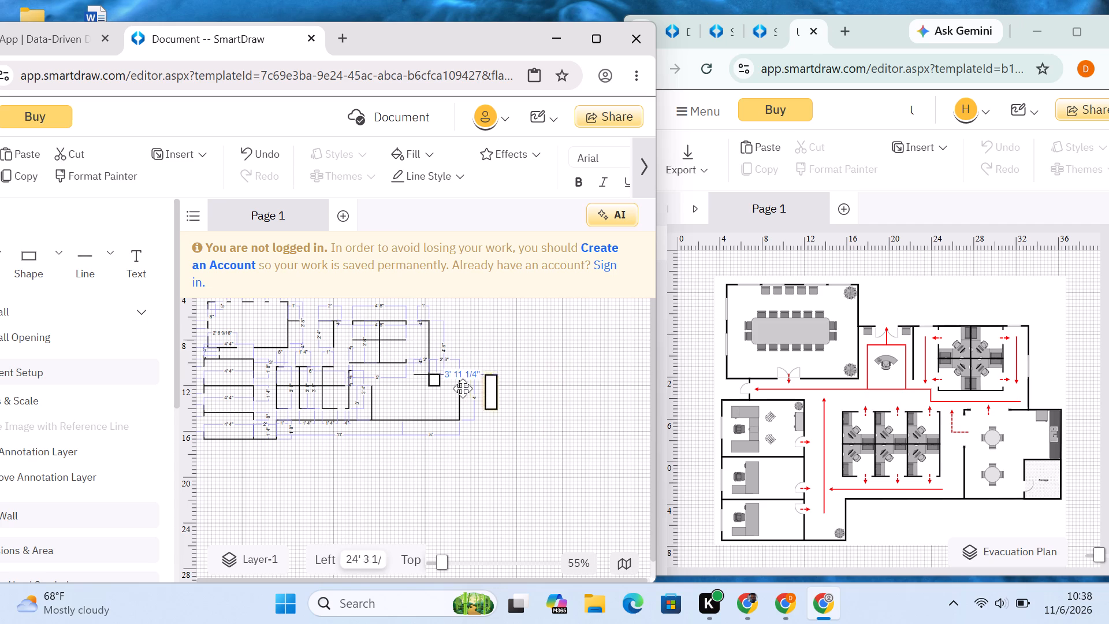
pyautogui.moveTo(463, 388); pyautogui.dragTo(446, 384)
pyautogui.click(494, 387)
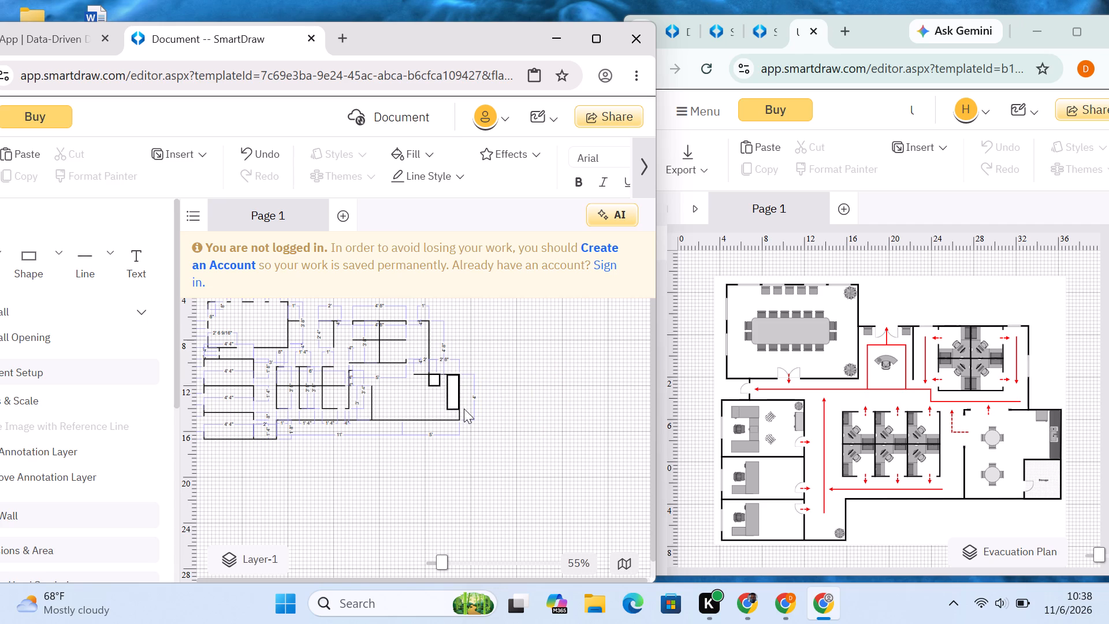
pyautogui.click(451, 402)
pyautogui.moveTo(452, 408); pyautogui.dragTo(451, 393)
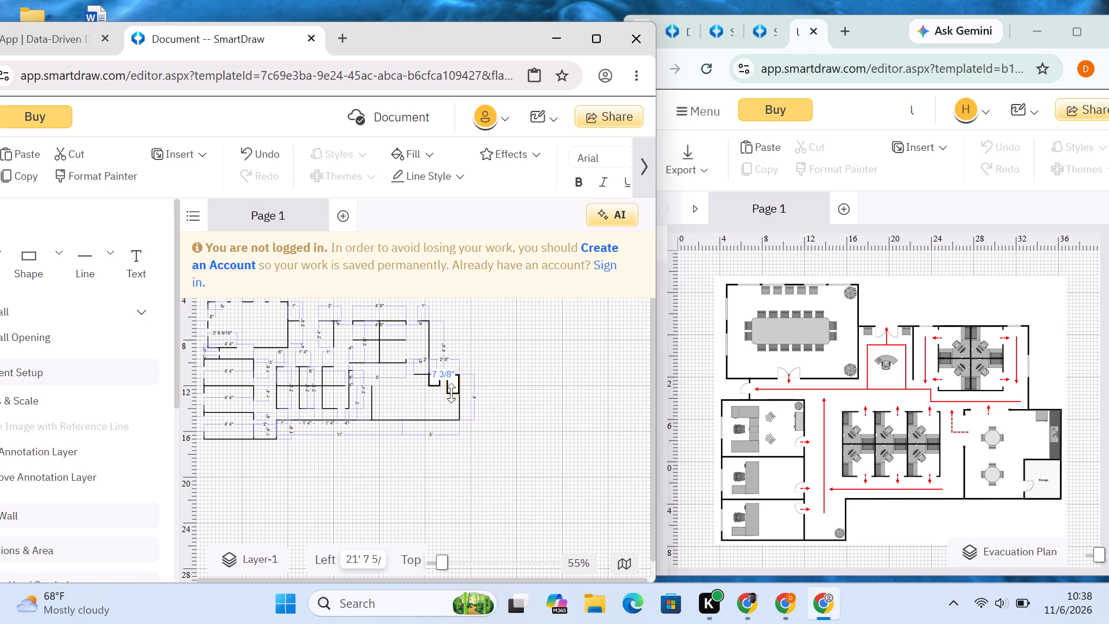
pyautogui.moveTo(451, 393); pyautogui.dragTo(452, 395)
pyautogui.moveTo(452, 395); pyautogui.dragTo(452, 396)
pyautogui.click(498, 393)
# Shift the small square along the lower-right room's top wall, closer to the upright rectangle.
pyautogui.moveTo(435, 382); pyautogui.dragTo(440, 380)
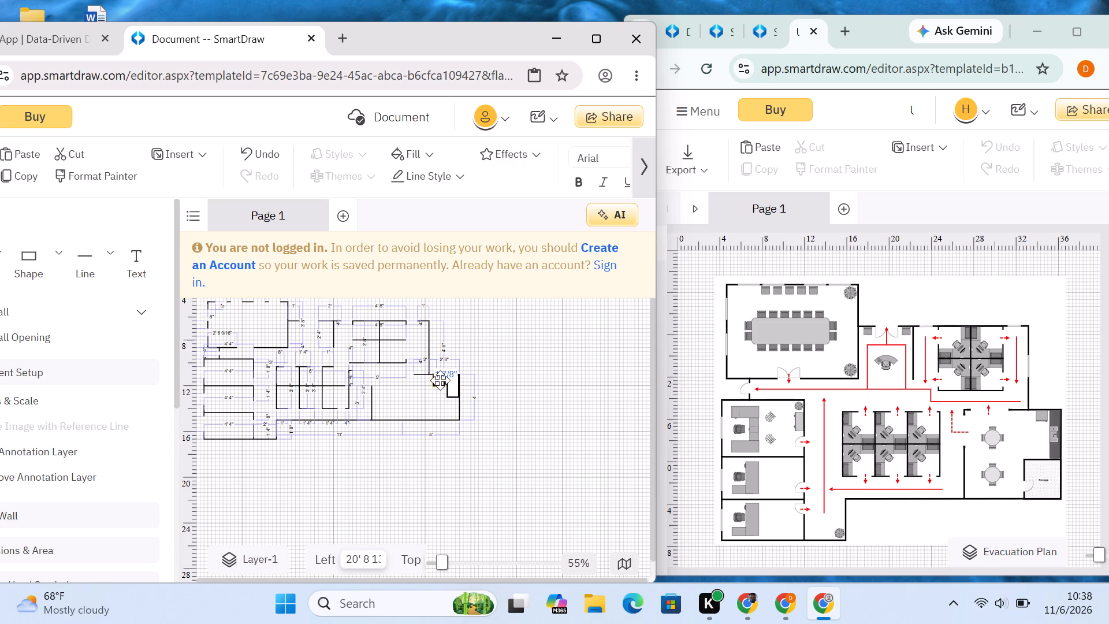
pyautogui.moveTo(440, 380); pyautogui.dragTo(441, 382)
pyautogui.click(483, 382)
# Paste another copy of the rectangle in the empty area right of the plan.
pyautogui.rightClick(508, 377)
pyautogui.click(522, 397)
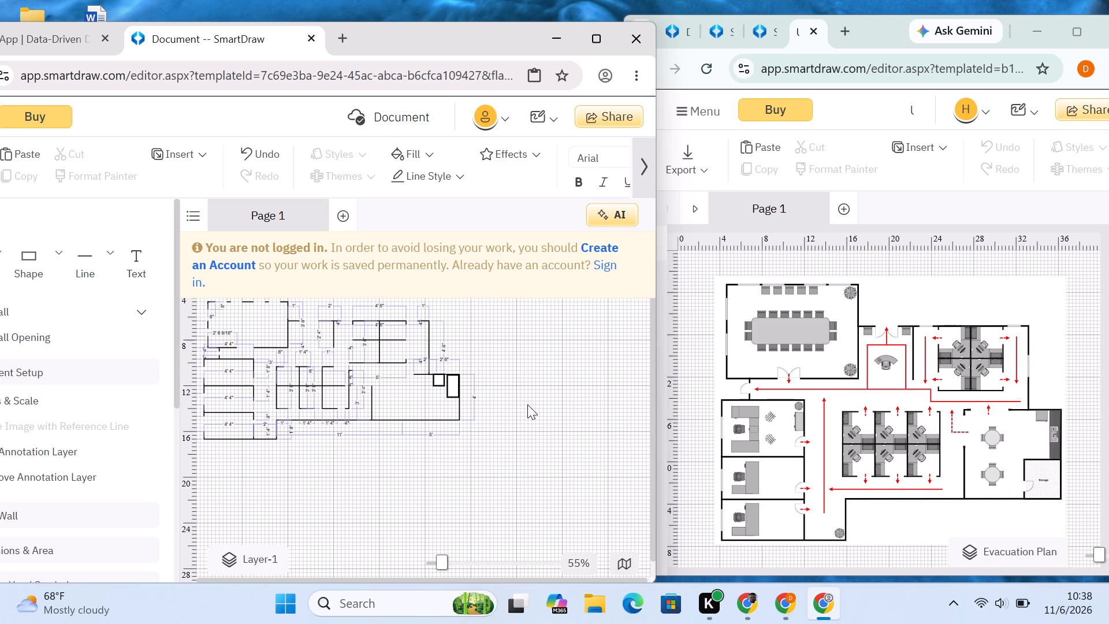
pyautogui.rightClick(525, 401)
pyautogui.click(544, 427)
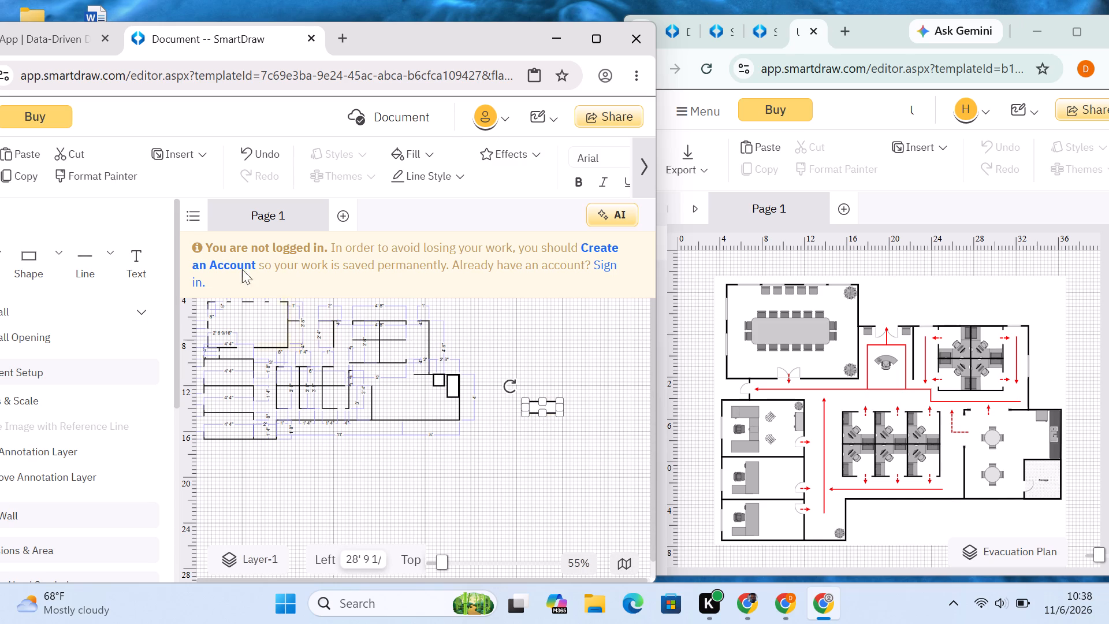
# Draw a horizontal line about 2' 4" long, running left from the upright rectangle's bottom-left corner in the lower-right room.
pyautogui.click(93, 249)
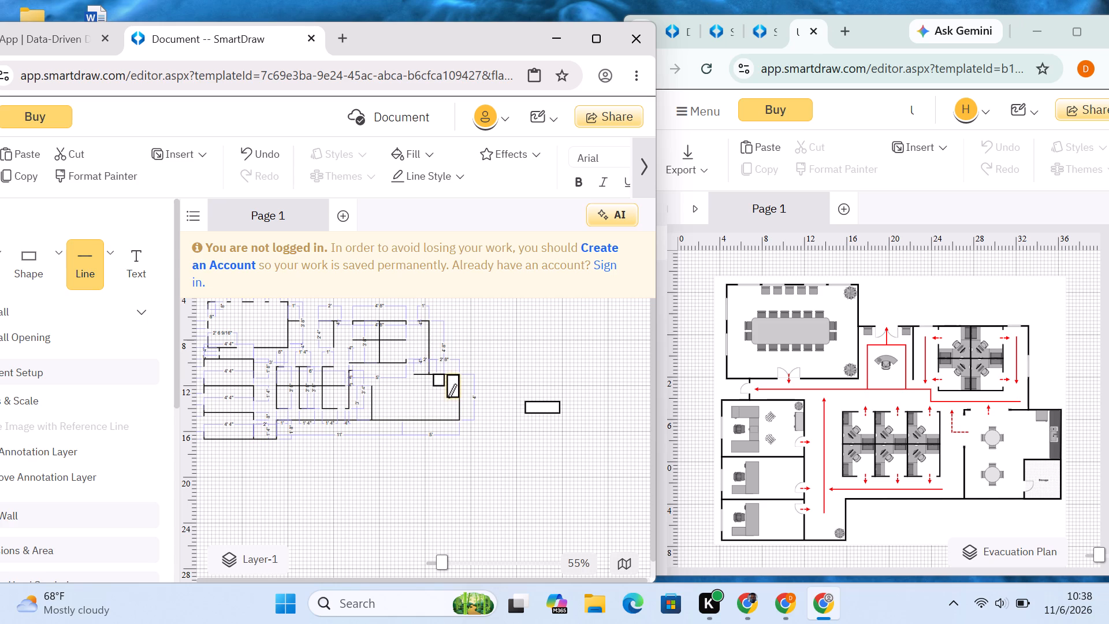
pyautogui.moveTo(448, 398); pyautogui.dragTo(435, 398)
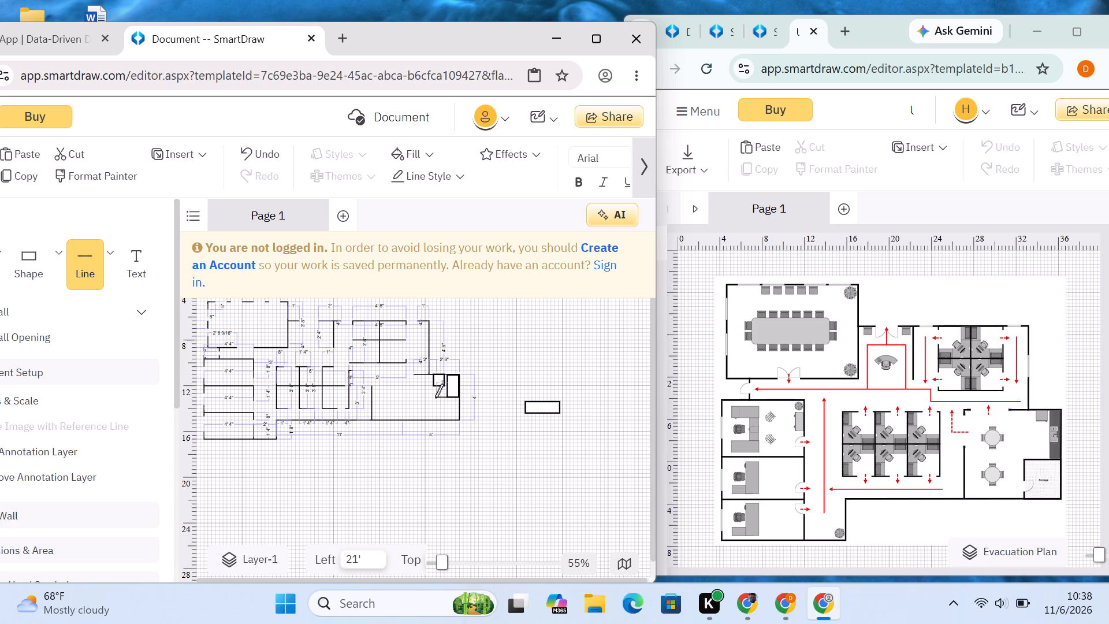
pyautogui.moveTo(435, 398); pyautogui.dragTo(426, 395)
pyautogui.moveTo(426, 395); pyautogui.dragTo(420, 396)
pyautogui.click(499, 376)
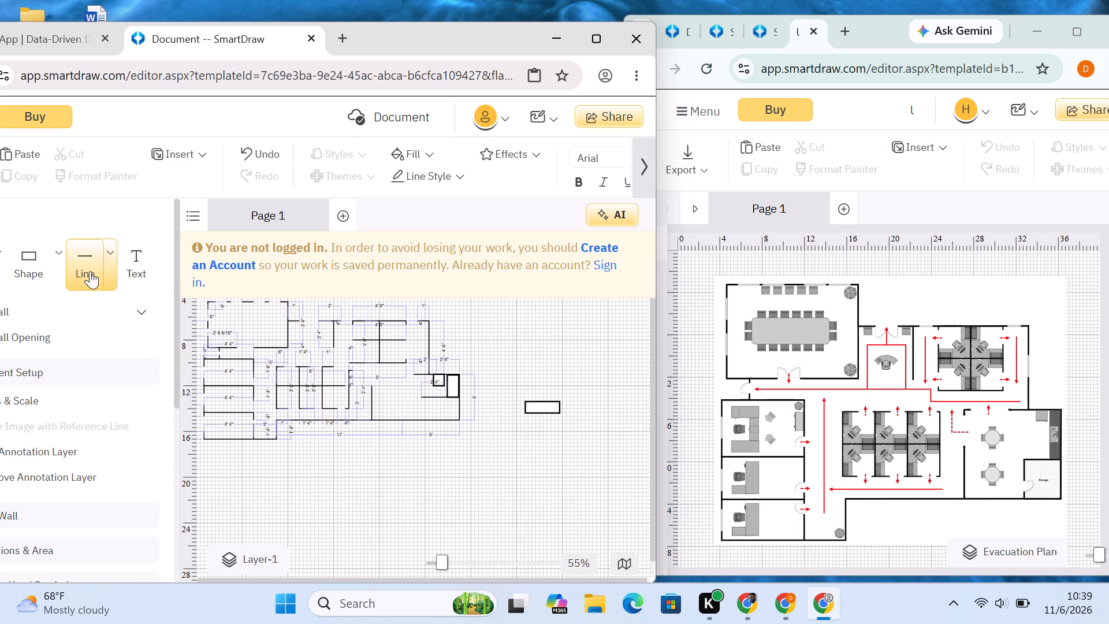
# Draw short vertical line segments downward from the left end of the lower-right room's new horizontal line.
pyautogui.click(79, 271)
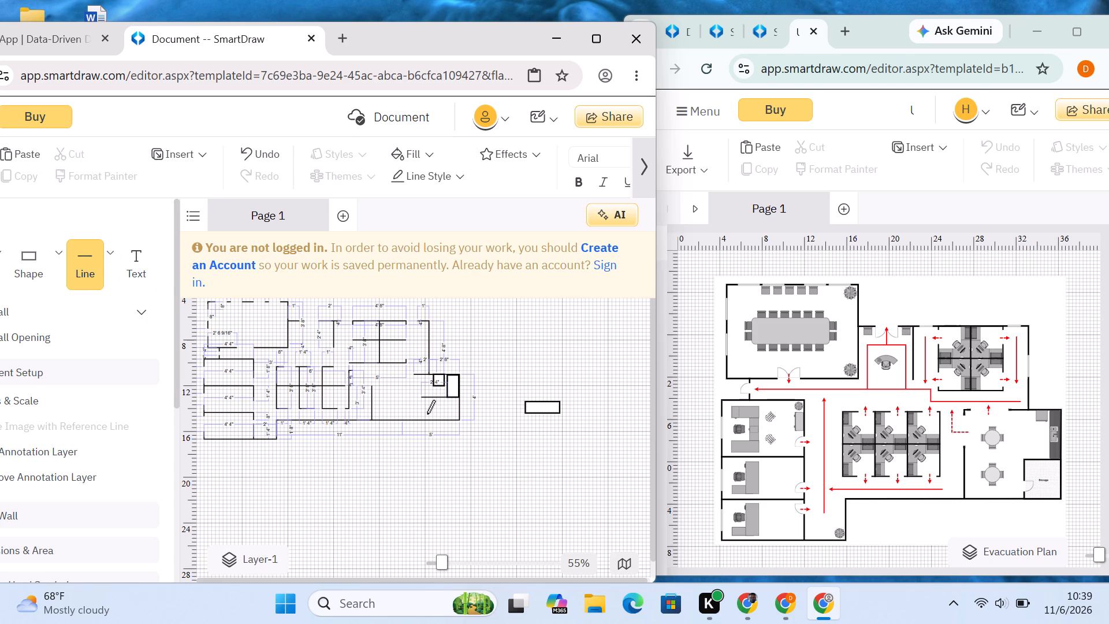
pyautogui.moveTo(422, 398); pyautogui.dragTo(422, 404)
pyautogui.click(511, 387)
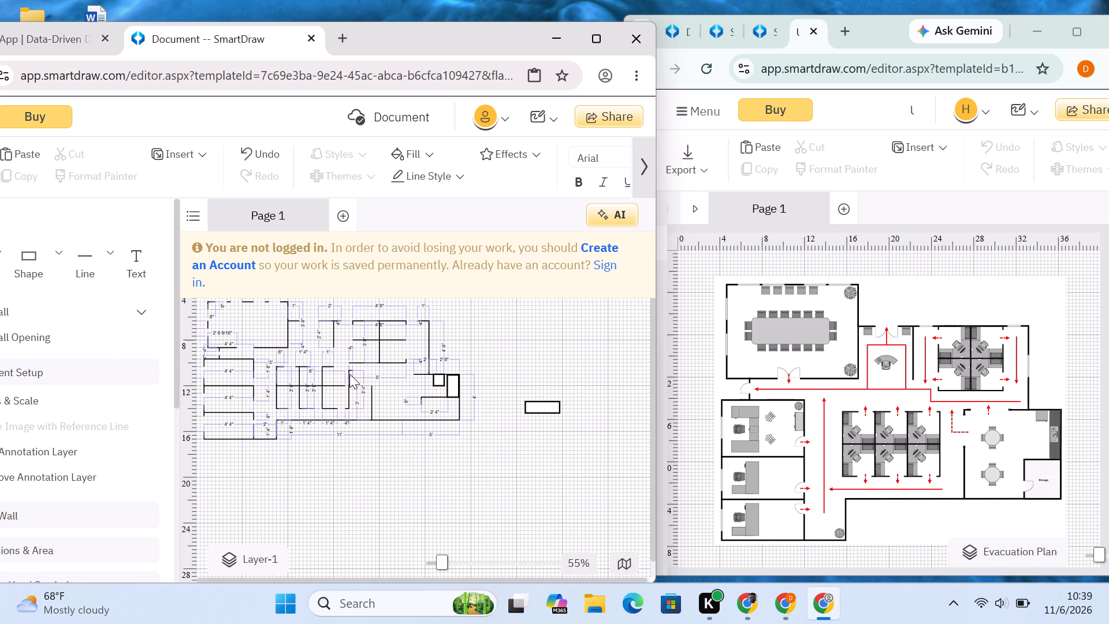
pyautogui.click(77, 271)
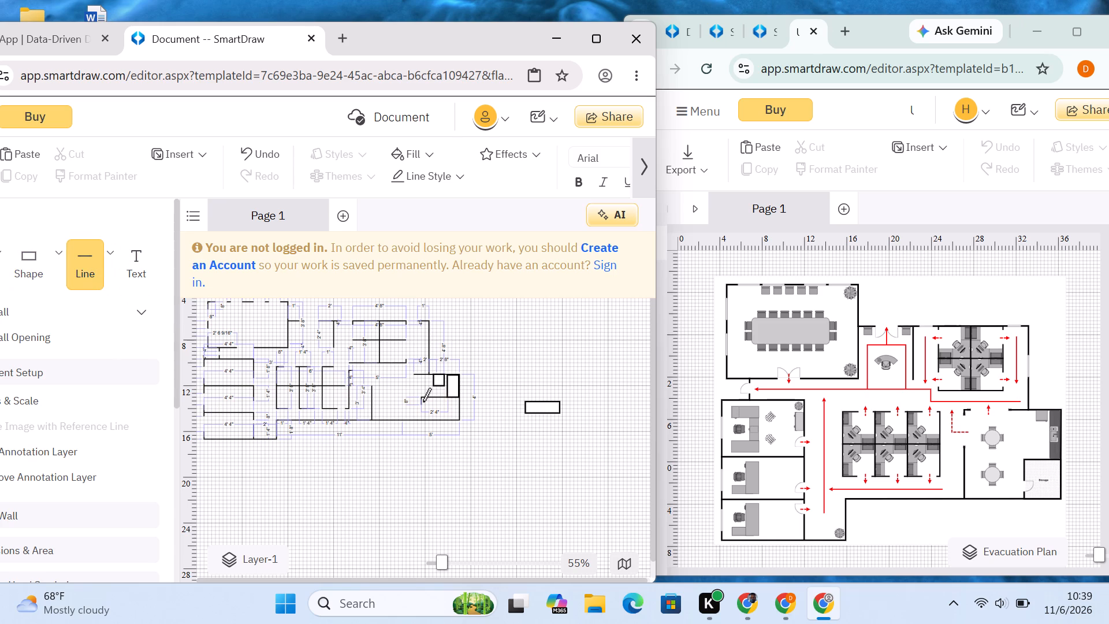
pyautogui.moveTo(420, 399); pyautogui.dragTo(420, 406)
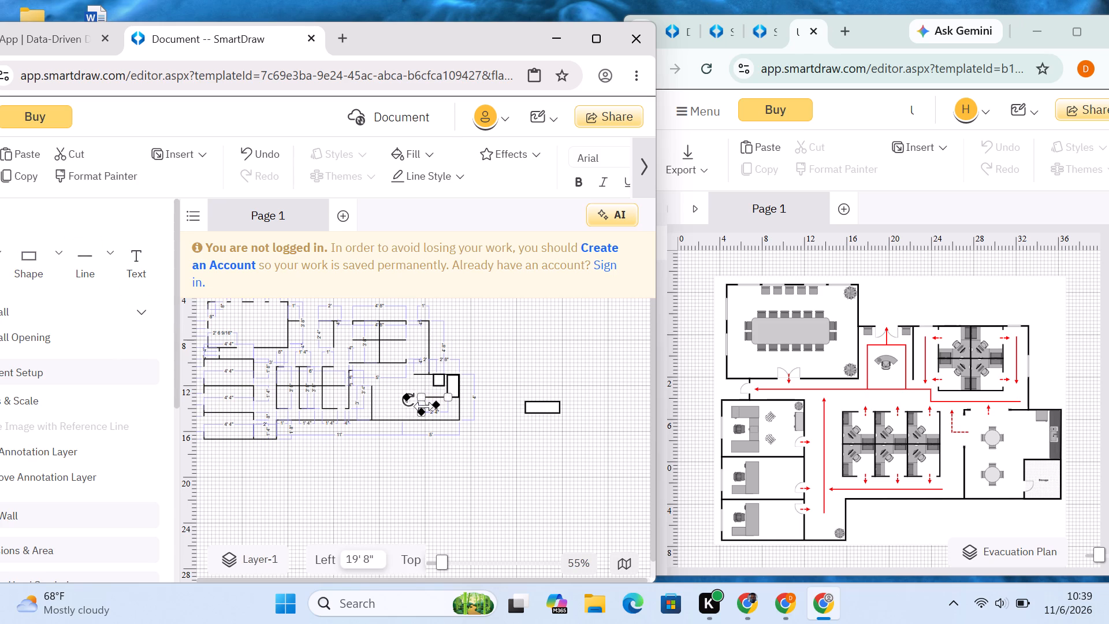
pyautogui.click(490, 365)
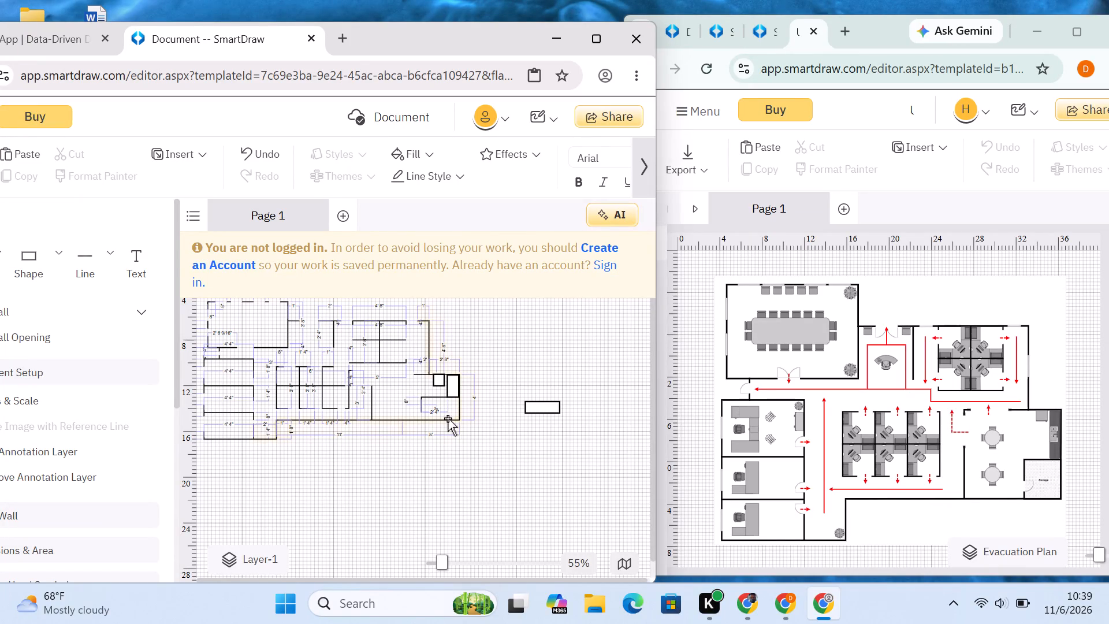
# Shift the short vertical line in the lower-right room right, shortening the joined horizontal line to 2'.
pyautogui.click(422, 400)
pyautogui.click(422, 399)
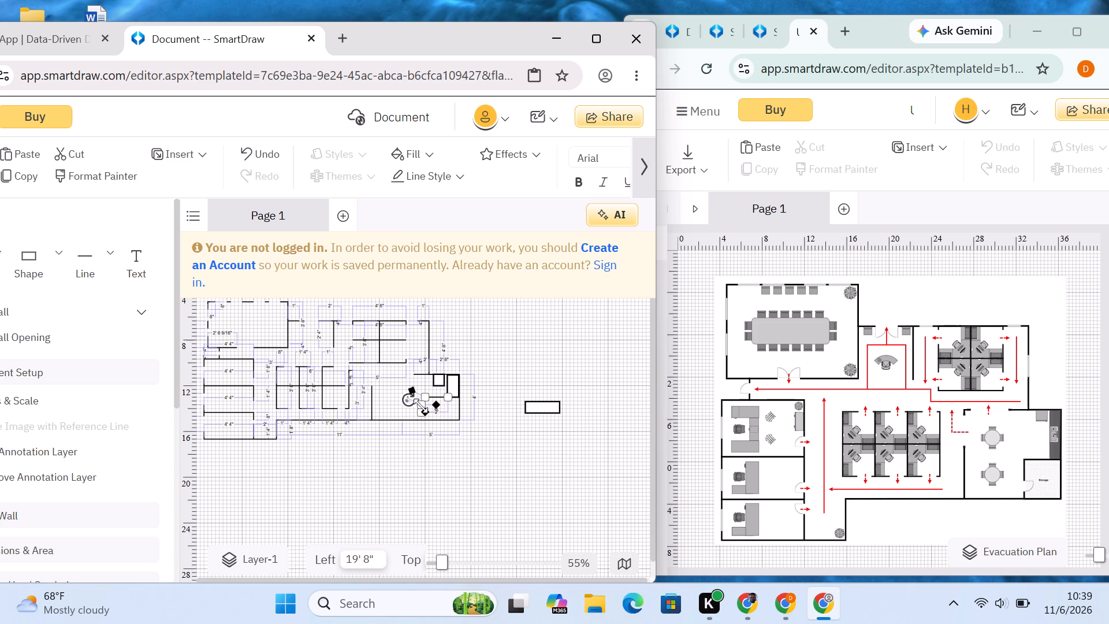
pyautogui.moveTo(419, 403); pyautogui.dragTo(427, 403)
pyautogui.click(427, 403)
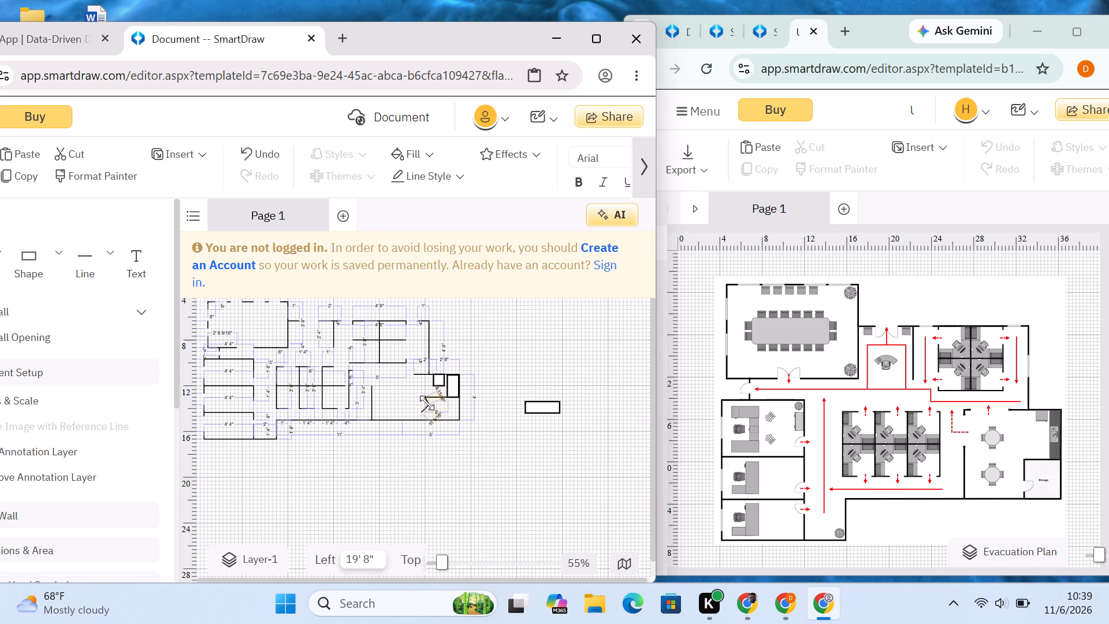
pyautogui.click(422, 410)
pyautogui.click(522, 351)
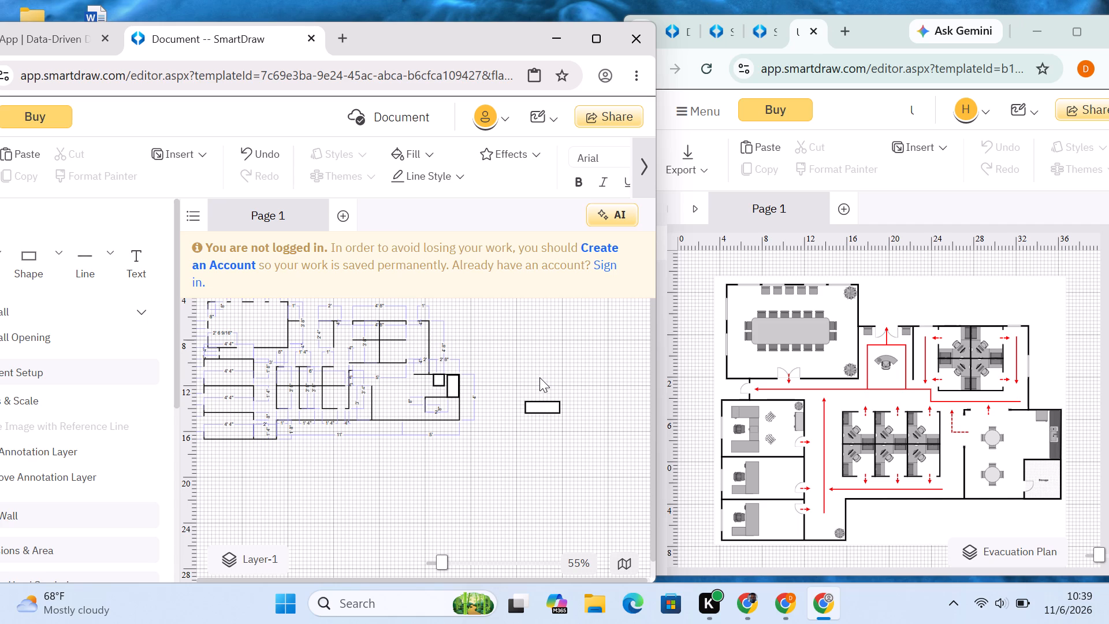
# Add a rounded pill shape in the empty area below the plan and shrink it to a small, flat outline.
pyautogui.scroll(1, 384, 480)
pyautogui.click(55, 263)
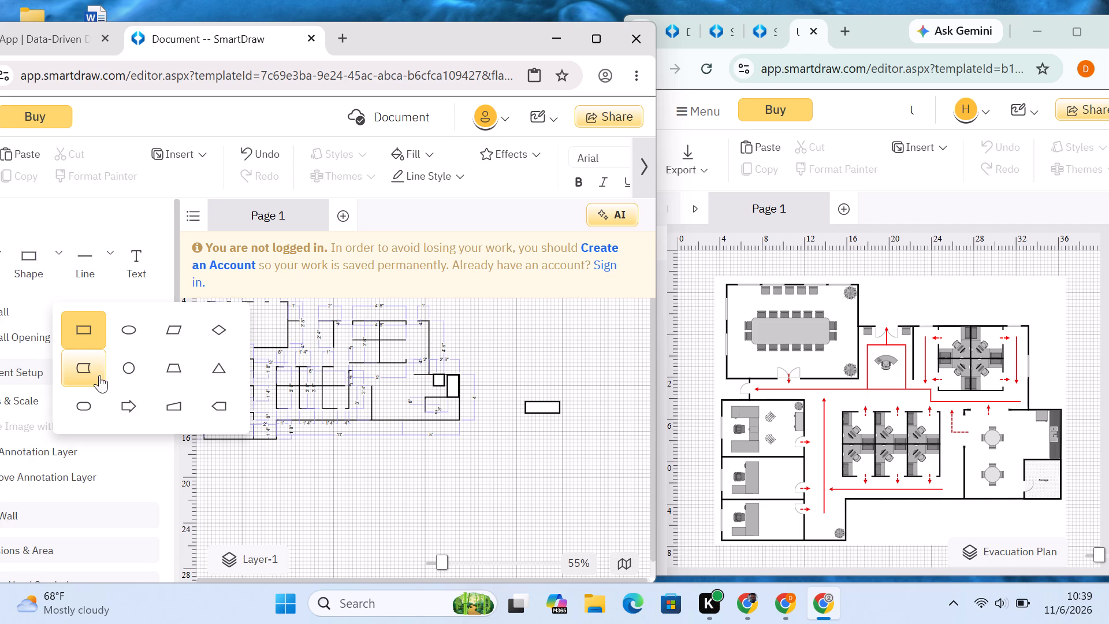
pyautogui.click(89, 404)
pyautogui.click(298, 480)
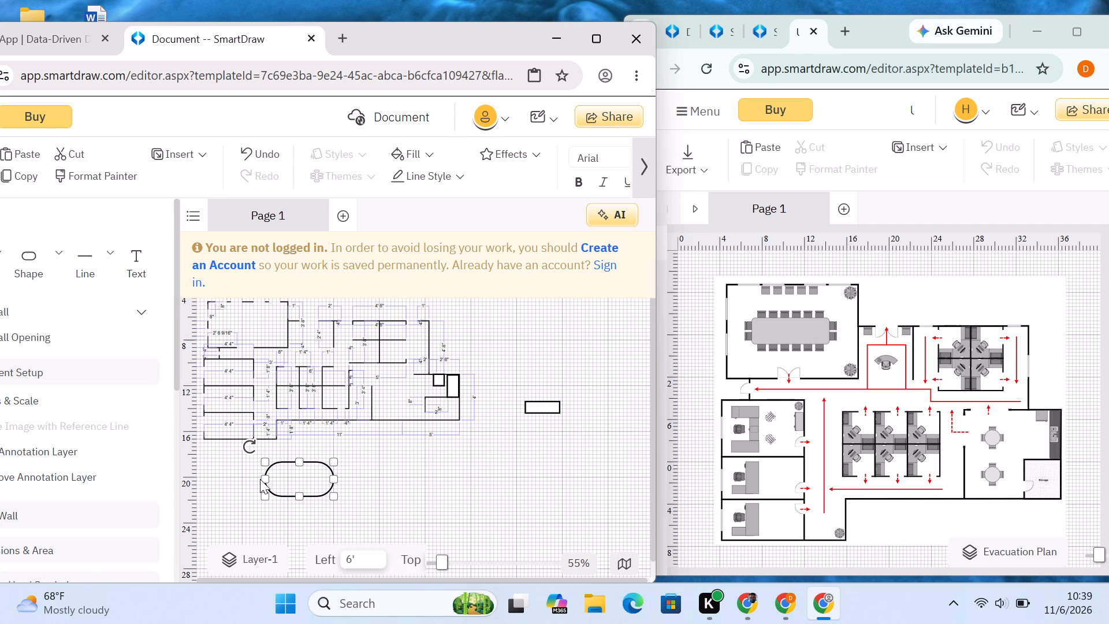
pyautogui.moveTo(265, 477); pyautogui.dragTo(289, 482)
pyautogui.moveTo(310, 461); pyautogui.dragTo(316, 482)
pyautogui.moveTo(336, 490); pyautogui.dragTo(328, 490)
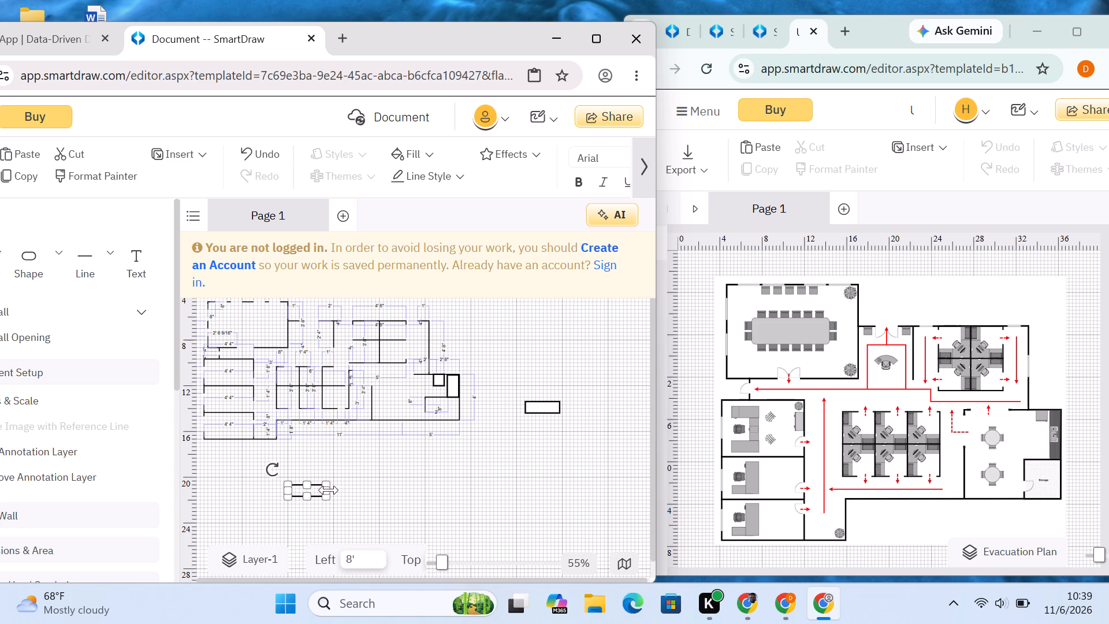
pyautogui.click(370, 486)
# Move the rounded pill shape from below the plan into the middle of the upper-left room, with its left position at 2' 8".
pyautogui.moveTo(308, 493); pyautogui.dragTo(286, 462)
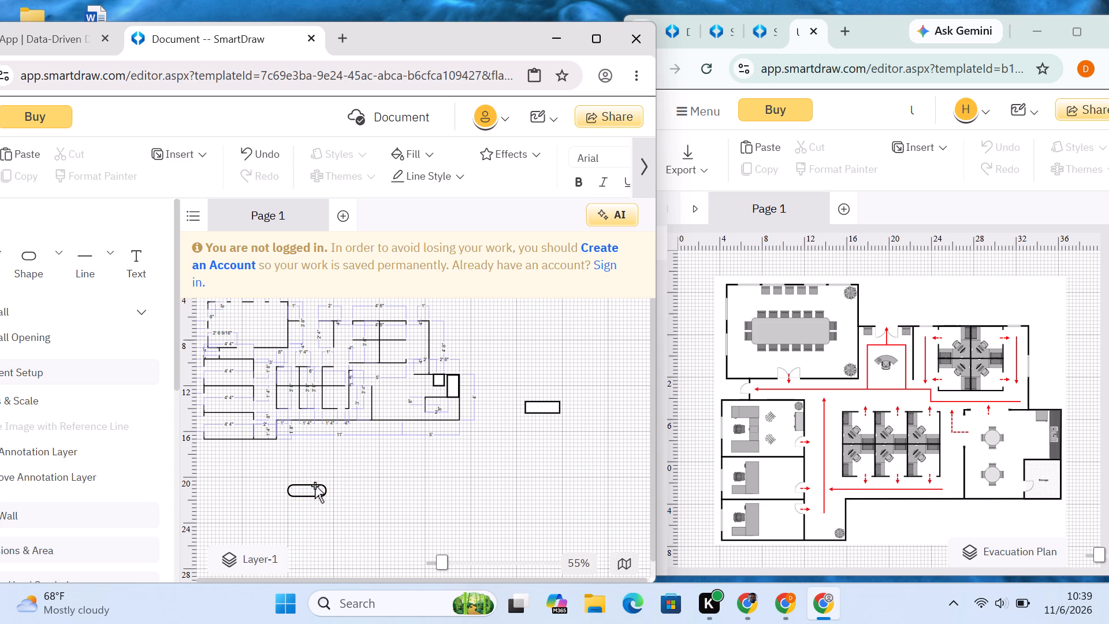
pyautogui.click(314, 488)
pyautogui.moveTo(324, 489); pyautogui.dragTo(248, 318)
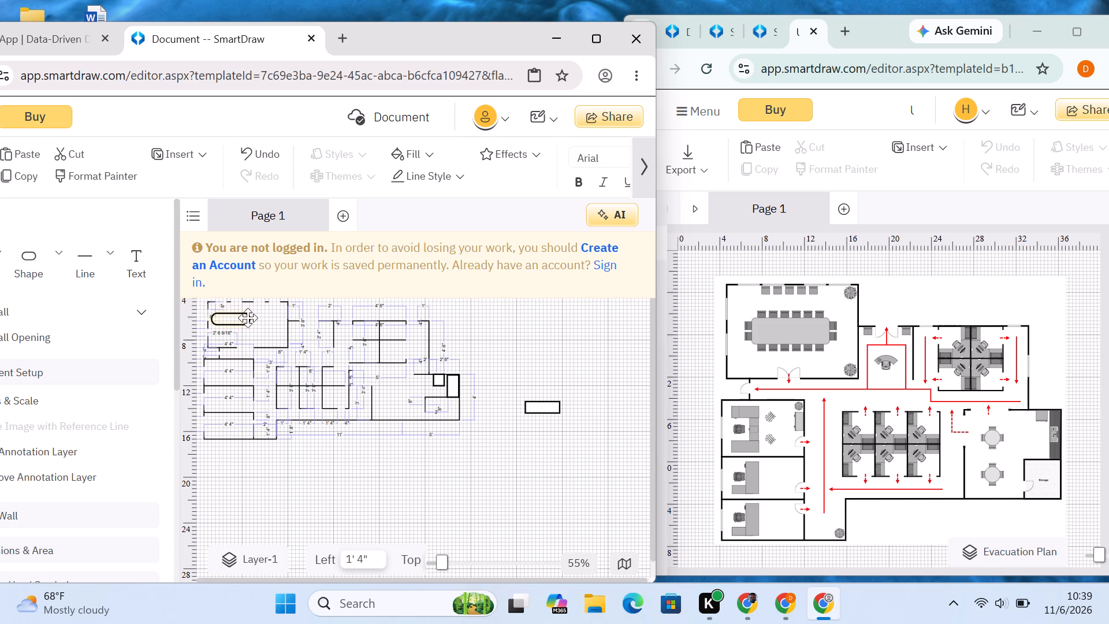
pyautogui.moveTo(248, 318); pyautogui.dragTo(259, 320)
pyautogui.click(482, 321)
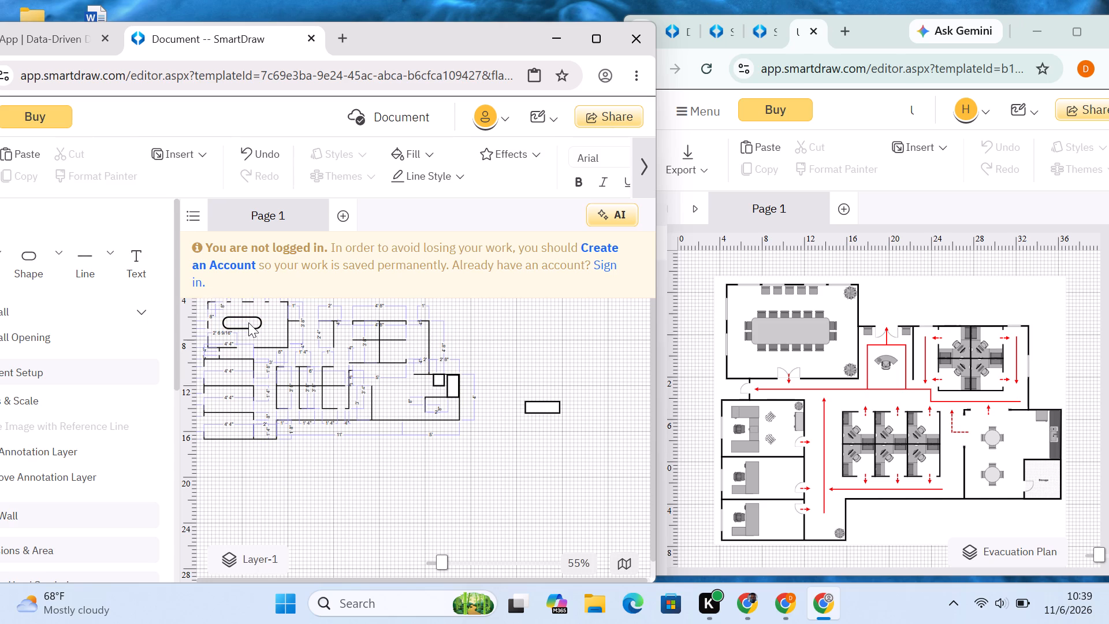
pyautogui.click(256, 318)
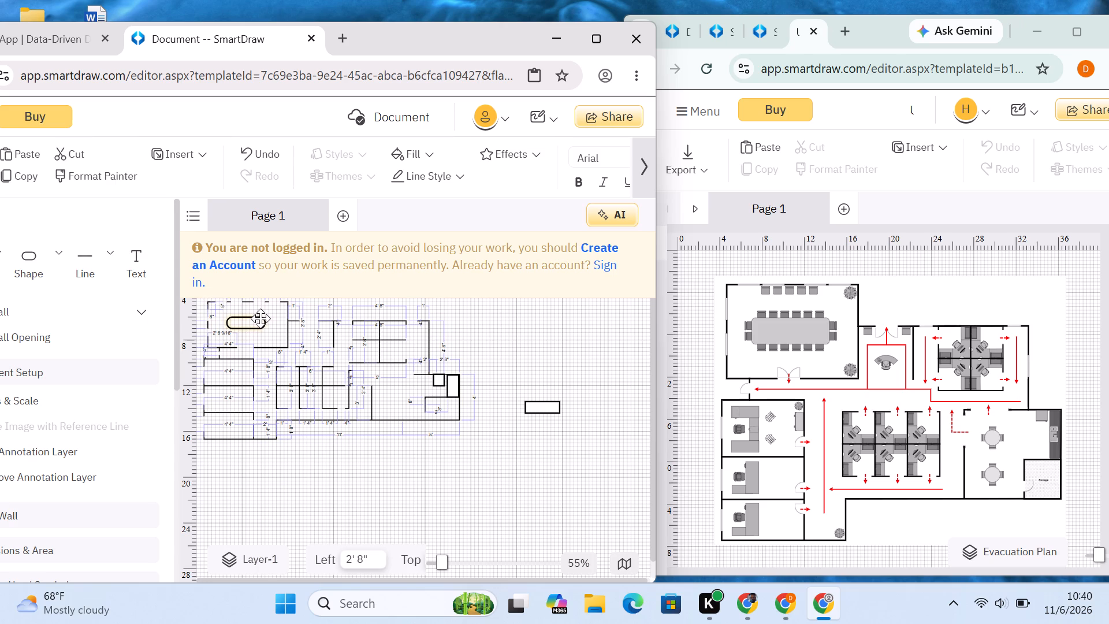
pyautogui.click(475, 342)
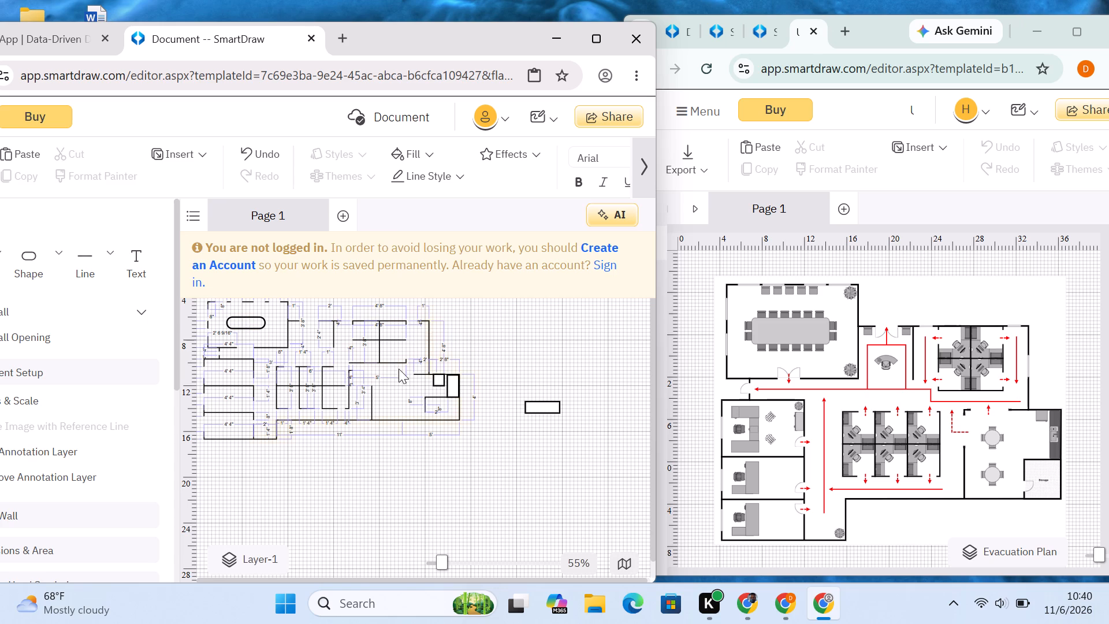
# Widen the pill-shaped conference table slightly and nudge it down within the upper-left room.
pyautogui.click(244, 315)
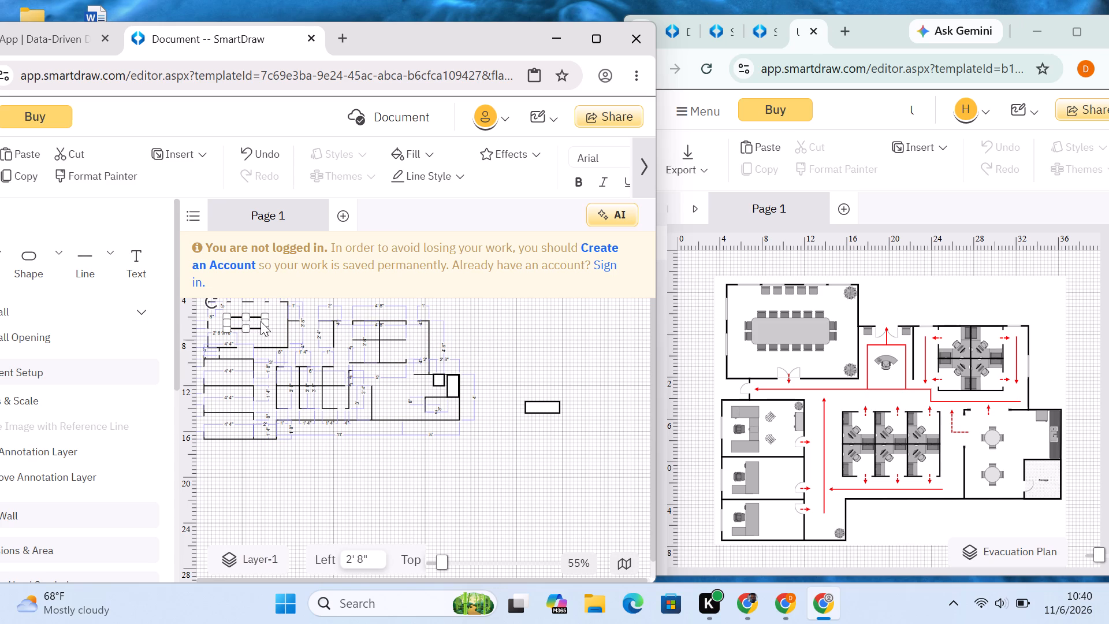
pyautogui.moveTo(263, 321); pyautogui.dragTo(267, 321)
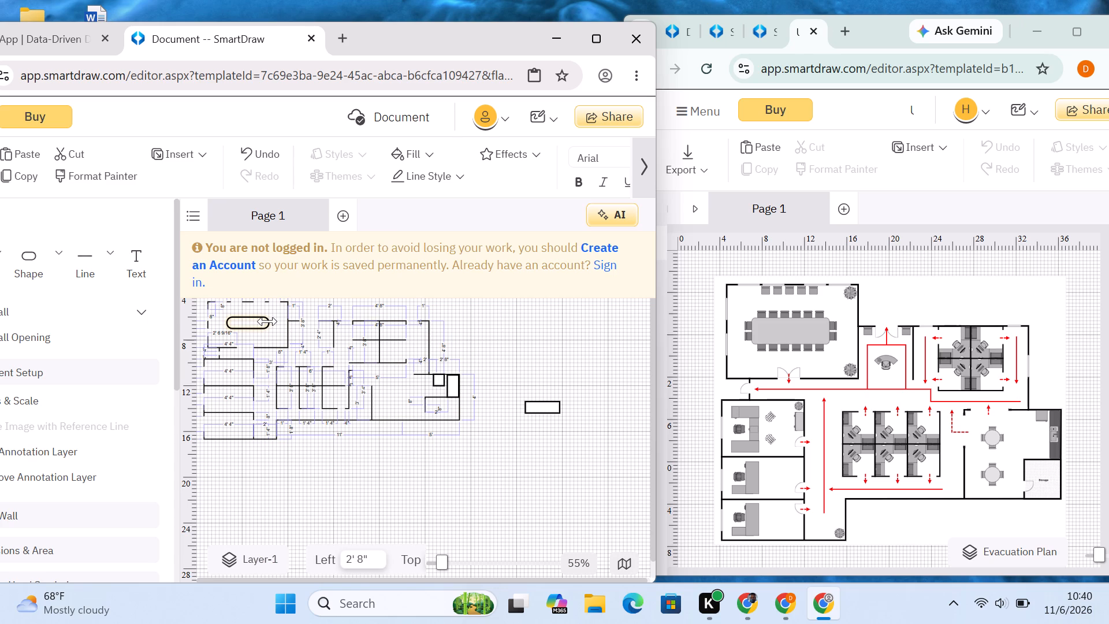
pyautogui.moveTo(267, 321); pyautogui.dragTo(269, 321)
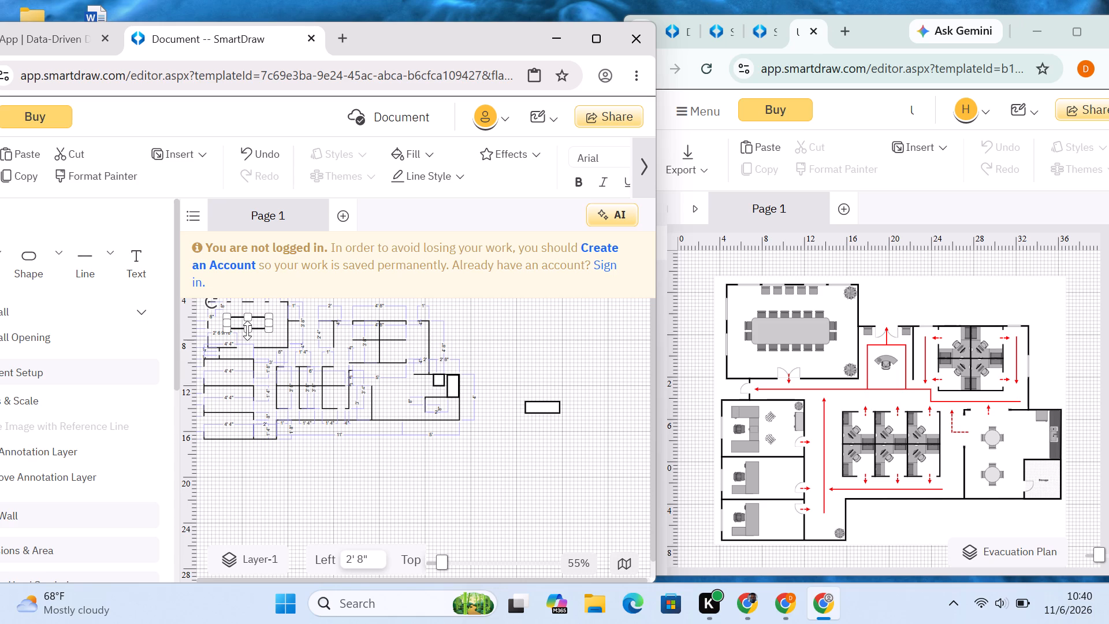
pyautogui.click(505, 341)
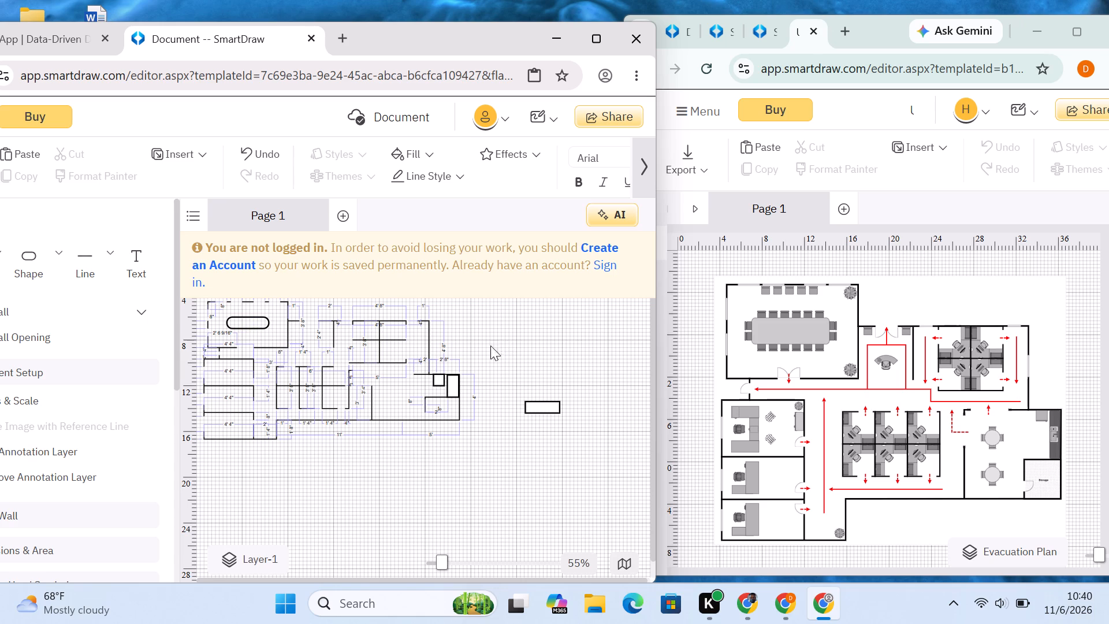
pyautogui.click(259, 326)
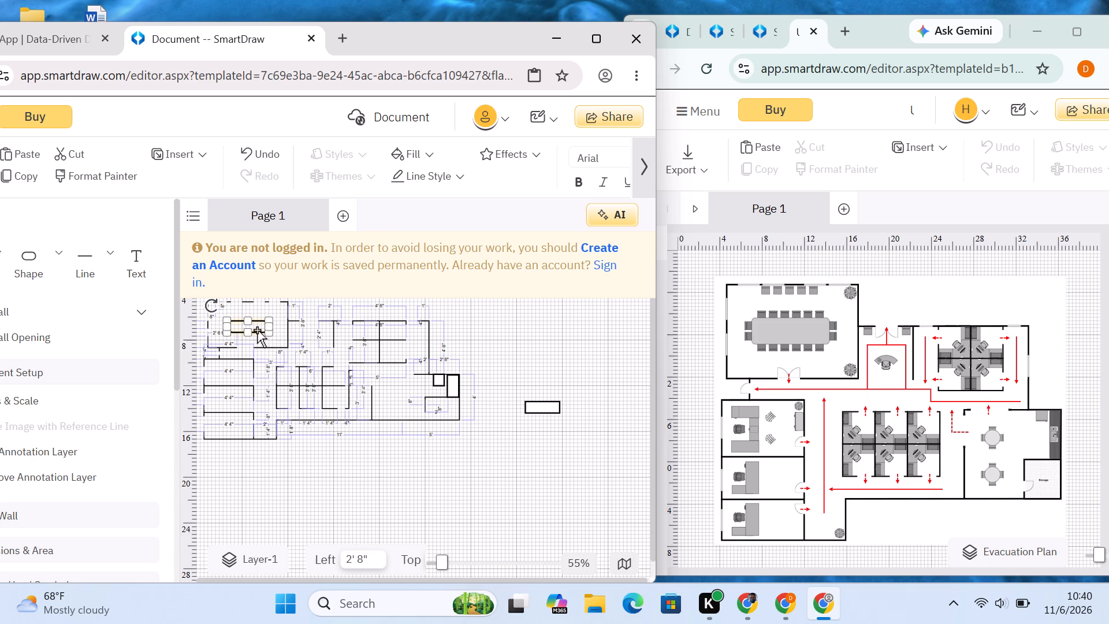
pyautogui.click(486, 324)
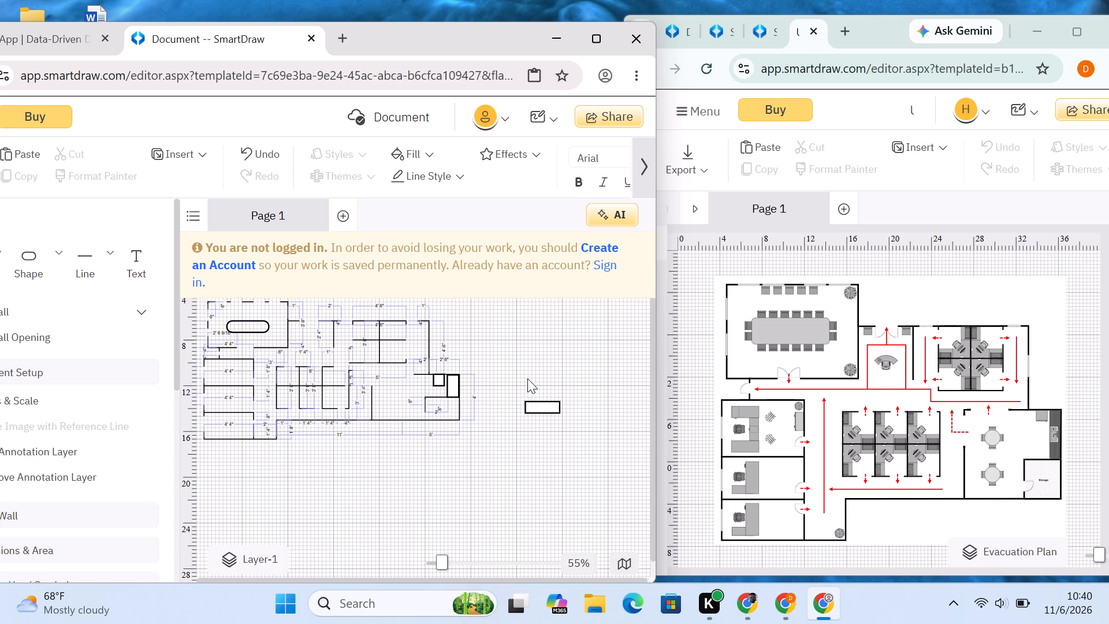
# Paste five copies of the small horizontal rectangle into the empty area beside and below the plan.
pyautogui.rightClick(512, 439)
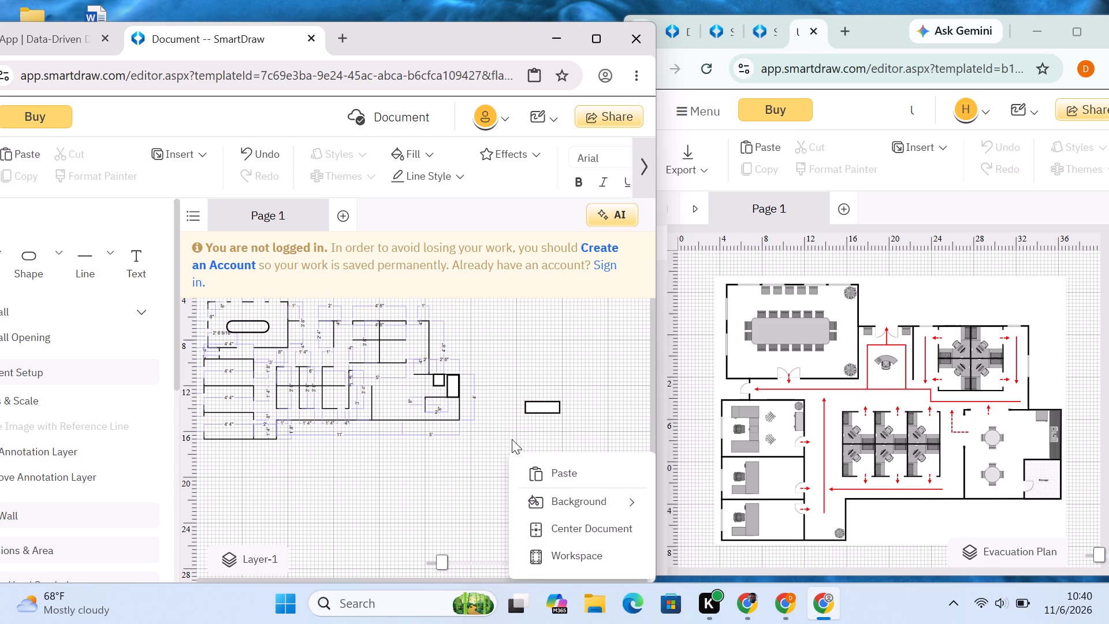
pyautogui.click(542, 463)
pyautogui.rightClick(496, 465)
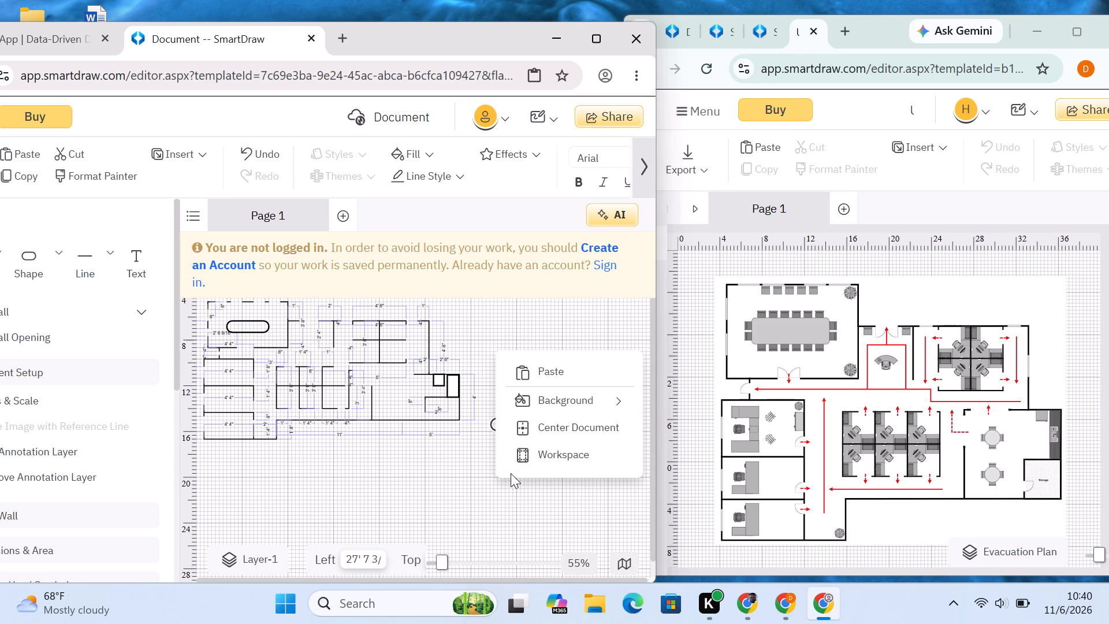
pyautogui.click(536, 367)
pyautogui.rightClick(458, 462)
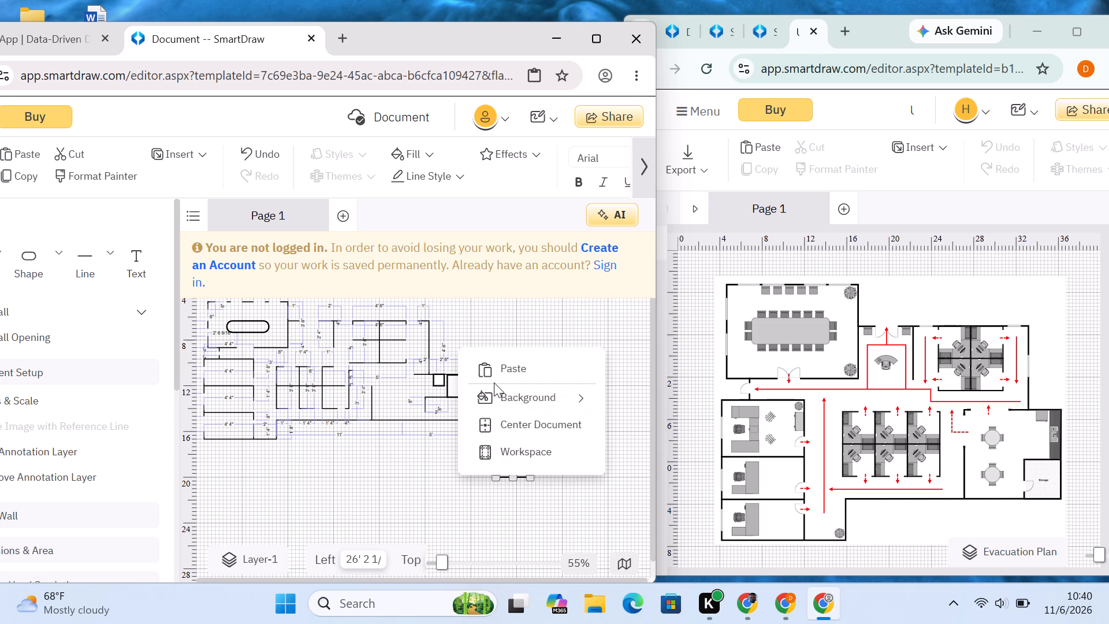
pyautogui.click(494, 382)
pyautogui.rightClick(411, 467)
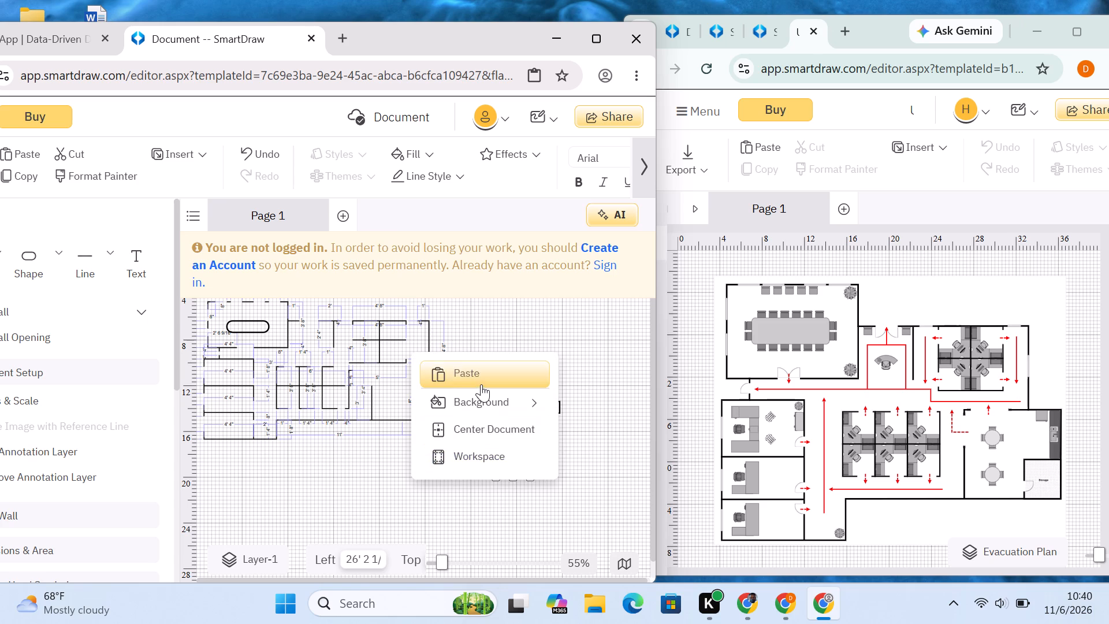
pyautogui.click(481, 384)
pyautogui.rightClick(476, 457)
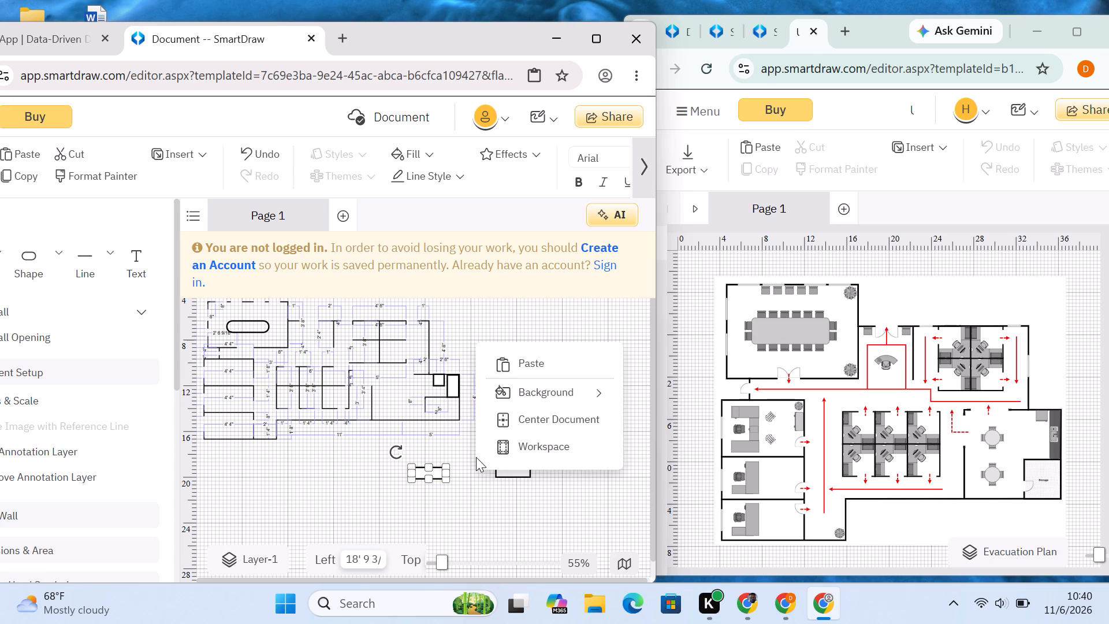
pyautogui.click(513, 363)
pyautogui.rightClick(467, 505)
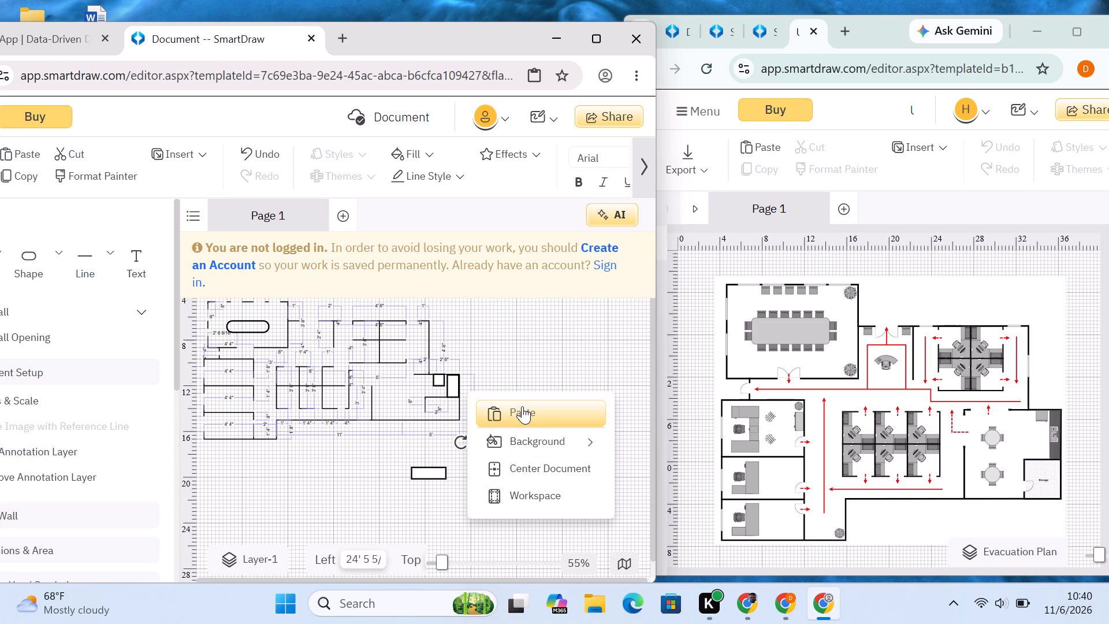
pyautogui.click(522, 406)
pyautogui.click(573, 516)
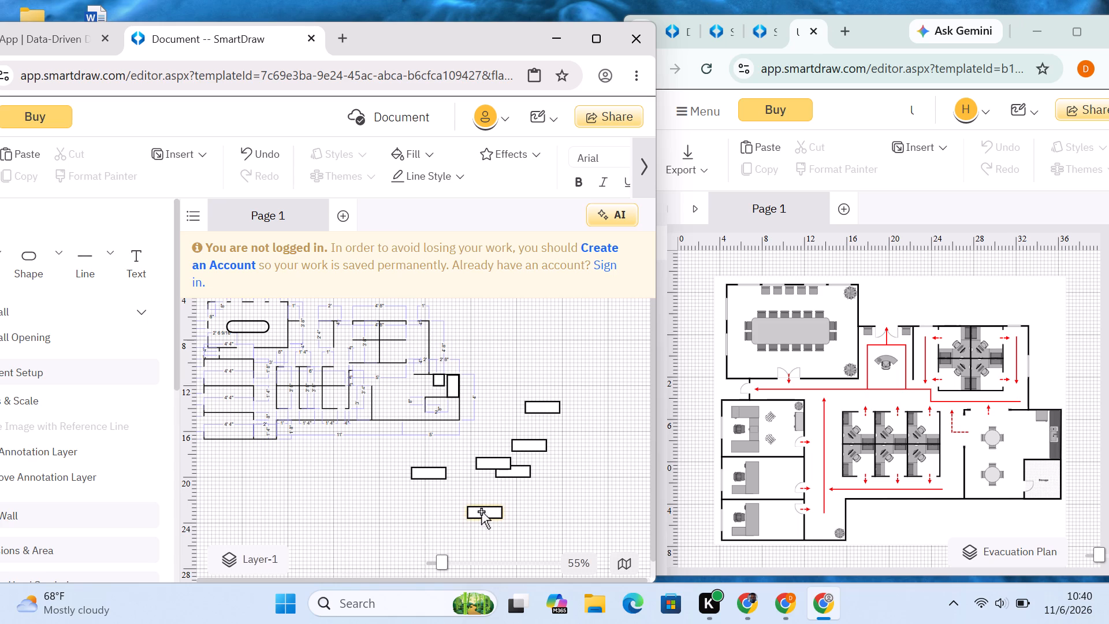
# Shrink the lowest pasted rectangle to a tiny, roughly square chair outline.
pyautogui.click(481, 511)
pyautogui.moveTo(467, 510); pyautogui.dragTo(490, 514)
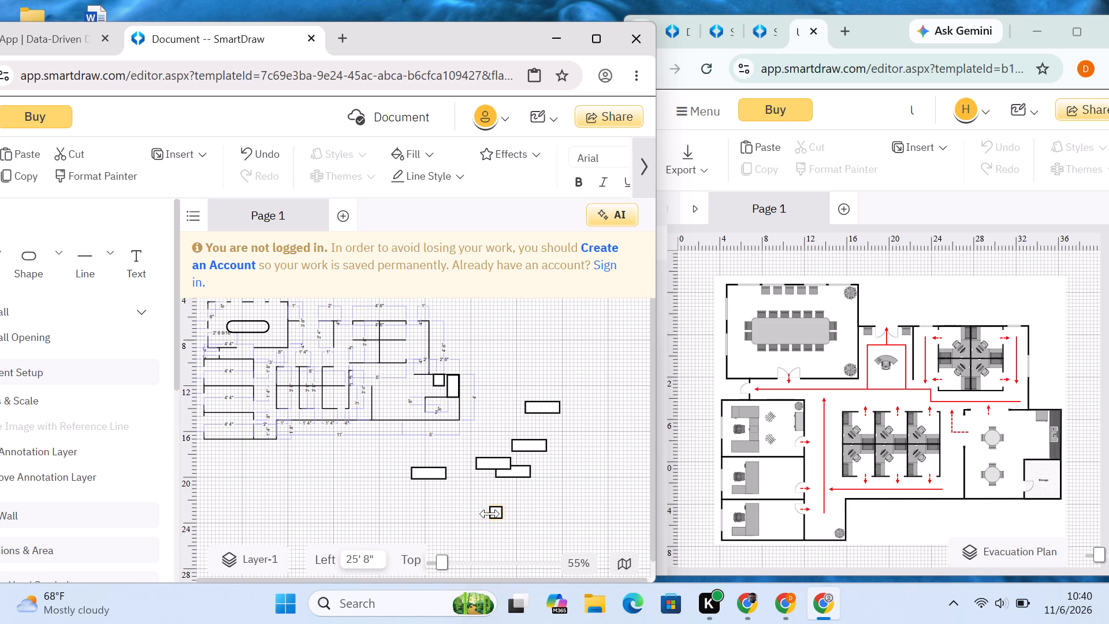
pyautogui.moveTo(490, 514); pyautogui.dragTo(493, 515)
pyautogui.moveTo(497, 503); pyautogui.dragTo(496, 509)
pyautogui.moveTo(496, 509); pyautogui.dragTo(496, 510)
pyautogui.click(525, 504)
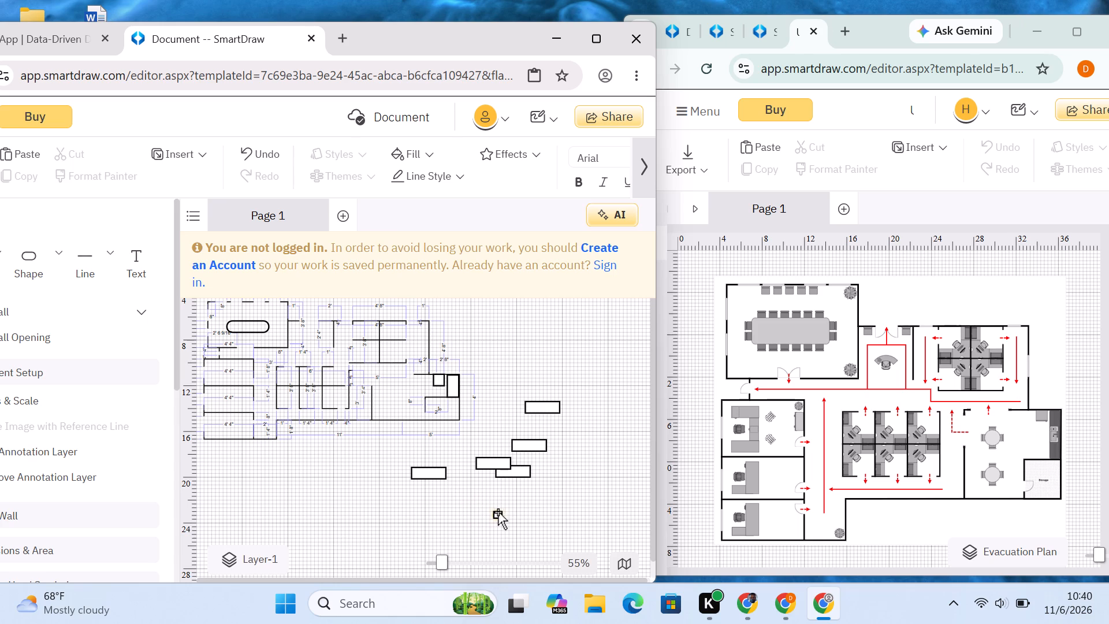
# Copy the tiny chair square and paste eight copies around it in the empty area below the plan.
pyautogui.rightClick(497, 512)
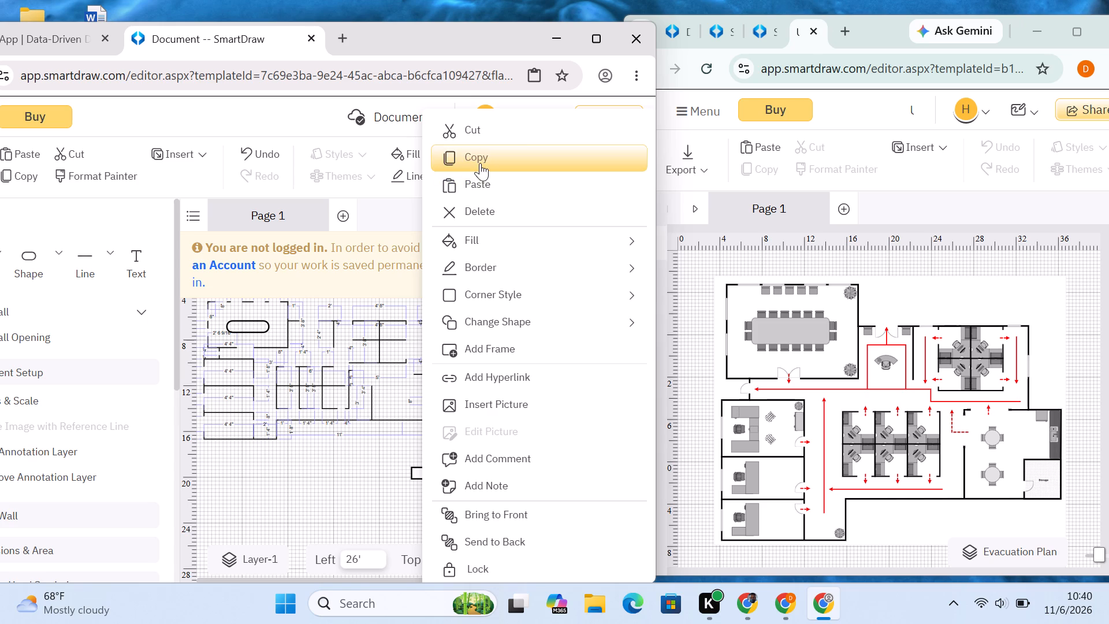
pyautogui.click(480, 163)
pyautogui.rightClick(539, 495)
pyautogui.click(584, 403)
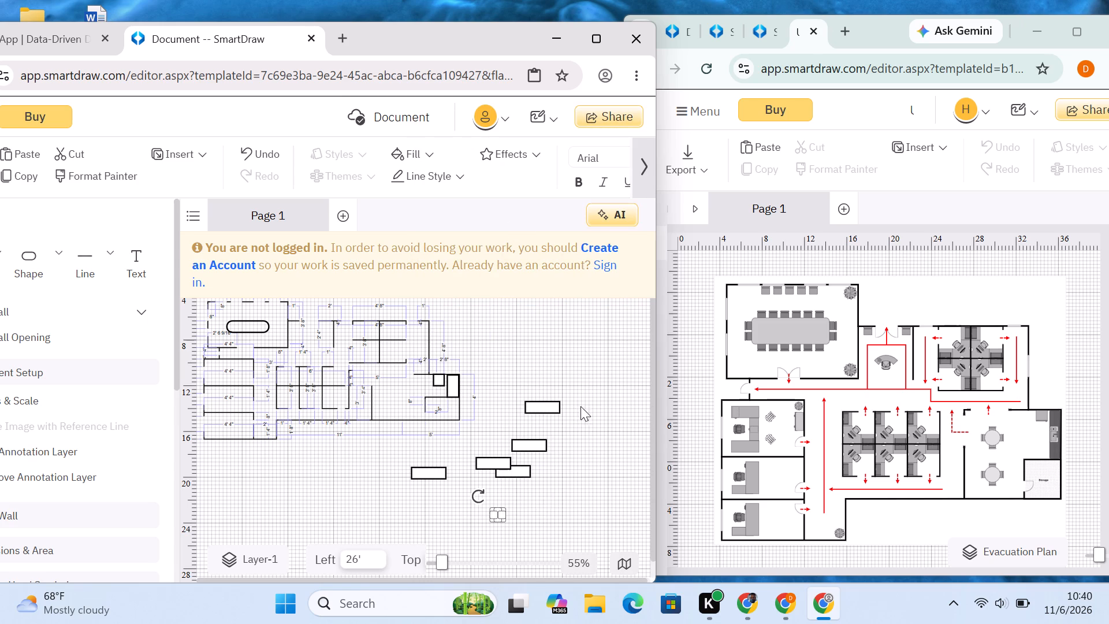
pyautogui.rightClick(442, 496)
pyautogui.click(460, 400)
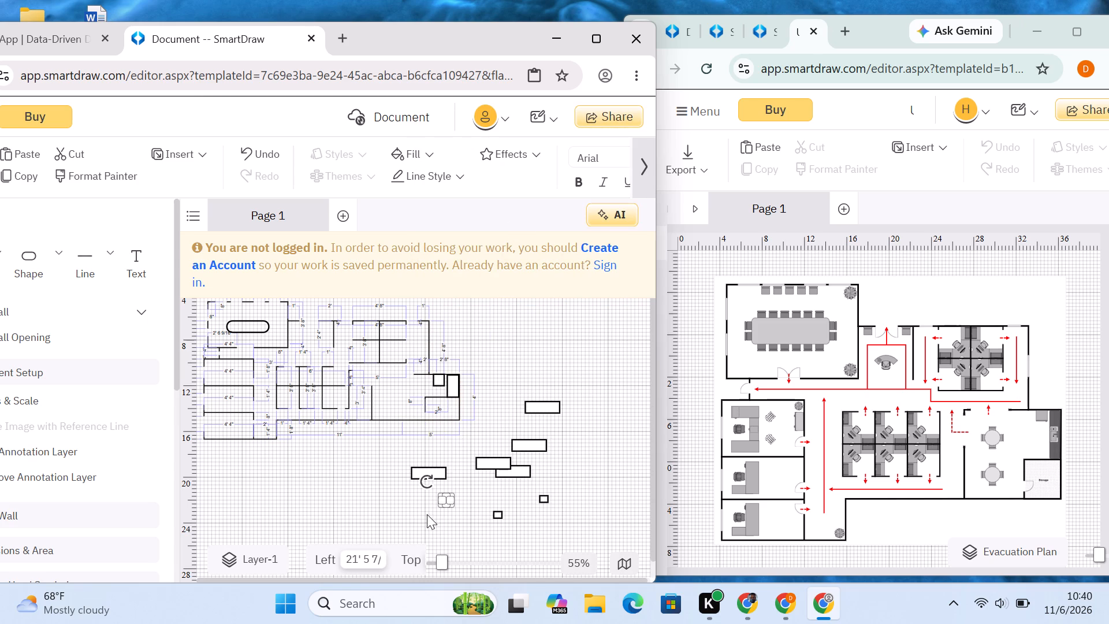
pyautogui.rightClick(427, 514)
pyautogui.click(437, 424)
pyautogui.rightClick(470, 530)
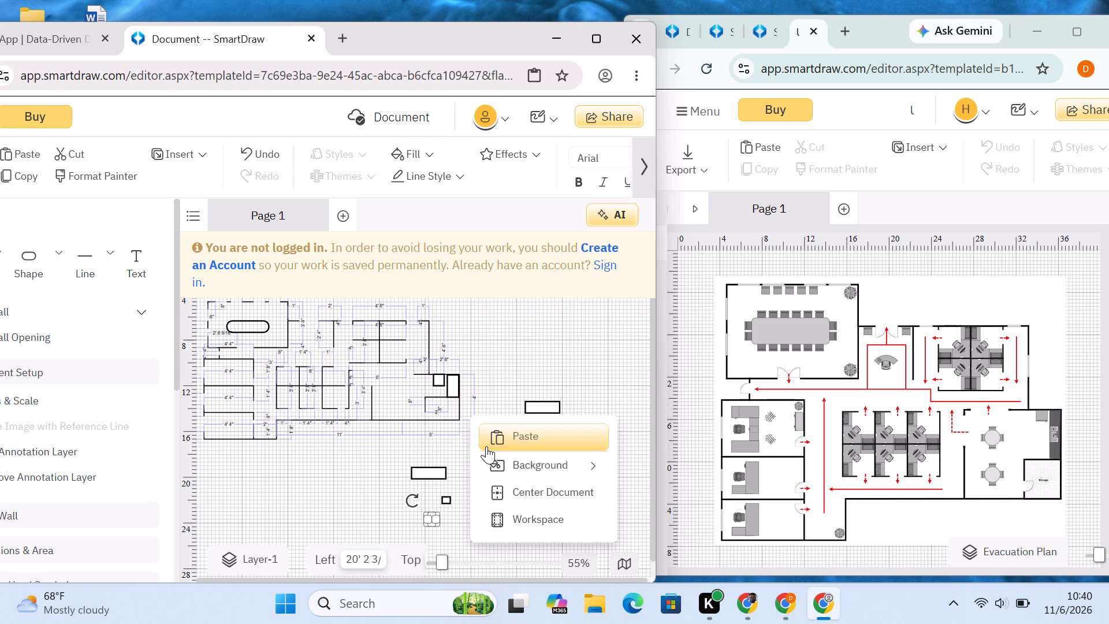
pyautogui.click(486, 446)
pyautogui.rightClick(524, 518)
pyautogui.click(535, 420)
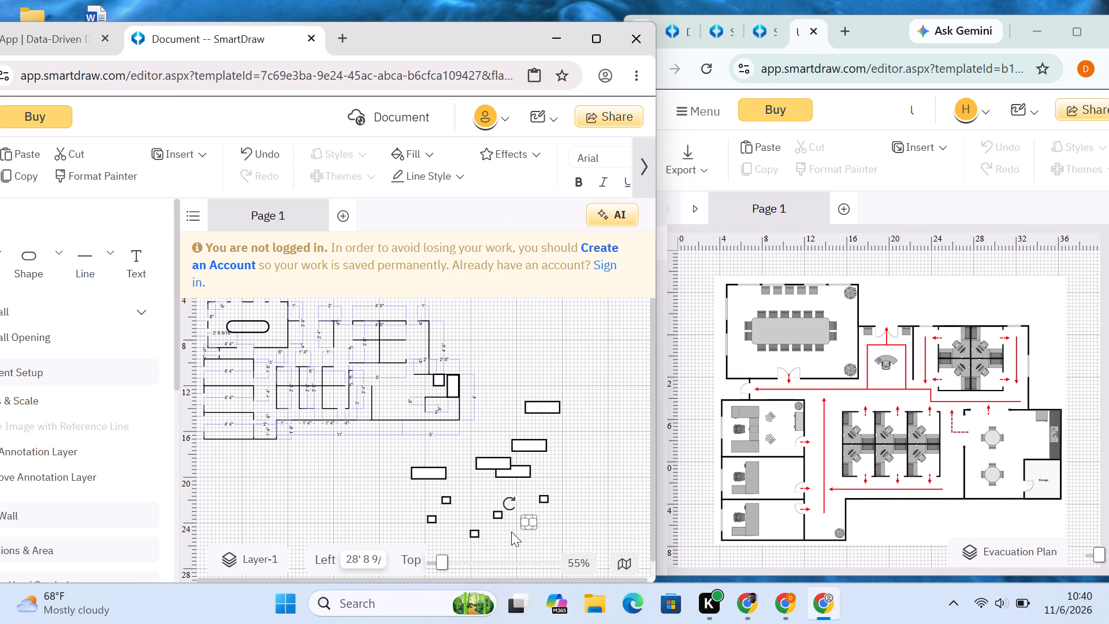
pyautogui.rightClick(563, 535)
pyautogui.click(552, 441)
pyautogui.rightClick(591, 484)
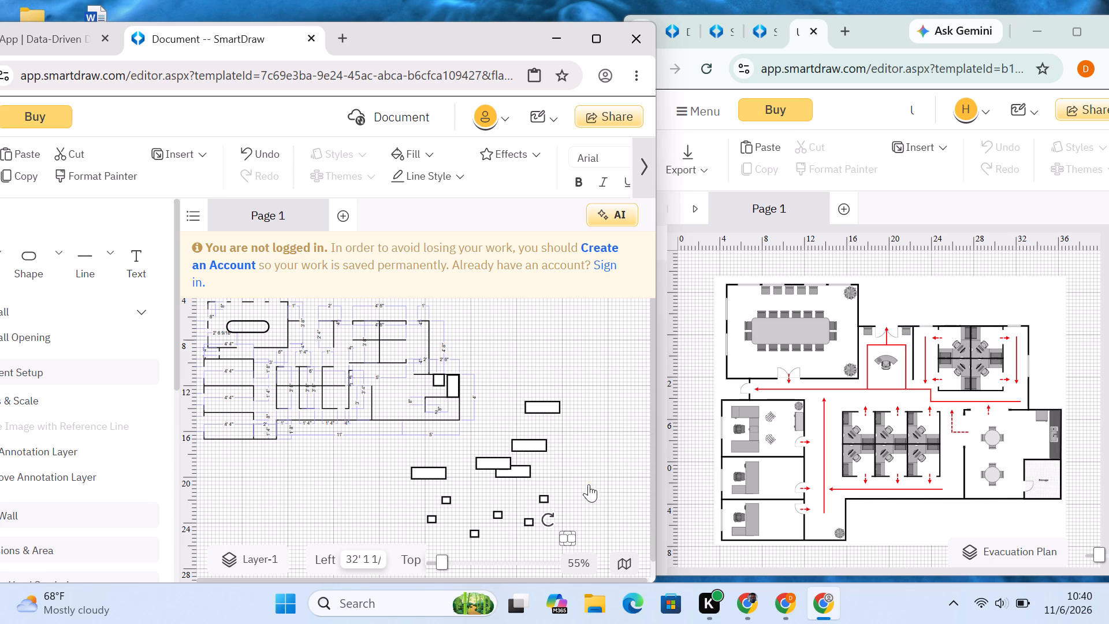
pyautogui.click(564, 391)
pyautogui.rightClick(574, 504)
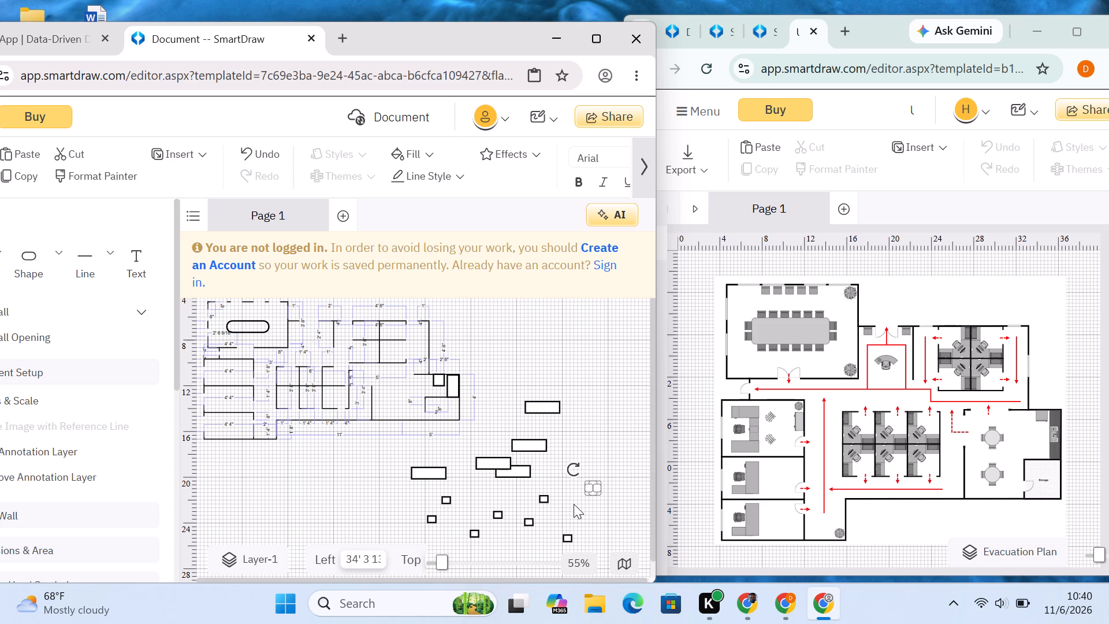
pyautogui.click(559, 407)
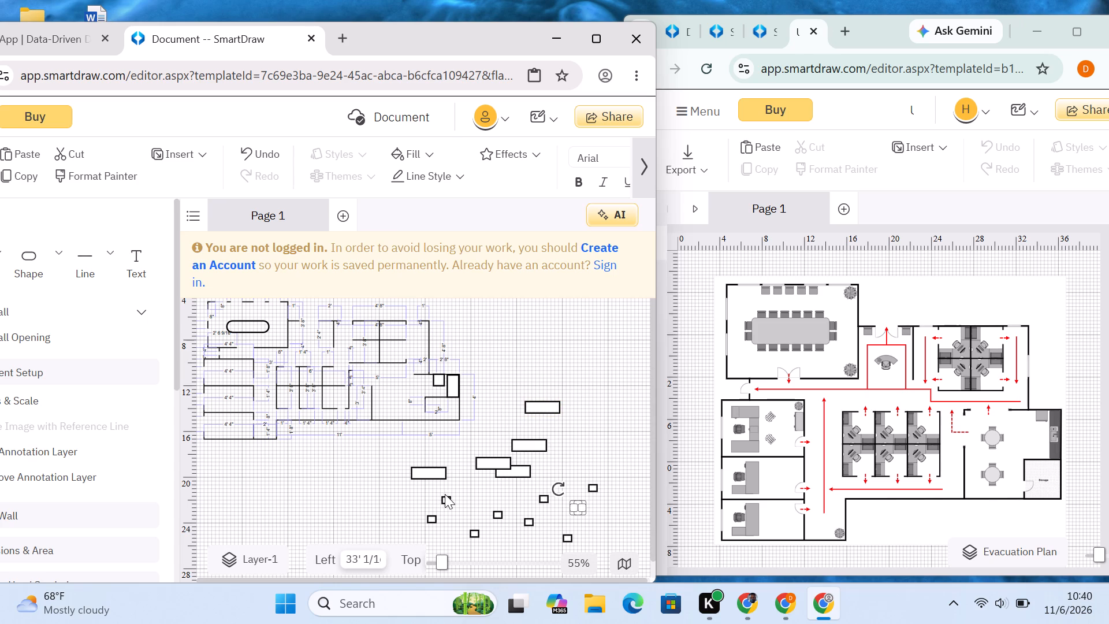
# Move three of the tiny chair squares into a row along the lower side of the pill-shaped conference table.
pyautogui.moveTo(446, 498); pyautogui.dragTo(233, 334)
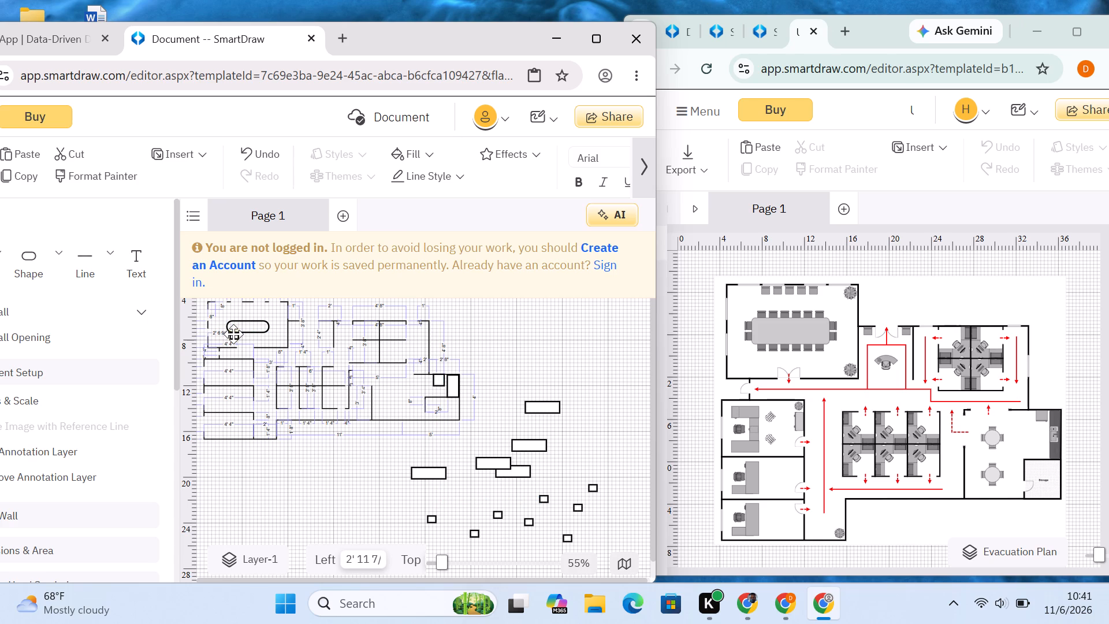
pyautogui.moveTo(233, 334); pyautogui.dragTo(234, 333)
pyautogui.click(427, 524)
pyautogui.click(446, 514)
pyautogui.moveTo(434, 521); pyautogui.dragTo(349, 403)
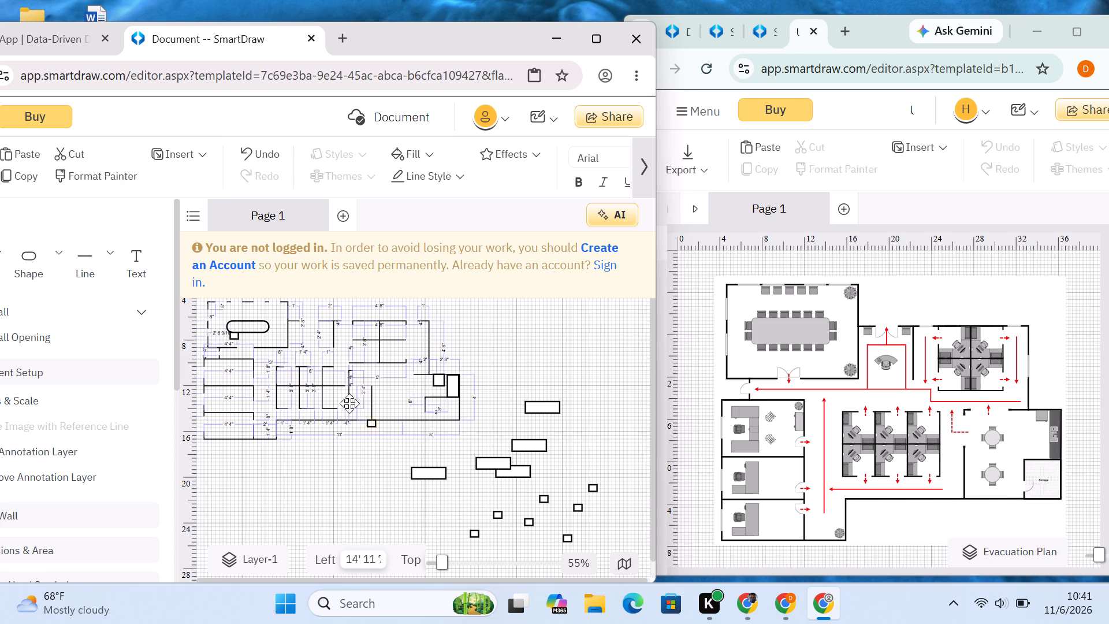
pyautogui.moveTo(349, 403); pyautogui.dragTo(248, 337)
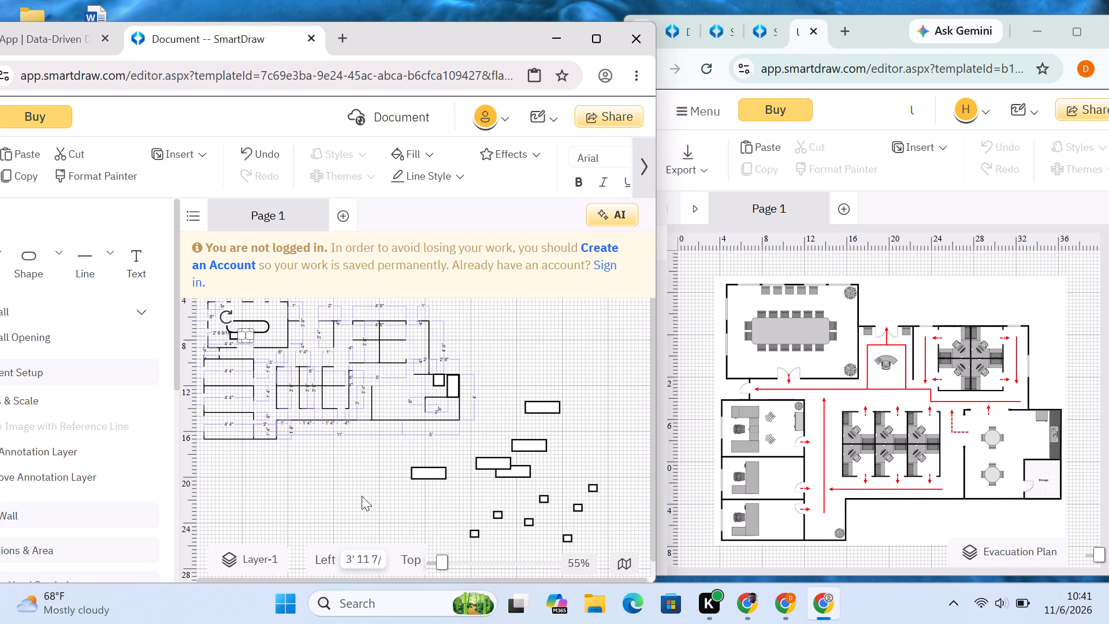
pyautogui.click(366, 506)
pyautogui.moveTo(474, 533); pyautogui.dragTo(419, 463)
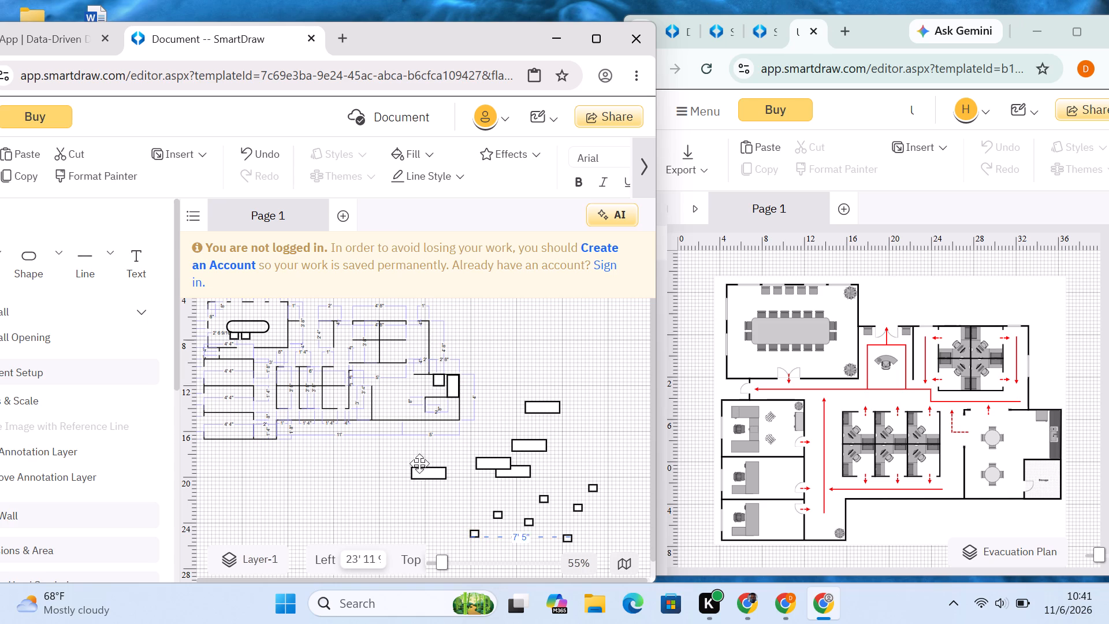
pyautogui.moveTo(419, 463); pyautogui.dragTo(258, 336)
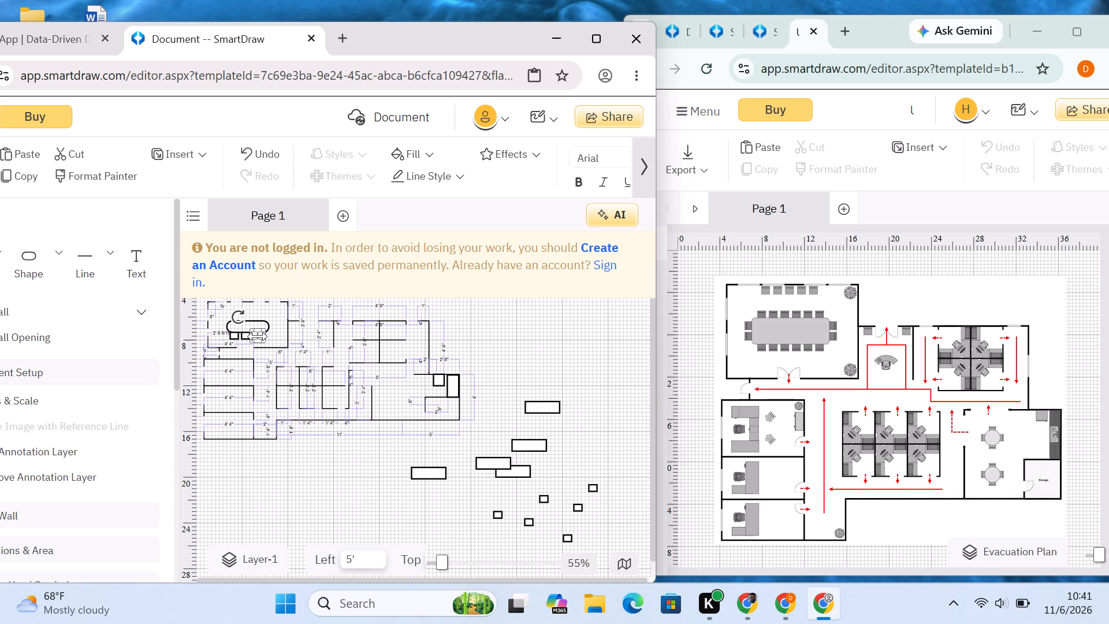
pyautogui.click(377, 484)
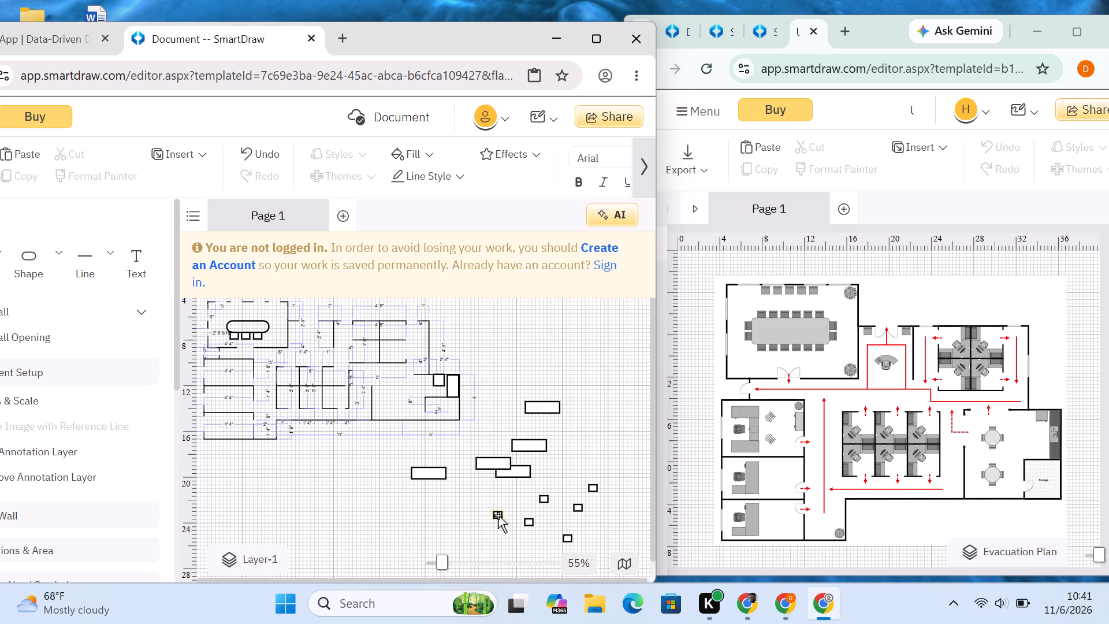
# Place one tiny chair square at the right end of the conference table and another at its left end.
pyautogui.moveTo(498, 515); pyautogui.dragTo(274, 326)
pyautogui.click(511, 393)
pyautogui.click(272, 321)
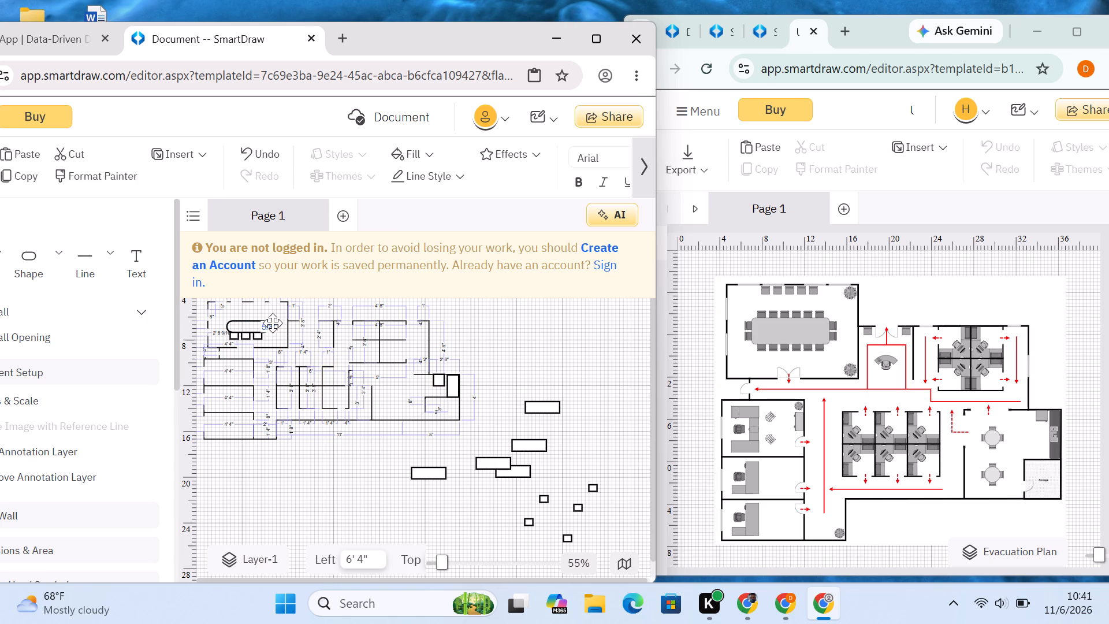
pyautogui.click(500, 351)
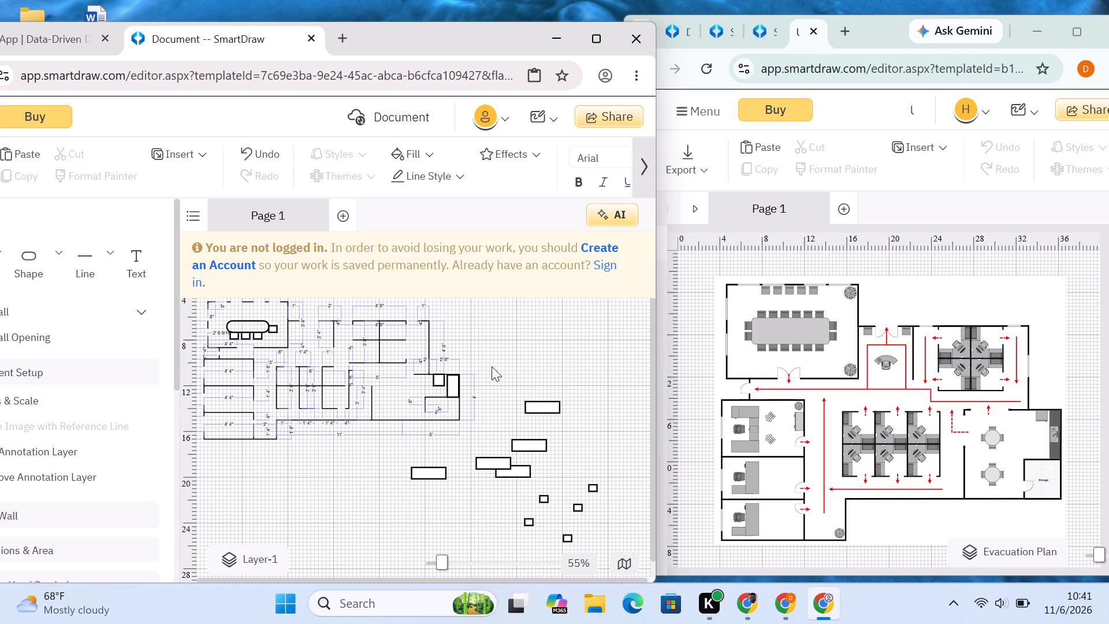
pyautogui.moveTo(541, 498); pyautogui.dragTo(266, 342)
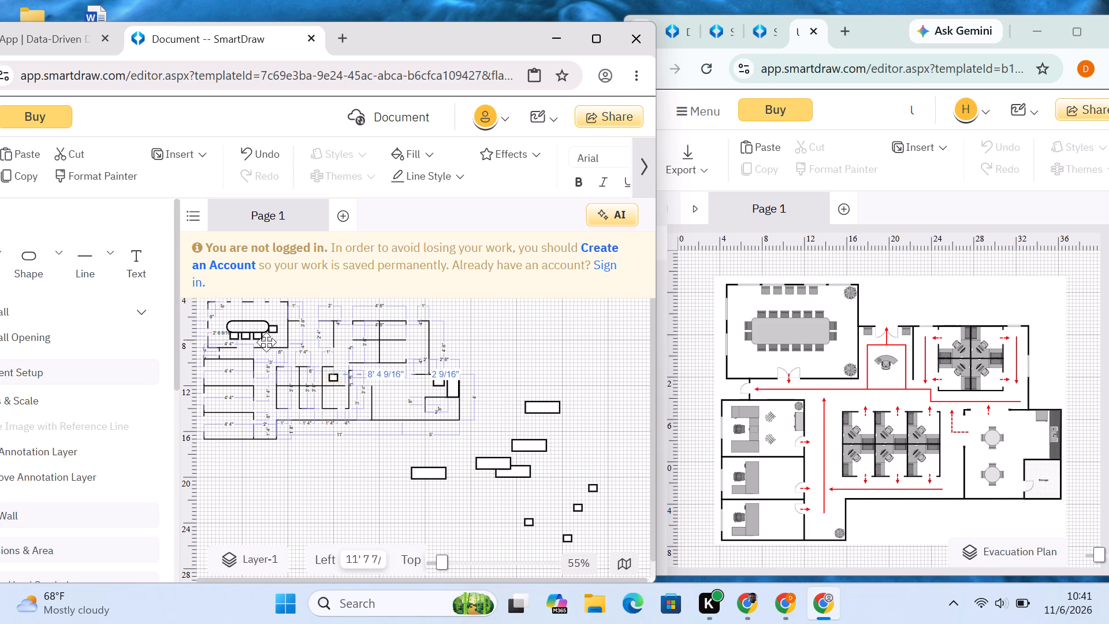
pyautogui.moveTo(266, 342); pyautogui.dragTo(219, 326)
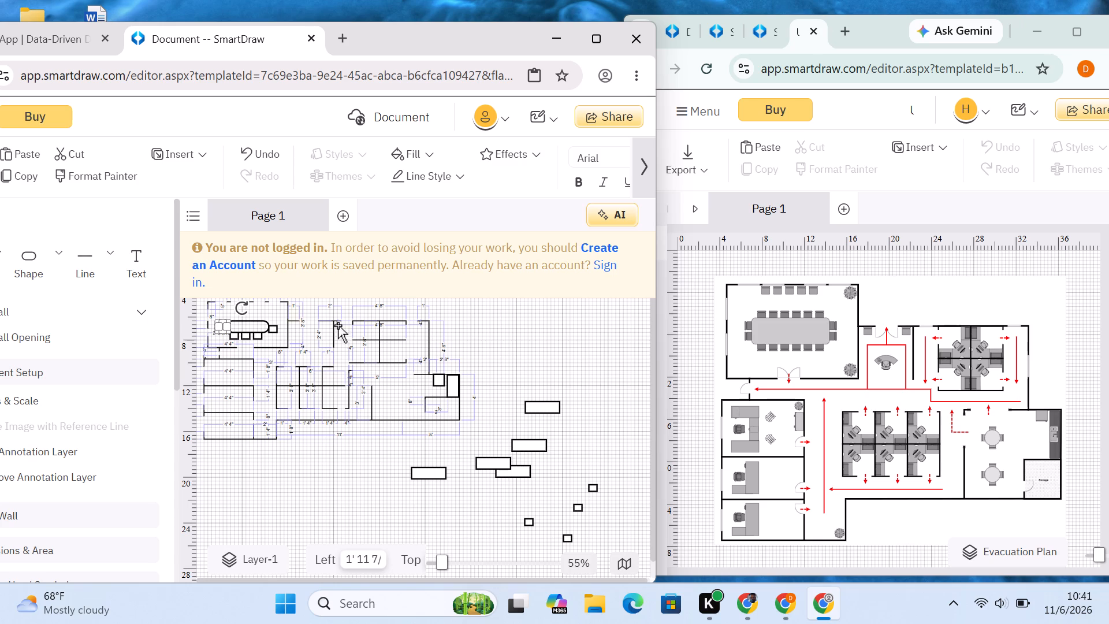
pyautogui.click(512, 354)
# Move three more tiny chair squares into a row along the upper side of the conference table.
pyautogui.moveTo(526, 521); pyautogui.dragTo(238, 316)
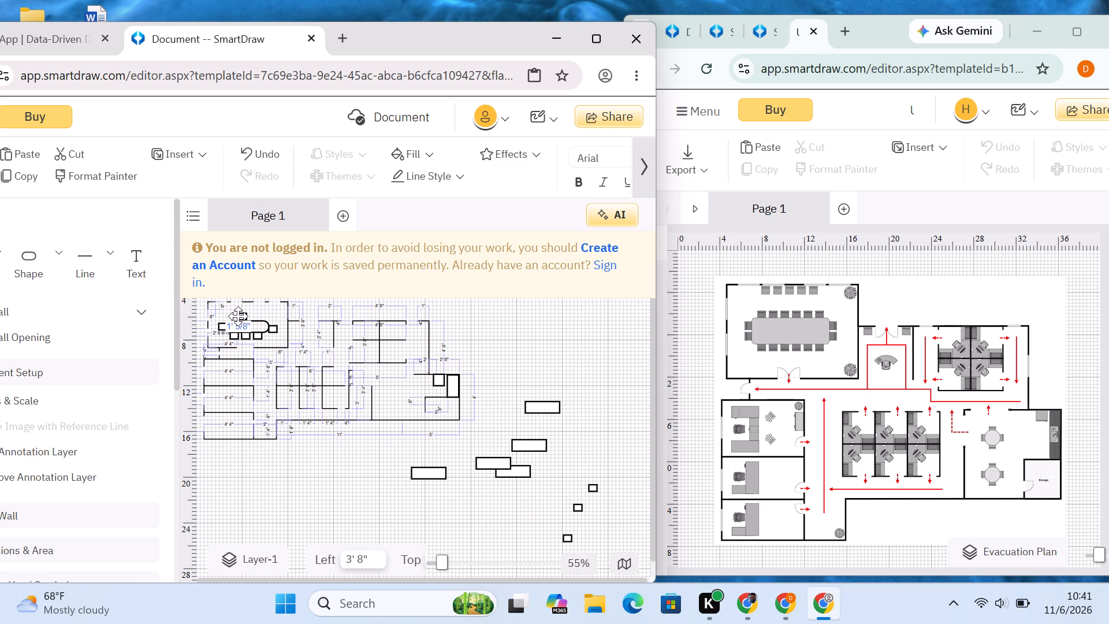
pyautogui.moveTo(238, 316); pyautogui.dragTo(236, 316)
pyautogui.moveTo(593, 486); pyautogui.dragTo(249, 317)
pyautogui.click(545, 327)
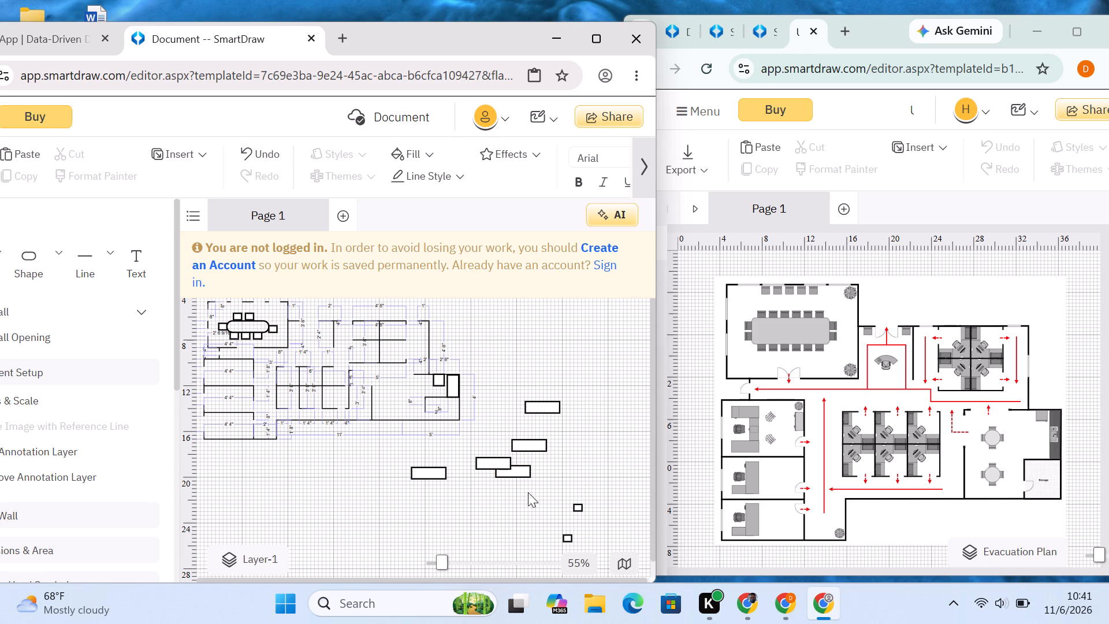
pyautogui.moveTo(577, 507); pyautogui.dragTo(266, 317)
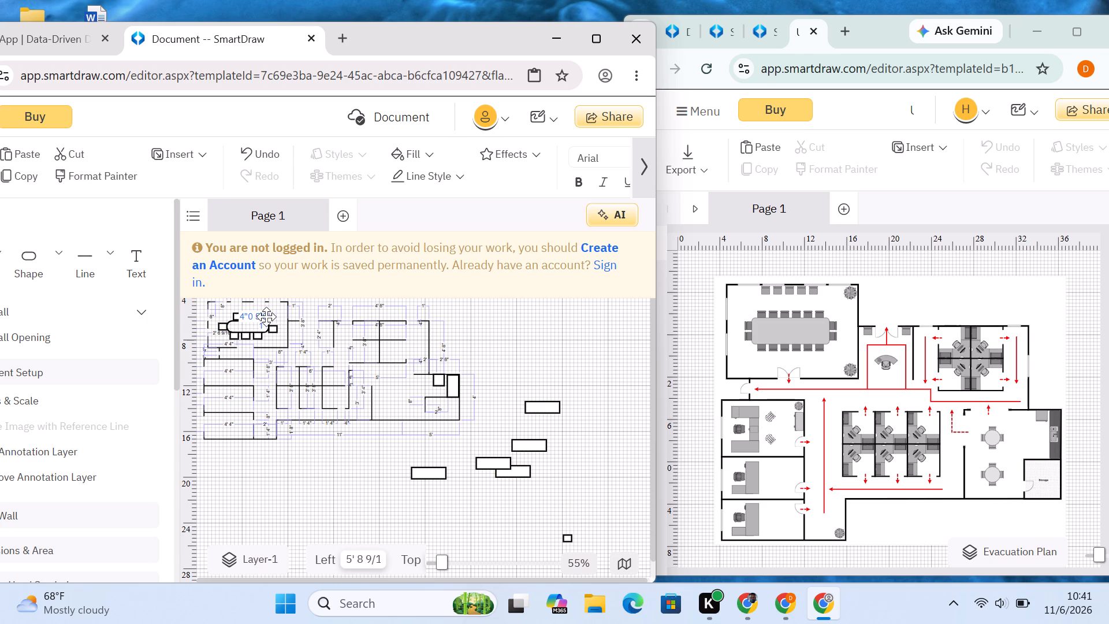
pyautogui.moveTo(266, 317); pyautogui.dragTo(260, 317)
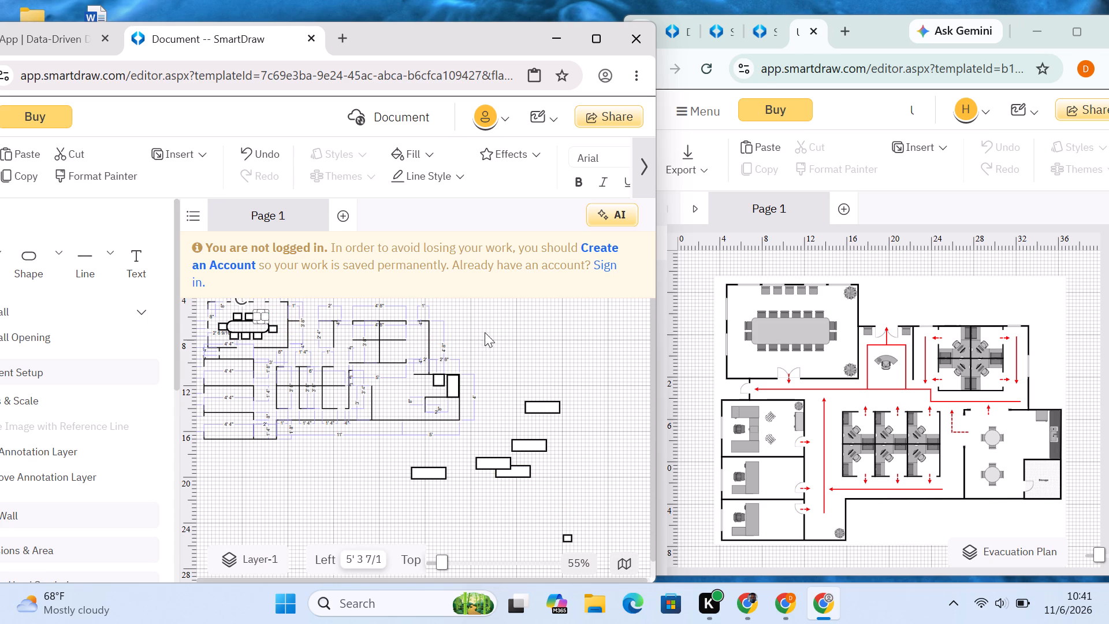
pyautogui.click(494, 331)
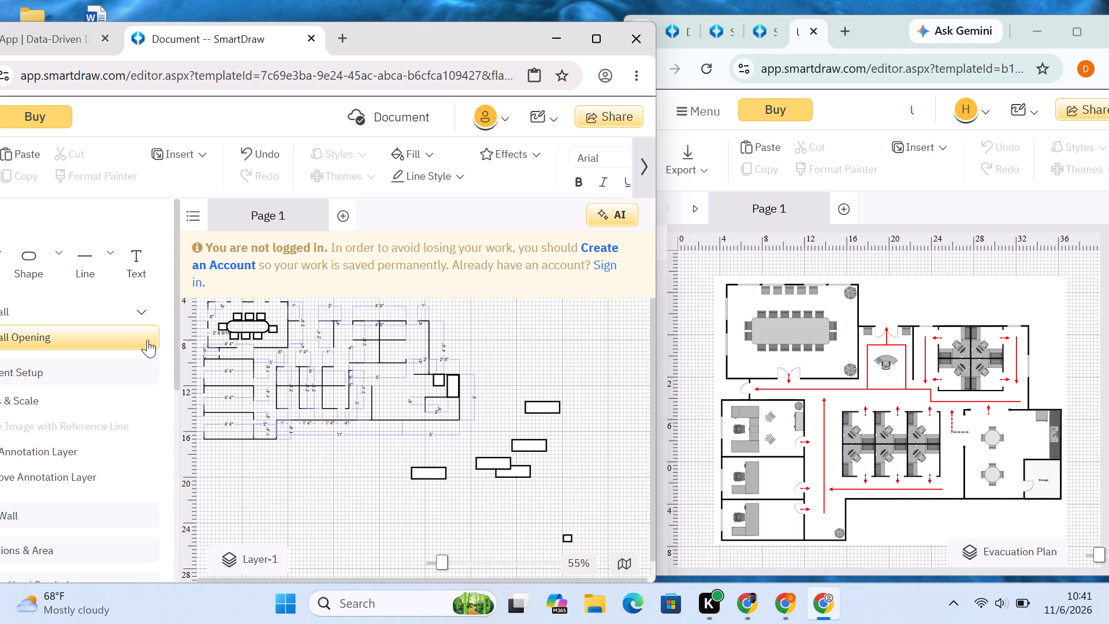
# Place a circle in the empty area below the plan and shrink it to a tiny plant-sized outline.
pyautogui.click(62, 255)
pyautogui.click(124, 375)
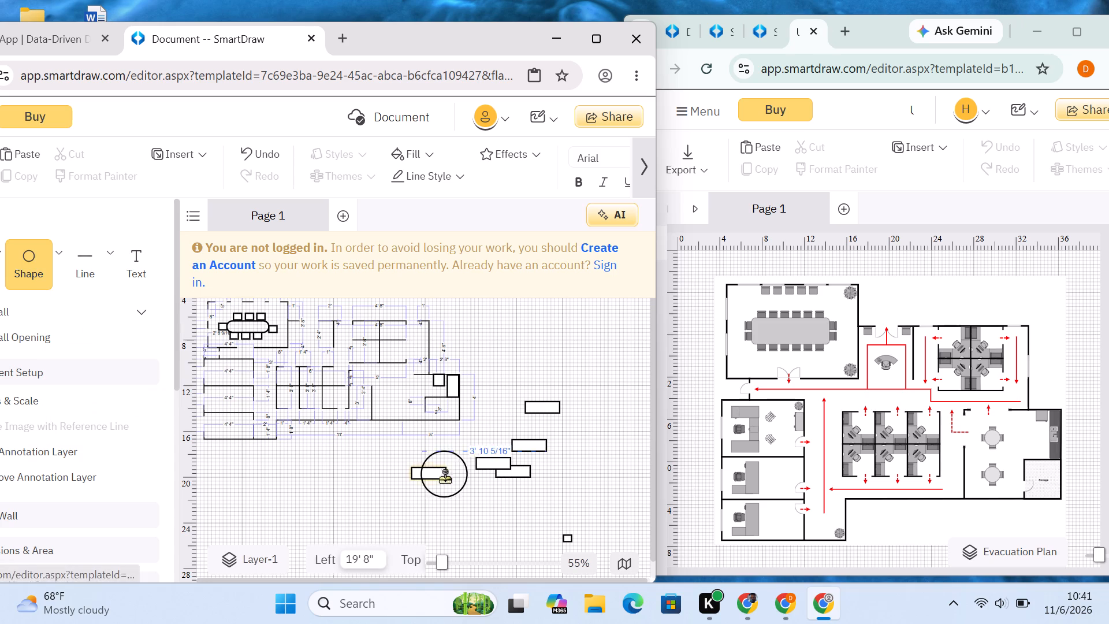
pyautogui.click(289, 495)
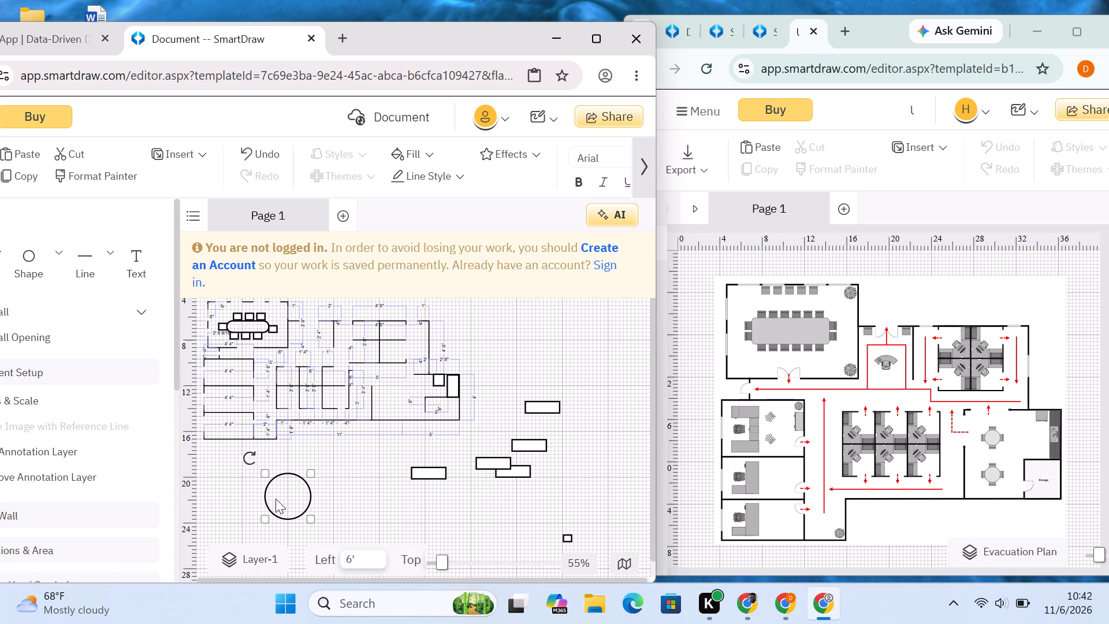
pyautogui.moveTo(269, 471); pyautogui.dragTo(300, 500)
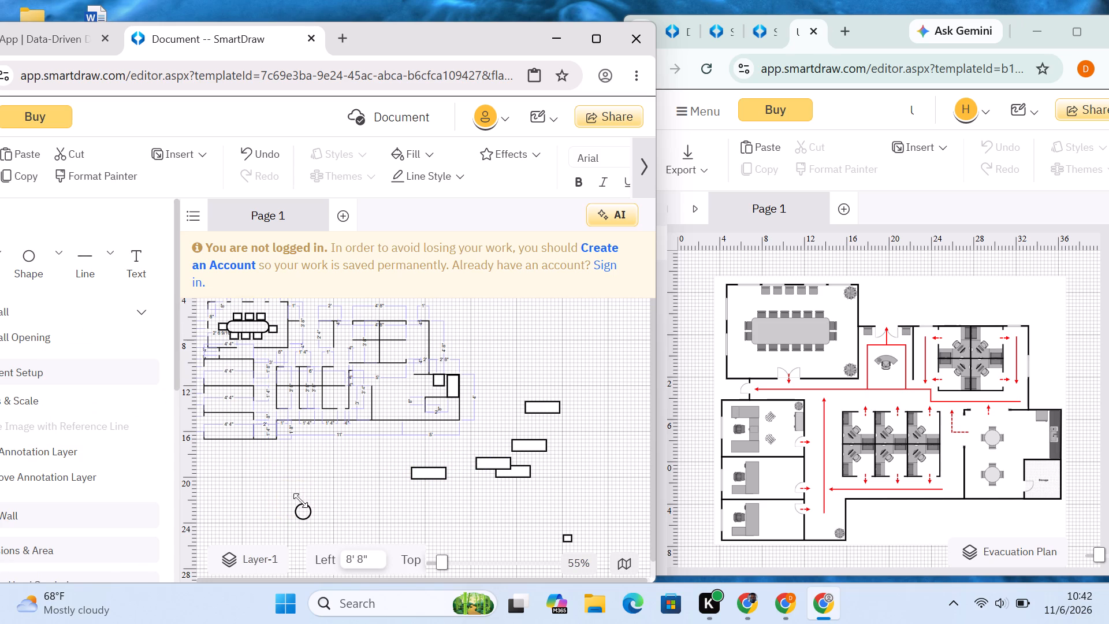
pyautogui.moveTo(300, 500); pyautogui.dragTo(304, 506)
pyautogui.click(367, 496)
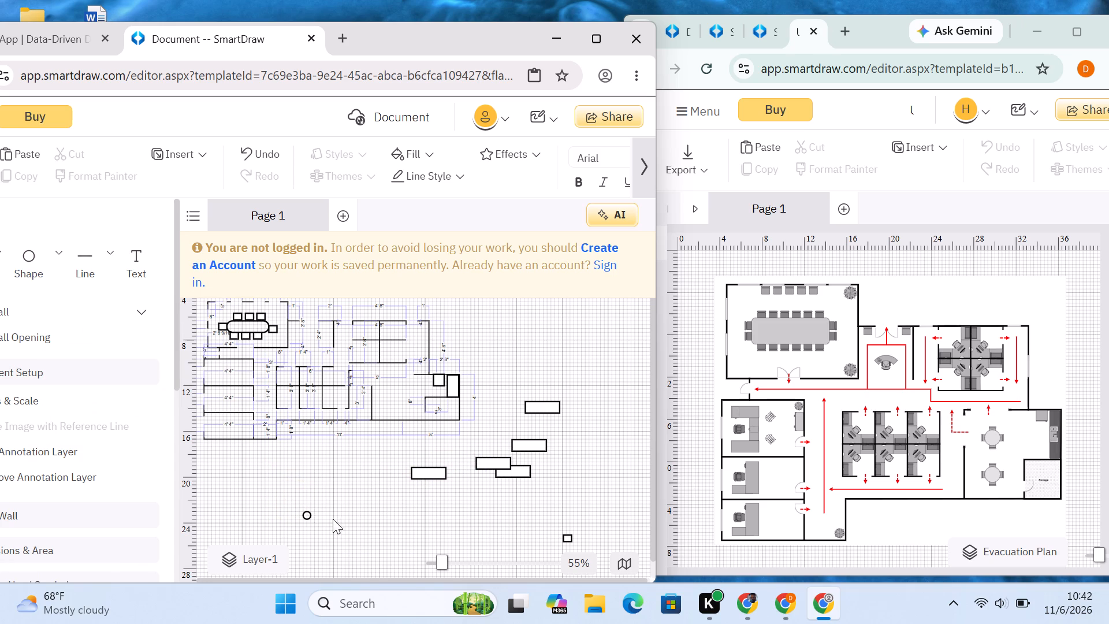
# Copy the tiny circle and paste one duplicate just above it, below the plan.
pyautogui.rightClick(308, 514)
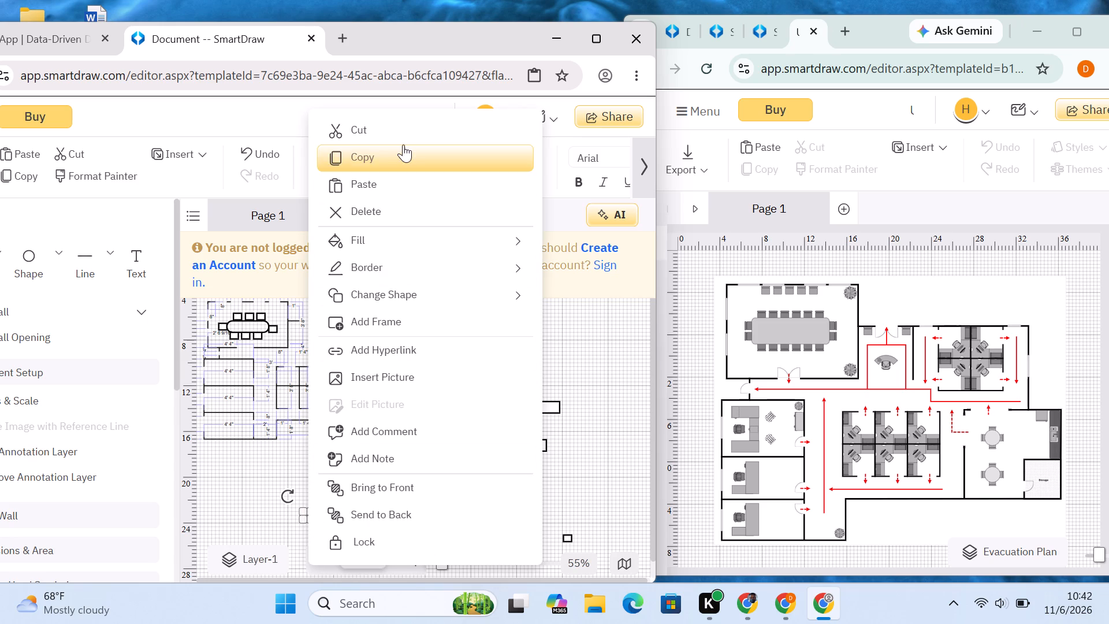
pyautogui.click(402, 154)
pyautogui.click(318, 496)
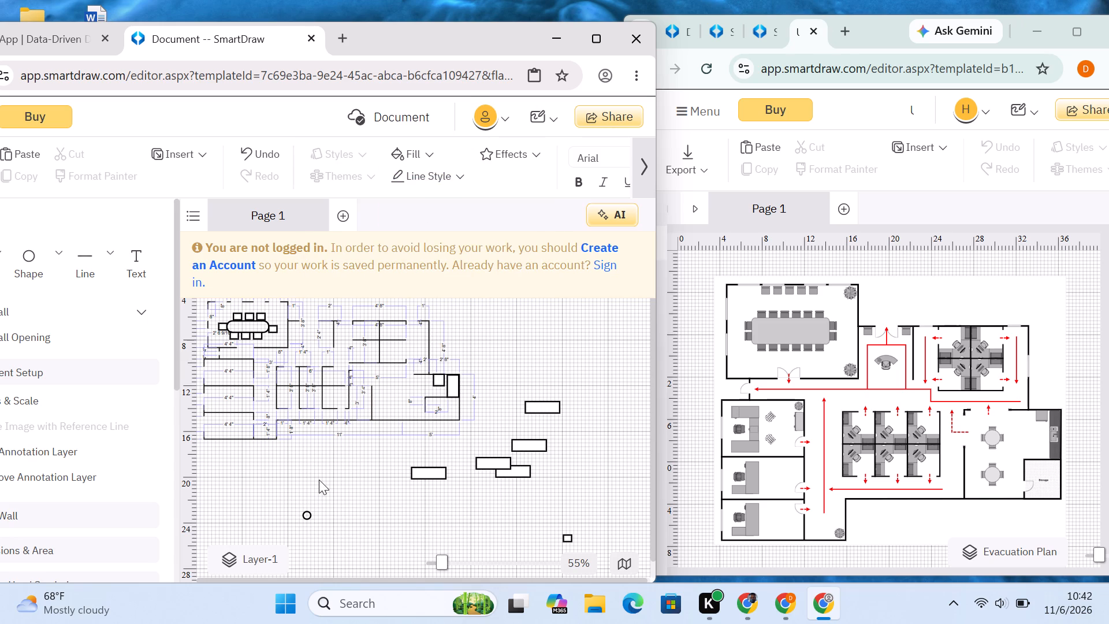
pyautogui.rightClick(318, 479)
pyautogui.click(344, 391)
pyautogui.click(372, 501)
# Move the two tiny circles into the conference room's upper-right and lower-right corners as plants.
pyautogui.moveTo(322, 485); pyautogui.dragTo(274, 362)
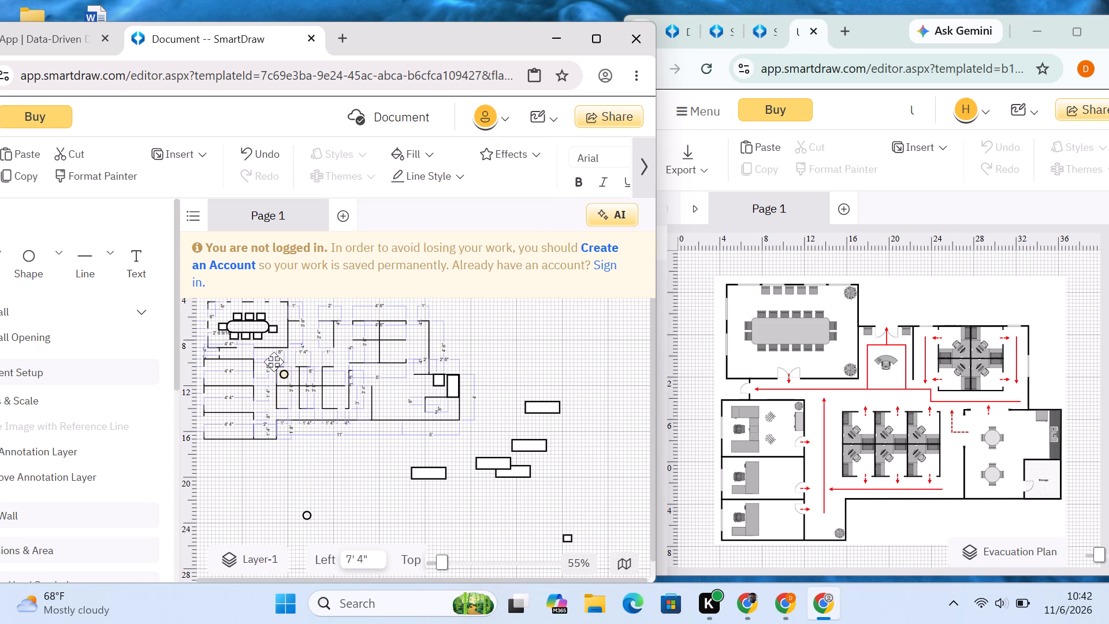
pyautogui.moveTo(274, 362); pyautogui.dragTo(284, 309)
pyautogui.moveTo(284, 309); pyautogui.dragTo(284, 308)
pyautogui.click(508, 322)
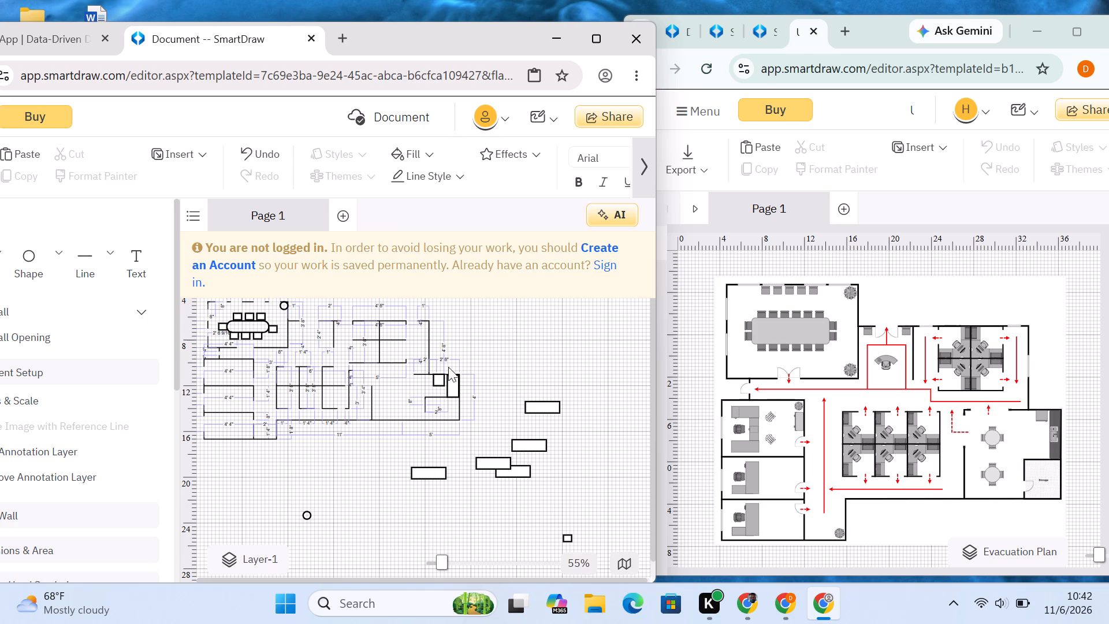
pyautogui.moveTo(306, 517); pyautogui.dragTo(280, 345)
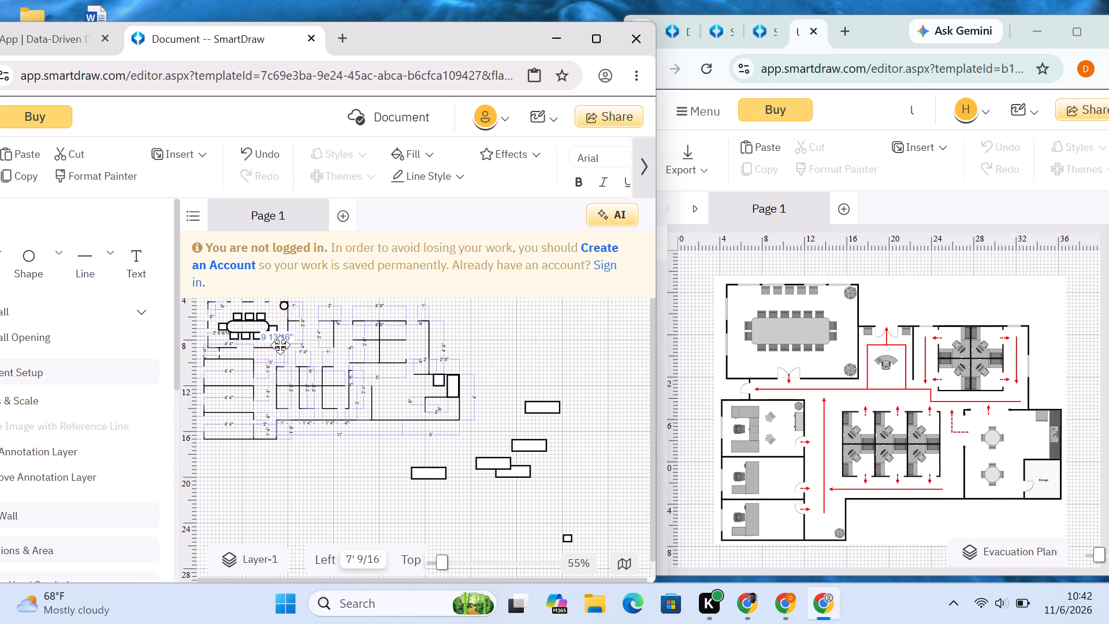
pyautogui.moveTo(280, 345); pyautogui.dragTo(282, 343)
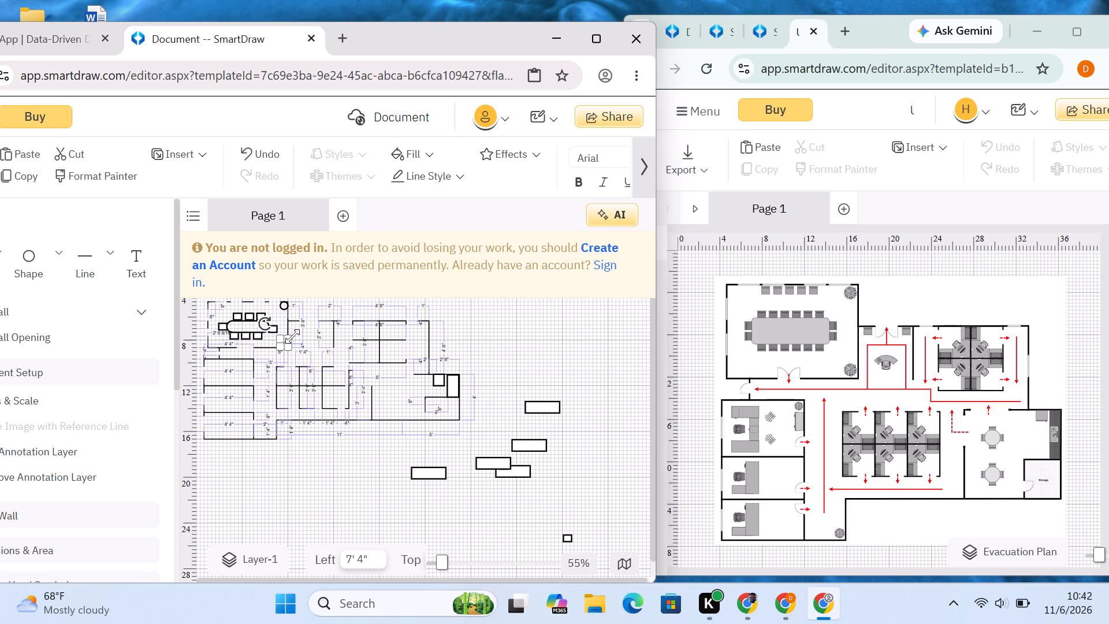
pyautogui.click(503, 332)
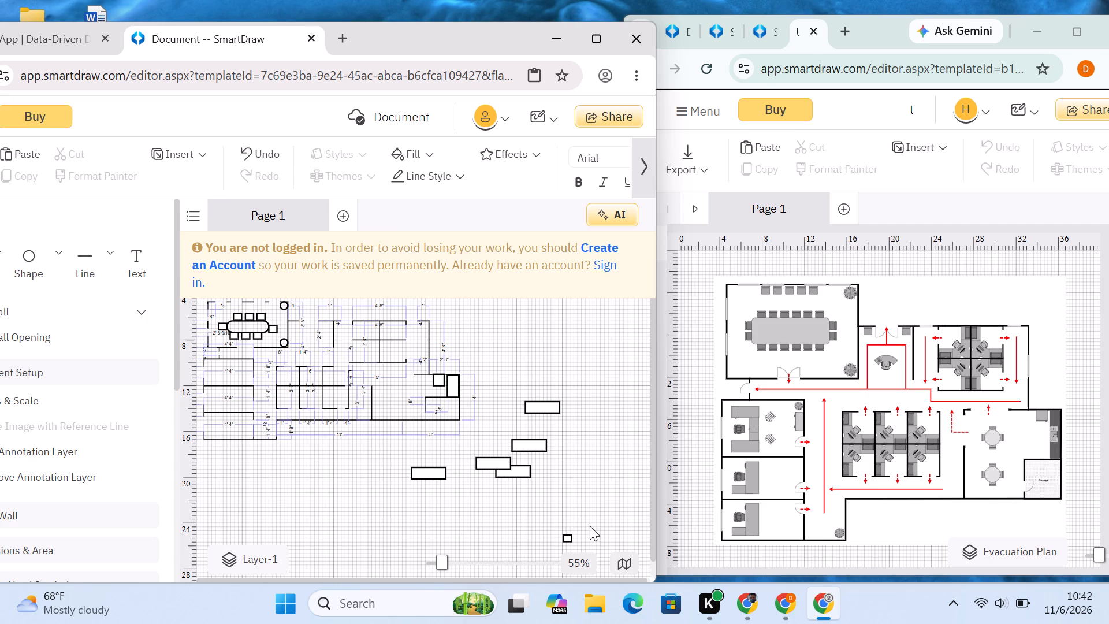
# Copy the remaining tiny chair square and paste three copies around it in the empty area below the plan.
pyautogui.rightClick(571, 541)
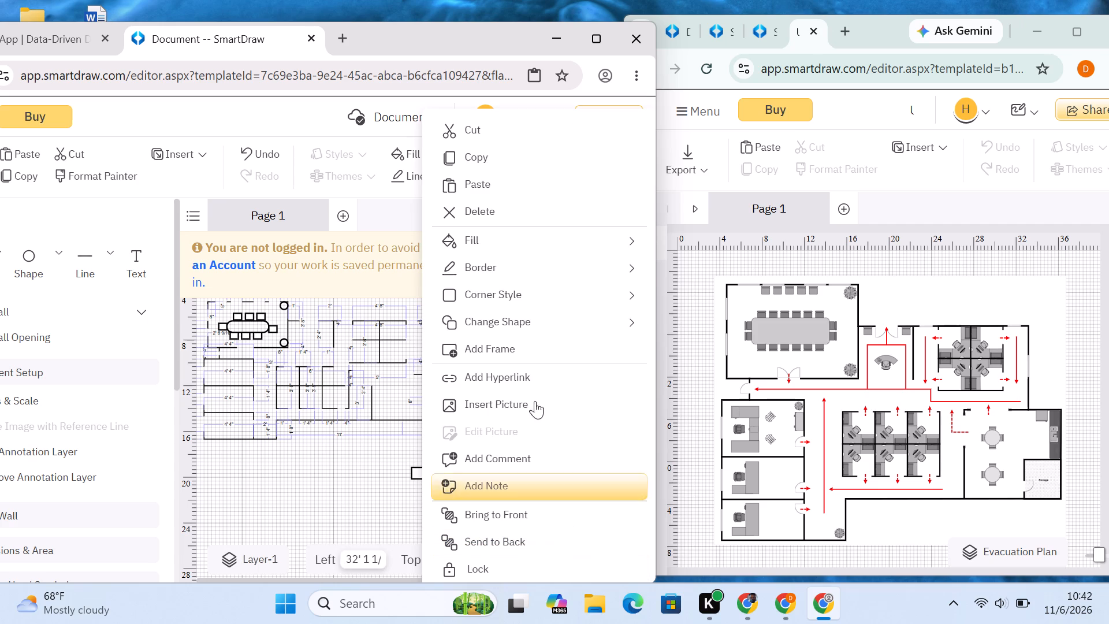
pyautogui.click(440, 156)
pyautogui.rightClick(549, 544)
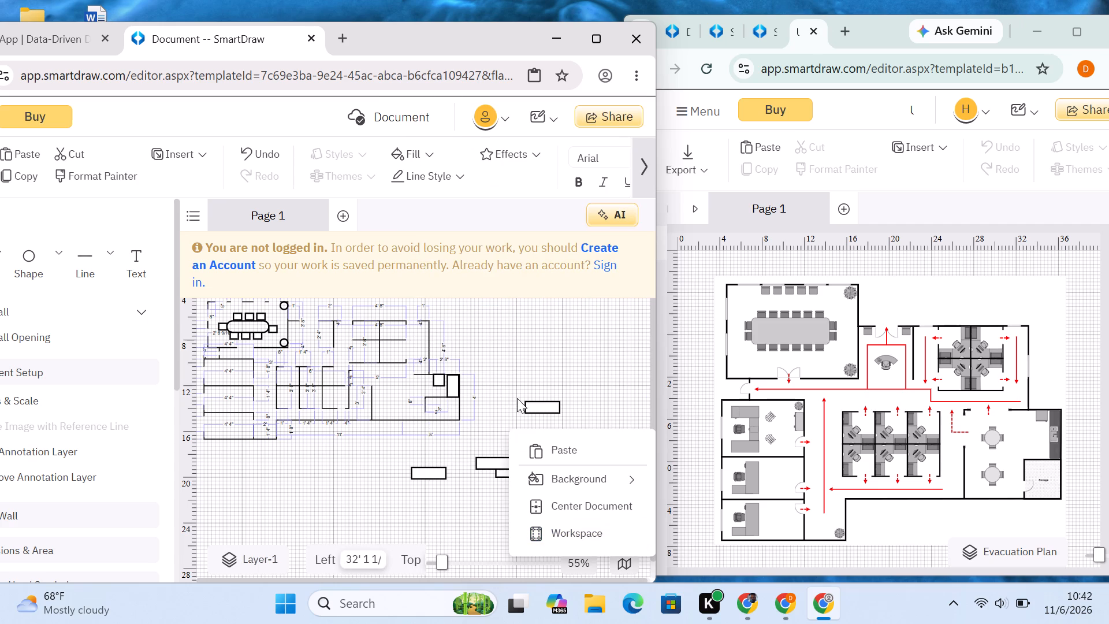
pyautogui.click(529, 447)
pyautogui.rightClick(516, 502)
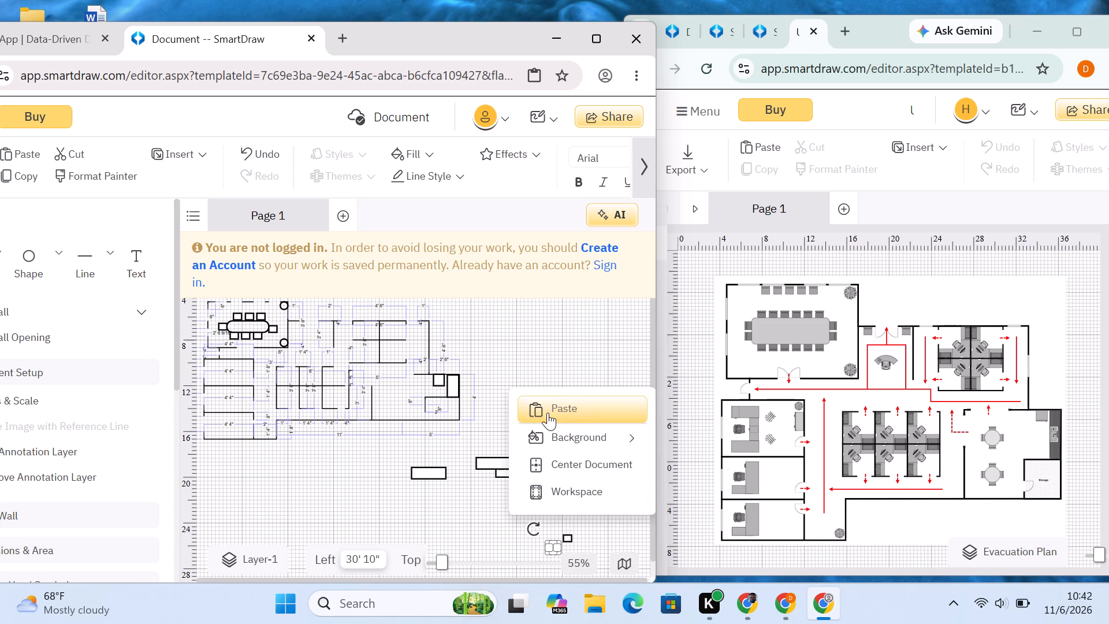
pyautogui.click(549, 410)
pyautogui.rightClick(590, 516)
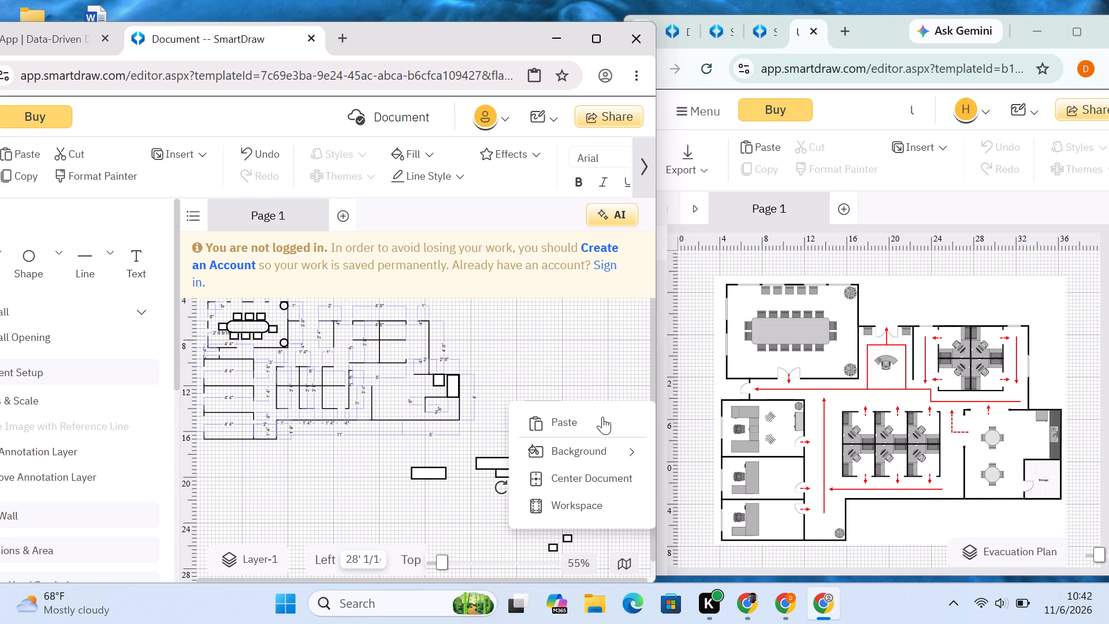
pyautogui.click(602, 417)
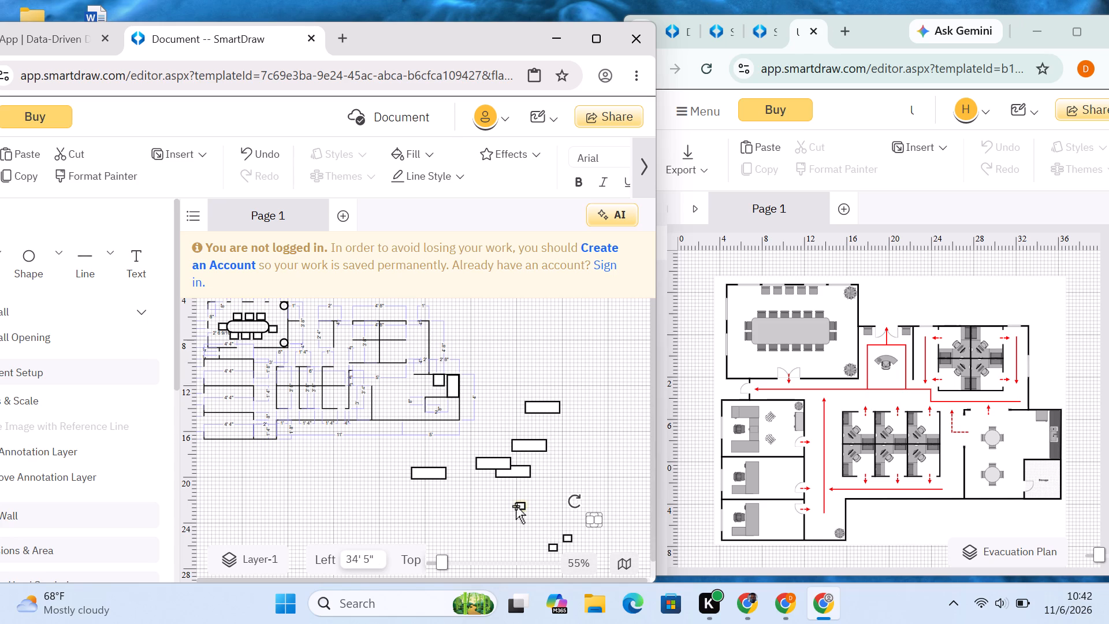
# Move three of the tiny chair squares from below the plan into a row along the conference room's upper wall.
pyautogui.moveTo(516, 506); pyautogui.dragTo(224, 309)
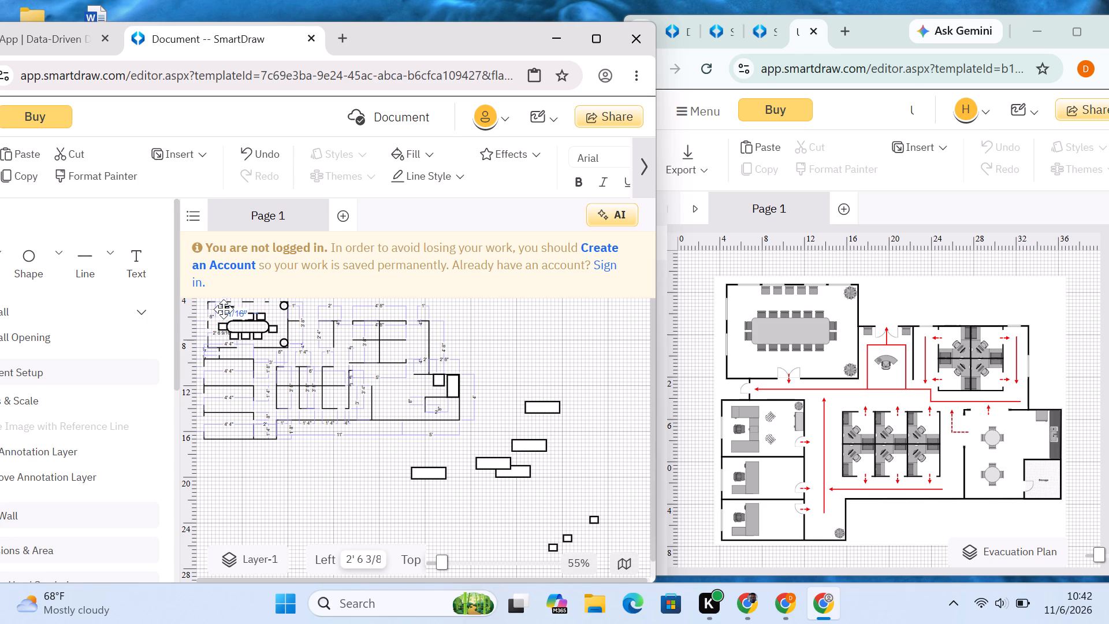
pyautogui.moveTo(224, 309); pyautogui.dragTo(224, 307)
pyautogui.click(355, 473)
pyautogui.click(229, 307)
pyautogui.moveTo(551, 545); pyautogui.dragTo(285, 340)
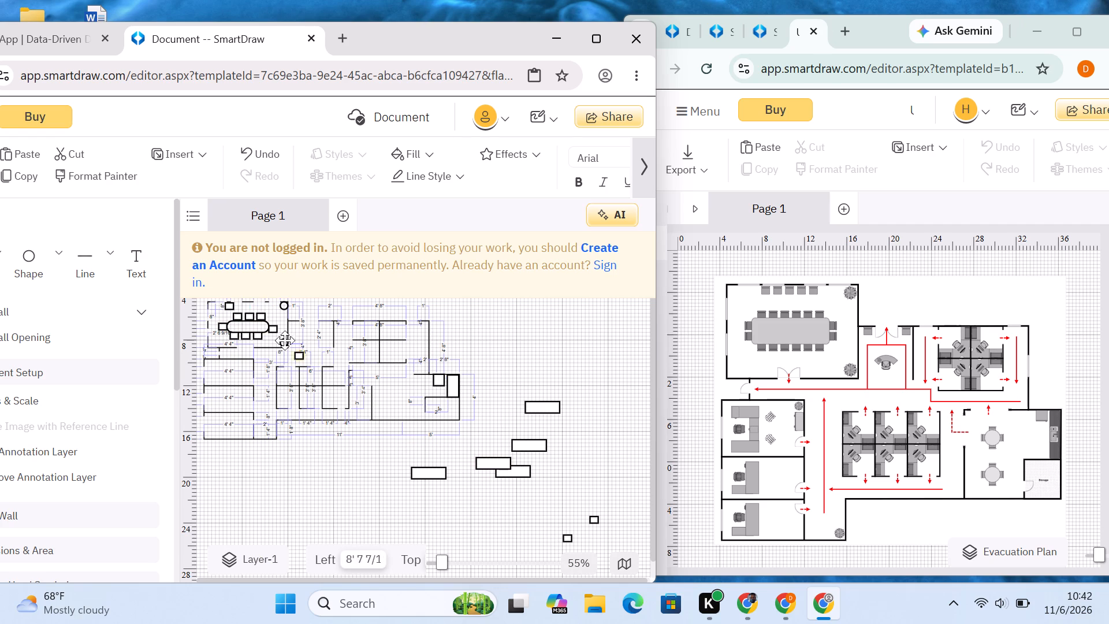
pyautogui.moveTo(285, 340); pyautogui.dragTo(240, 302)
pyautogui.click(509, 330)
pyautogui.moveTo(591, 522); pyautogui.dragTo(250, 307)
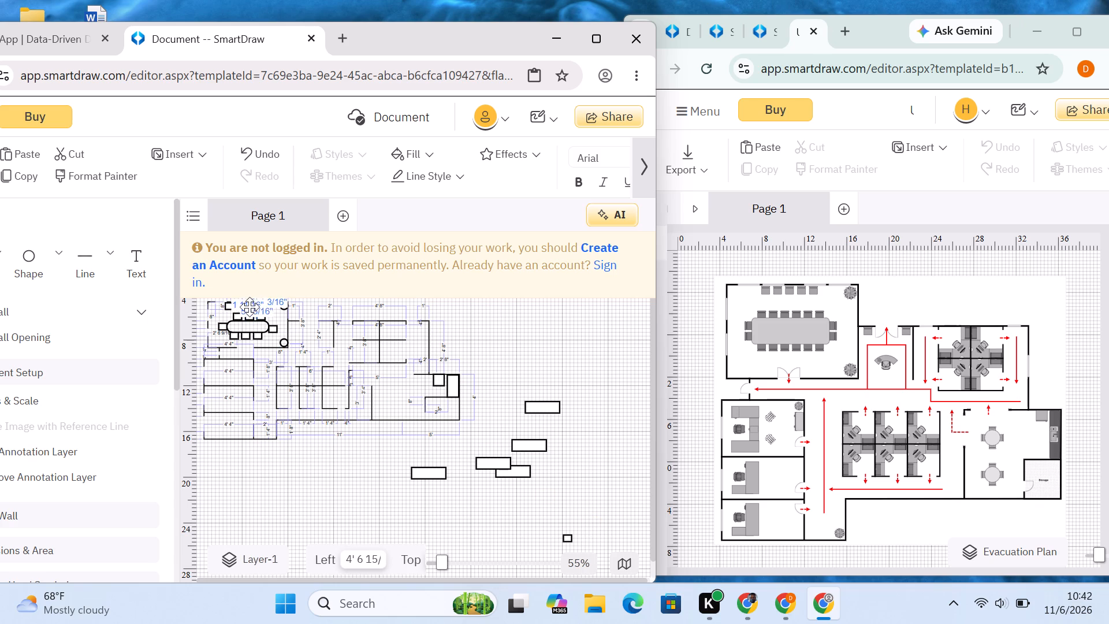
pyautogui.moveTo(250, 307); pyautogui.dragTo(250, 305)
pyautogui.click(549, 361)
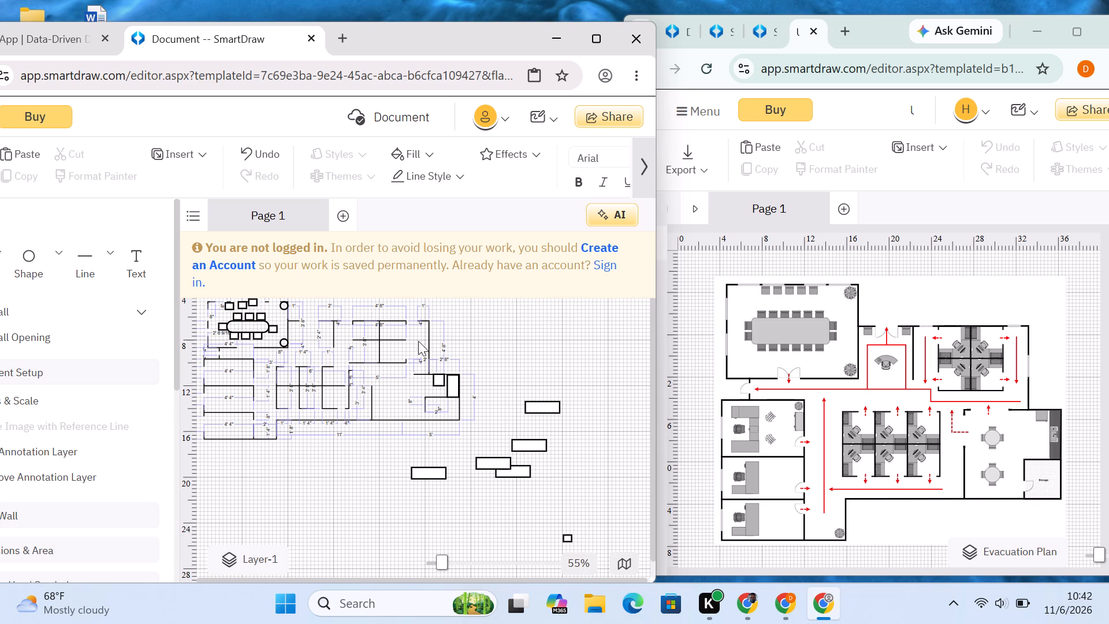
pyautogui.click(254, 303)
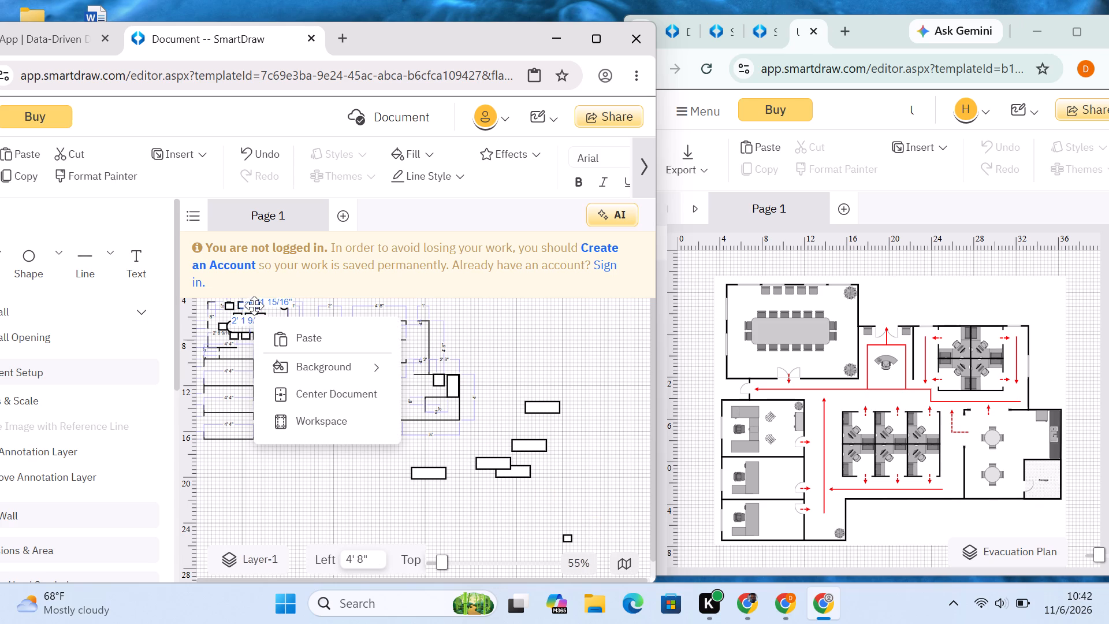
pyautogui.click(514, 347)
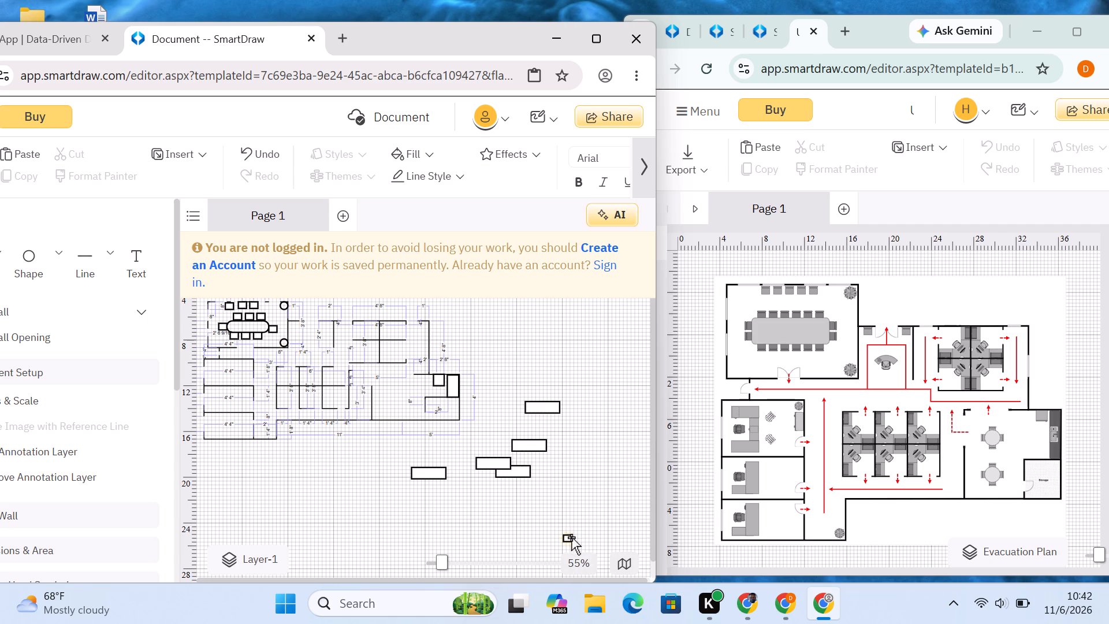
# Move the last loose chair square into the conference room's upper row and align it with the other three chairs.
pyautogui.moveTo(571, 537); pyautogui.dragTo(265, 307)
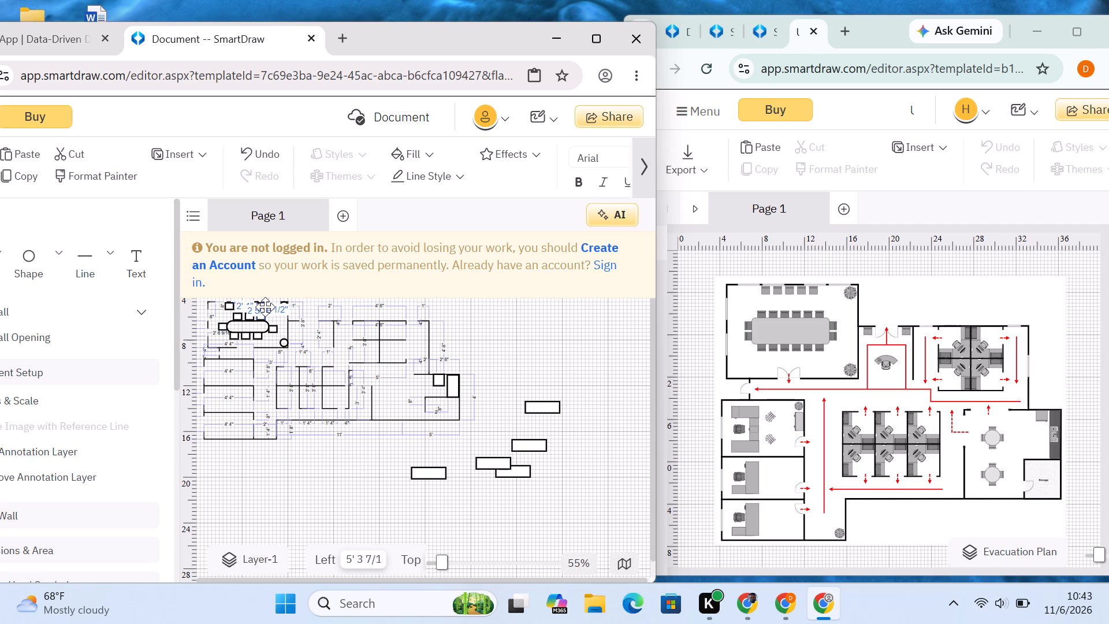
pyautogui.moveTo(265, 307); pyautogui.dragTo(268, 307)
pyautogui.moveTo(268, 307); pyautogui.dragTo(263, 306)
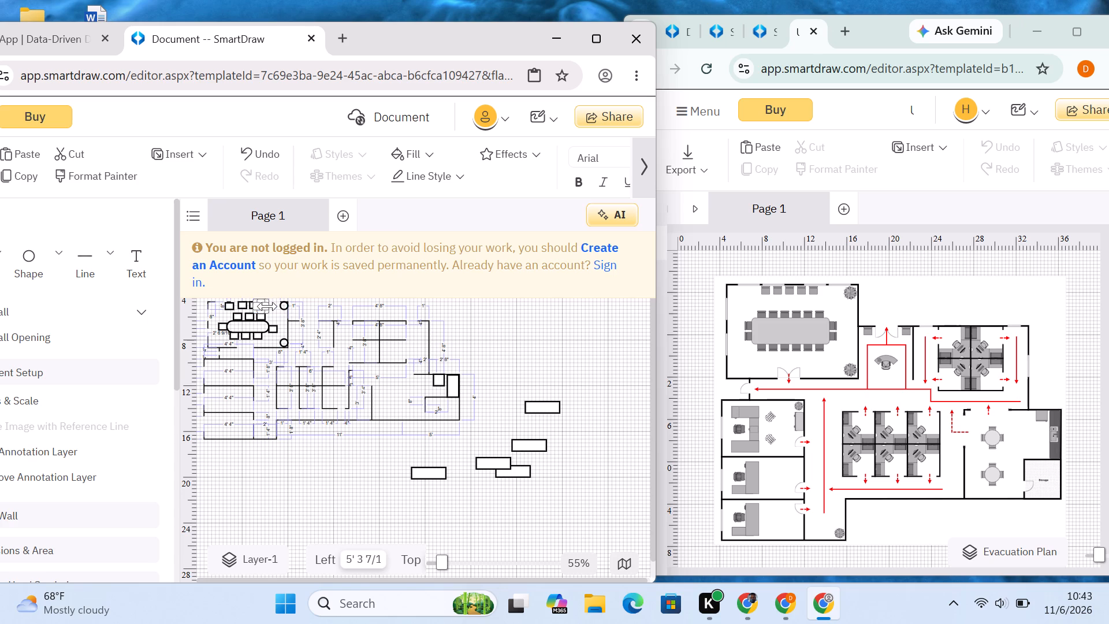
pyautogui.click(547, 350)
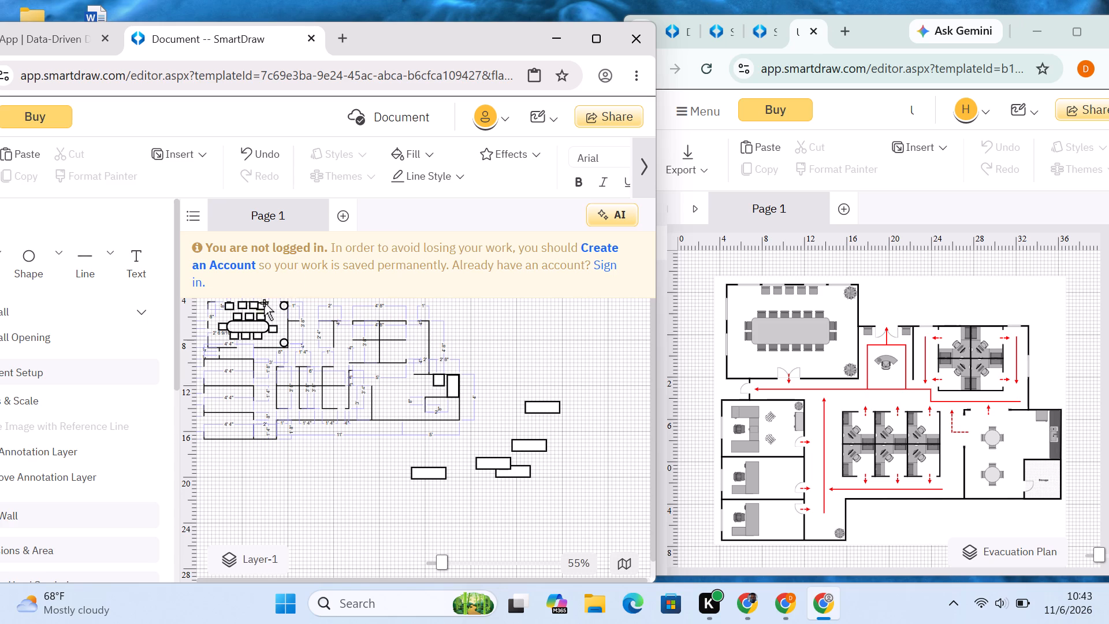
pyautogui.click(263, 305)
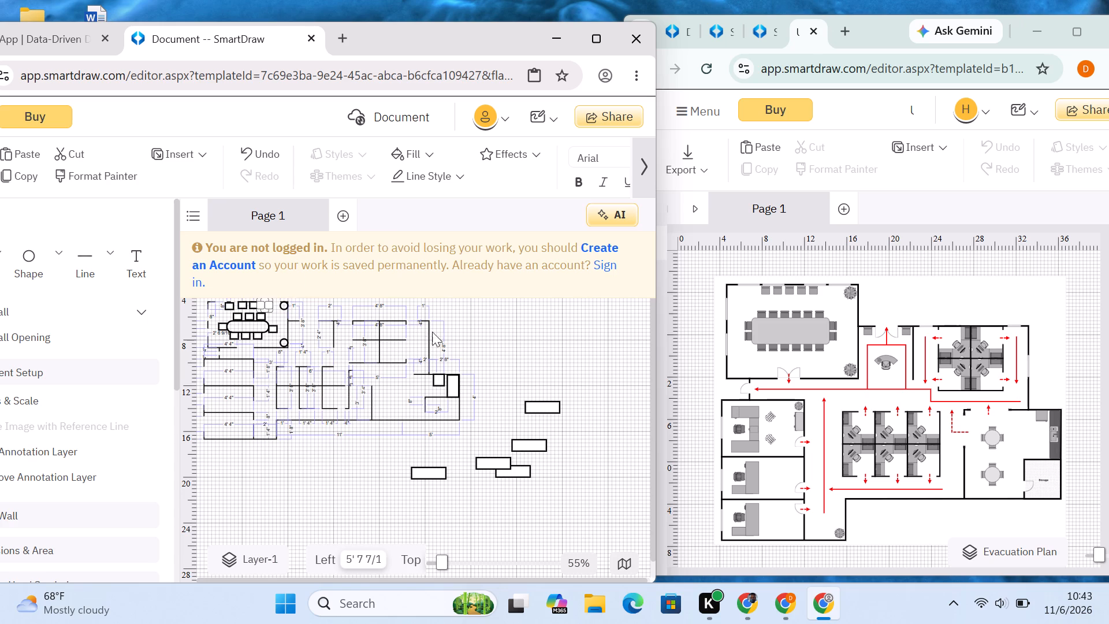
pyautogui.click(485, 337)
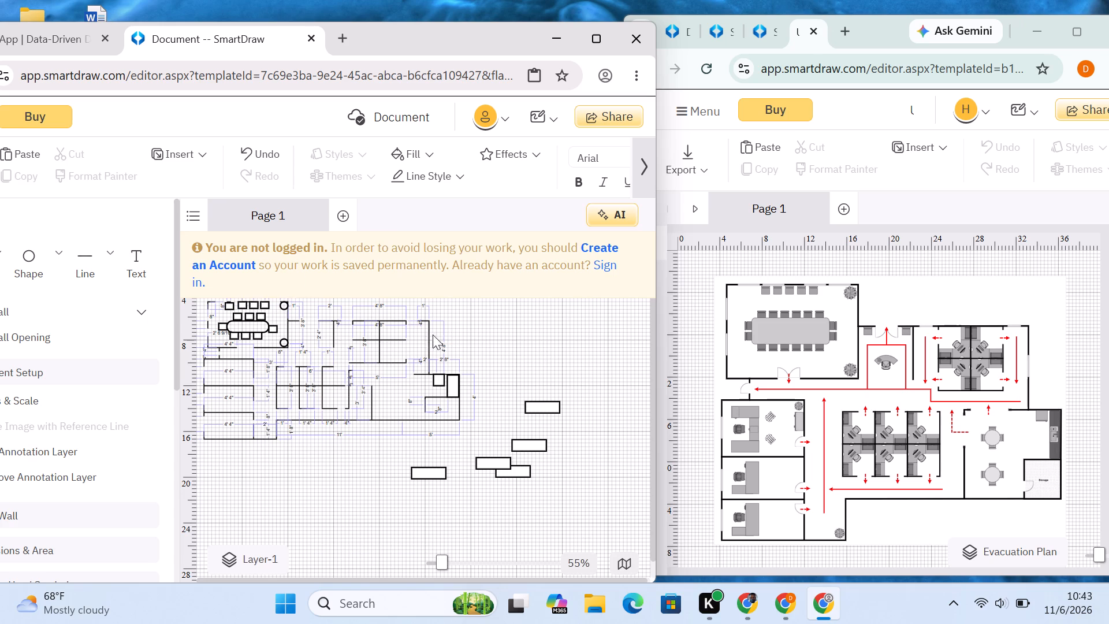
pyautogui.click(227, 306)
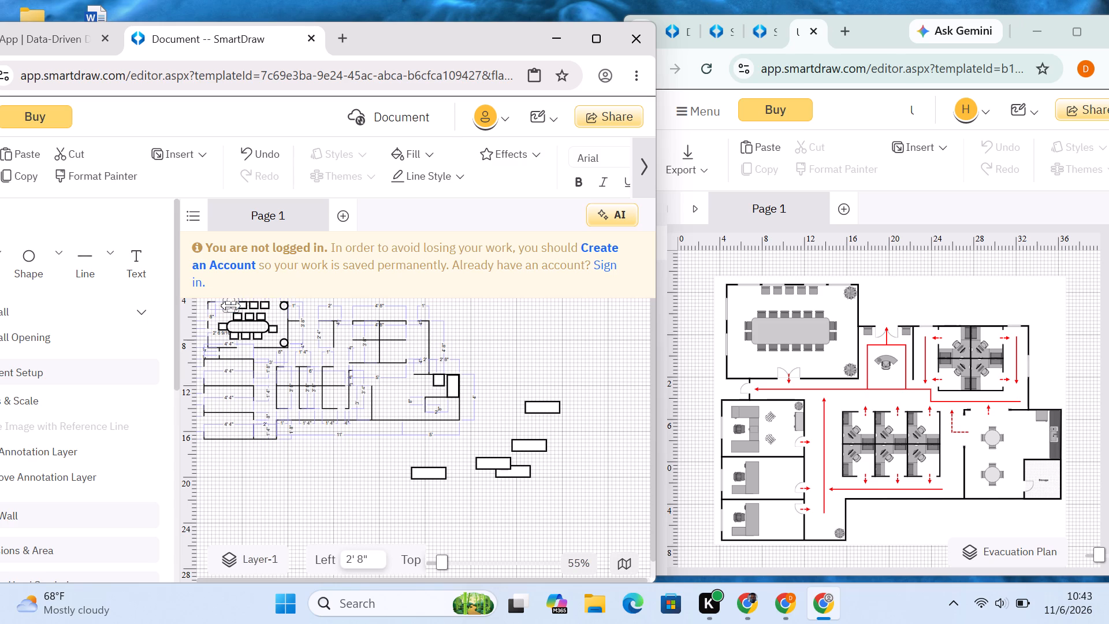
pyautogui.click(437, 320)
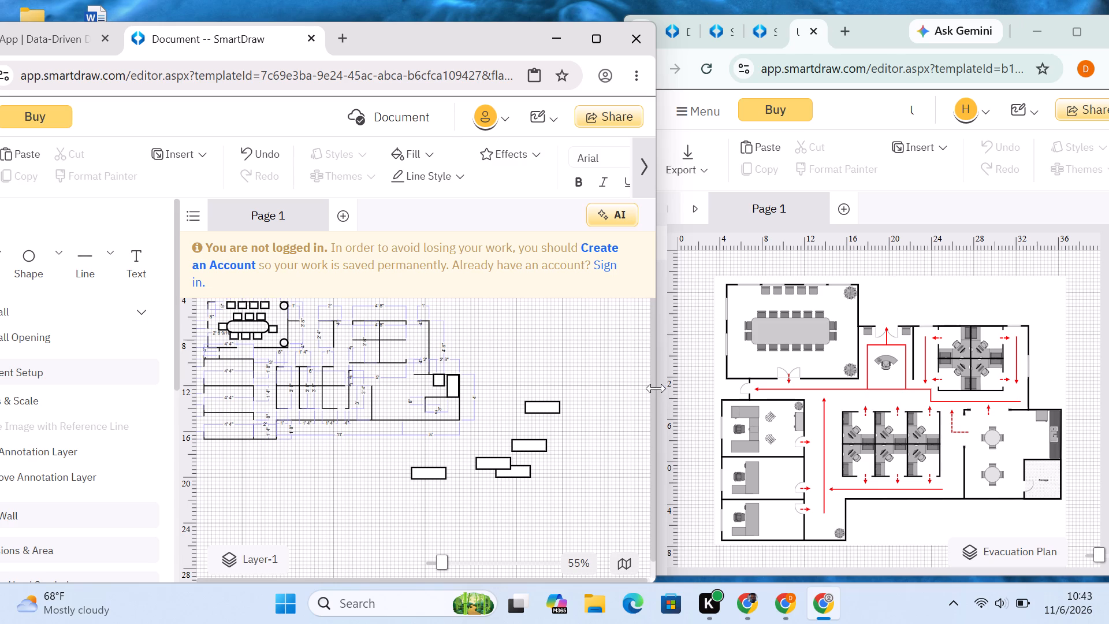
# Shrink the wide rectangle just below the plan, the one furthest to the left, into a shorter and thinner desk strip.
pyautogui.click(419, 471)
pyautogui.click(412, 474)
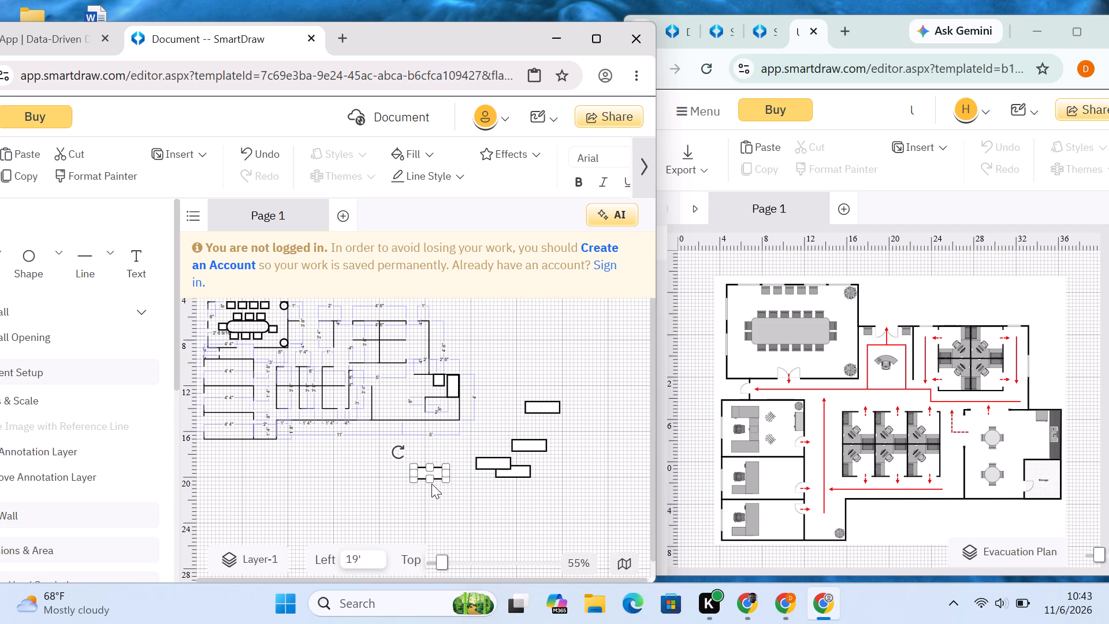
pyautogui.click(429, 478)
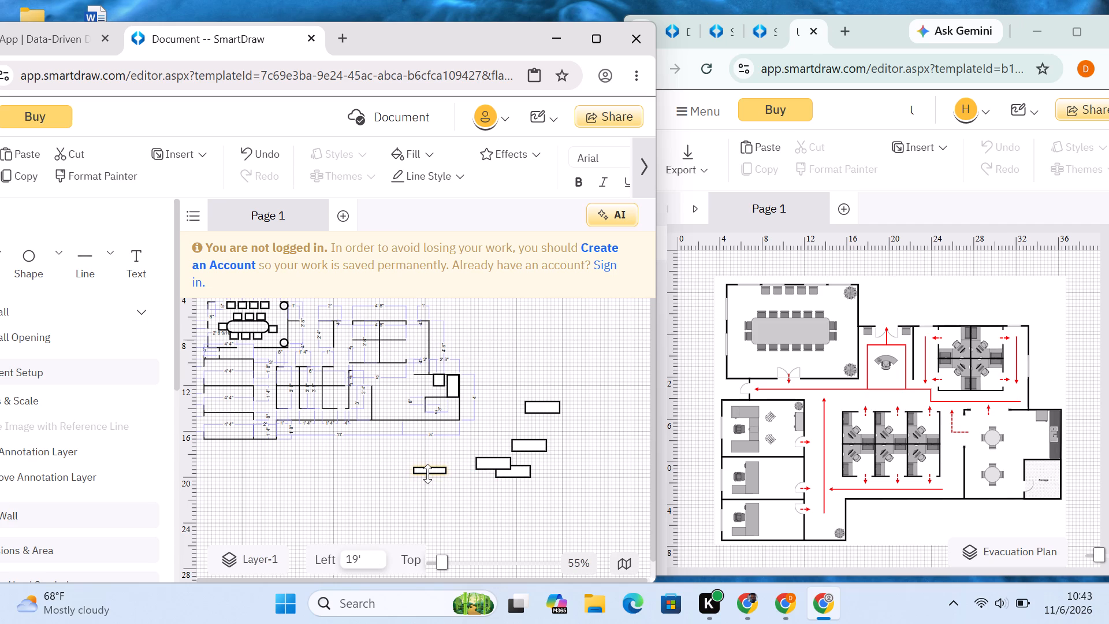
pyautogui.click(429, 487)
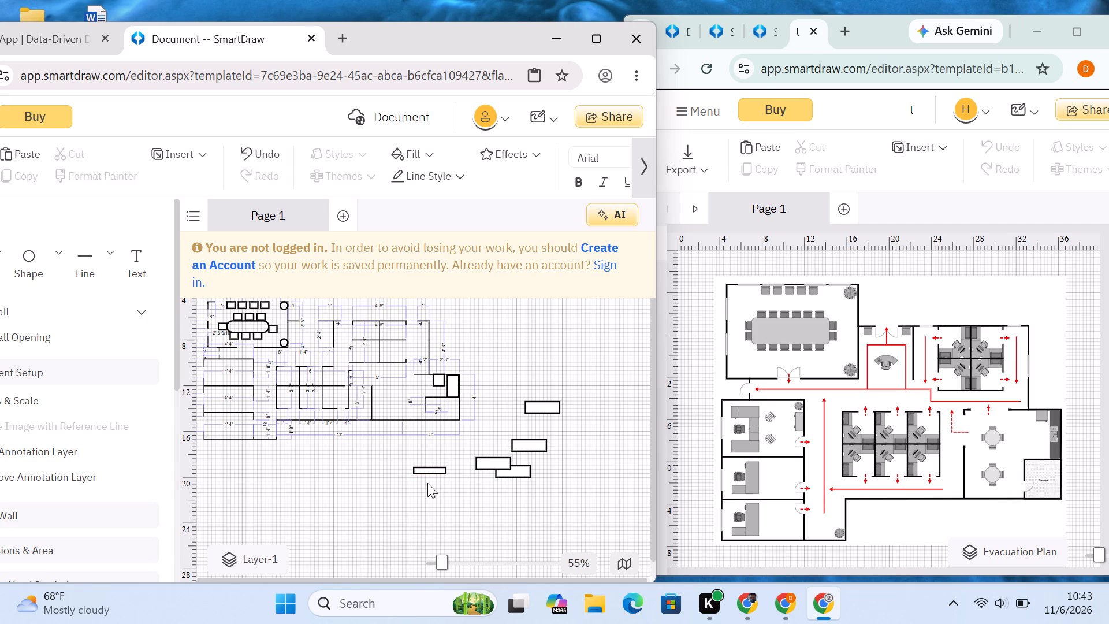
pyautogui.click(433, 471)
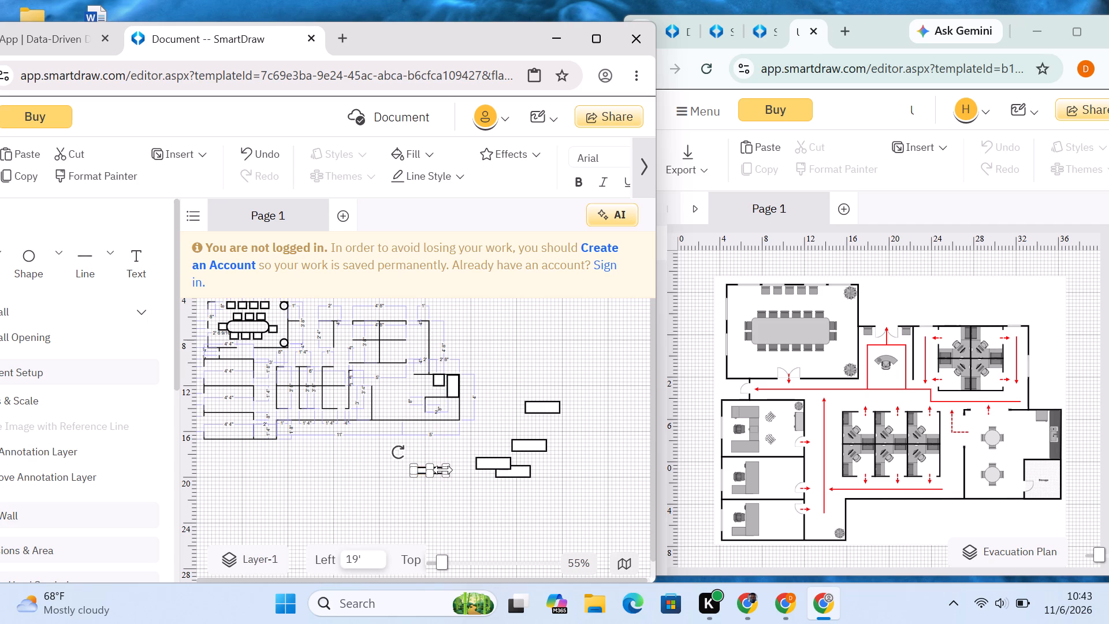
pyautogui.click(443, 470)
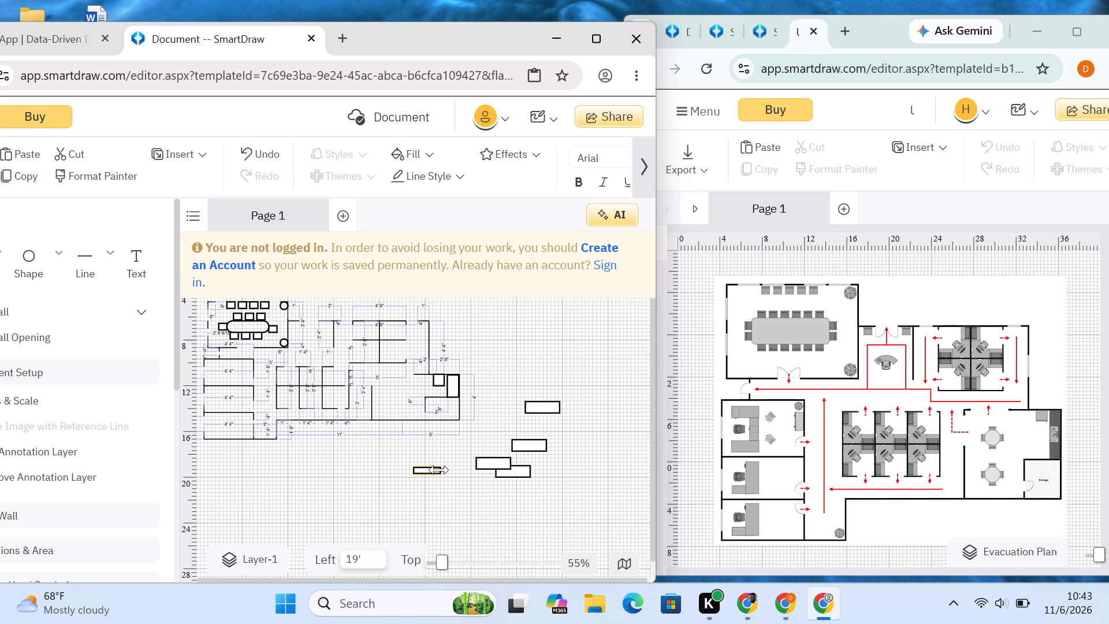
pyautogui.click(440, 471)
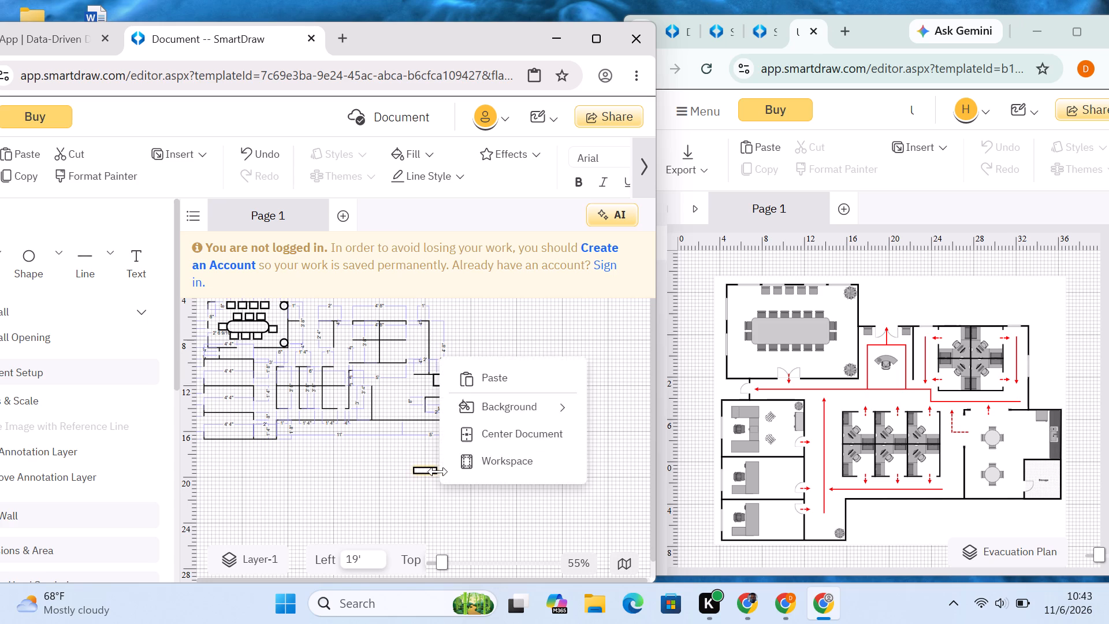
pyautogui.click(427, 483)
# Copy the thin desk strip and paste six duplicates around the empty area below and beside the plan.
pyautogui.rightClick(427, 471)
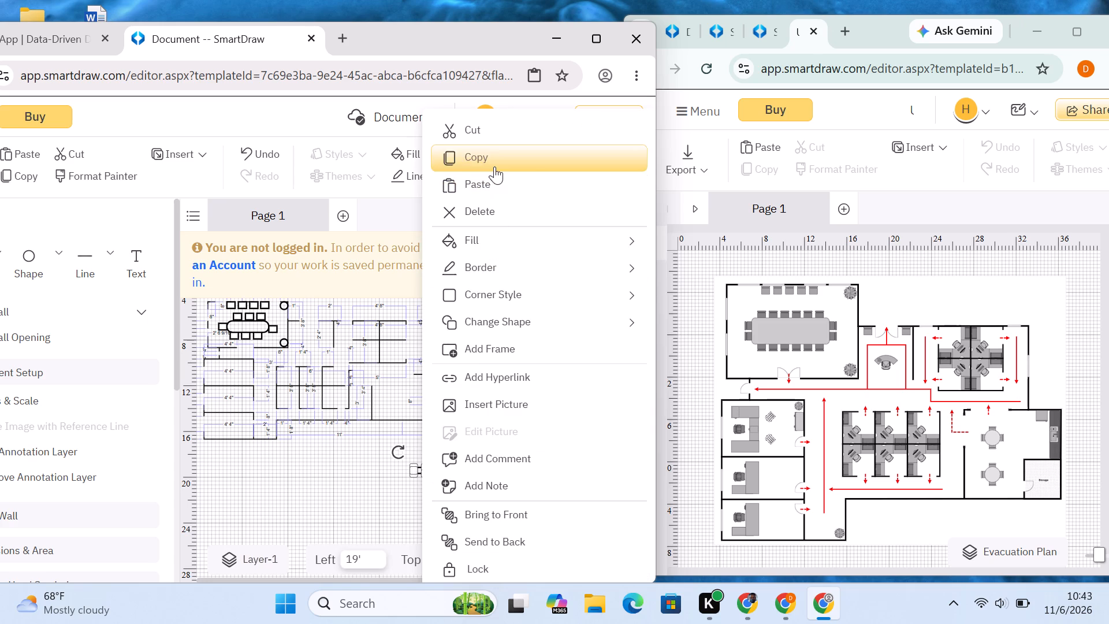
pyautogui.click(494, 166)
pyautogui.rightClick(390, 496)
pyautogui.click(422, 408)
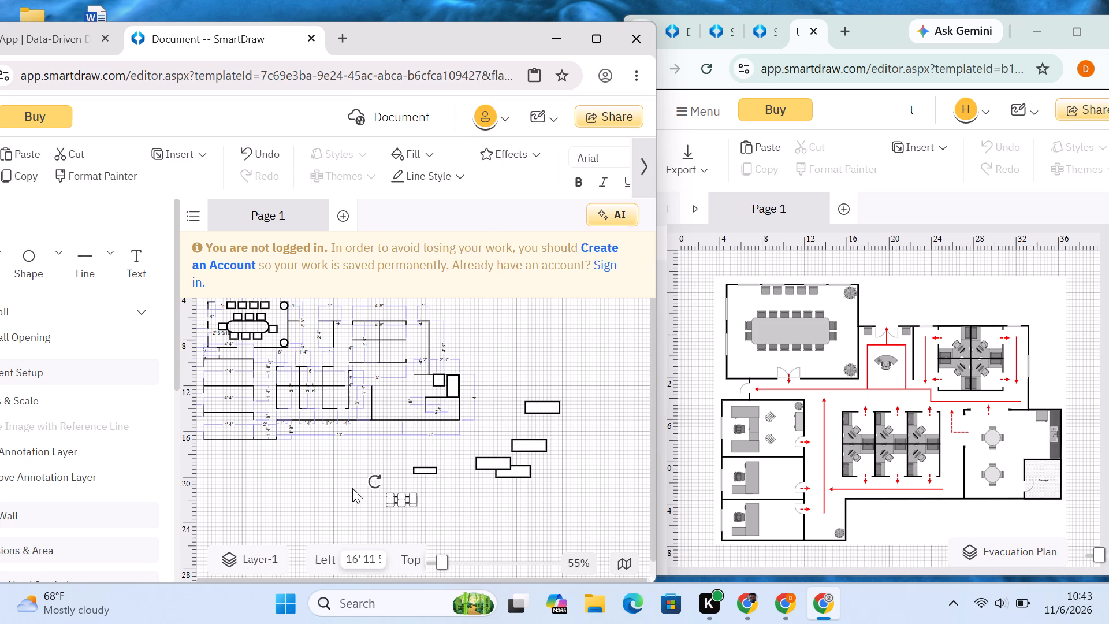
pyautogui.rightClick(352, 488)
pyautogui.click(405, 402)
pyautogui.rightClick(493, 511)
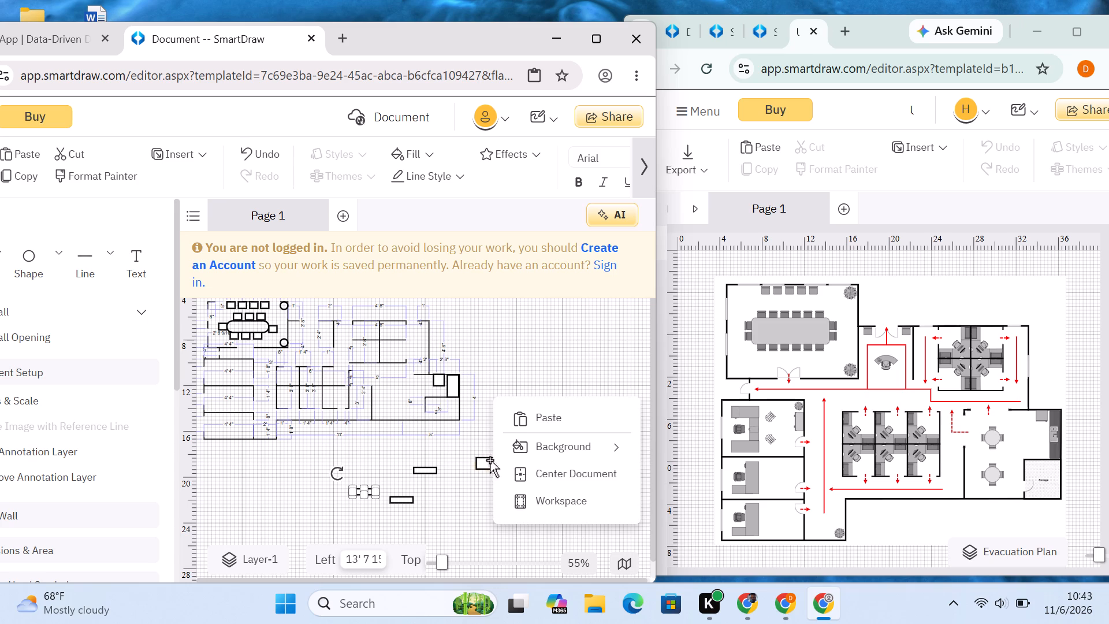
pyautogui.click(511, 423)
pyautogui.rightClick(407, 518)
pyautogui.click(456, 425)
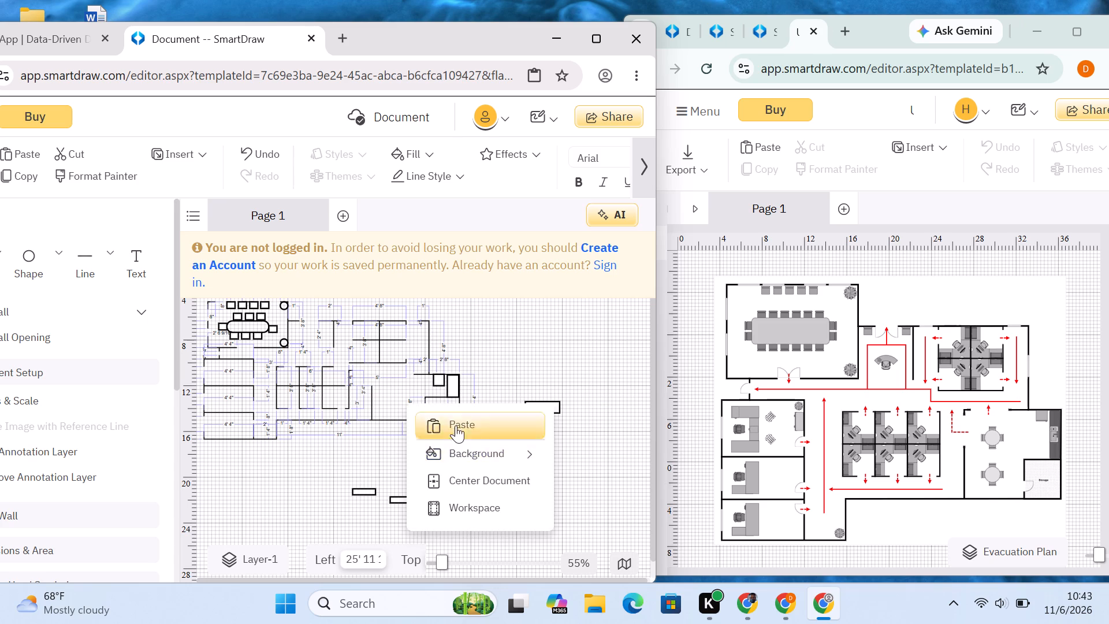
pyautogui.rightClick(605, 497)
pyautogui.click(598, 403)
pyautogui.rightClick(581, 485)
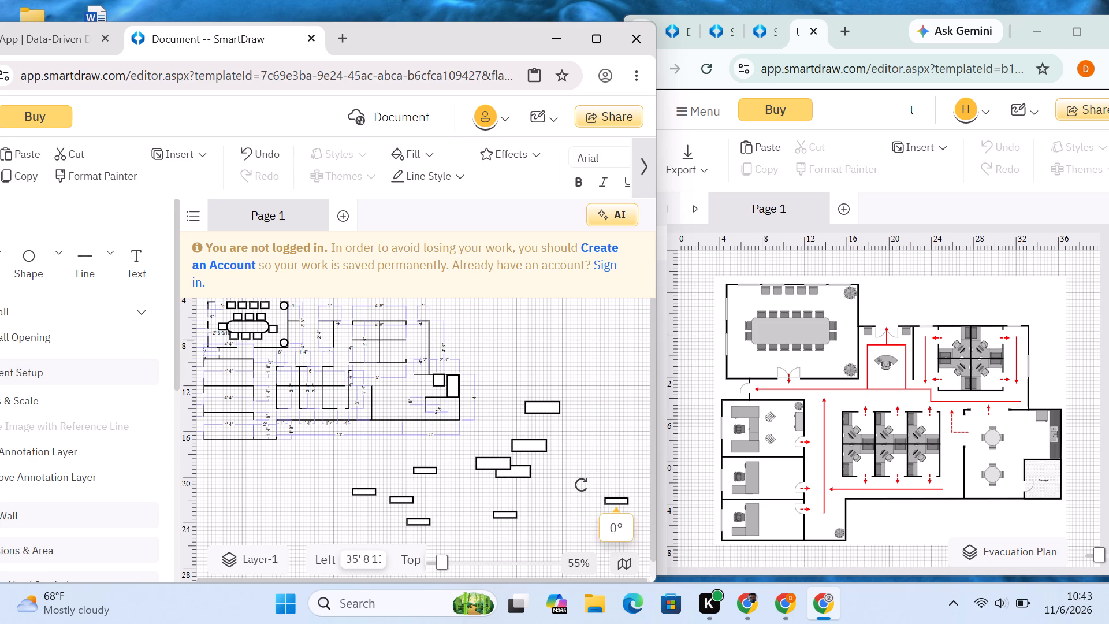
pyautogui.rightClick(592, 436)
pyautogui.click(572, 480)
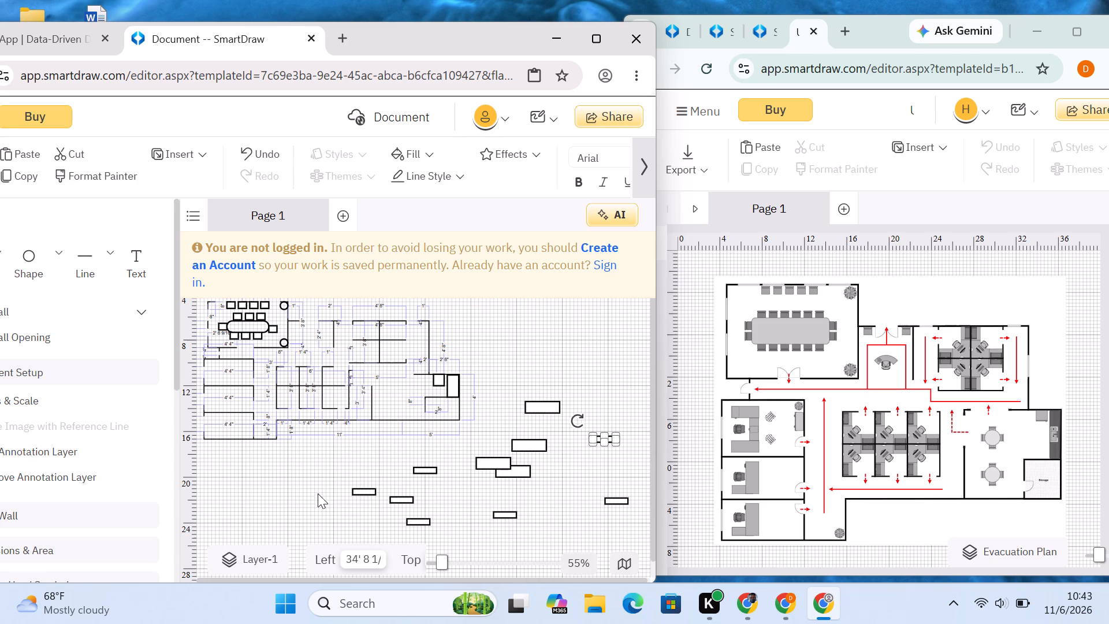
# Move two desk strips into the first office below the conference room, one above the other against its left wall.
pyautogui.moveTo(356, 493); pyautogui.dragTo(199, 368)
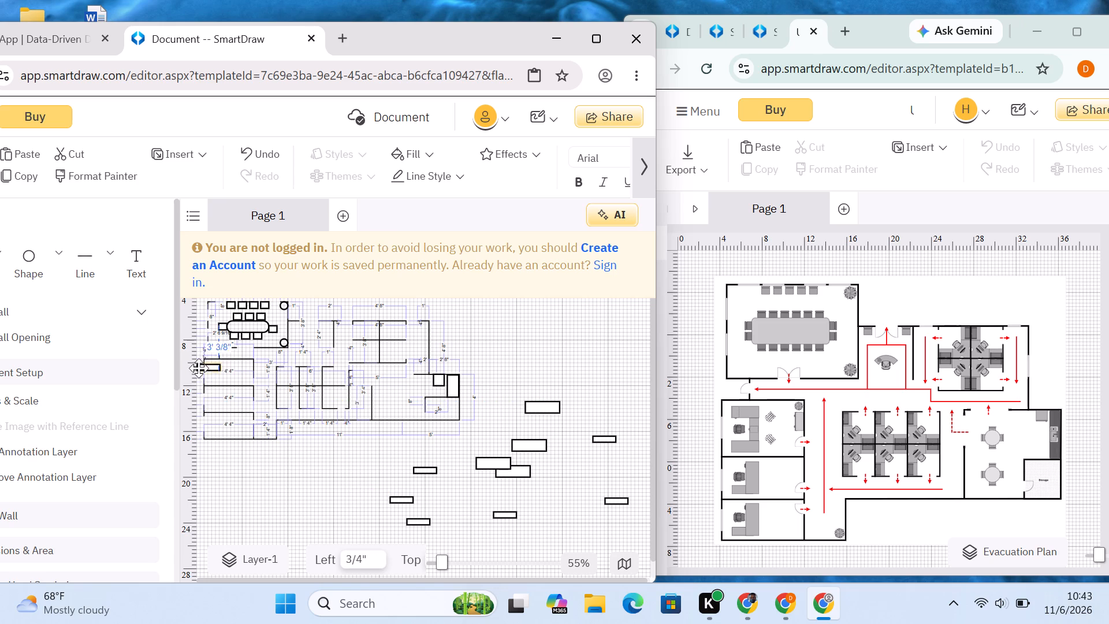
pyautogui.moveTo(199, 368); pyautogui.dragTo(210, 366)
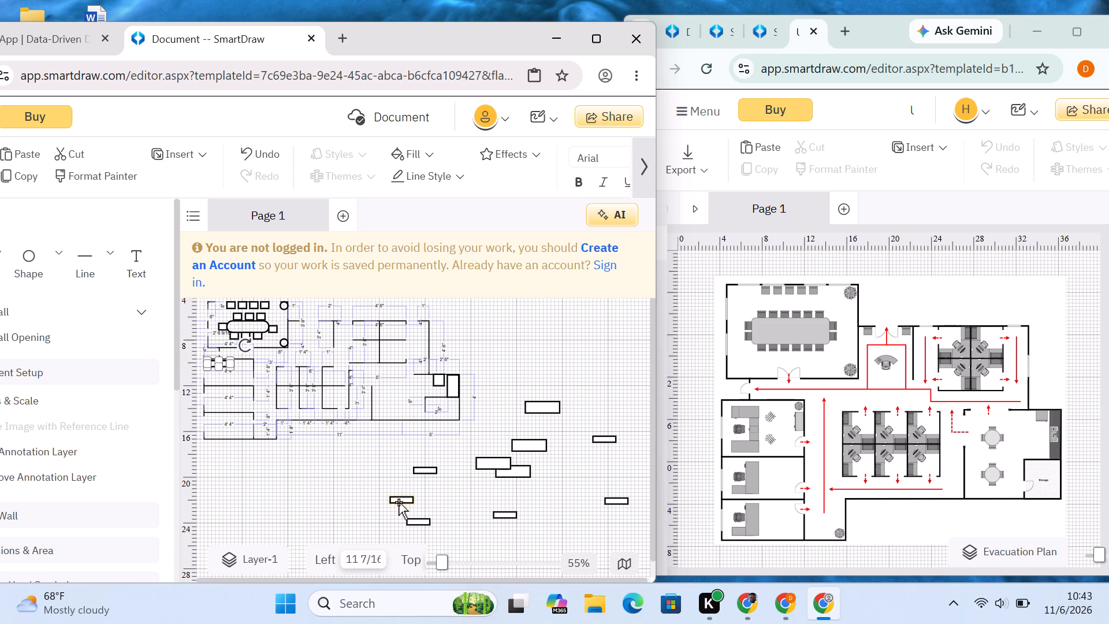
pyautogui.moveTo(399, 500); pyautogui.dragTo(214, 381)
pyautogui.click(403, 463)
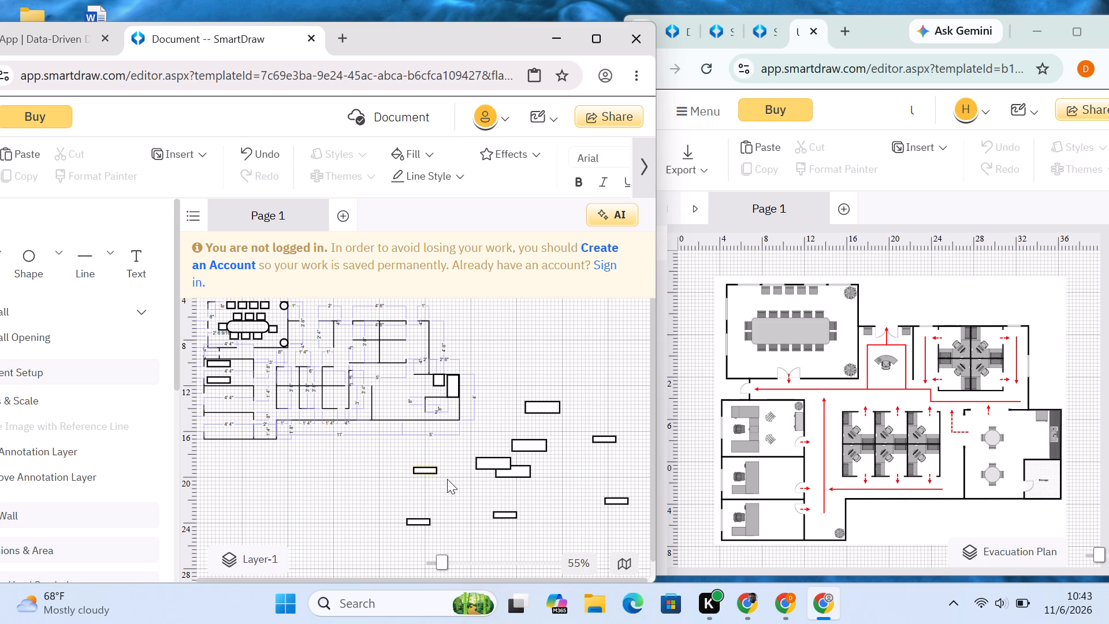
# Rotate the original desk strip to vertical and place it across the right ends of the two strips in the first office.
pyautogui.click(422, 469)
pyautogui.moveTo(401, 456); pyautogui.dragTo(437, 450)
pyautogui.click(425, 482)
pyautogui.click(437, 473)
pyautogui.moveTo(427, 472); pyautogui.dragTo(362, 437)
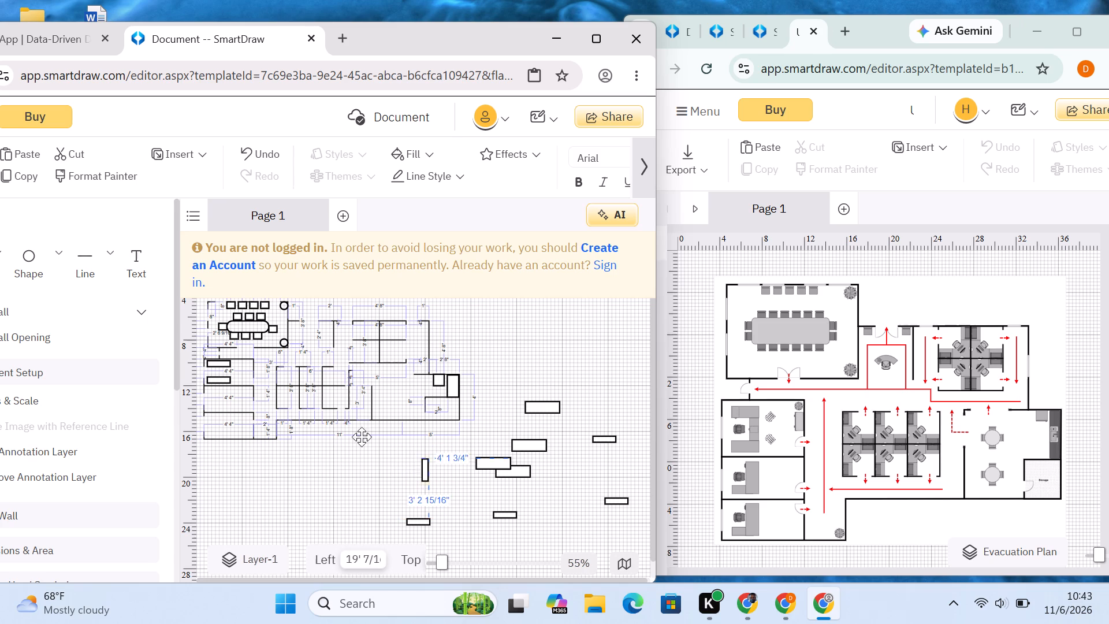
pyautogui.moveTo(362, 437); pyautogui.dragTo(233, 374)
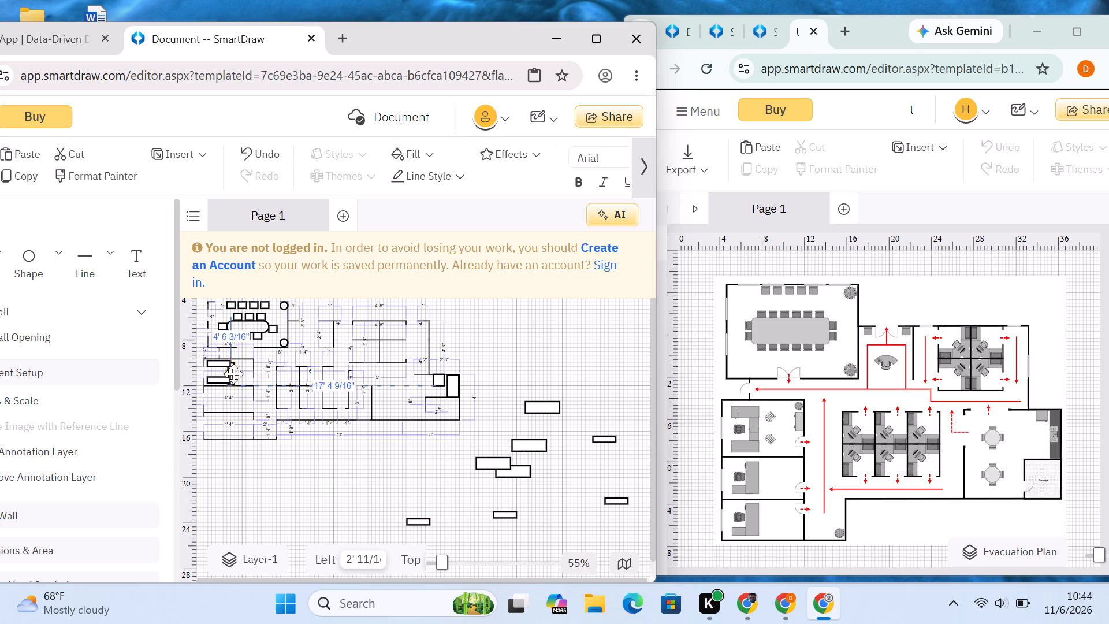
pyautogui.moveTo(233, 374); pyautogui.dragTo(235, 374)
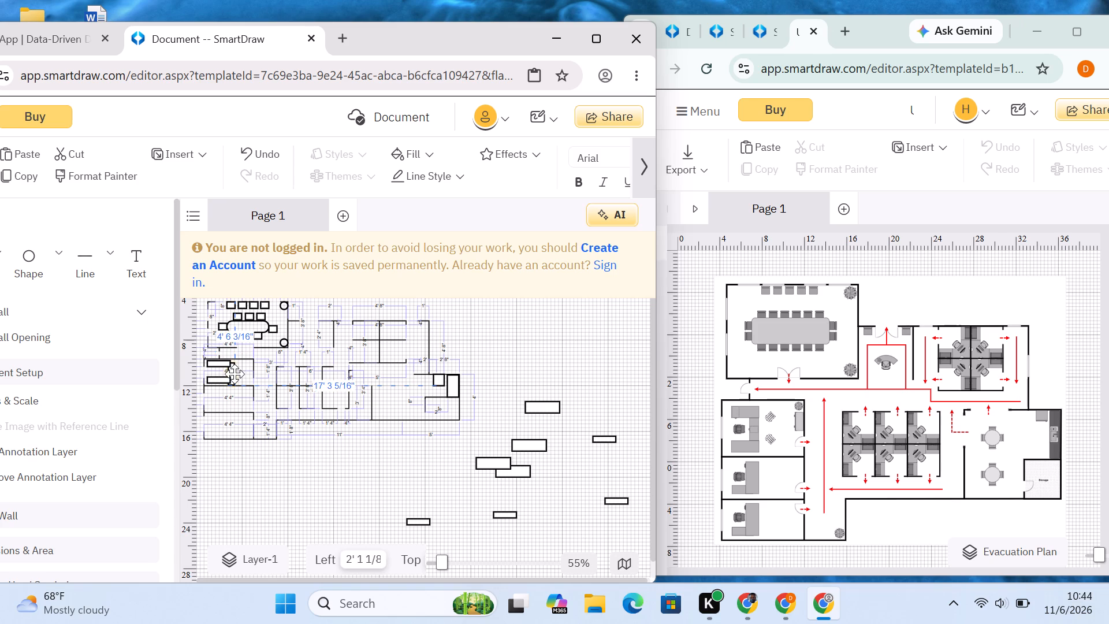
pyautogui.moveTo(235, 374); pyautogui.dragTo(237, 373)
pyautogui.click(366, 489)
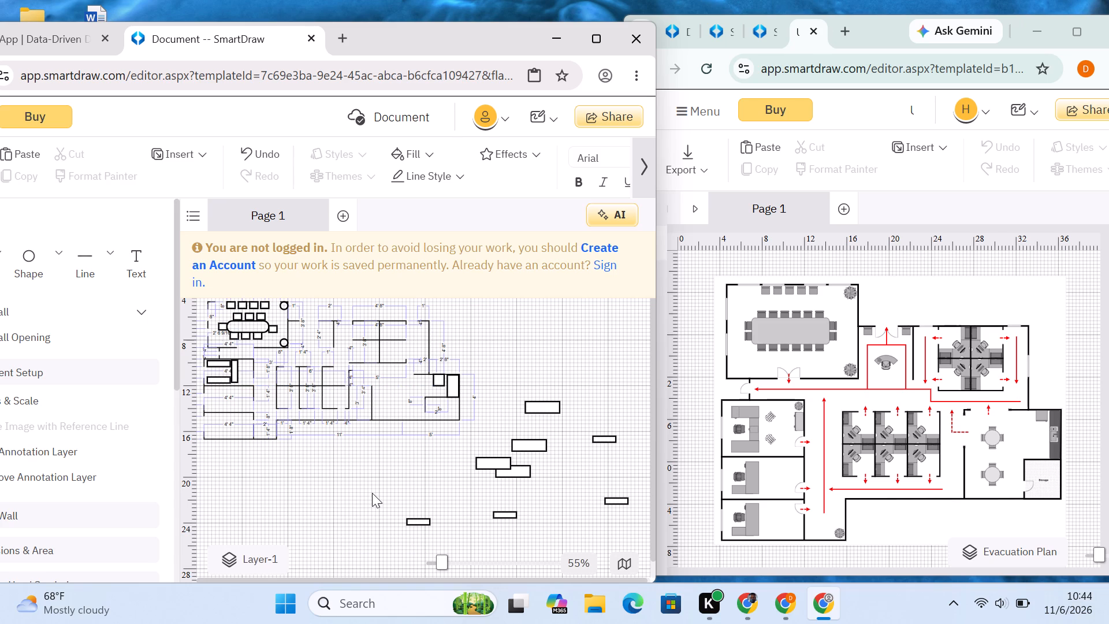
# Rotate the lowest desk strip copy below the plan to vertical.
pyautogui.click(421, 518)
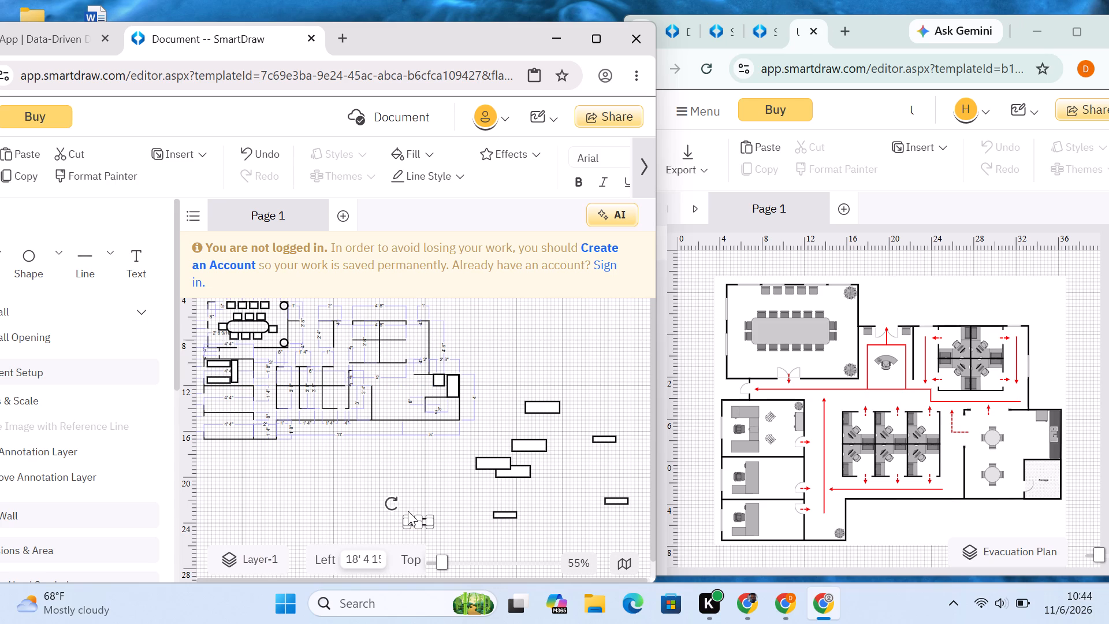
pyautogui.moveTo(388, 500); pyautogui.dragTo(435, 500)
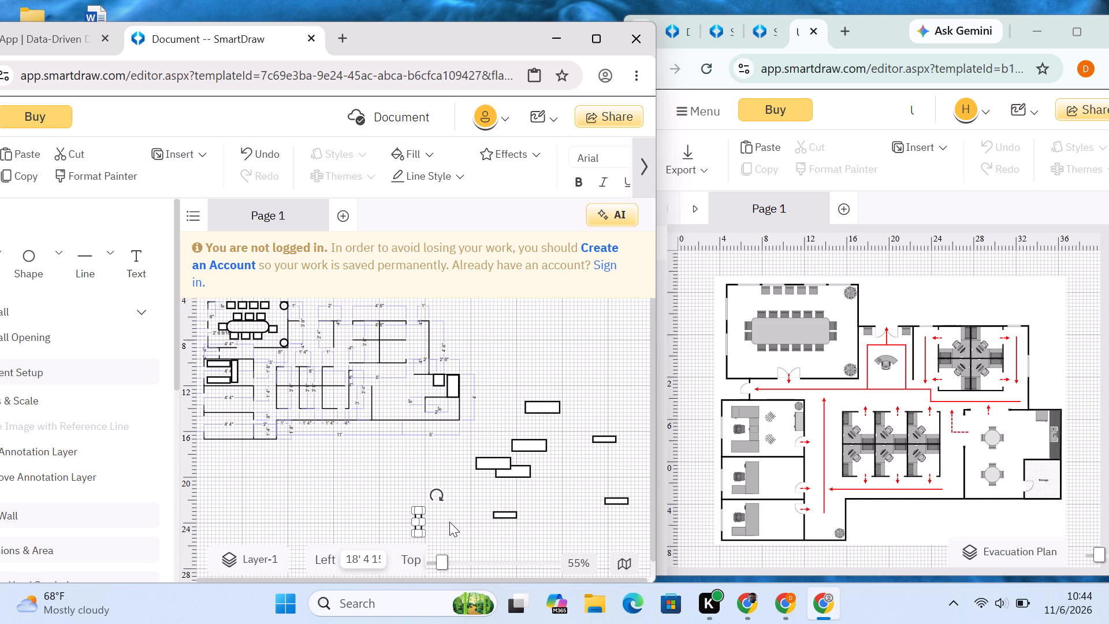
pyautogui.click(449, 522)
pyautogui.click(418, 514)
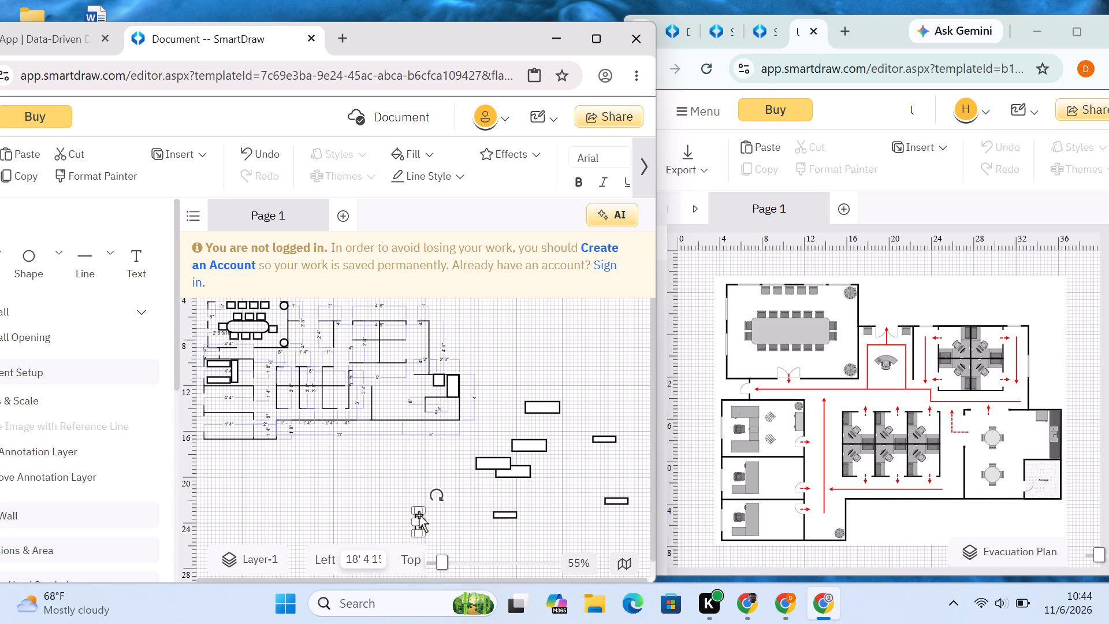
pyautogui.click(419, 508)
pyautogui.click(447, 495)
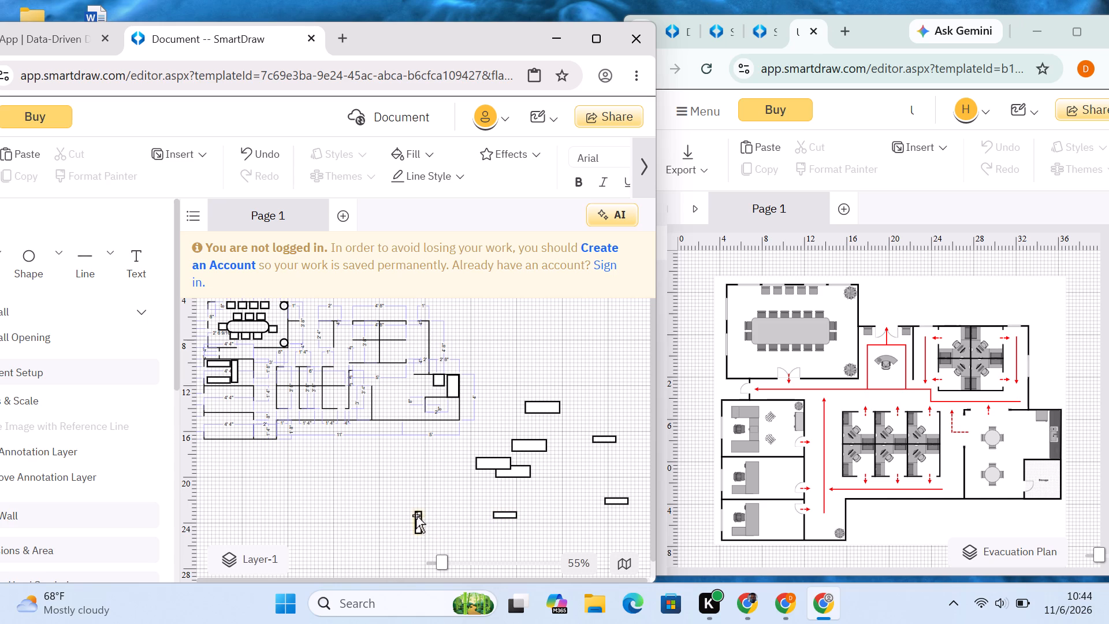
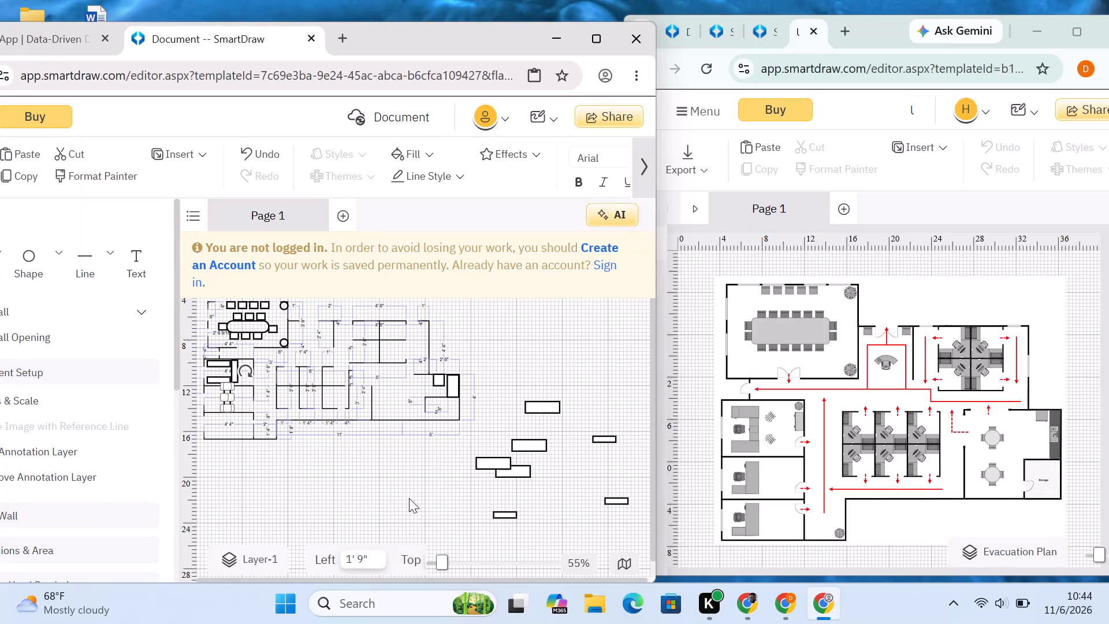
# Move the lowest small loose rectangle into the middle-left office as a horizontal desk piece against the outer wall, with Left at 8".
pyautogui.click(410, 499)
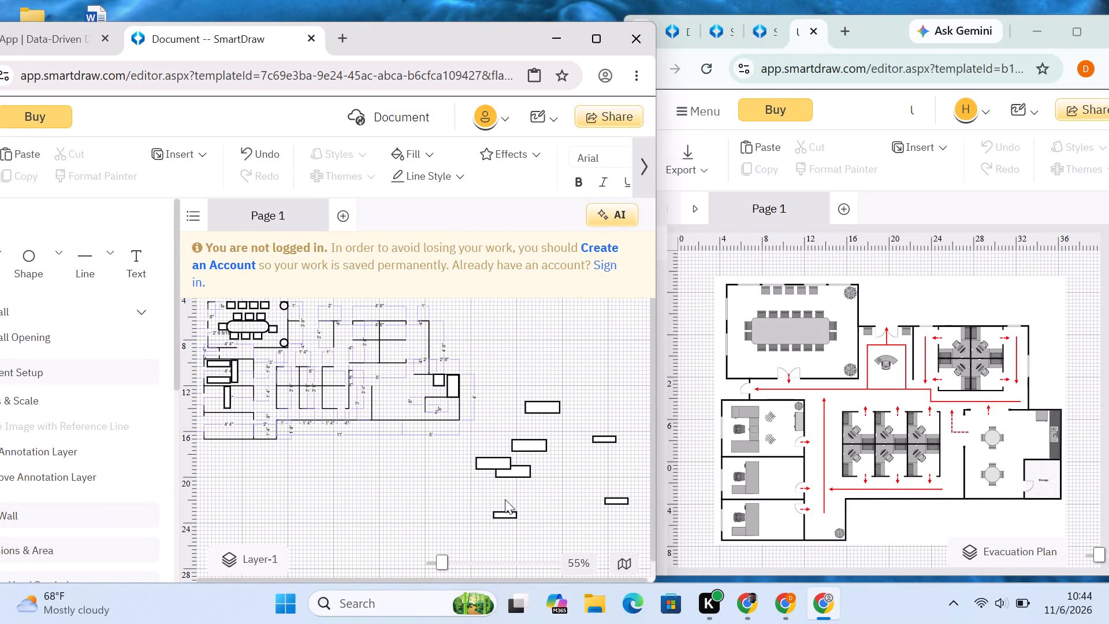
pyautogui.moveTo(512, 516); pyautogui.dragTo(423, 481)
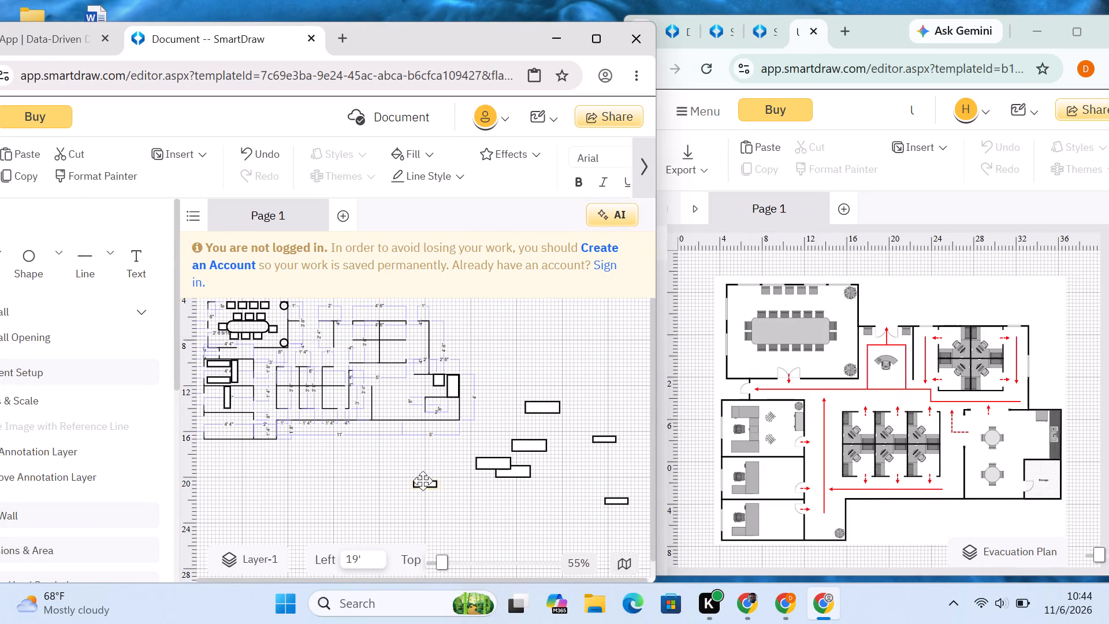
pyautogui.moveTo(423, 481); pyautogui.dragTo(222, 406)
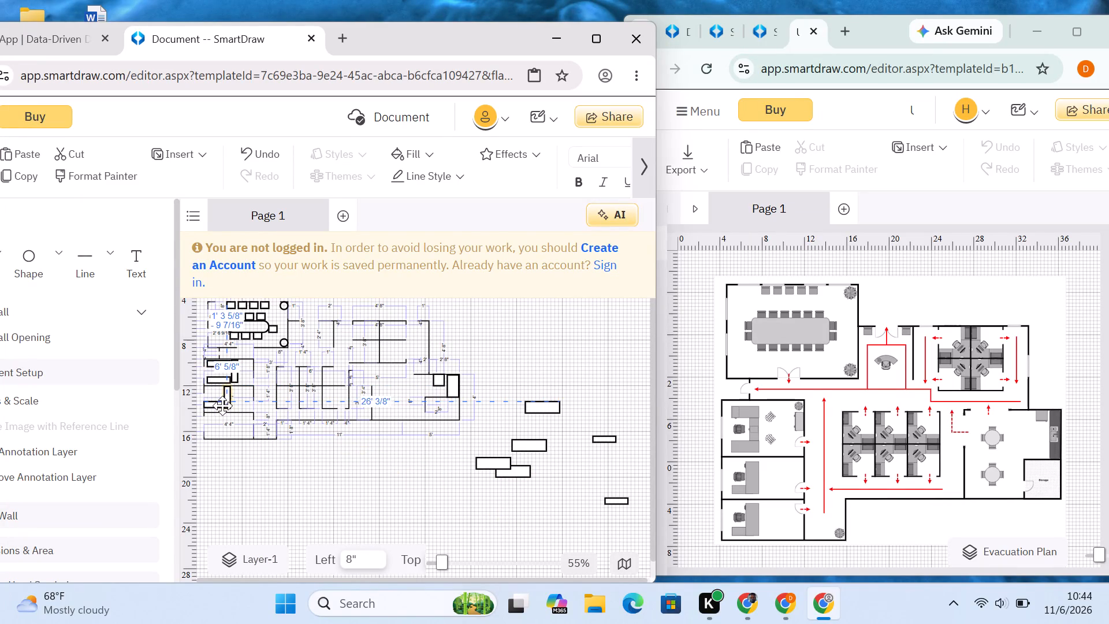
pyautogui.moveTo(222, 406); pyautogui.dragTo(222, 407)
pyautogui.click(421, 454)
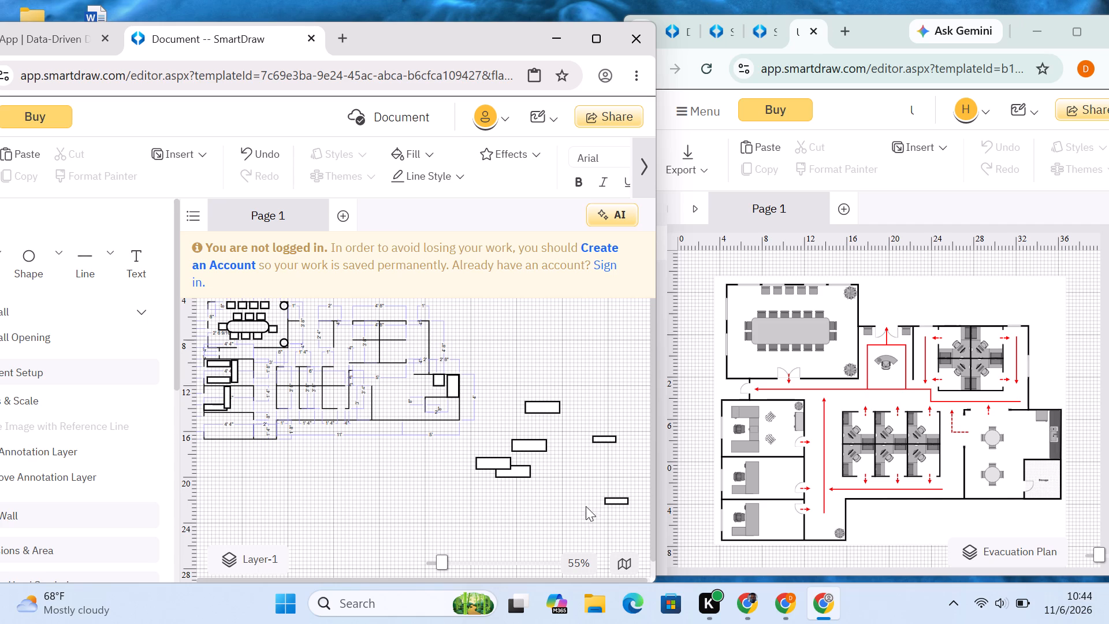
# Move another small loose rectangle into the bottom-left office as a horizontal desk piece against the outer wall.
pyautogui.moveTo(616, 500); pyautogui.dragTo(215, 429)
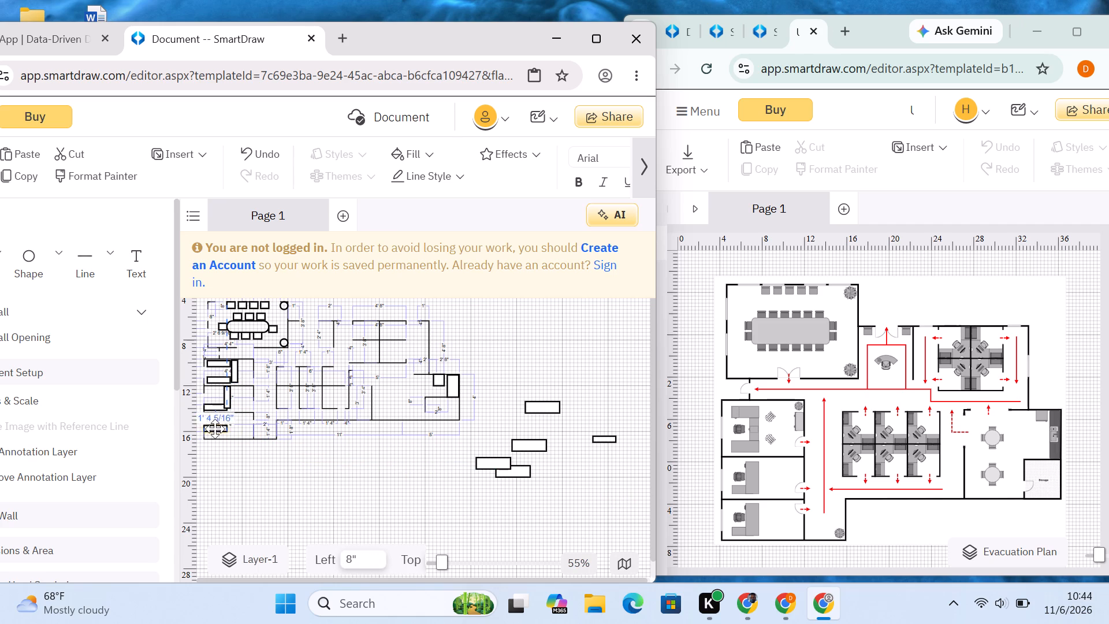
pyautogui.moveTo(215, 429); pyautogui.dragTo(217, 432)
pyautogui.click(325, 474)
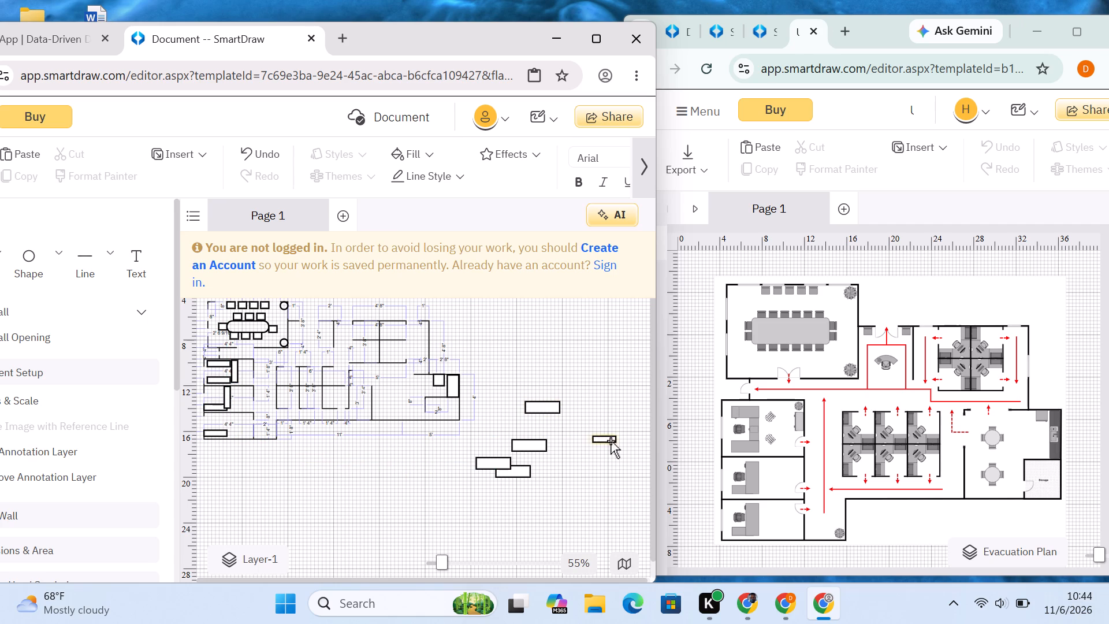
# Bring the remaining small loose rectangle just below the plan, rotate it upright and shorten it slightly.
pyautogui.moveTo(611, 441); pyautogui.dragTo(313, 466)
pyautogui.moveTo(279, 450); pyautogui.dragTo(279, 448)
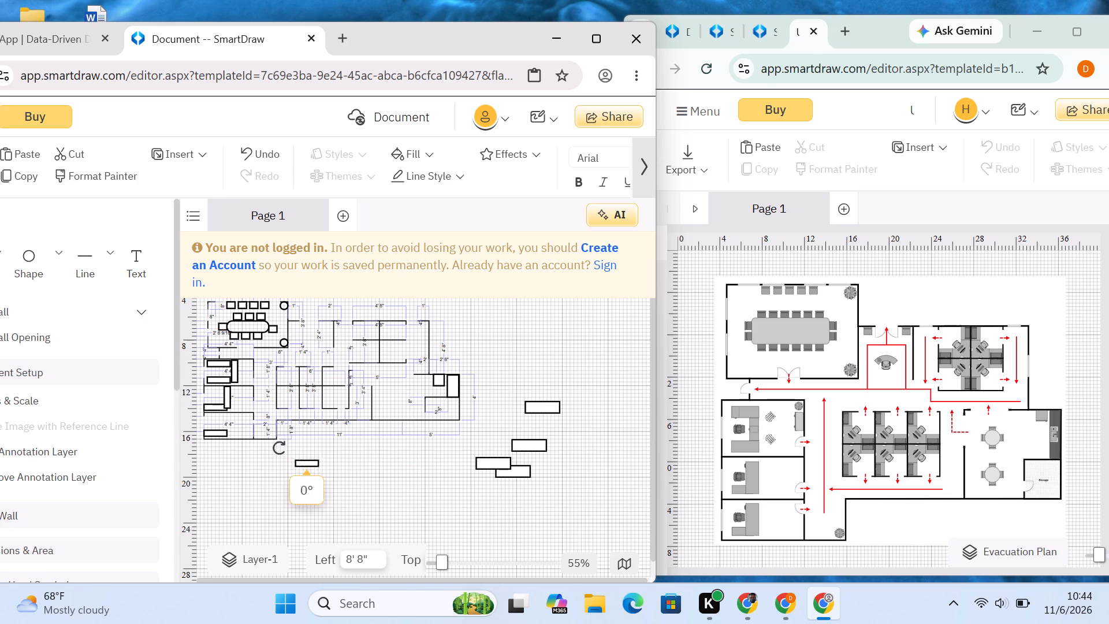
pyautogui.moveTo(279, 448); pyautogui.dragTo(315, 444)
pyautogui.click(332, 456)
pyautogui.click(307, 455)
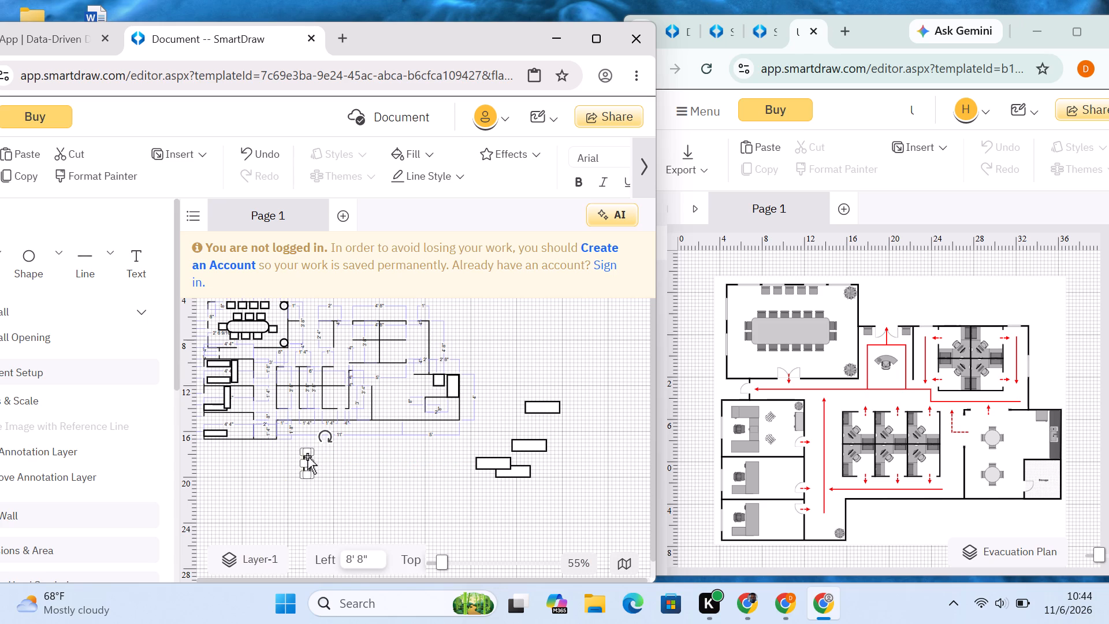
pyautogui.moveTo(306, 451); pyautogui.dragTo(306, 458)
pyautogui.click(351, 460)
# Place the upright rectangle in the bottom-left office at the inner end of the horizontal desk piece.
pyautogui.moveTo(304, 465); pyautogui.dragTo(221, 421)
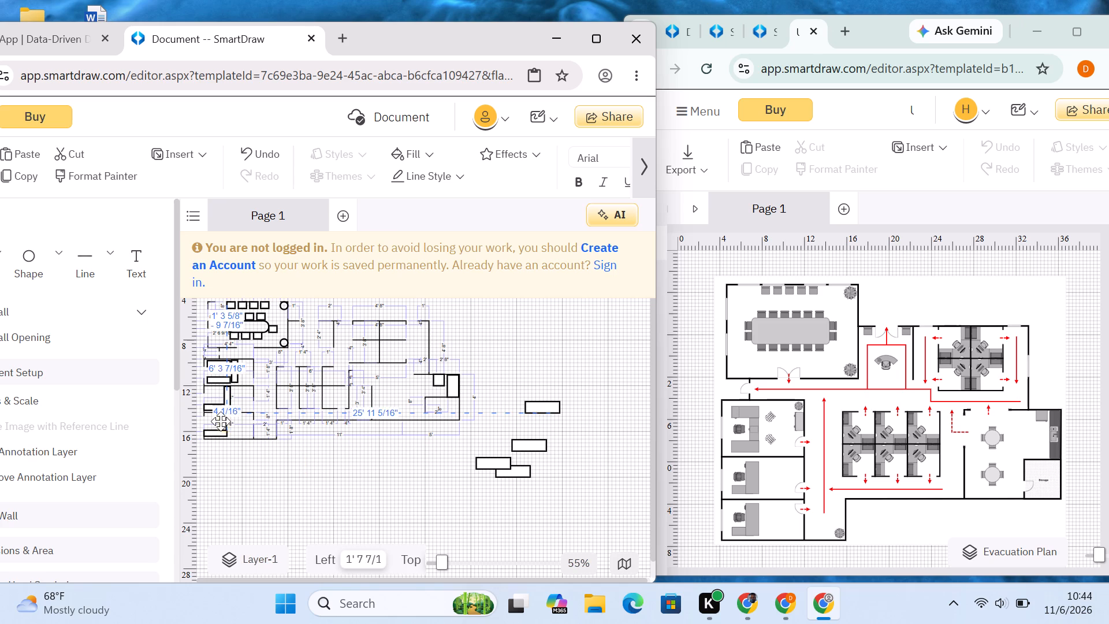
pyautogui.moveTo(221, 421); pyautogui.dragTo(226, 426)
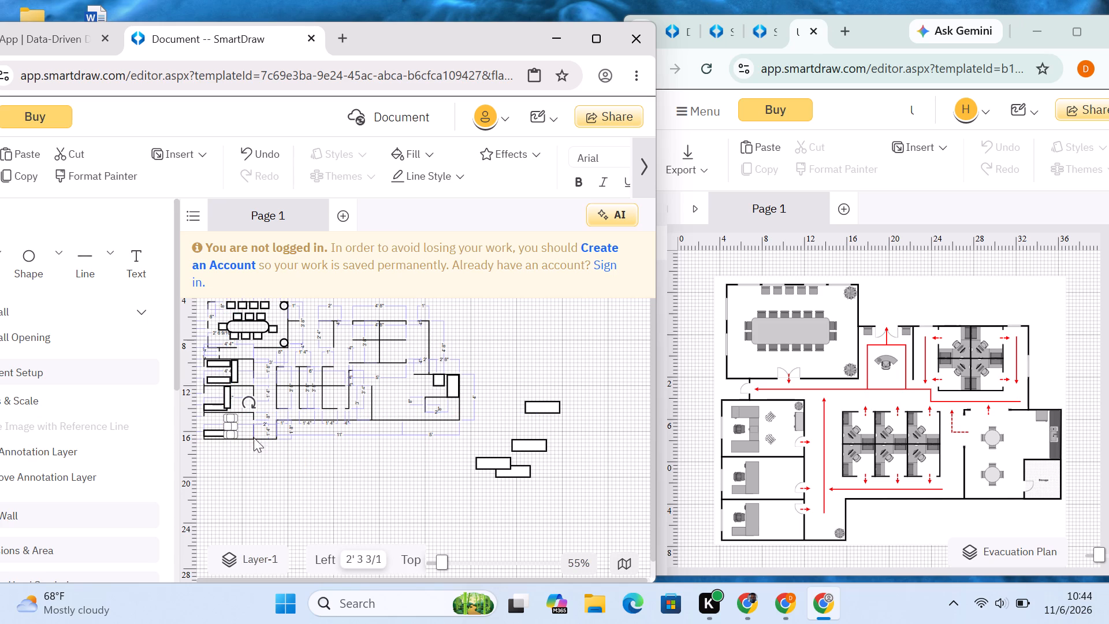
pyautogui.click(359, 465)
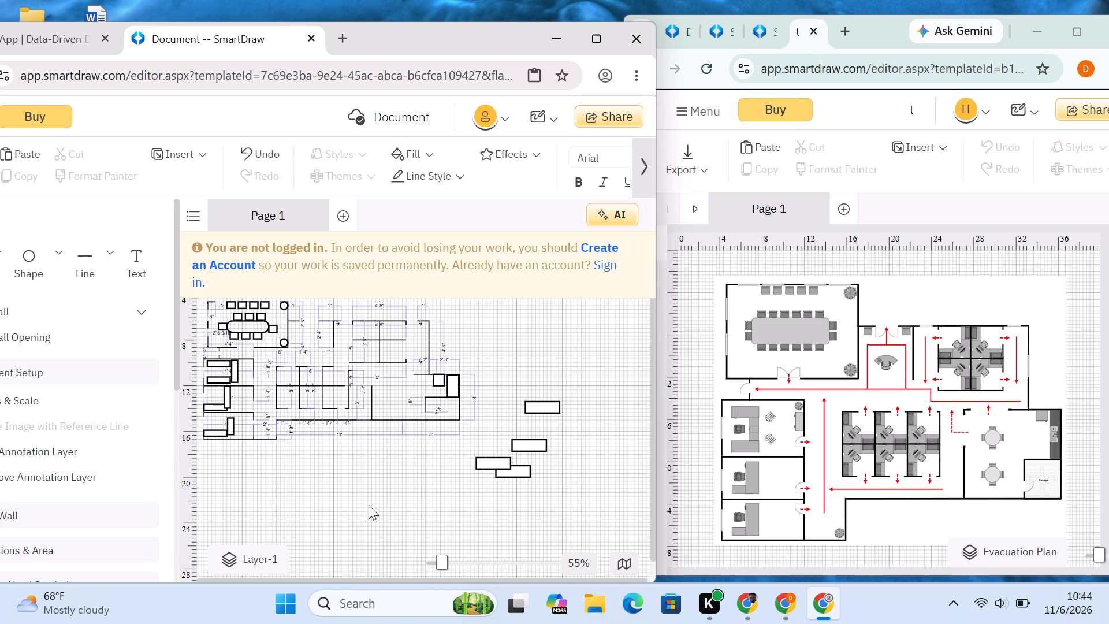
# Shorten the middle-left office's desk pieces: the upright one from its upper end and the horizontal one from its outer-wall end.
pyautogui.click(230, 396)
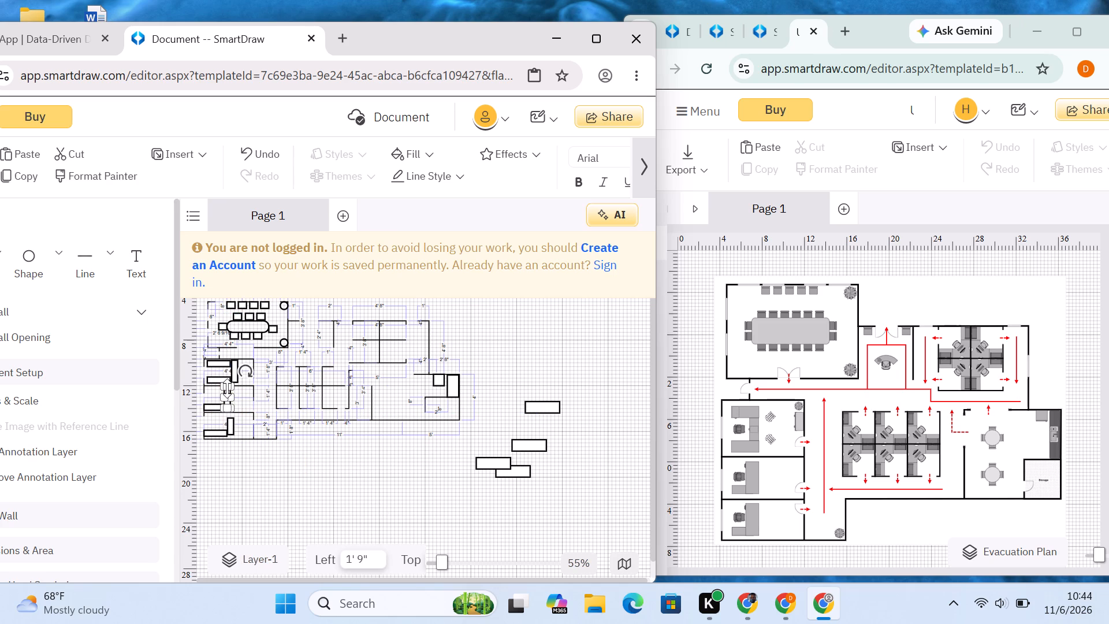
pyautogui.moveTo(227, 388); pyautogui.dragTo(228, 394)
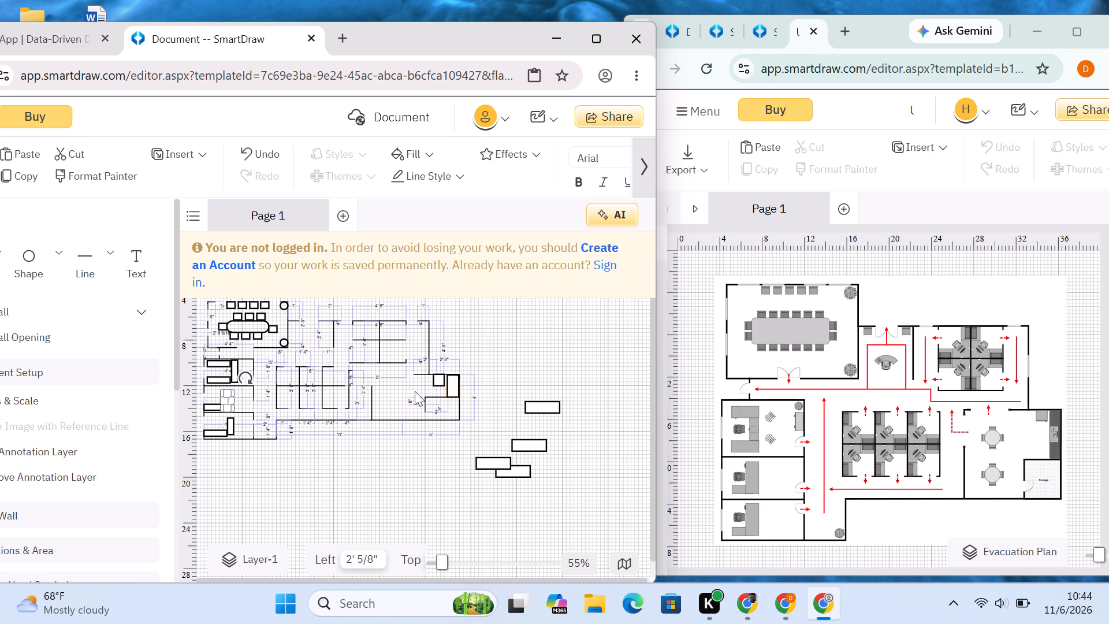
pyautogui.click(520, 382)
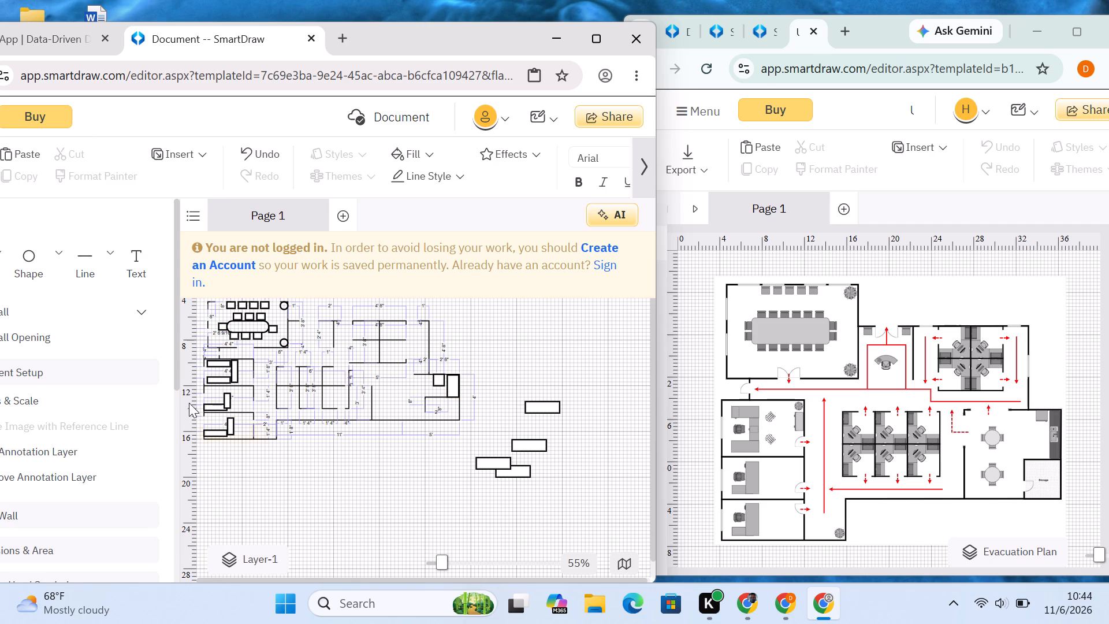
pyautogui.click(213, 410)
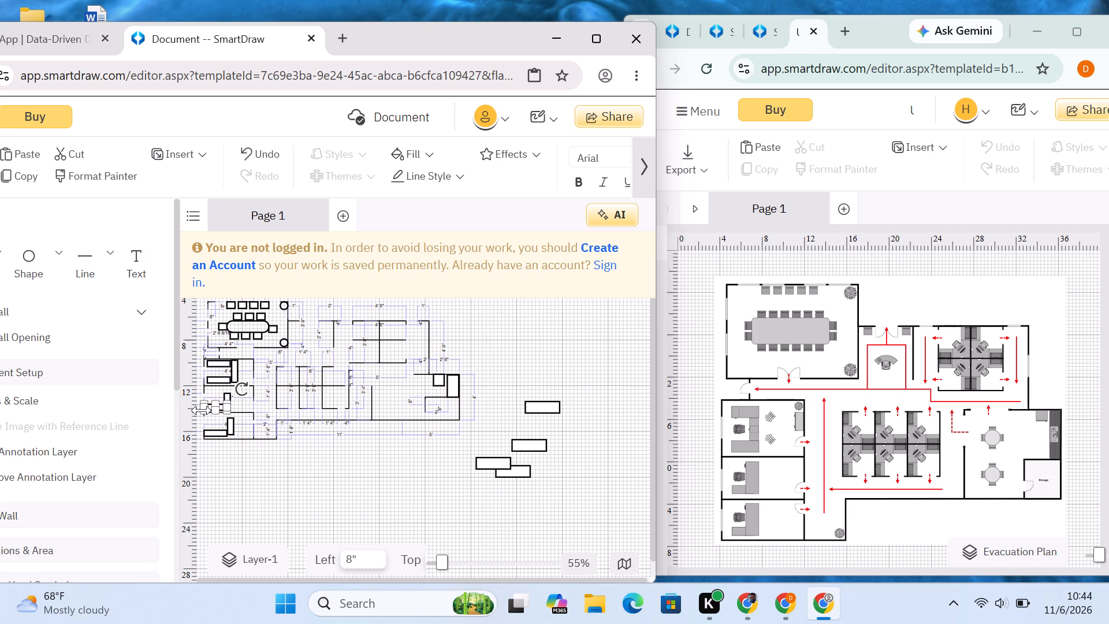
pyautogui.moveTo(202, 410); pyautogui.dragTo(208, 410)
pyautogui.click(277, 479)
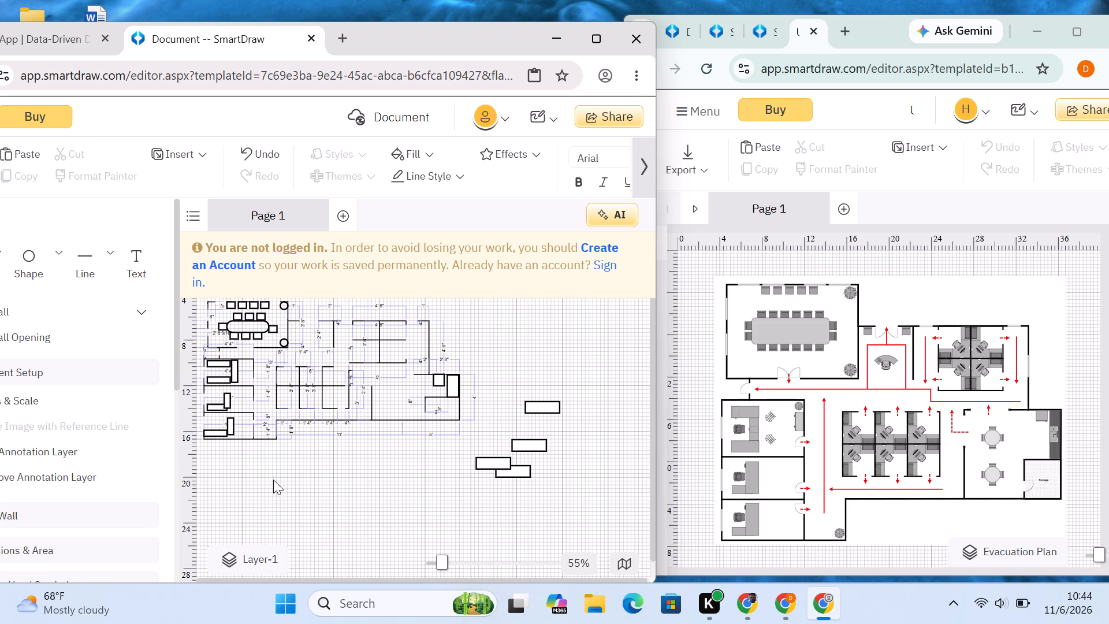
# Shorten the bottom-left office's horizontal desk piece from its outer-wall end so its Left value is 1' 4".
pyautogui.click(218, 435)
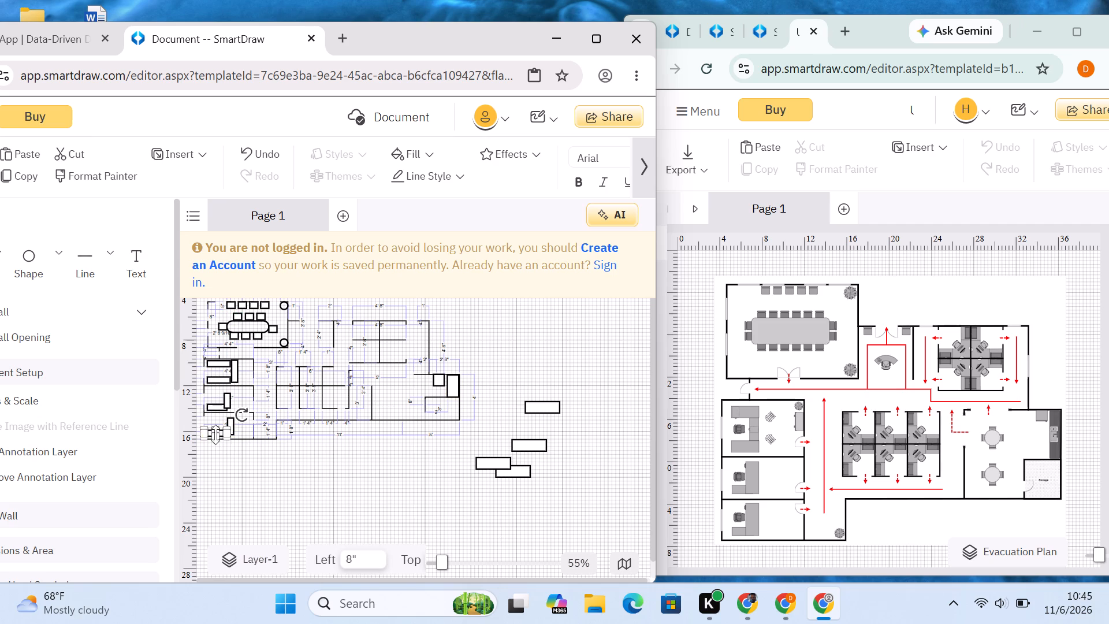
pyautogui.moveTo(207, 432); pyautogui.dragTo(213, 432)
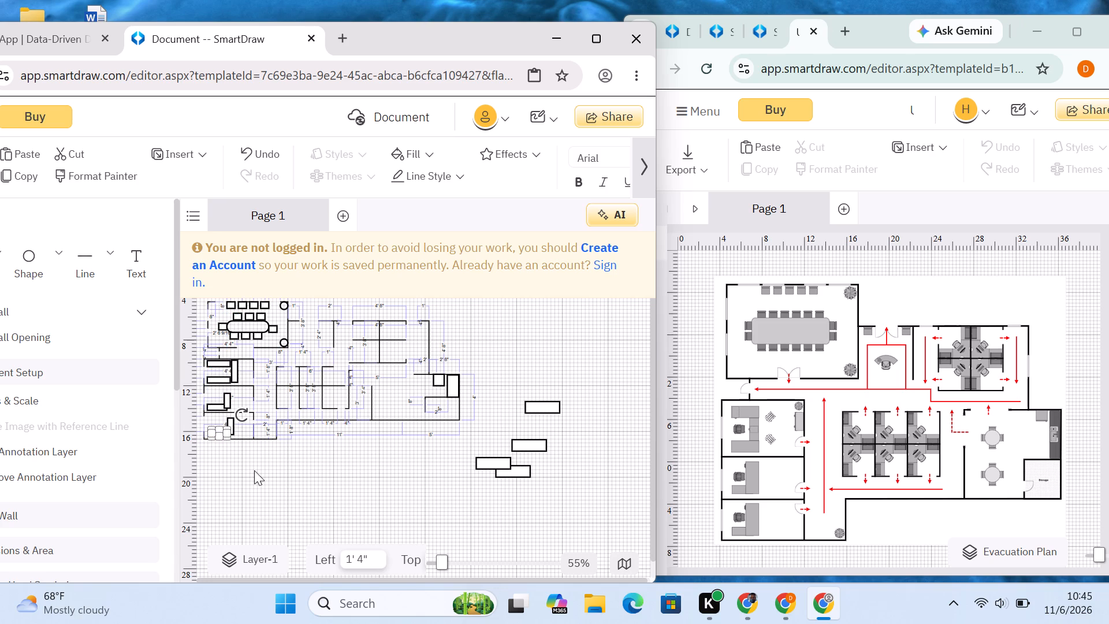
pyautogui.click(254, 470)
# Shorten both horizontal desk pieces in the top-left office from their outer-wall ends so their Left values are 1' 4".
pyautogui.click(218, 377)
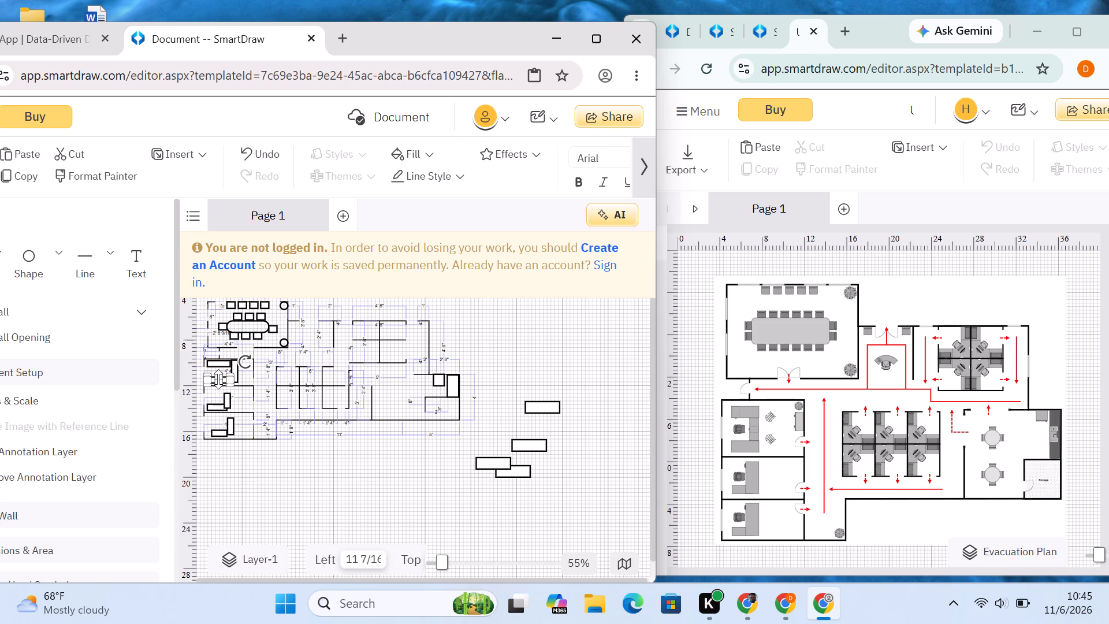
pyautogui.click(208, 379)
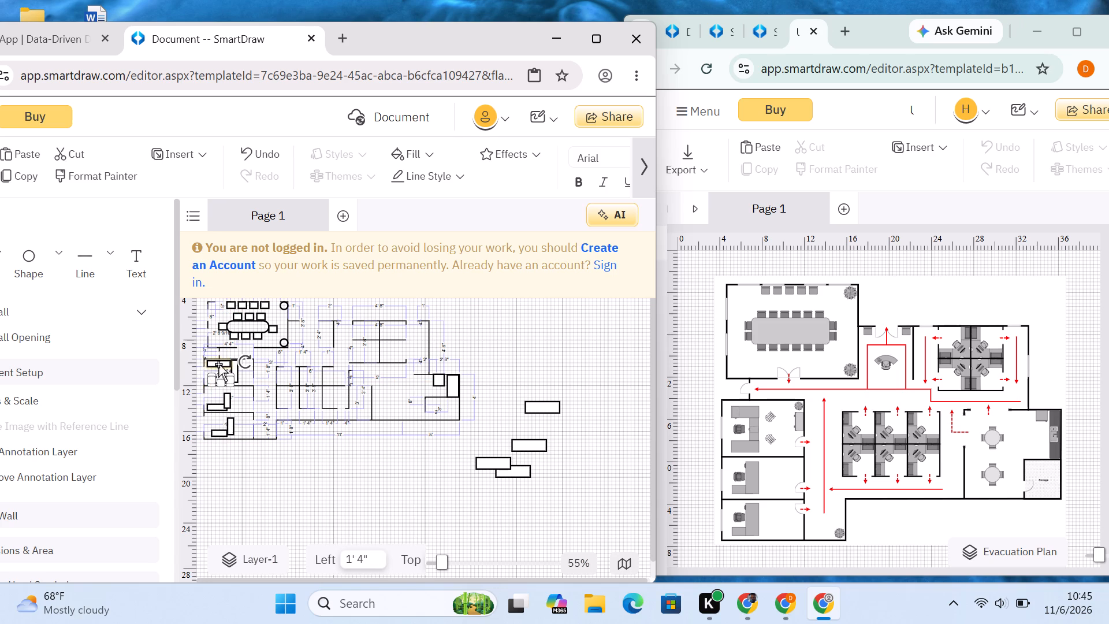
pyautogui.click(218, 364)
pyautogui.click(205, 362)
pyautogui.click(565, 326)
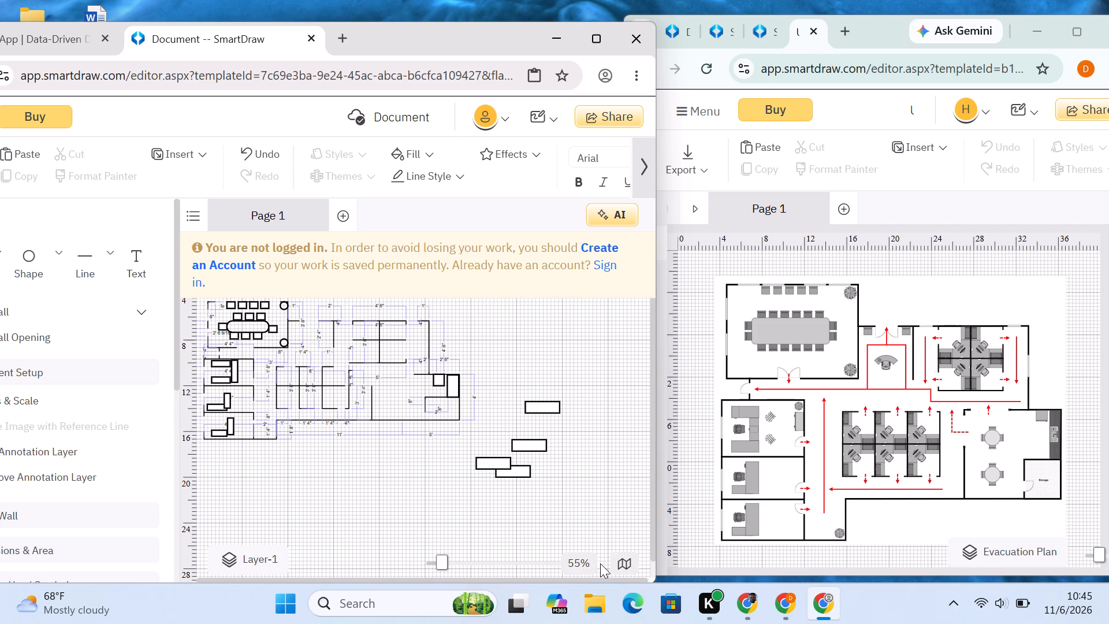
# Paste two copies of the small rectangle into the empty area below the floor plan.
pyautogui.rightClick(282, 458)
pyautogui.click(360, 366)
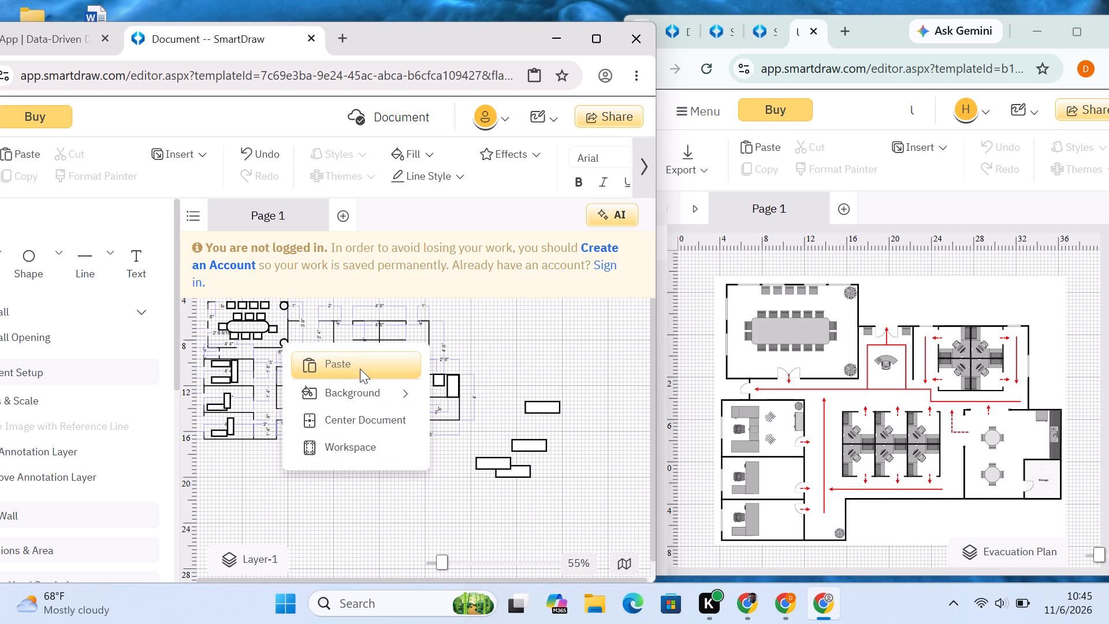
pyautogui.rightClick(330, 464)
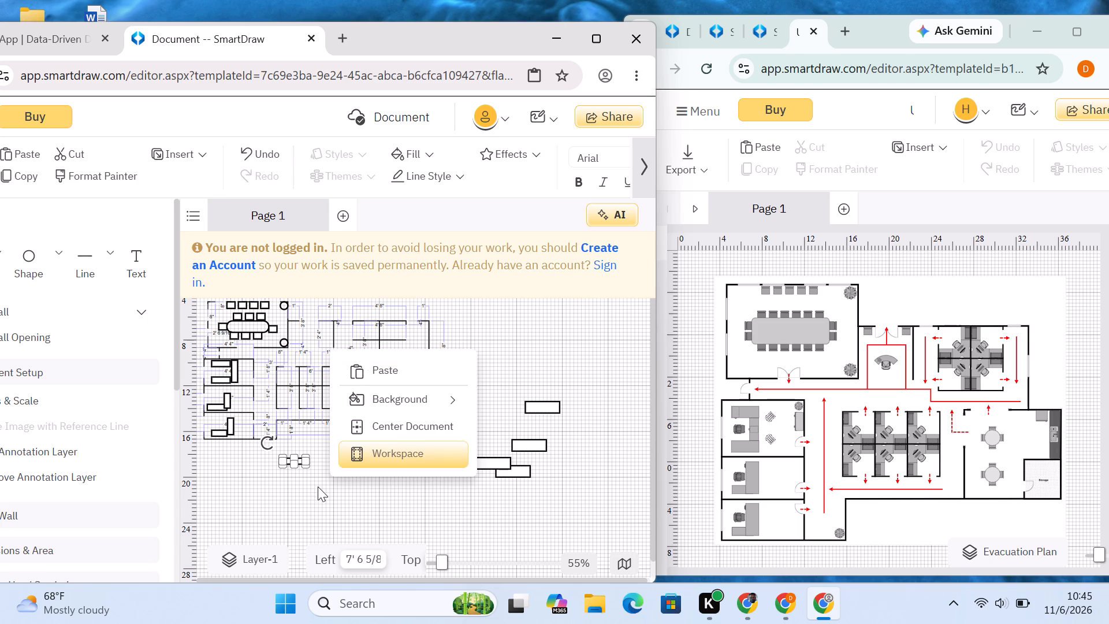
pyautogui.click(389, 375)
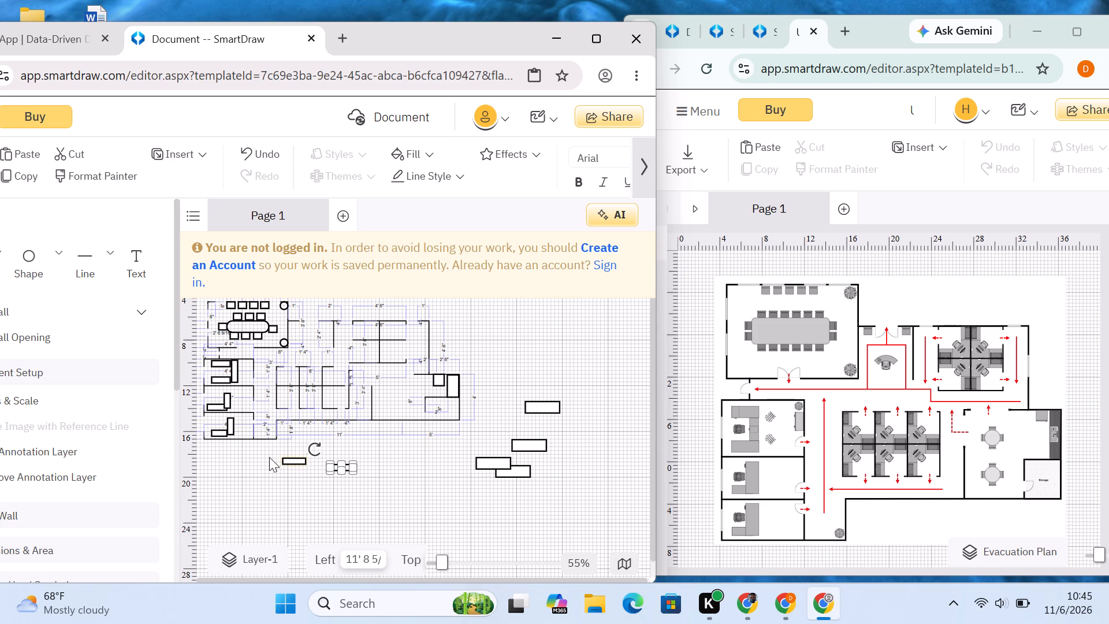
# Narrow the first pasted rectangle below the plan into a small square.
pyautogui.click(295, 460)
pyautogui.moveTo(306, 461); pyautogui.dragTo(299, 461)
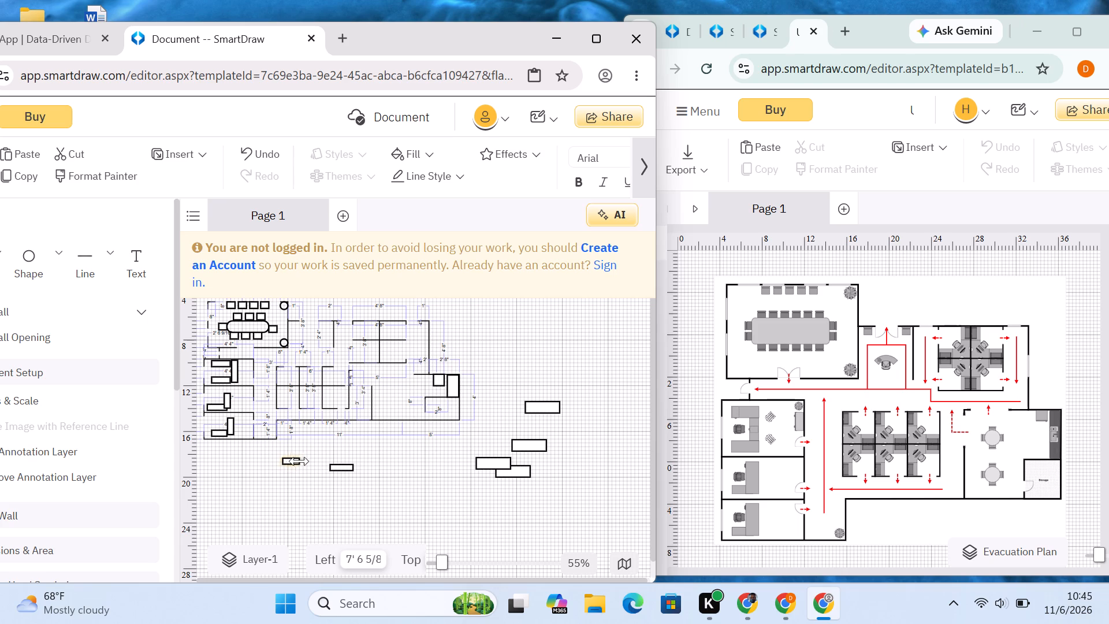
pyautogui.moveTo(299, 461); pyautogui.dragTo(289, 460)
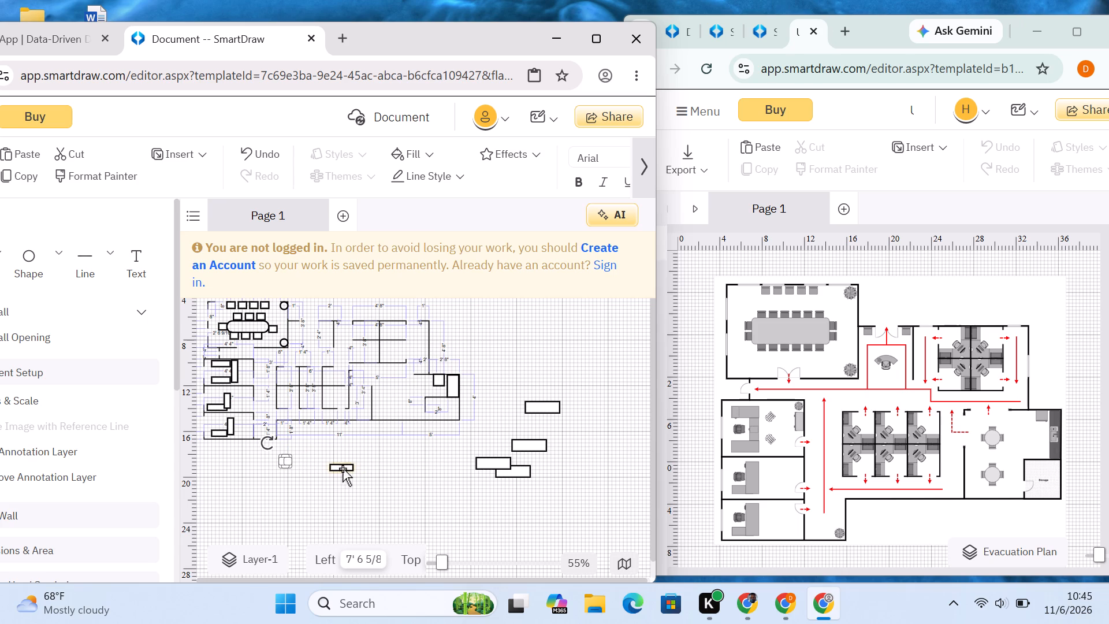
# Reduce the width and height of the second pasted rectangle below the plan to a small, nearly square shape.
pyautogui.click(343, 469)
pyautogui.click(347, 468)
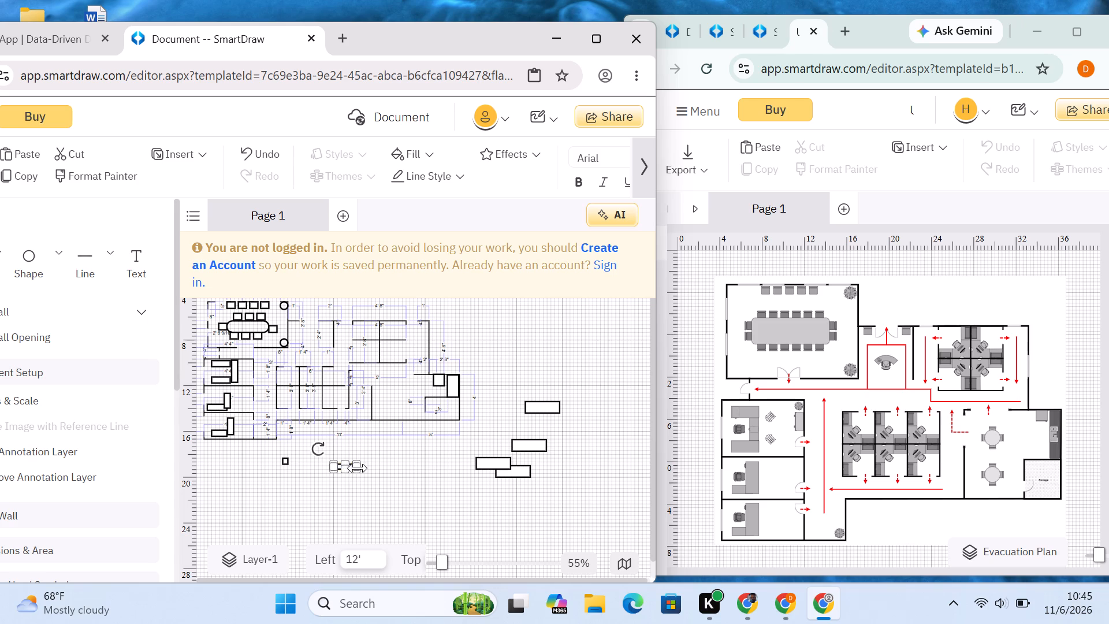
pyautogui.moveTo(358, 468); pyautogui.dragTo(340, 467)
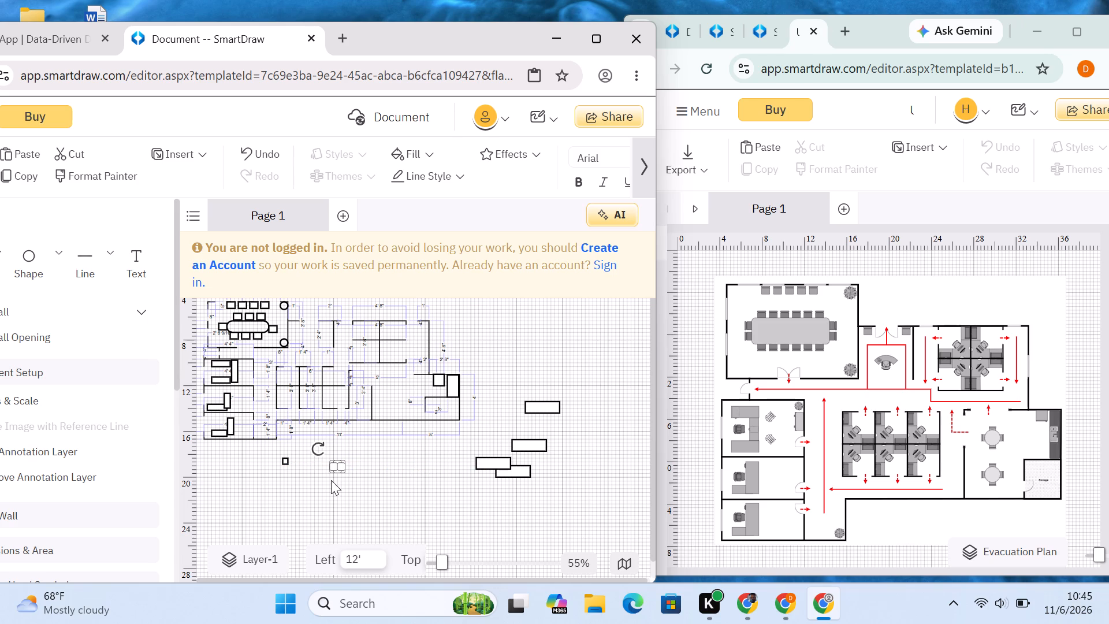
pyautogui.click(341, 481)
pyautogui.click(337, 466)
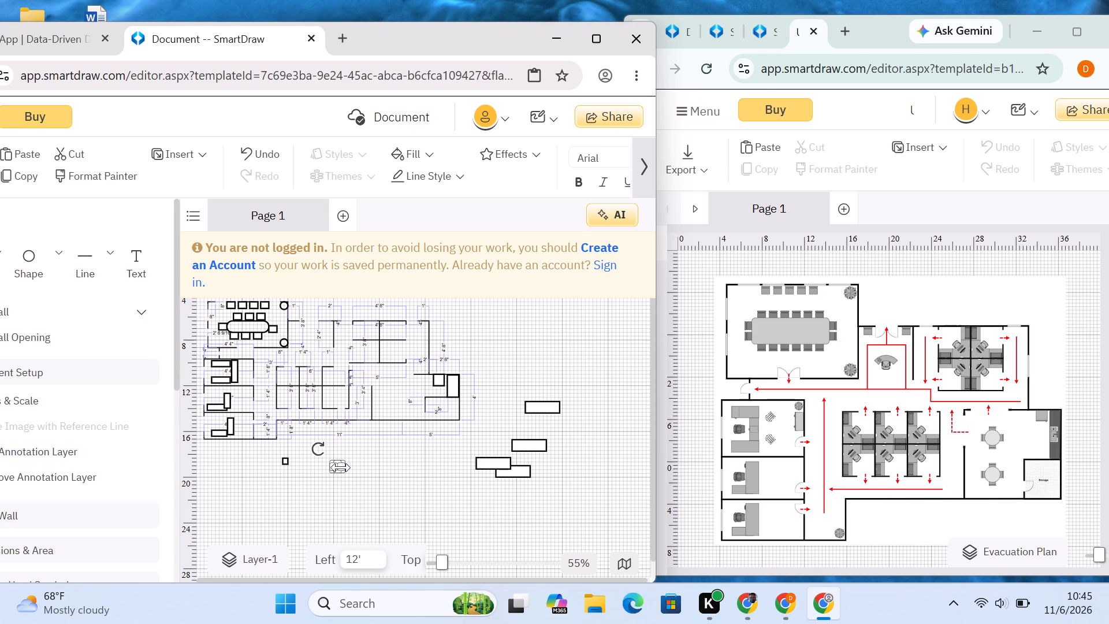
pyautogui.click(342, 468)
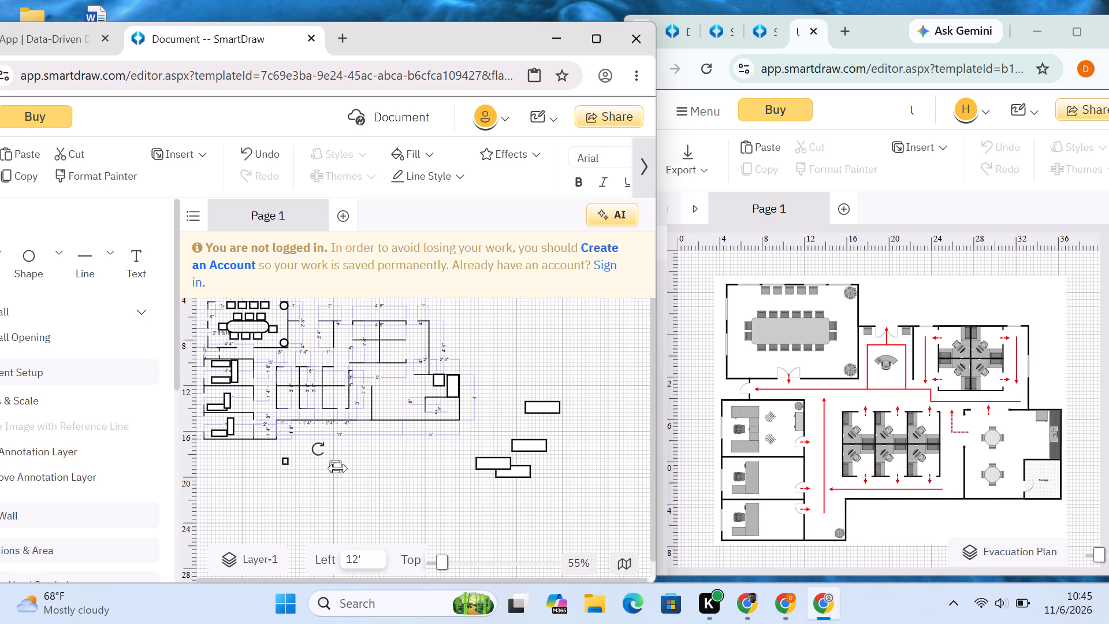
pyautogui.click(341, 482)
pyautogui.click(336, 467)
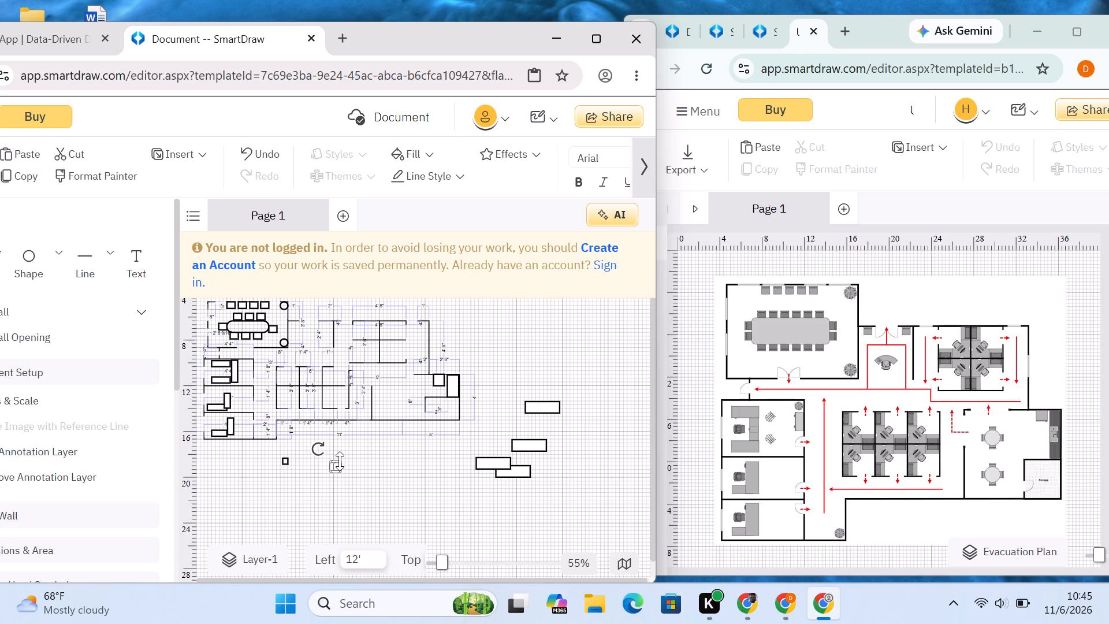
pyautogui.click(340, 461)
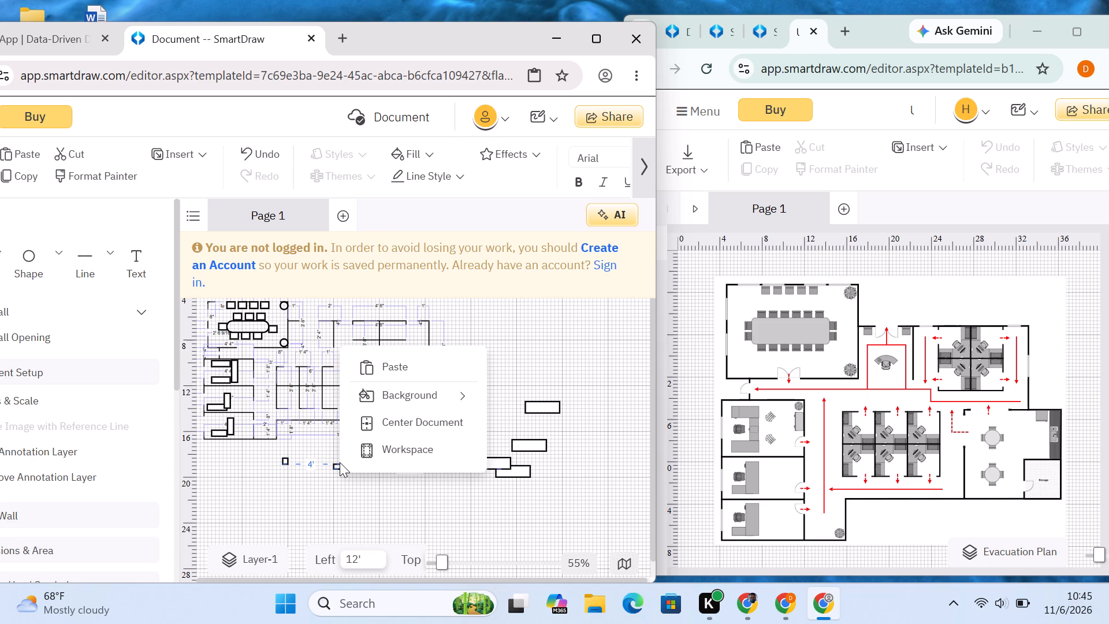
pyautogui.click(344, 488)
pyautogui.click(336, 467)
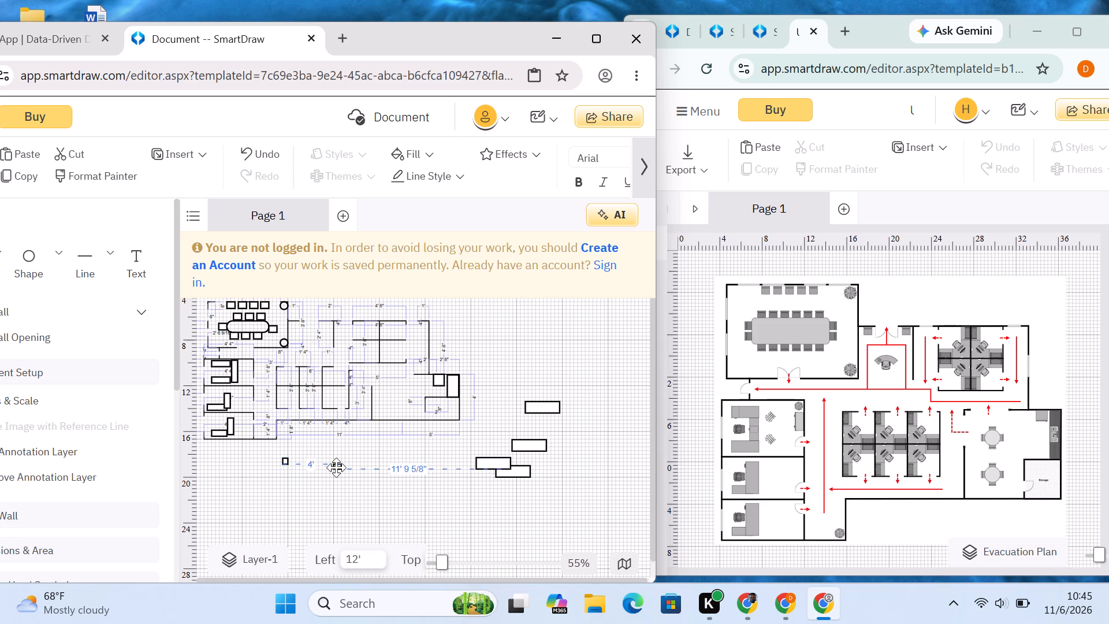
pyautogui.click(337, 467)
pyautogui.click(347, 476)
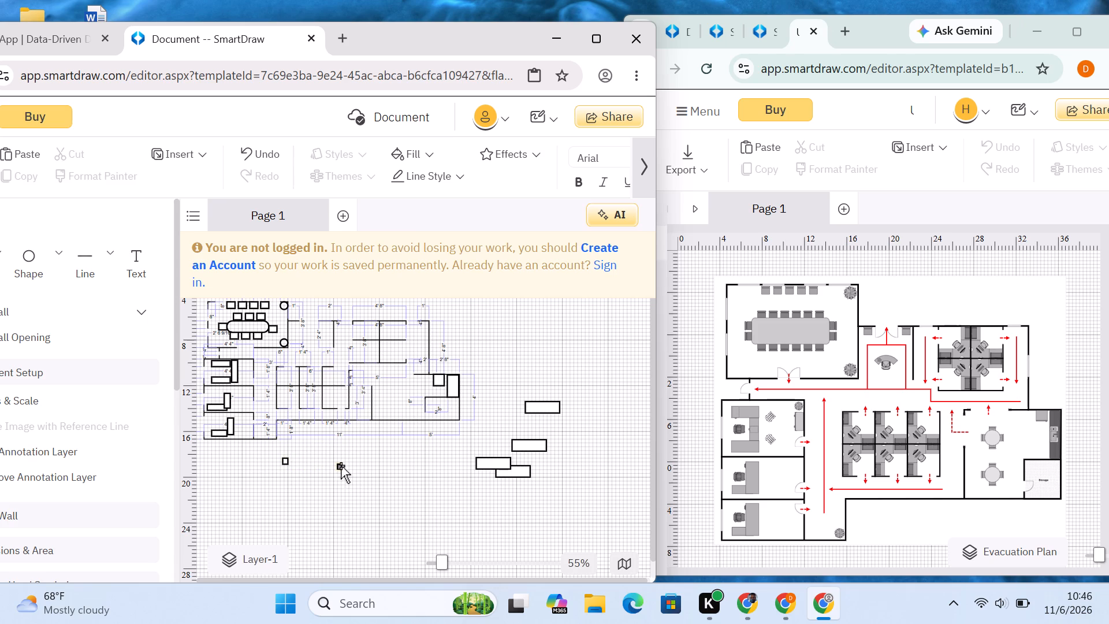
# Move the second small shape below the plan to Left 11' 4" and adjust its height into a compact square.
pyautogui.moveTo(341, 465); pyautogui.dragTo(331, 458)
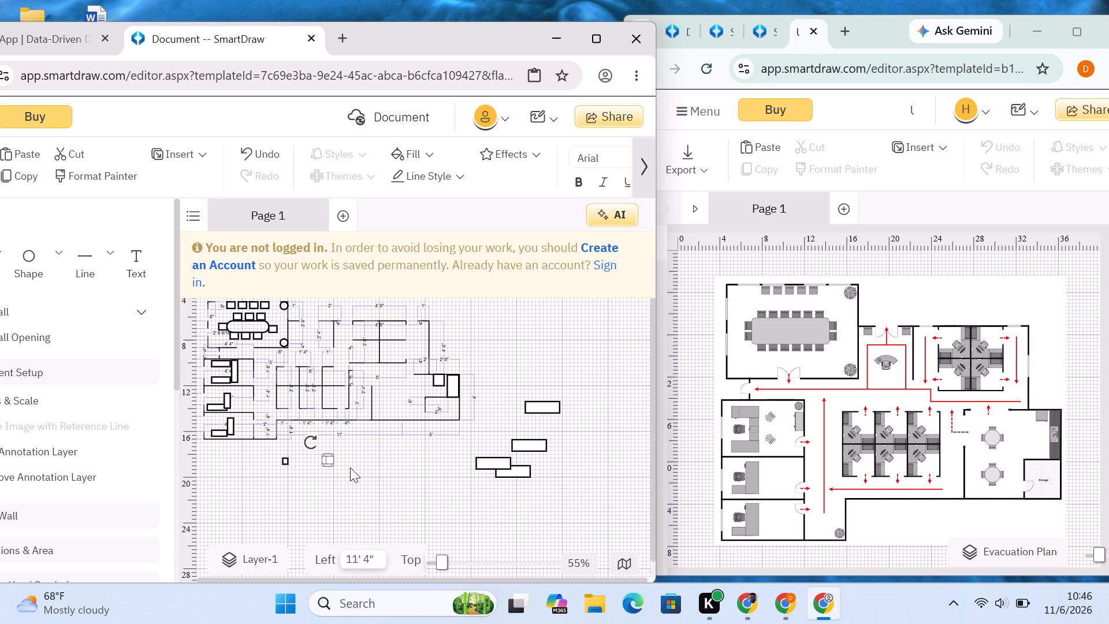
pyautogui.click(353, 470)
pyautogui.click(329, 460)
pyautogui.click(329, 460)
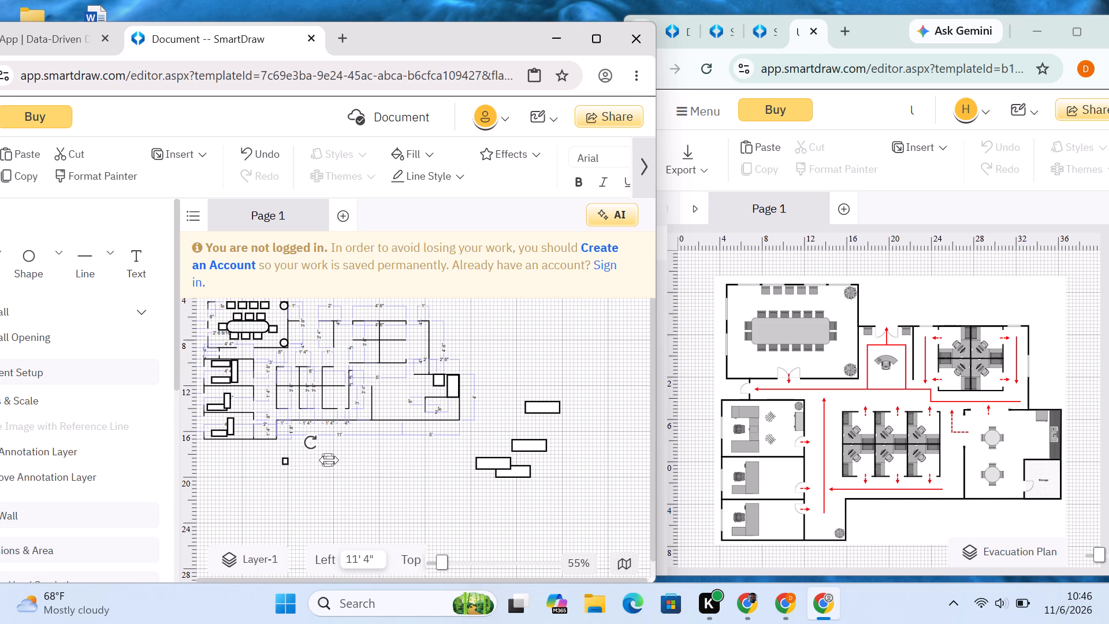
pyautogui.click(337, 470)
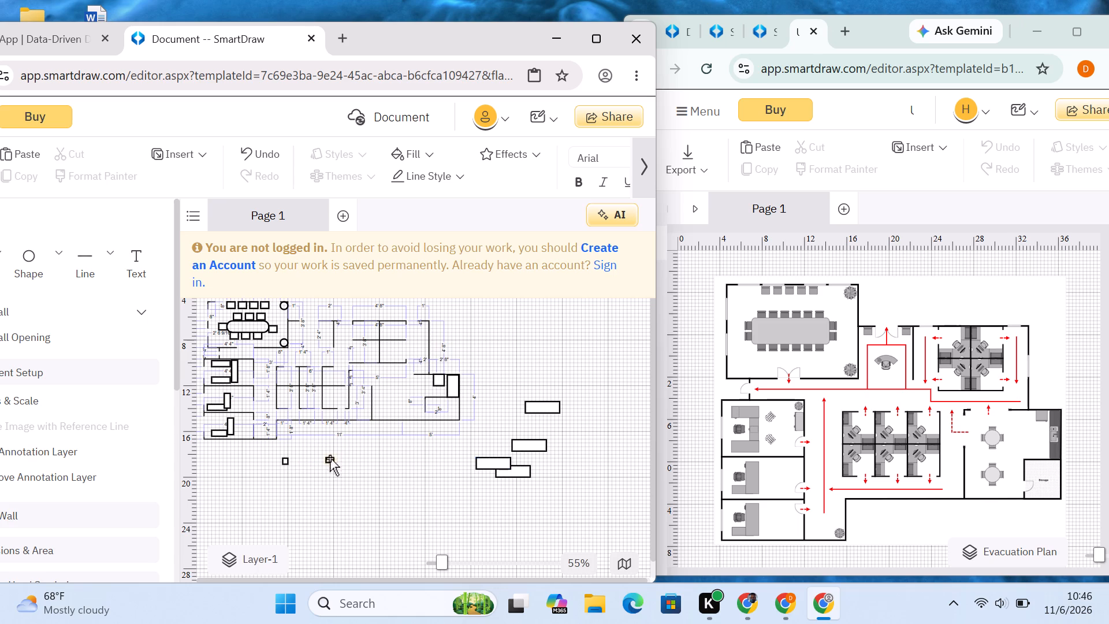
pyautogui.click(330, 458)
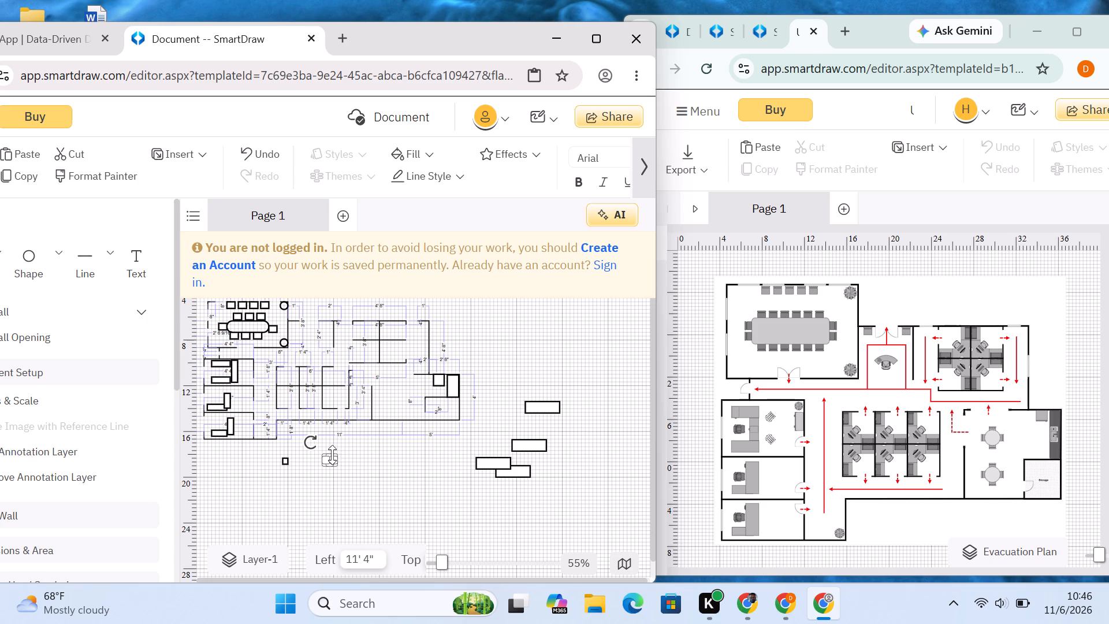
pyautogui.click(332, 455)
pyautogui.click(357, 460)
pyautogui.click(330, 458)
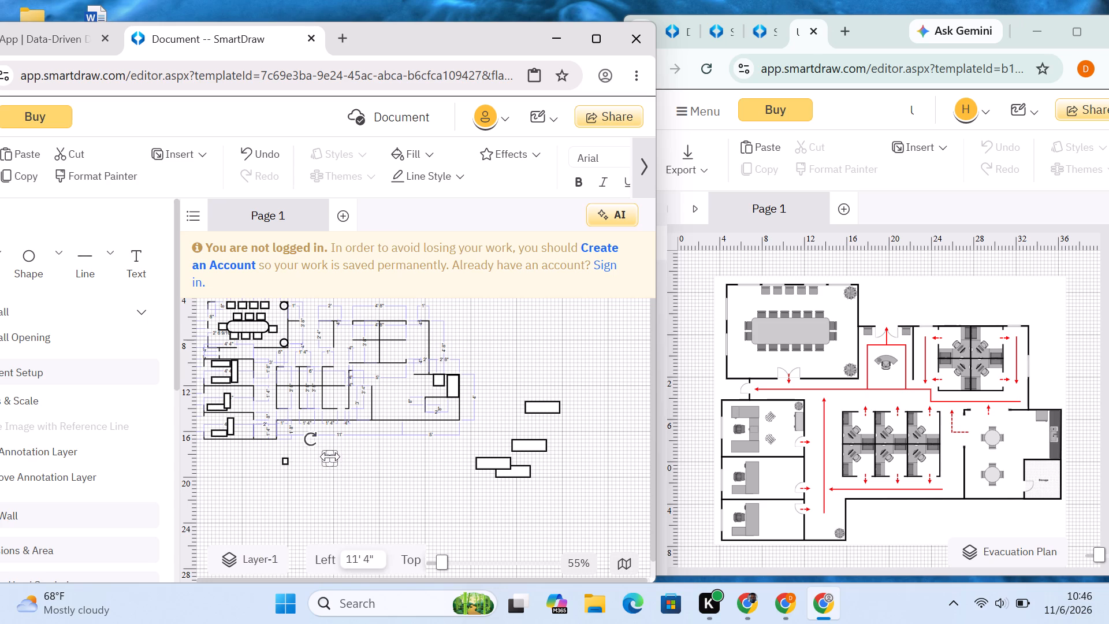
pyautogui.click(332, 458)
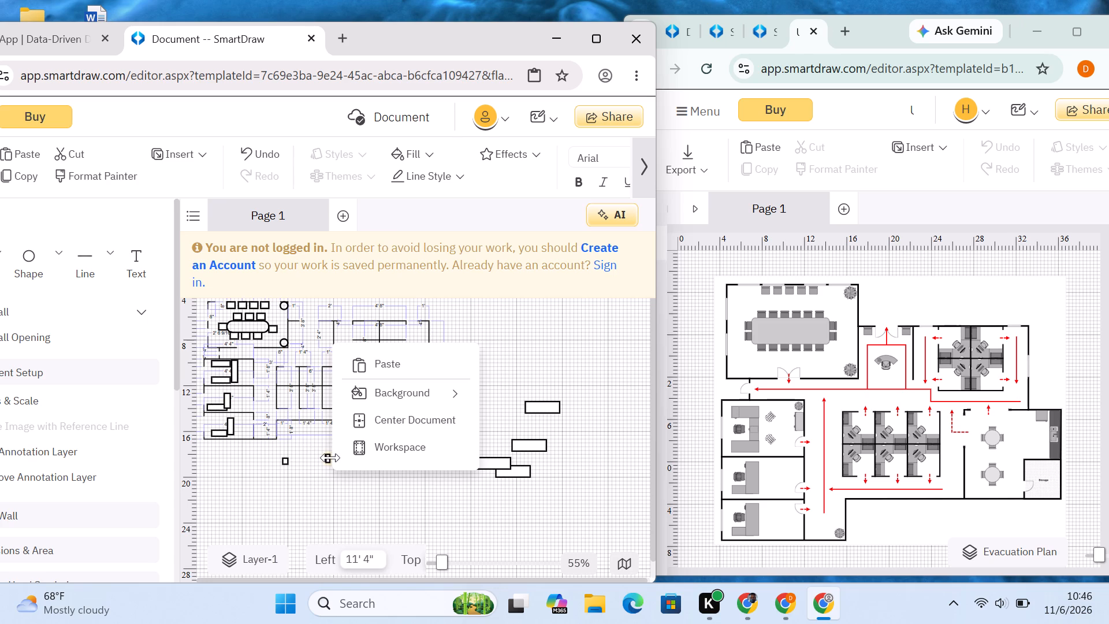
pyautogui.click(334, 476)
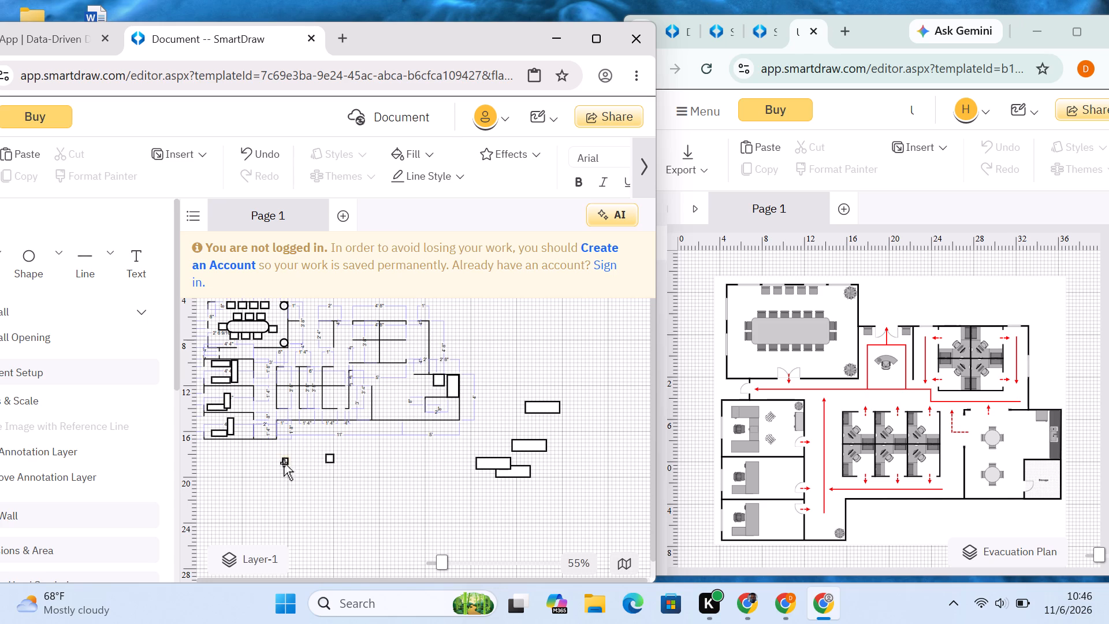
# Move the first small square below the plan to Left 8' and enlarge its width and height slightly.
pyautogui.click(284, 460)
pyautogui.click(285, 456)
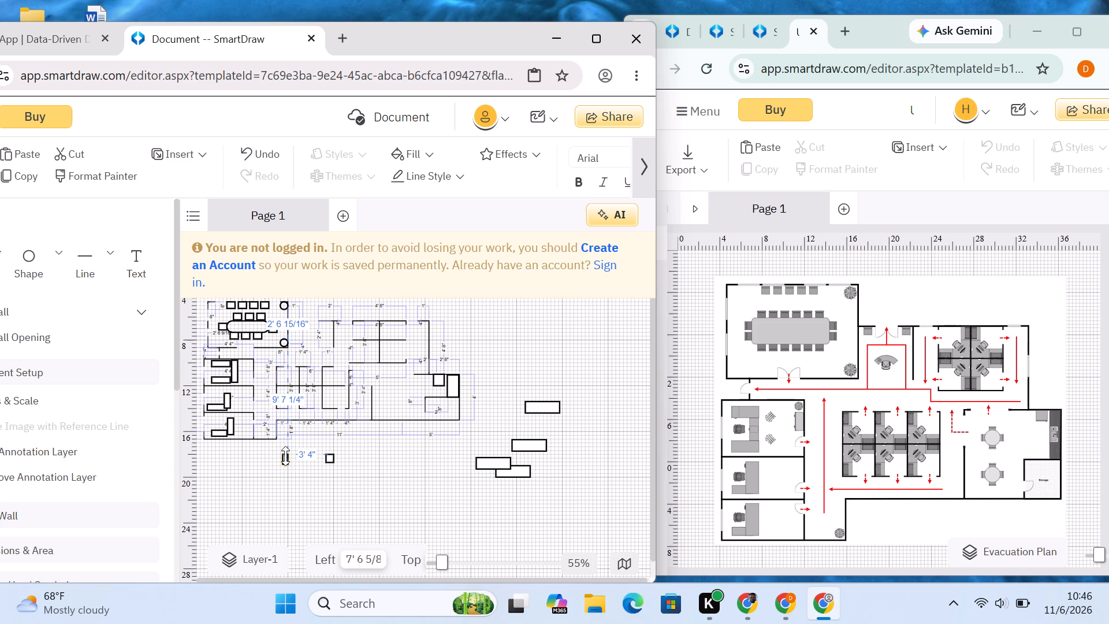
pyautogui.click(288, 459)
pyautogui.click(291, 477)
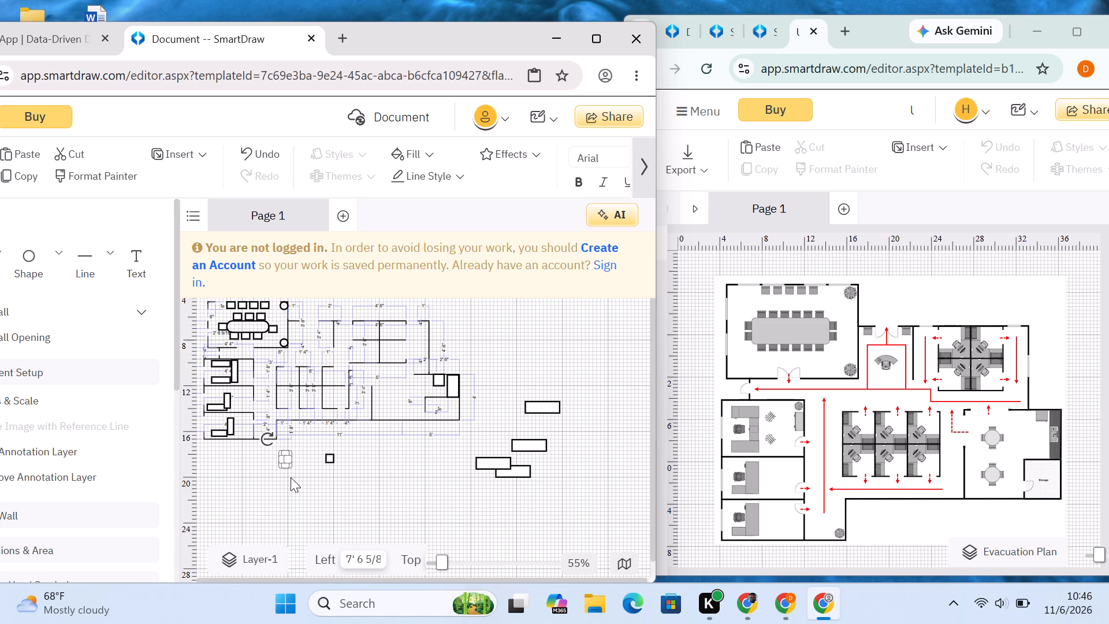
pyautogui.moveTo(285, 459); pyautogui.dragTo(291, 462)
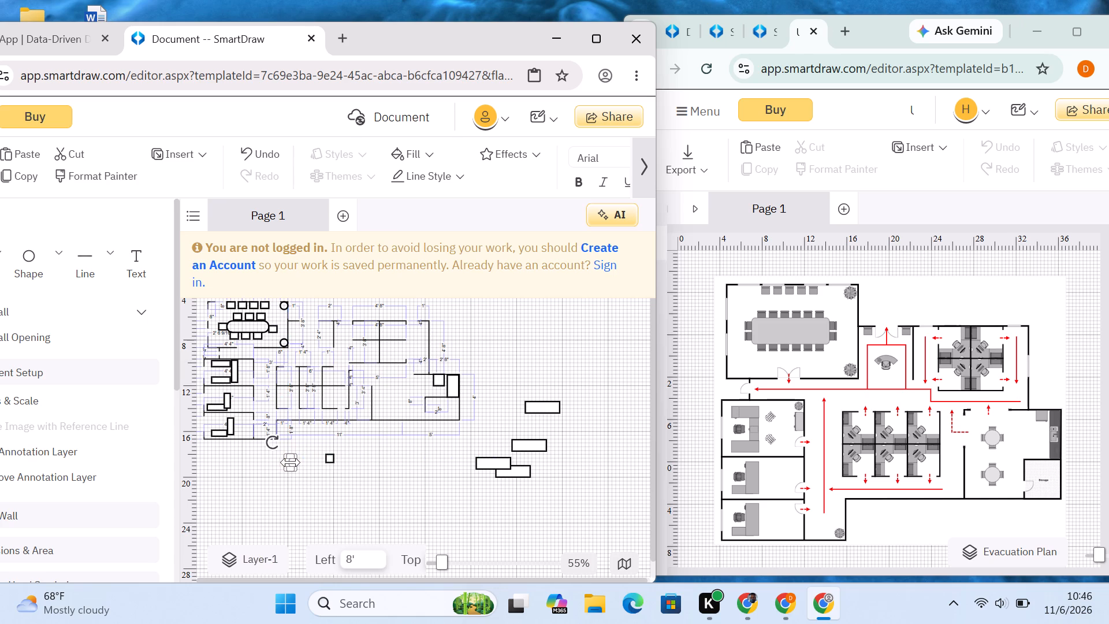
pyautogui.click(299, 475)
pyautogui.click(291, 462)
pyautogui.click(294, 462)
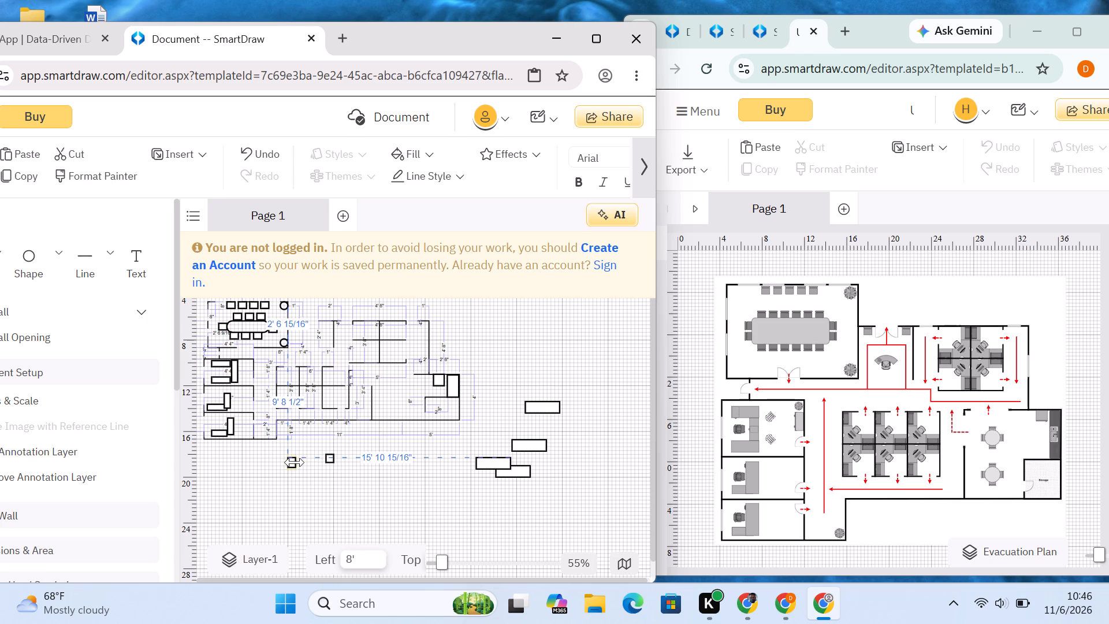
pyautogui.click(317, 478)
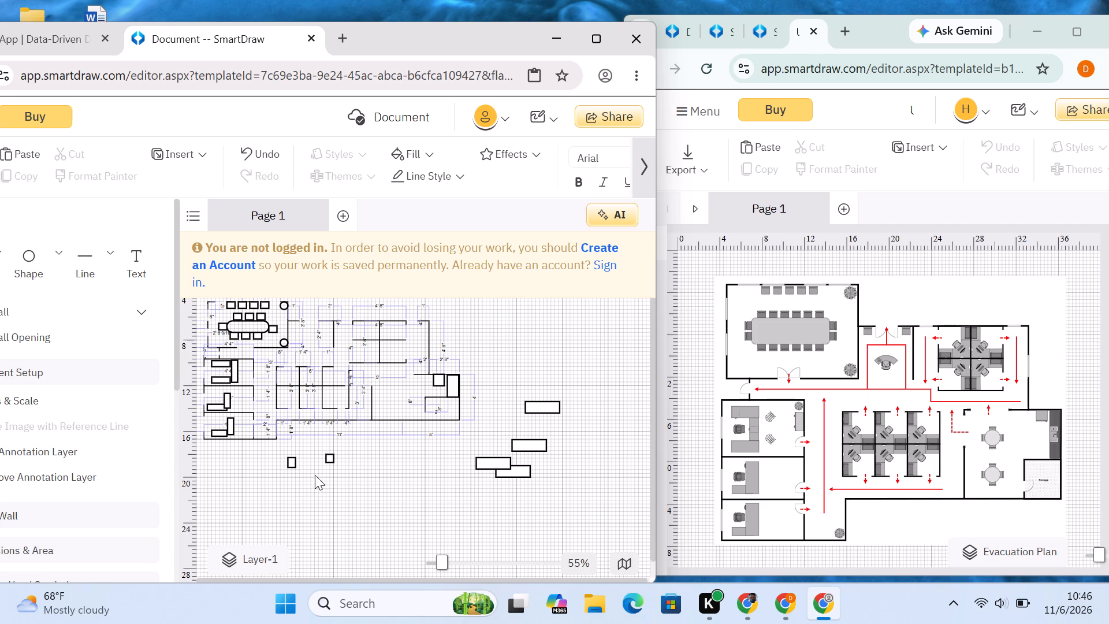
pyautogui.click(293, 463)
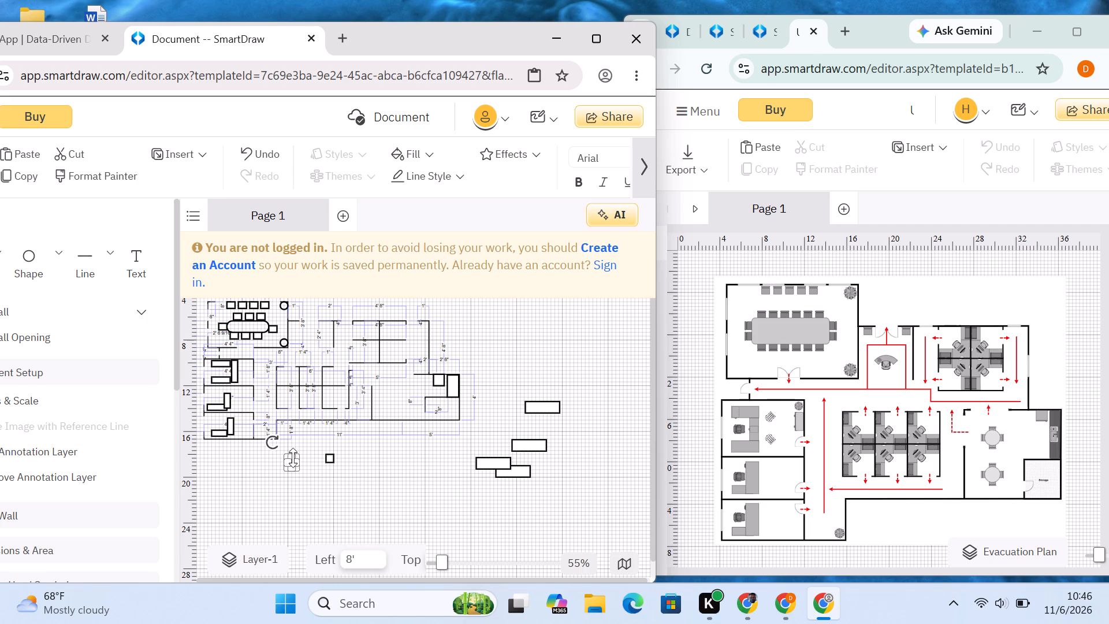
pyautogui.click(293, 458)
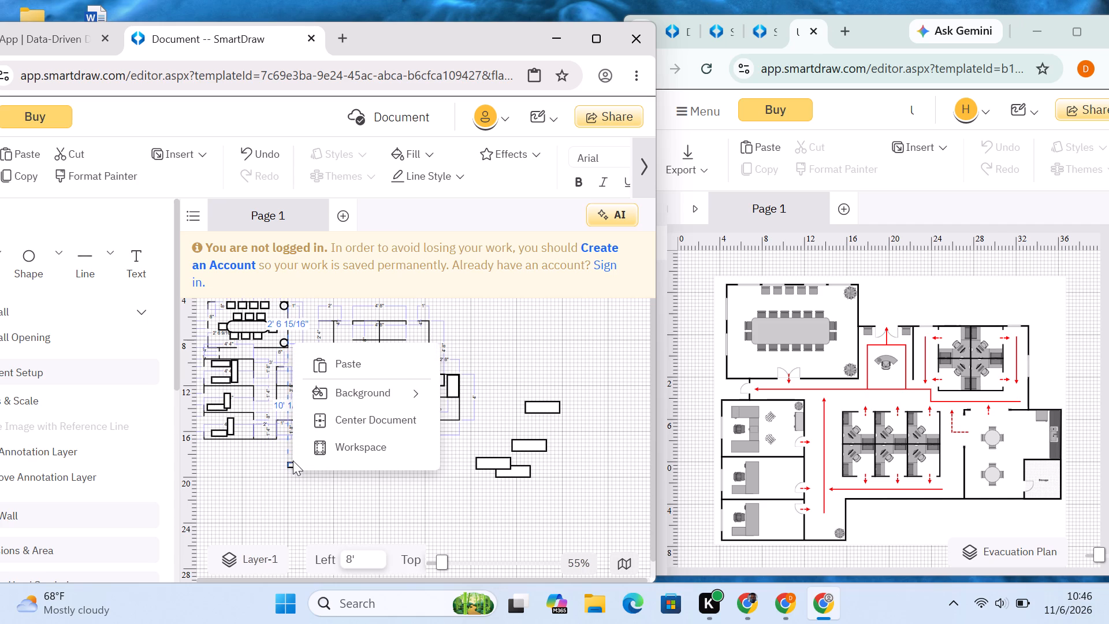
pyautogui.click(299, 469)
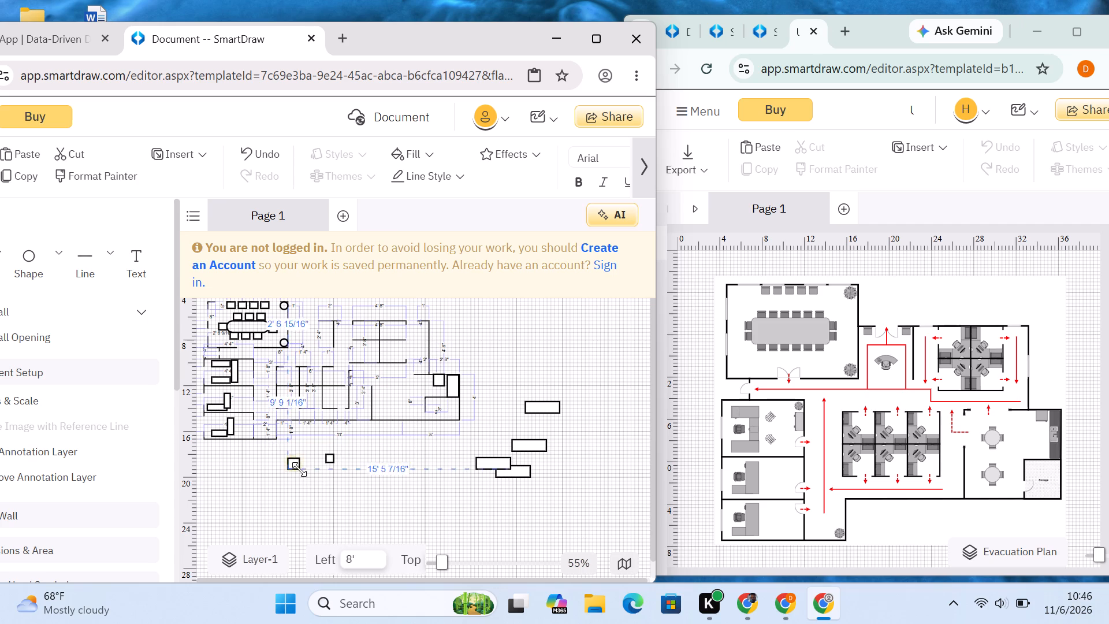
# Place the second small square in the entrance area, against the conference room's right-hand wall near the top.
pyautogui.click(326, 465)
pyautogui.moveTo(328, 458); pyautogui.dragTo(298, 355)
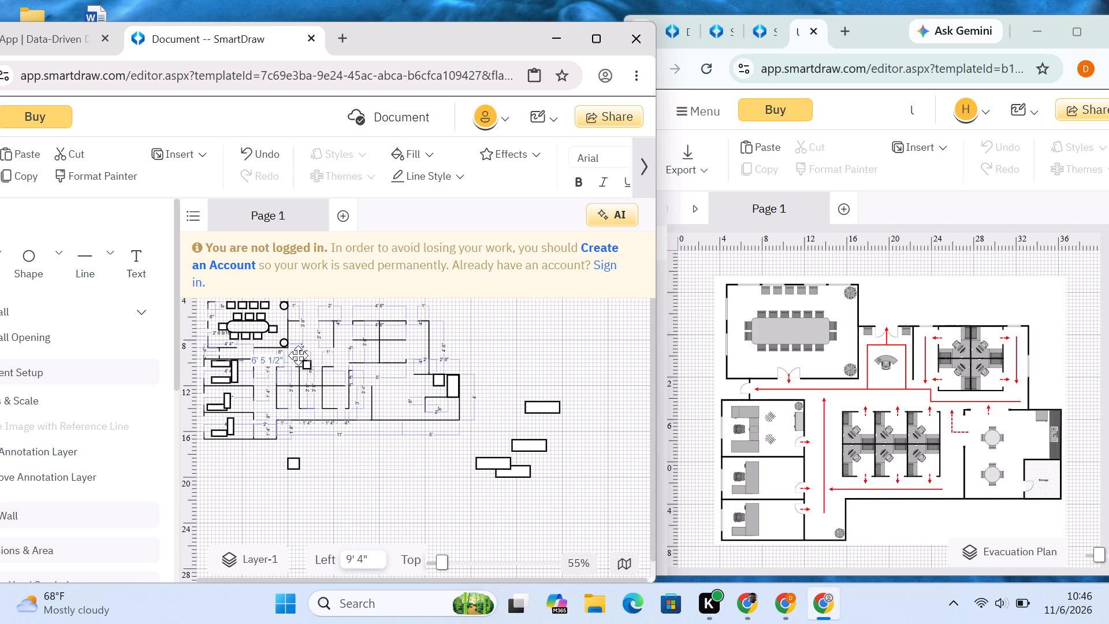
pyautogui.moveTo(298, 355); pyautogui.dragTo(292, 326)
pyautogui.click(500, 343)
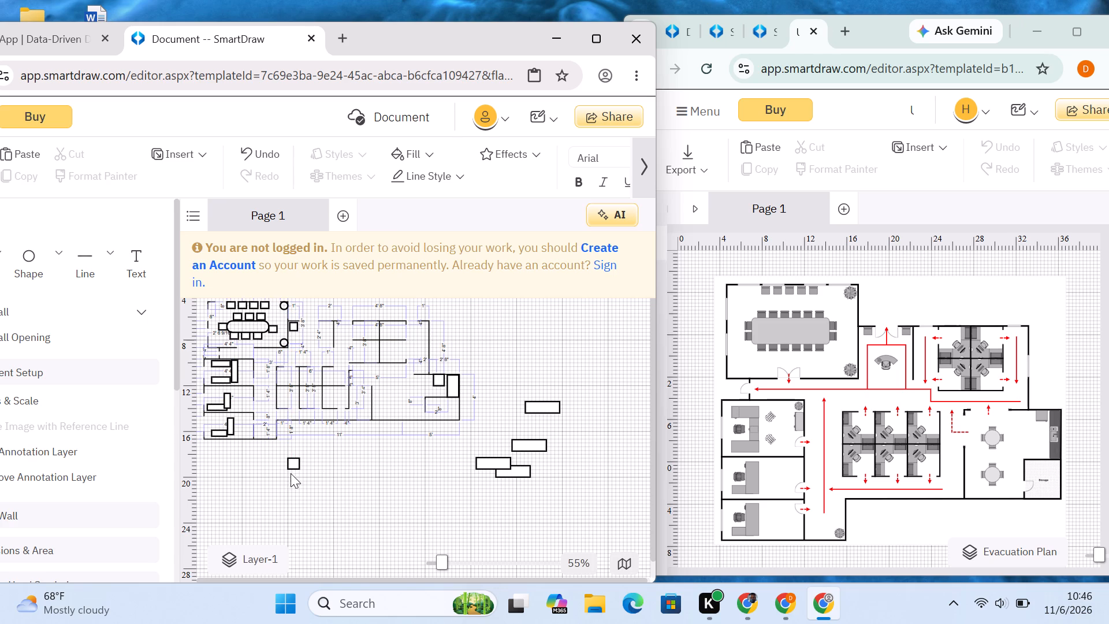
# Reduce the width and height of the remaining square below the plan, bringing its Left value to 8' 8".
pyautogui.moveTo(297, 467); pyautogui.dragTo(302, 467)
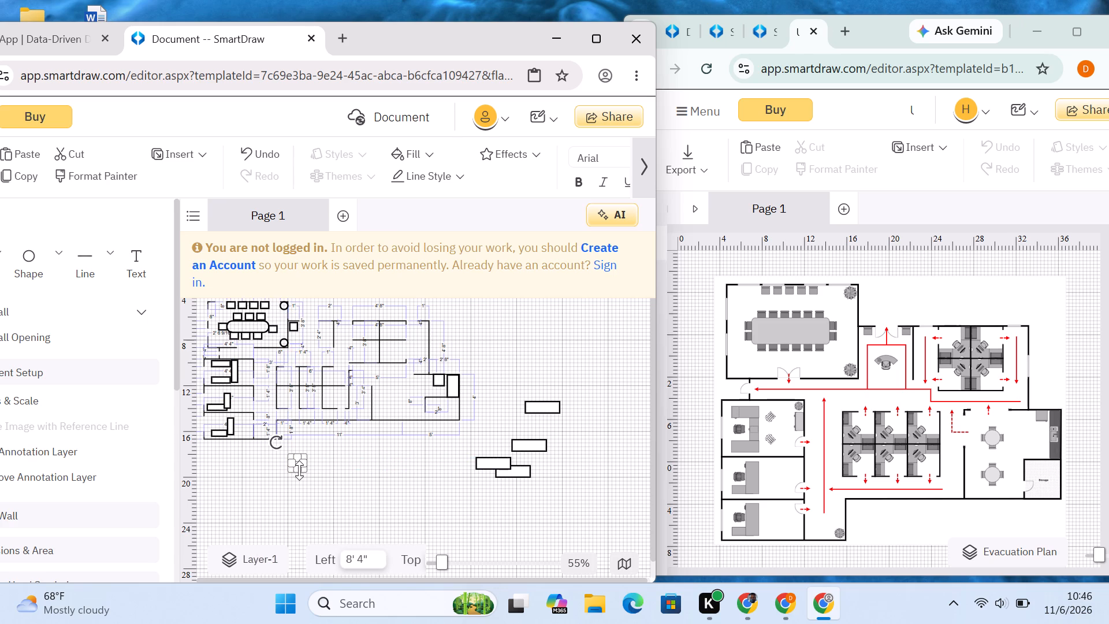
pyautogui.click(291, 462)
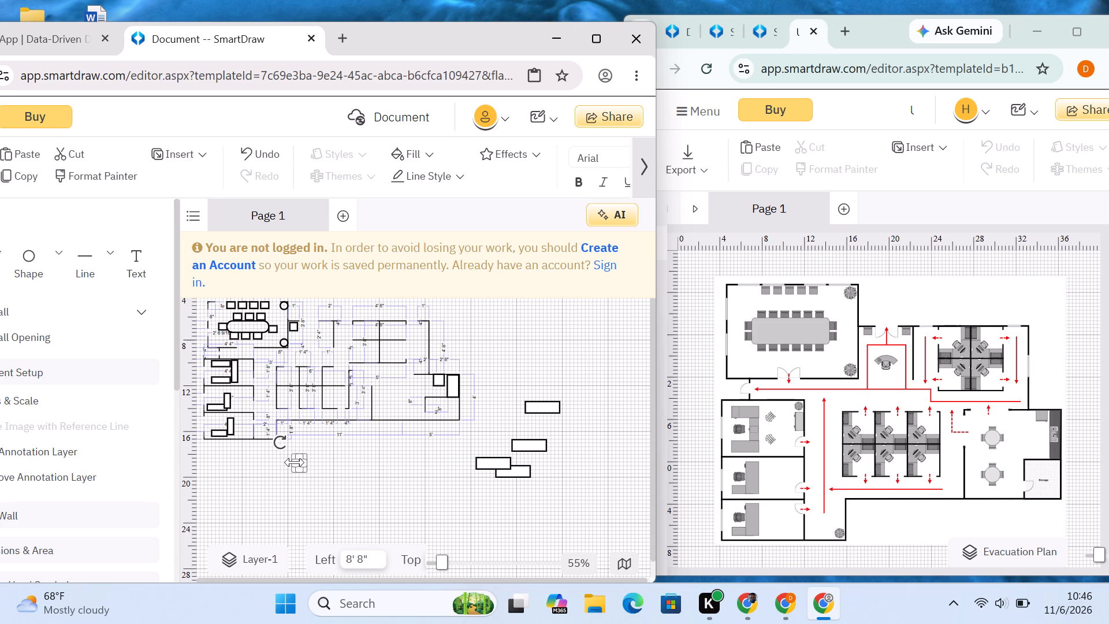
pyautogui.click(297, 476)
pyautogui.click(296, 460)
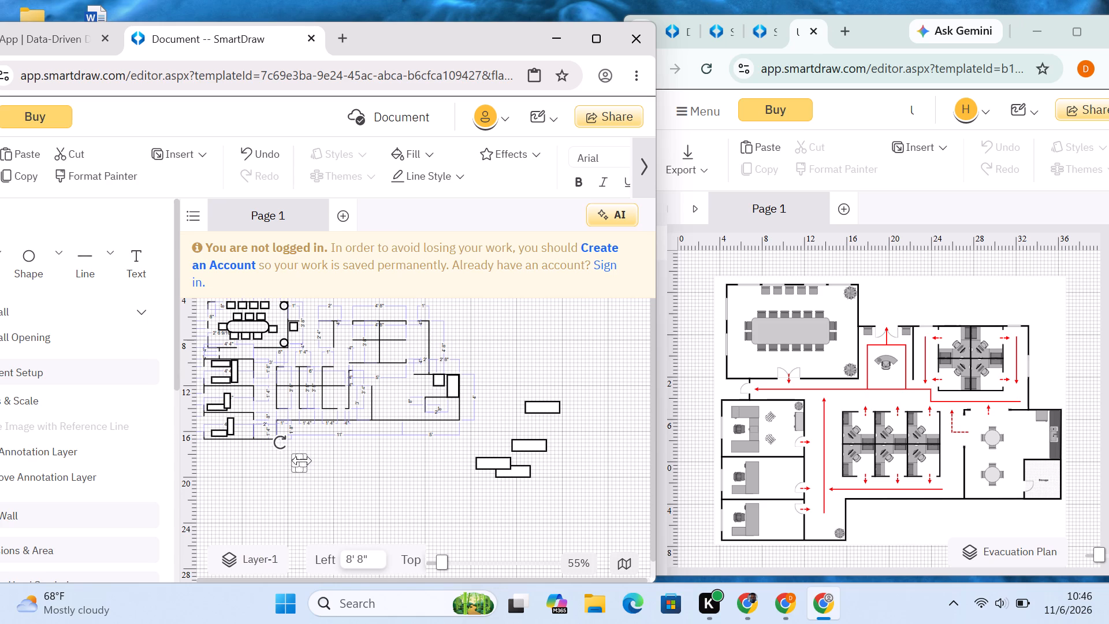
pyautogui.click(297, 456)
pyautogui.click(330, 459)
# Place the remaining small square at the opposite side of the entrance area, beside its right wall, at Left 11'.
pyautogui.moveTo(300, 465); pyautogui.dragTo(326, 329)
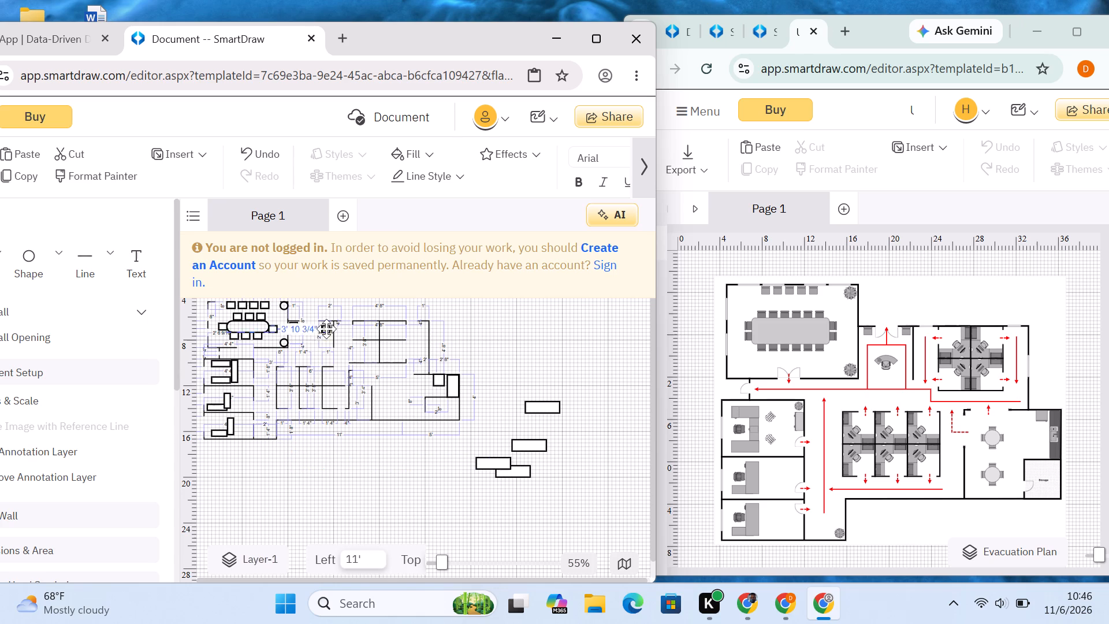
pyautogui.moveTo(326, 329); pyautogui.dragTo(330, 323)
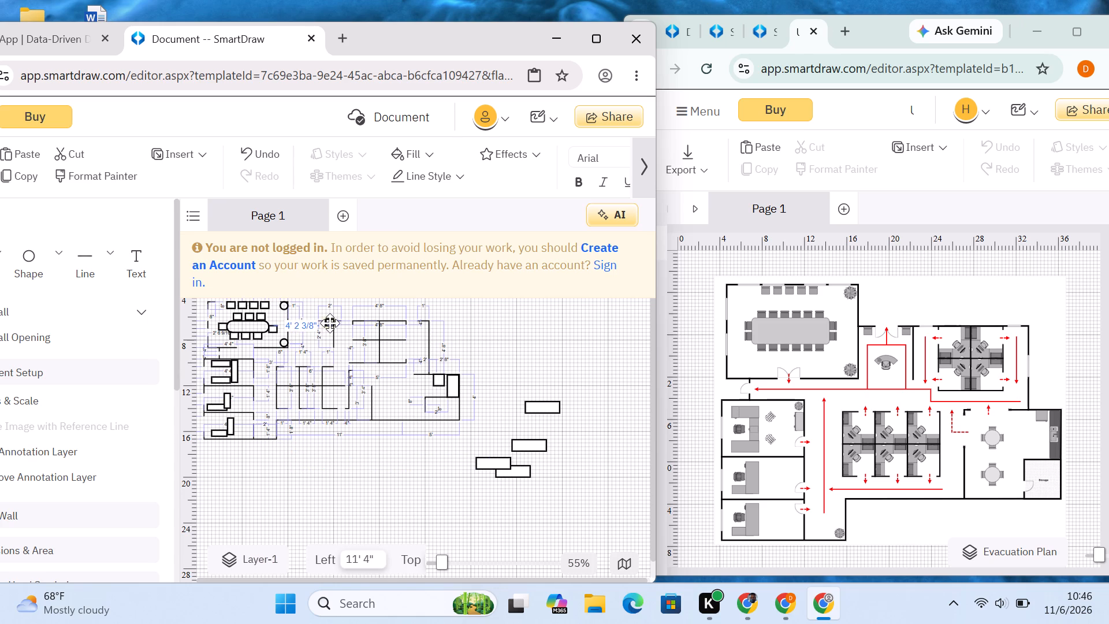
pyautogui.moveTo(330, 323); pyautogui.dragTo(329, 325)
pyautogui.moveTo(329, 325); pyautogui.dragTo(328, 324)
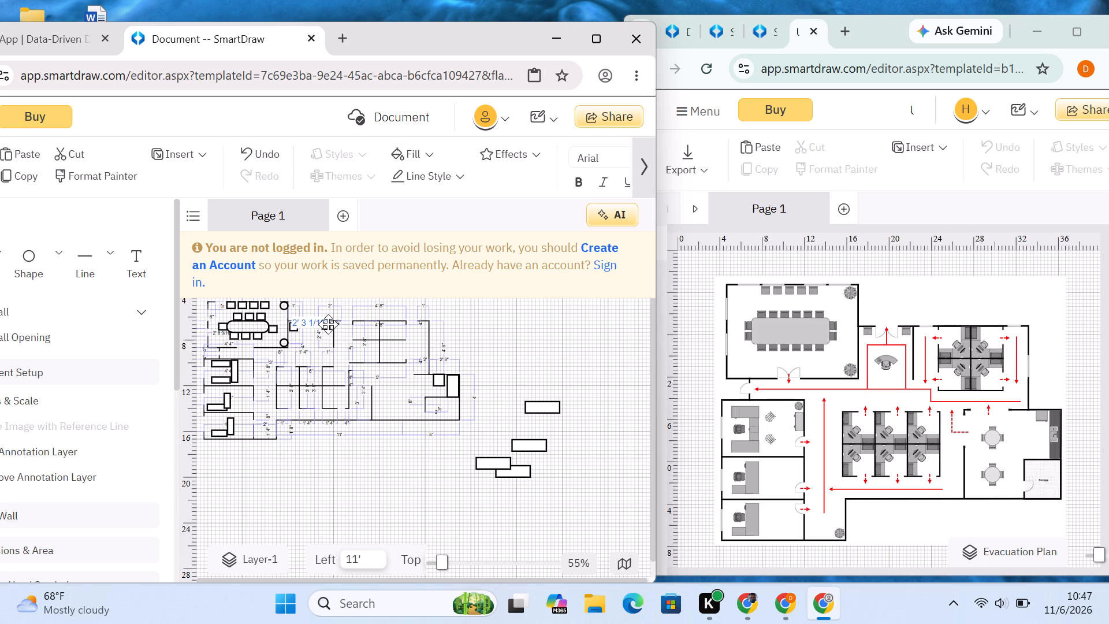
pyautogui.moveTo(328, 324); pyautogui.dragTo(329, 324)
pyautogui.click(514, 325)
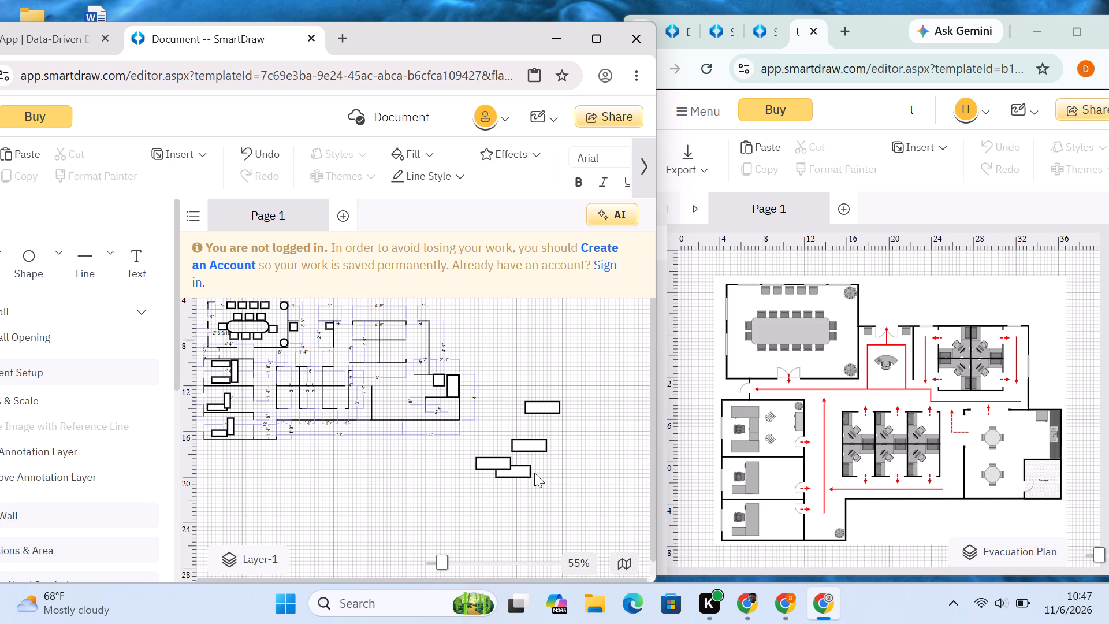
pyautogui.click(329, 325)
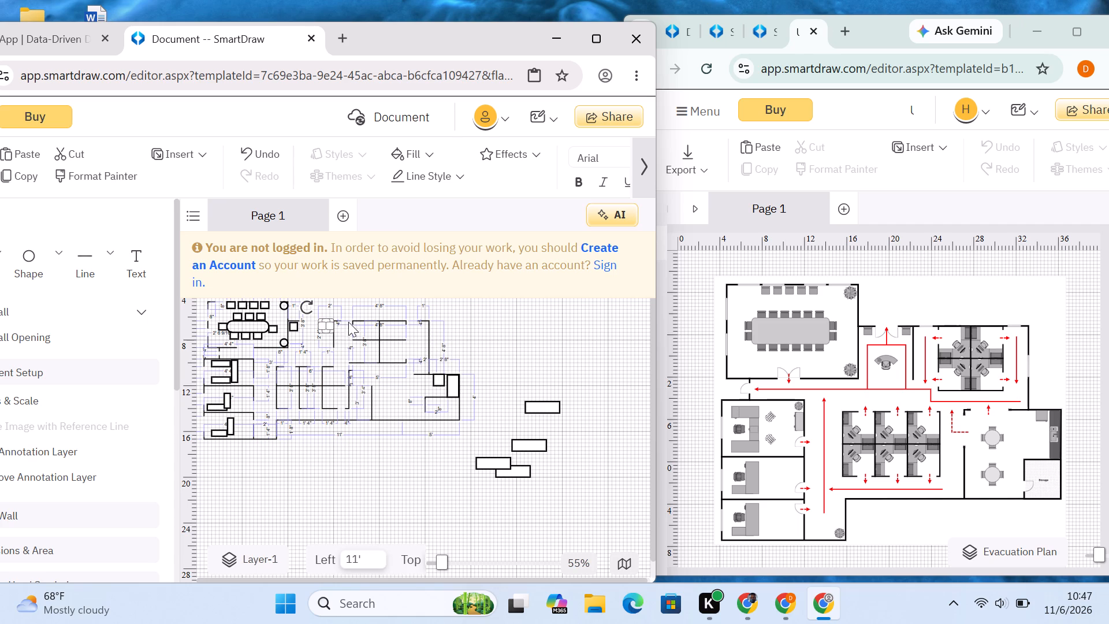
pyautogui.click(528, 323)
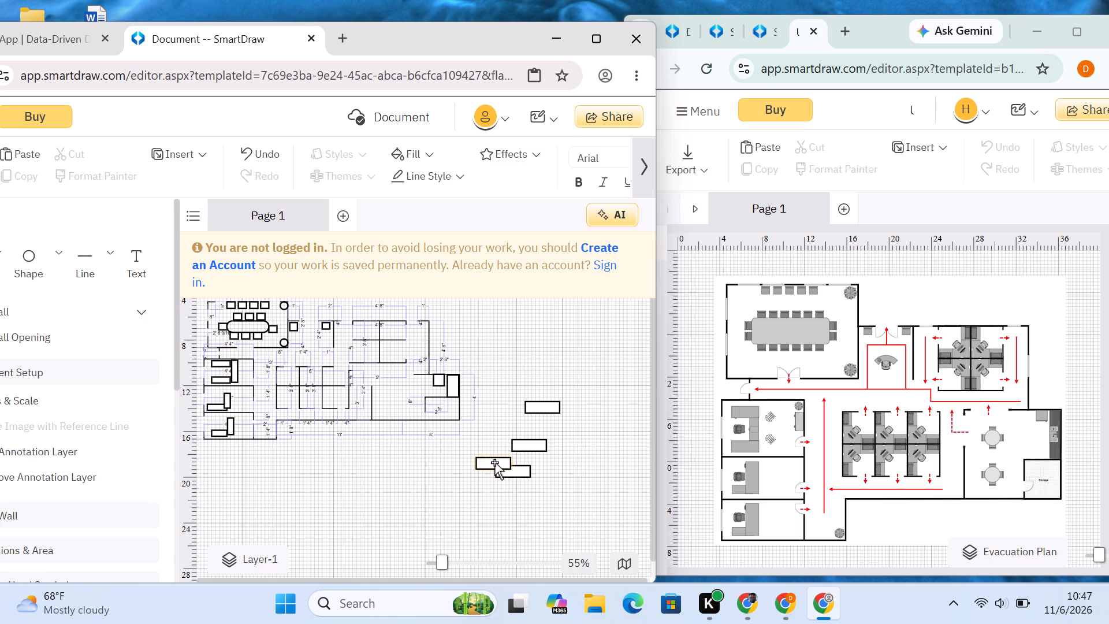
# Insert a circle in the empty area below the floor plan and shrink it to a little over half its size.
pyautogui.click(22, 275)
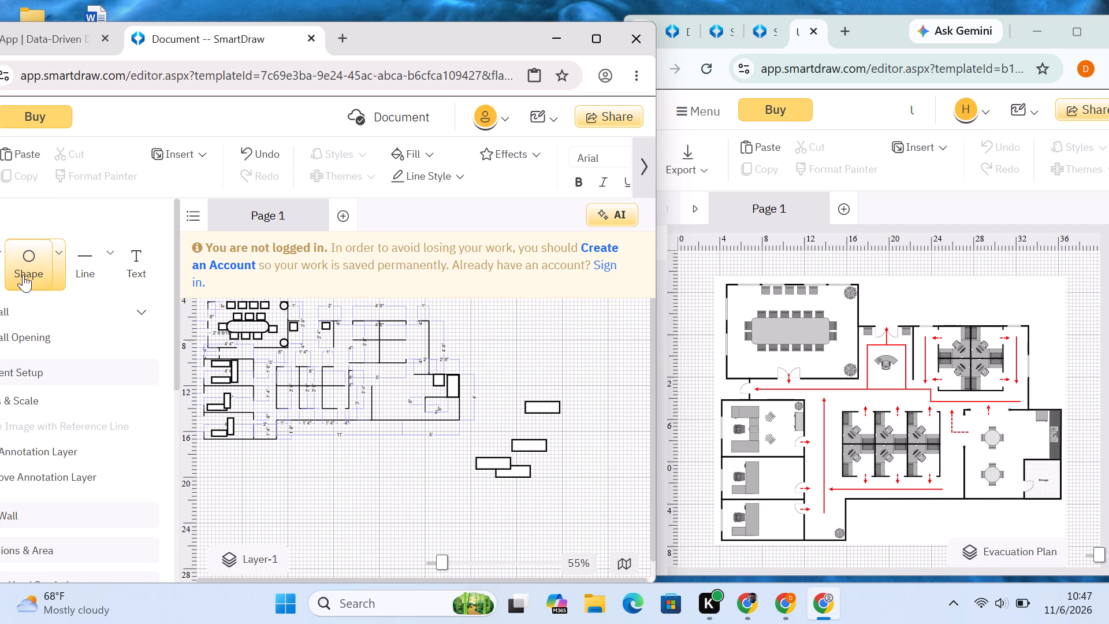
pyautogui.click(57, 255)
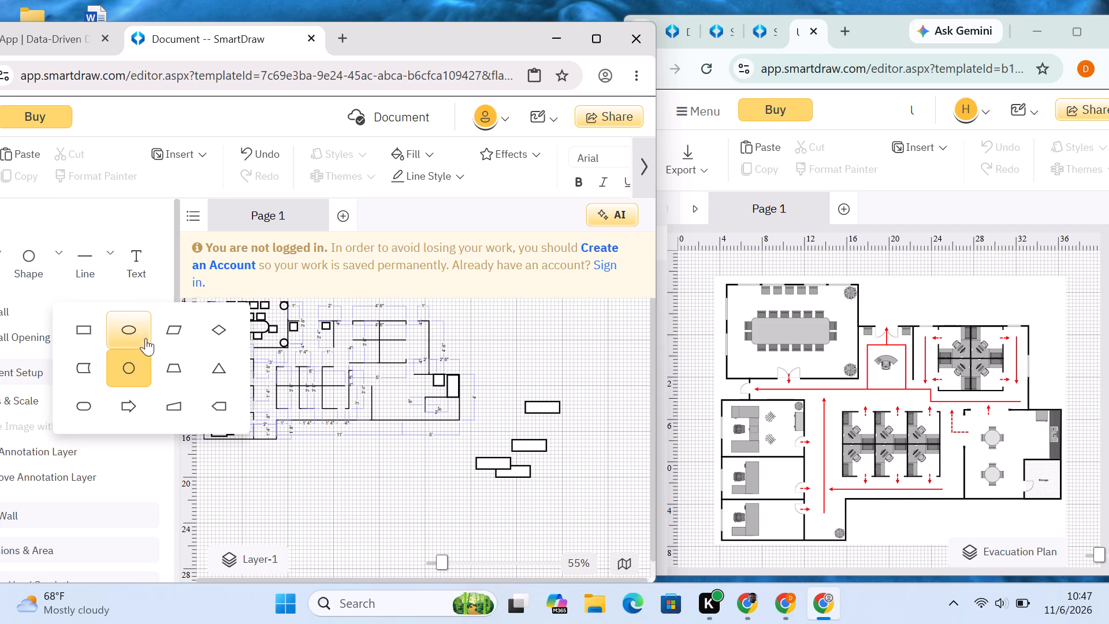
pyautogui.click(140, 361)
pyautogui.click(356, 477)
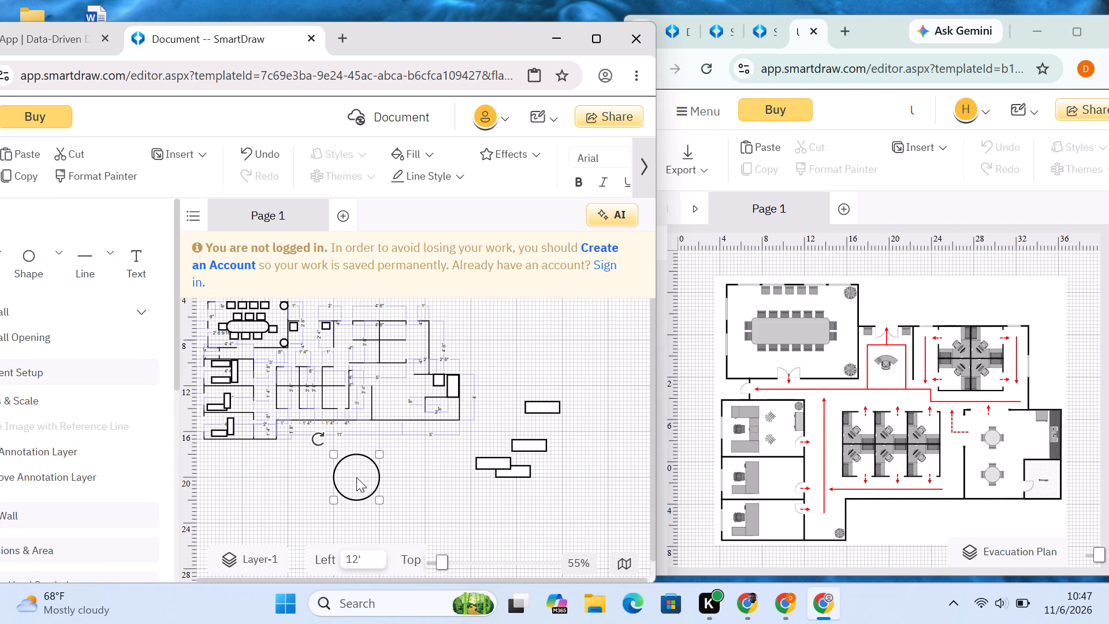
pyautogui.moveTo(335, 452); pyautogui.dragTo(351, 466)
pyautogui.click(414, 482)
# Move the circle onto the centre of the upper-right workstation partitions, at Left 15'.
pyautogui.moveTo(370, 489); pyautogui.dragTo(356, 447)
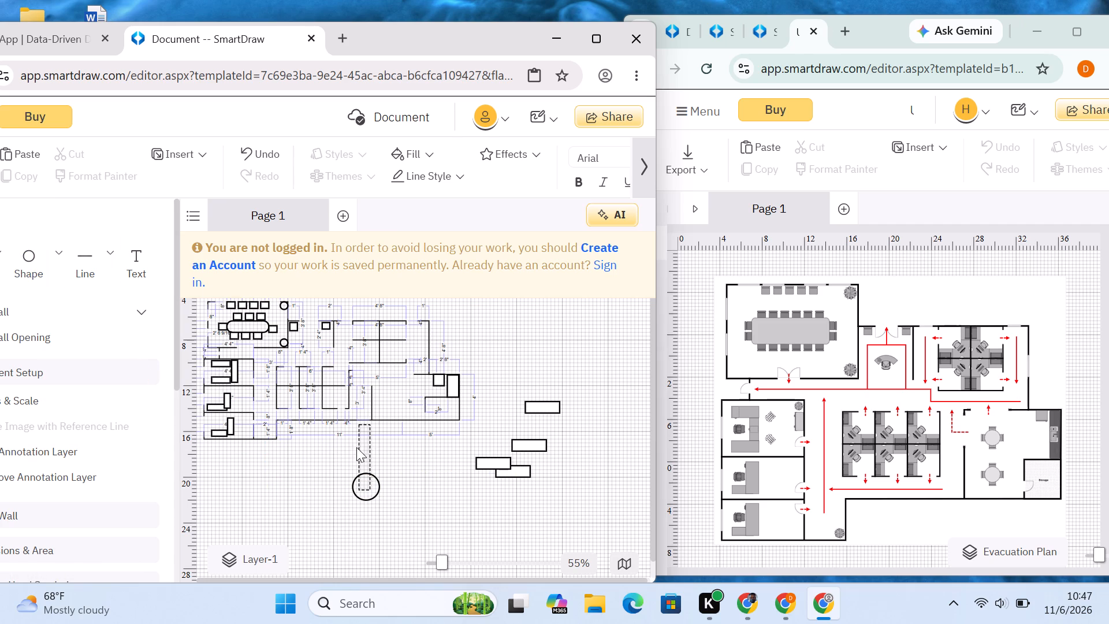
pyautogui.moveTo(356, 447); pyautogui.dragTo(365, 474)
pyautogui.click(367, 482)
pyautogui.moveTo(365, 474); pyautogui.dragTo(381, 335)
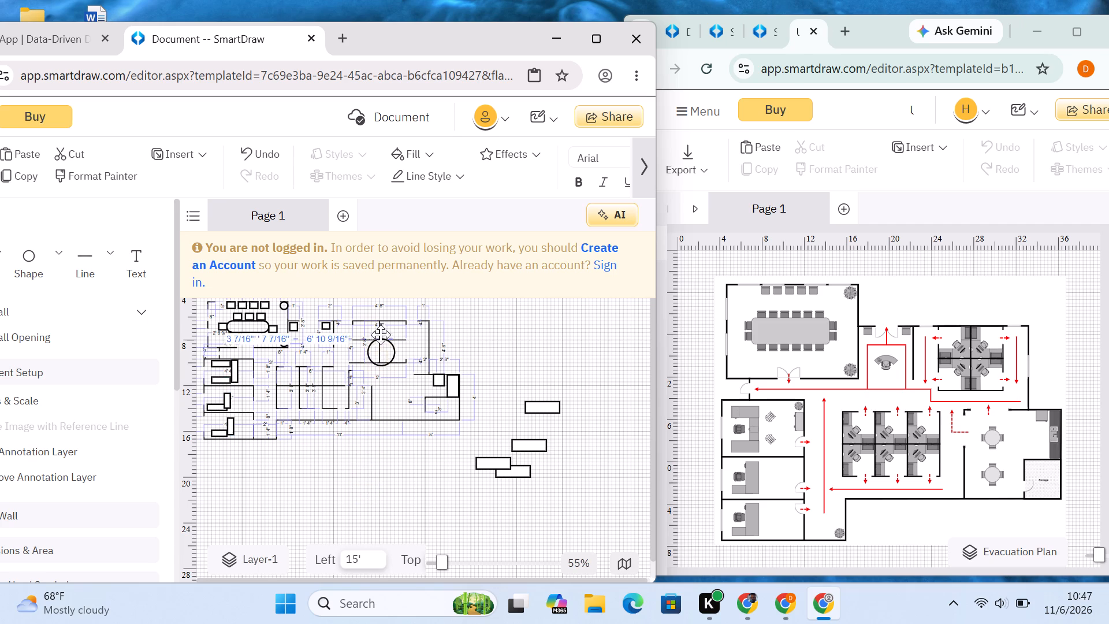
pyautogui.moveTo(381, 335); pyautogui.dragTo(379, 328)
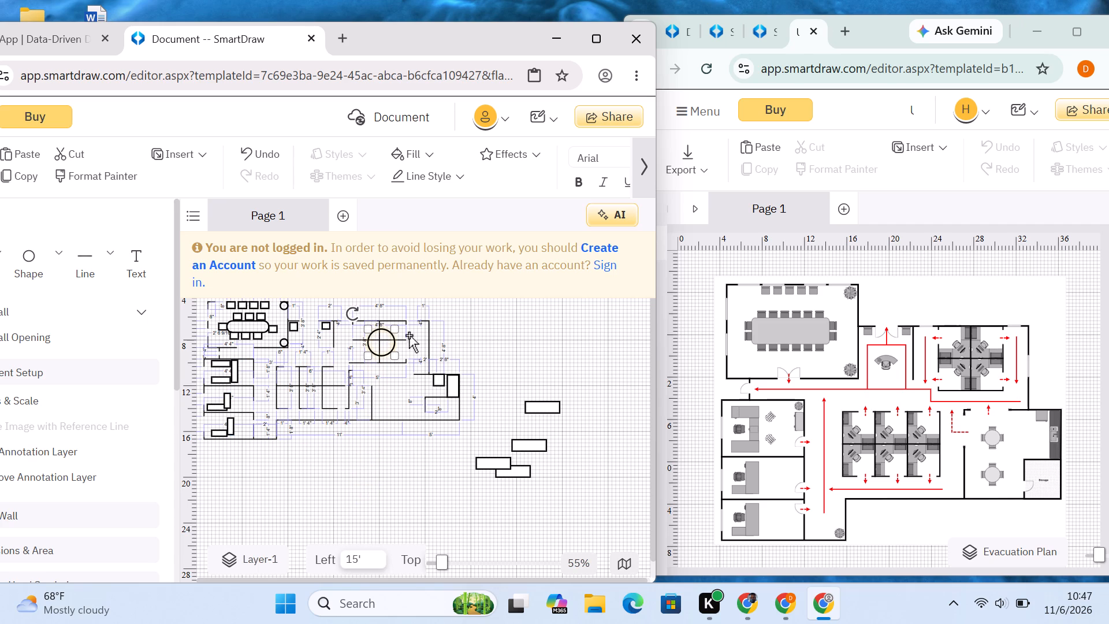
# Shrink the circle on the upper-right workstation partitions and recentre it where the partitions cross, at Left 15' 4".
pyautogui.click(530, 347)
pyautogui.click(371, 347)
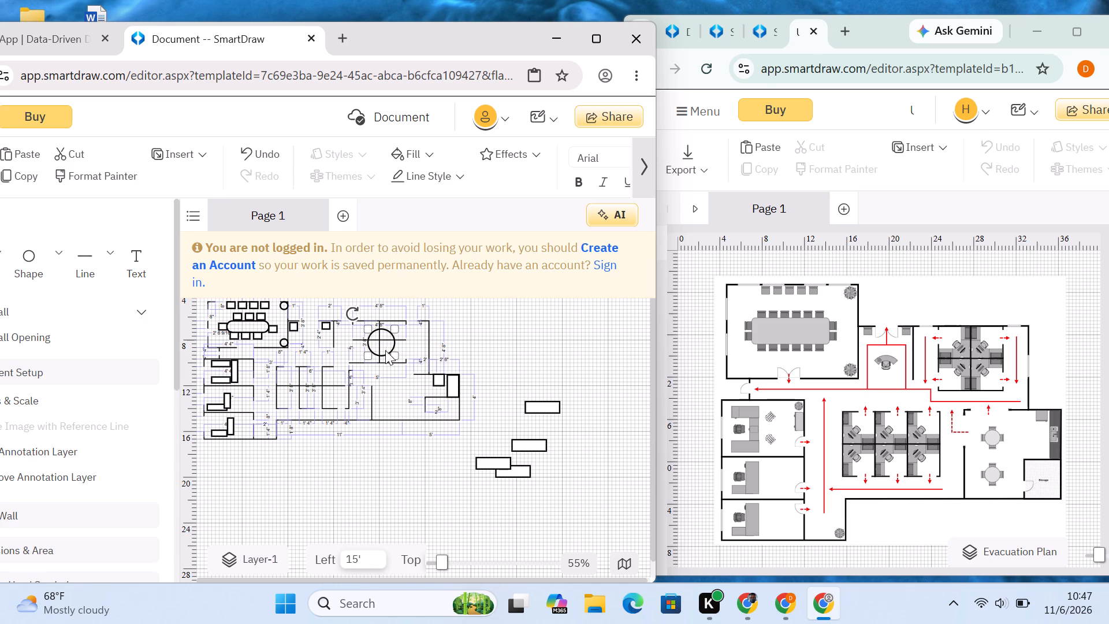
pyautogui.click(393, 353)
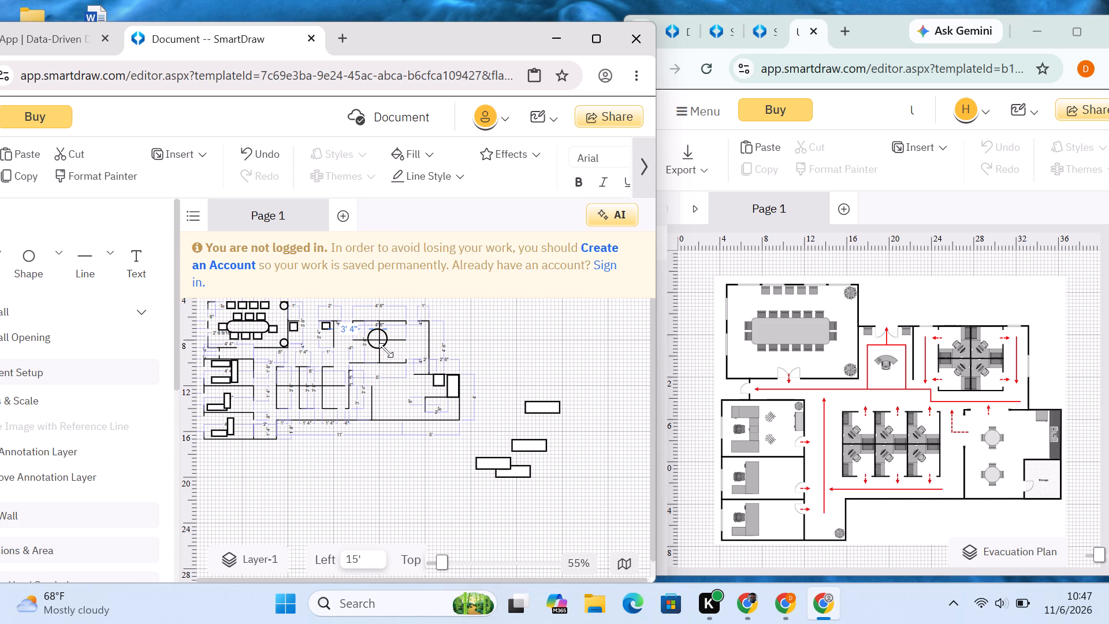
pyautogui.click(515, 350)
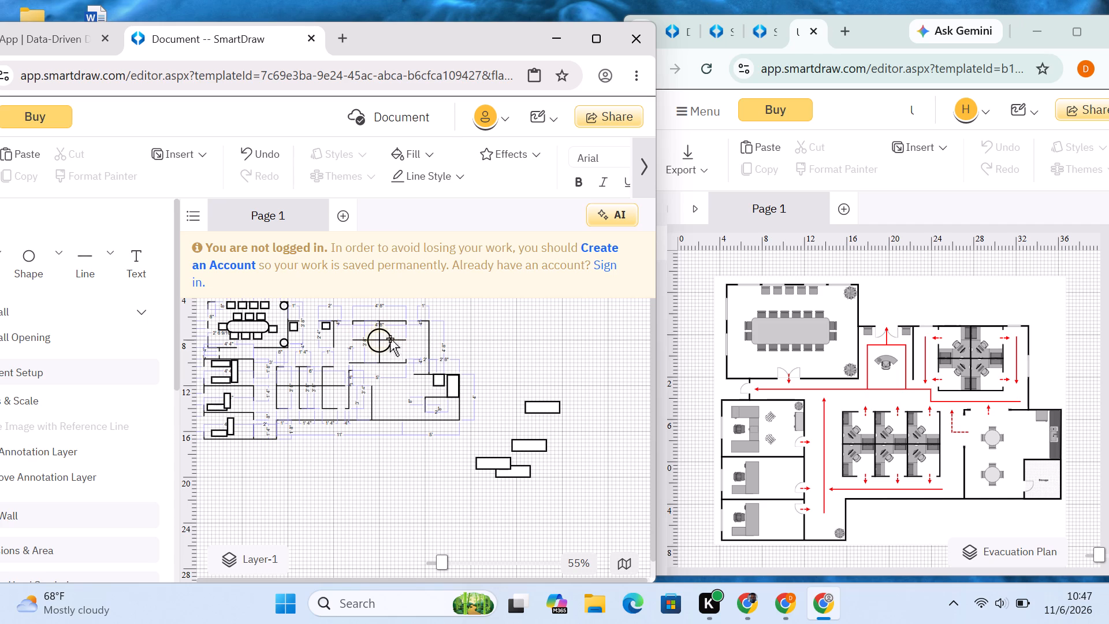
pyautogui.click(373, 333)
pyautogui.click(371, 329)
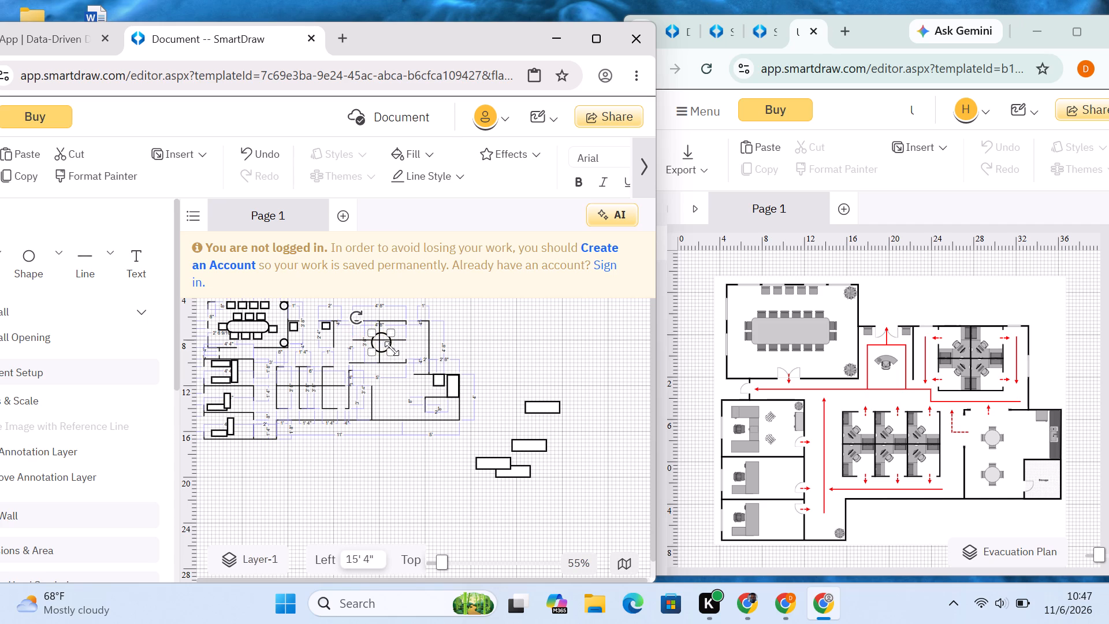
pyautogui.click(392, 348)
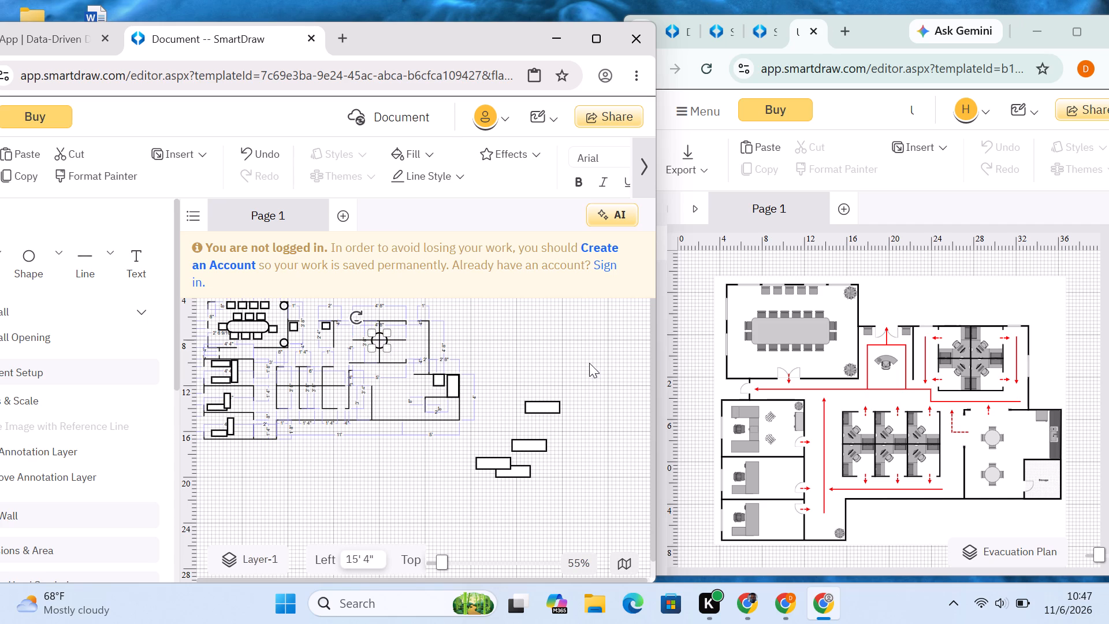
pyautogui.click(589, 363)
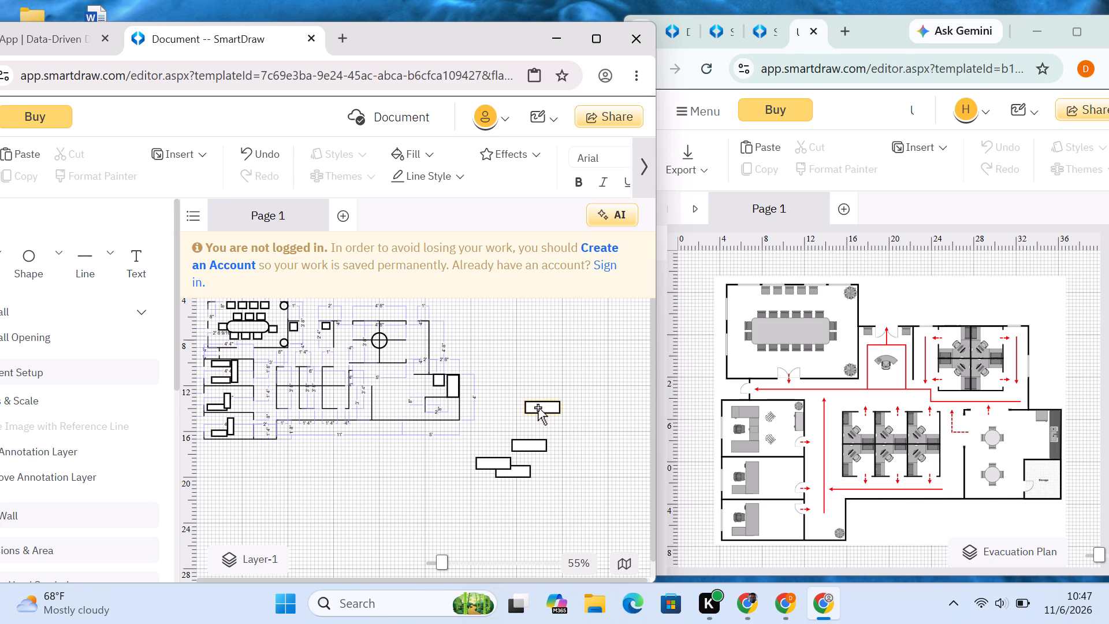
# Rotate the uppermost loose rectangle beside the plan to a diagonal of about 320°.
pyautogui.click(538, 407)
pyautogui.moveTo(514, 392); pyautogui.dragTo(519, 380)
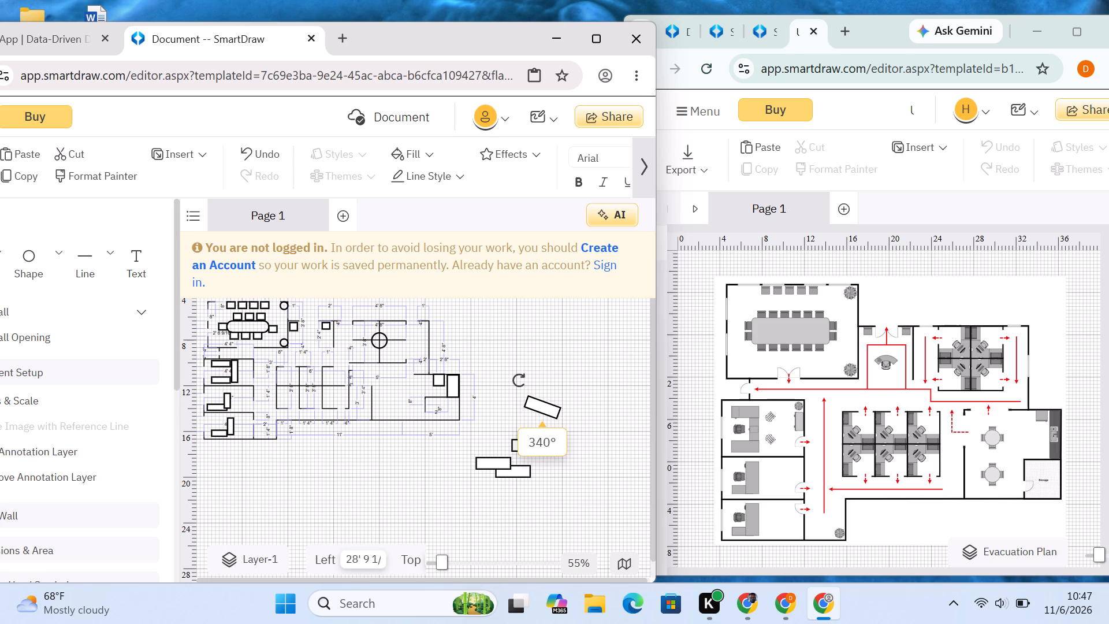
pyautogui.moveTo(519, 380); pyautogui.dragTo(513, 411)
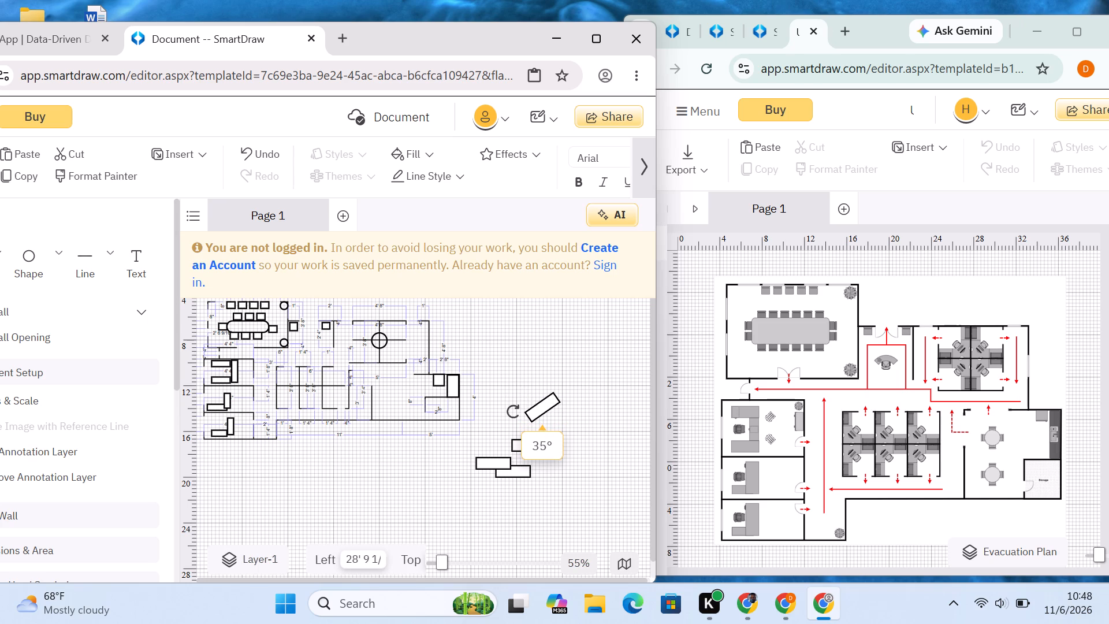
pyautogui.moveTo(513, 411); pyautogui.dragTo(518, 385)
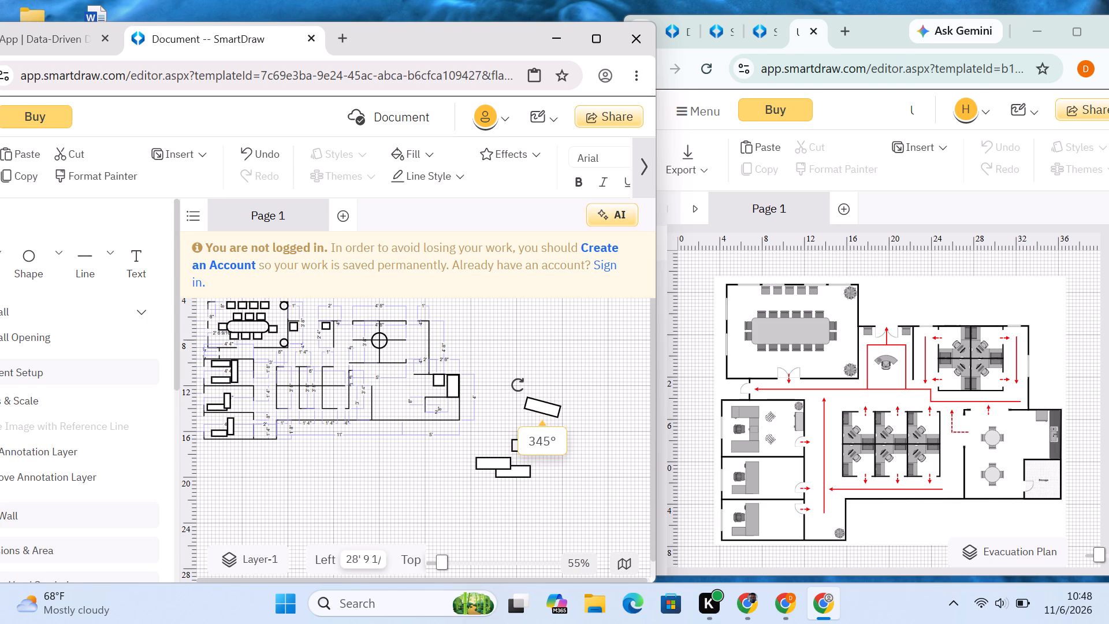
pyautogui.moveTo(518, 385); pyautogui.dragTo(529, 372)
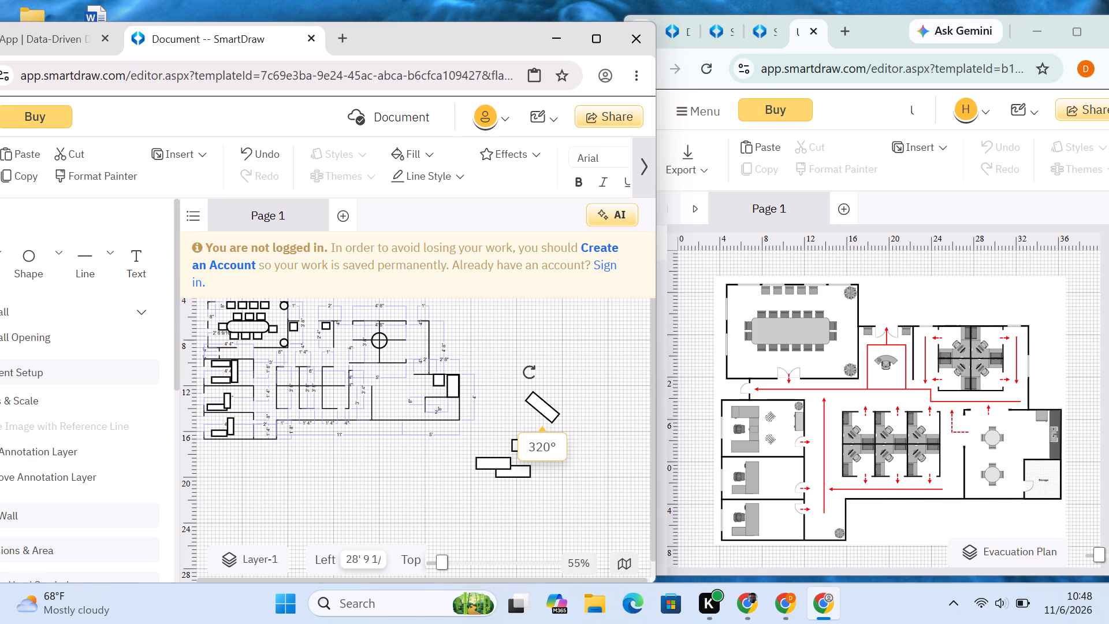
pyautogui.moveTo(529, 372); pyautogui.dragTo(532, 369)
pyautogui.click(543, 379)
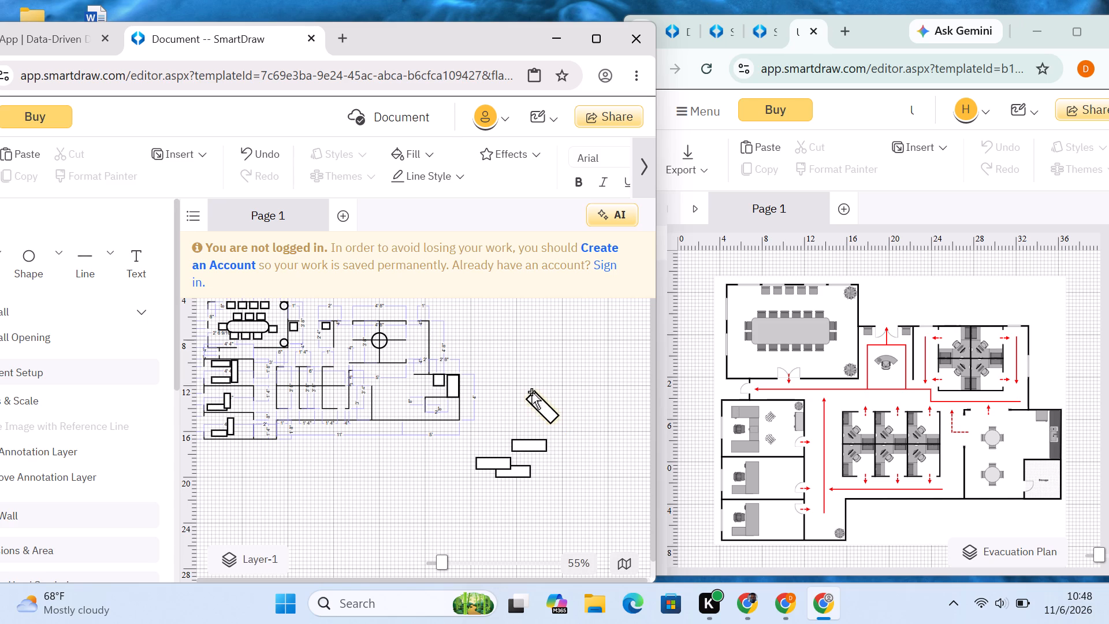
# Shorten and narrow the rotated rectangle into a small tilted chair-sized piece at Left about 29' 10".
pyautogui.click(533, 399)
pyautogui.moveTo(528, 394); pyautogui.dragTo(546, 410)
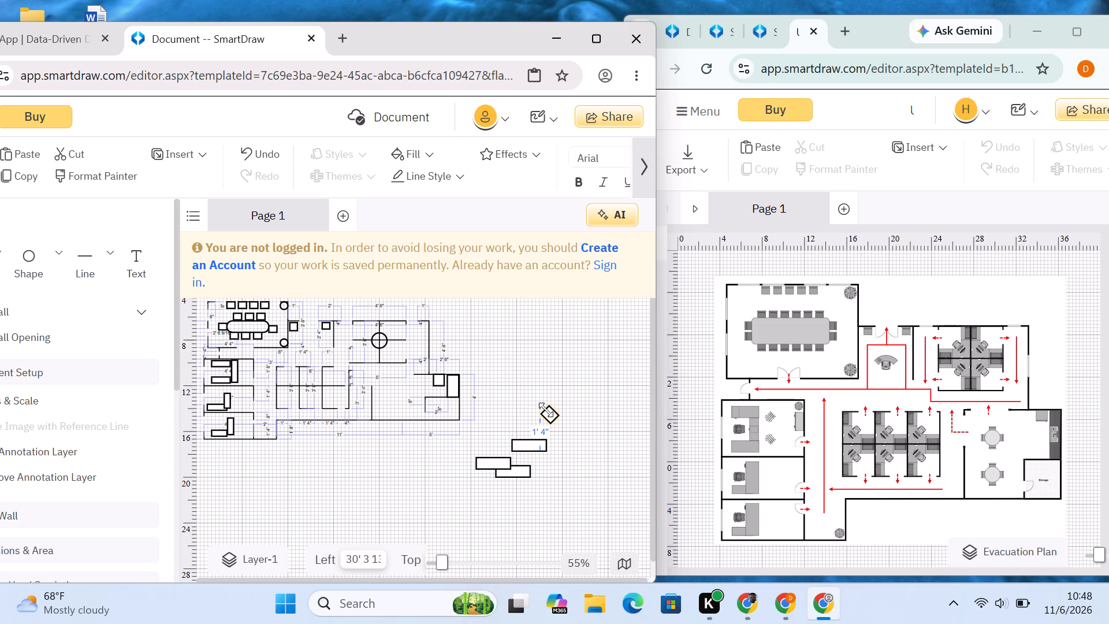
pyautogui.moveTo(546, 410); pyautogui.dragTo(541, 407)
pyautogui.click(549, 410)
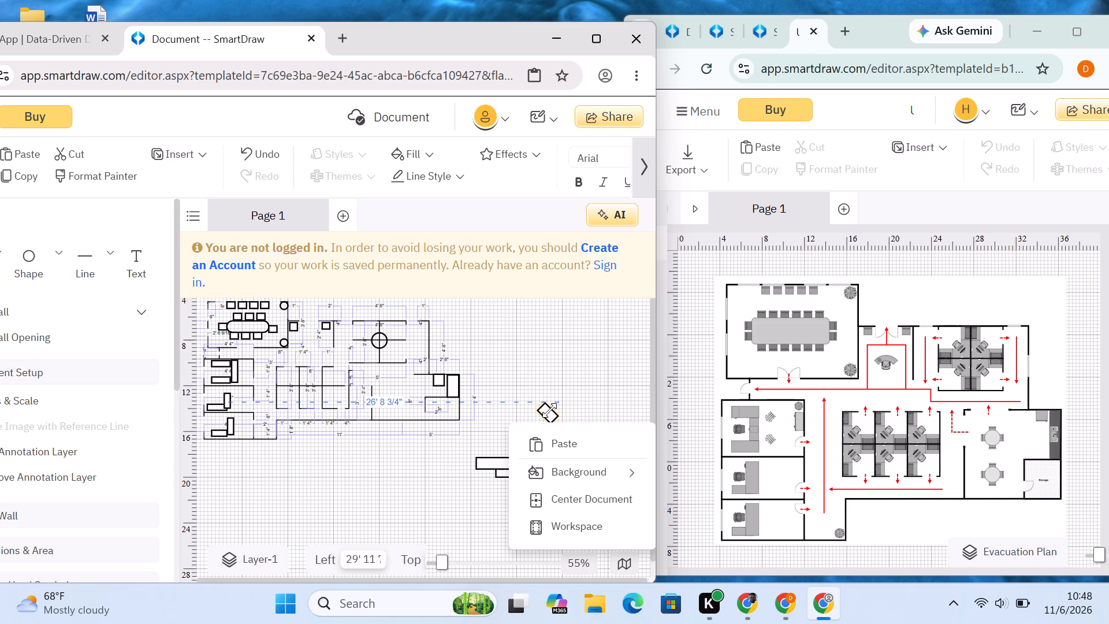
pyautogui.click(563, 406)
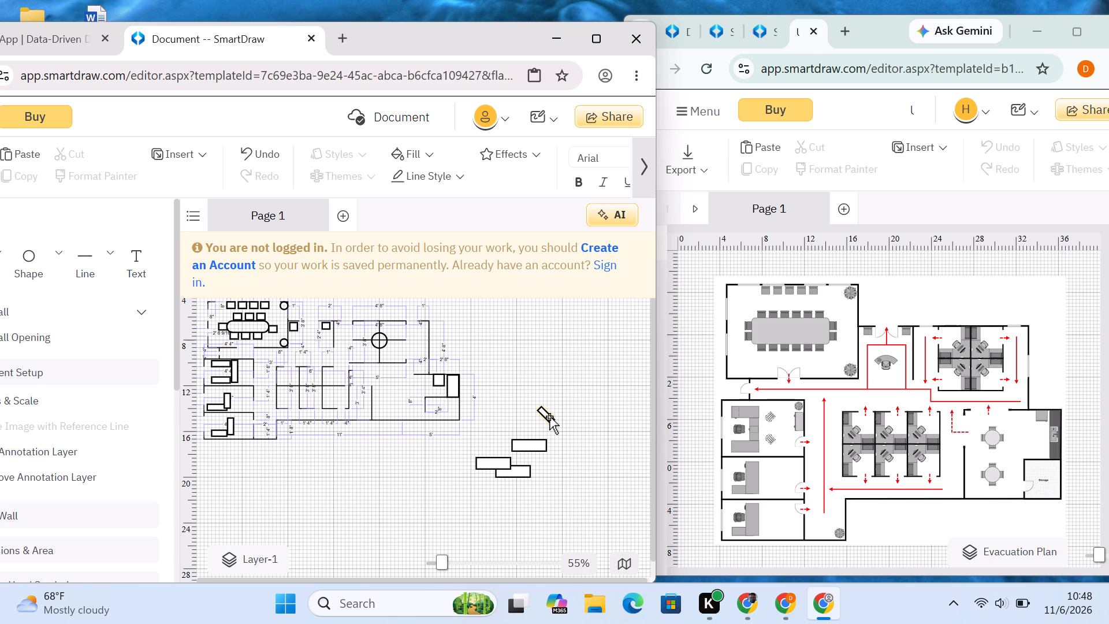
pyautogui.click(549, 417)
pyautogui.moveTo(556, 421); pyautogui.dragTo(547, 417)
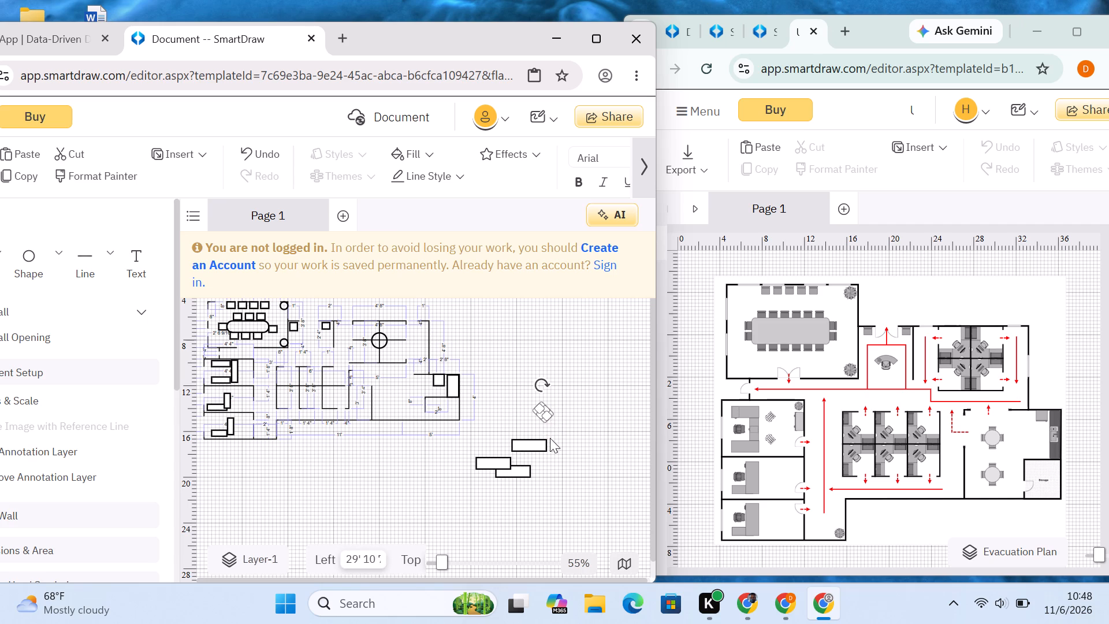
pyautogui.click(549, 441)
# Rotate the loose rectangle just below the small tilted piece to the opposite diagonal, somewhat steeper than 30°.
pyautogui.click(540, 443)
pyautogui.moveTo(500, 424); pyautogui.dragTo(505, 421)
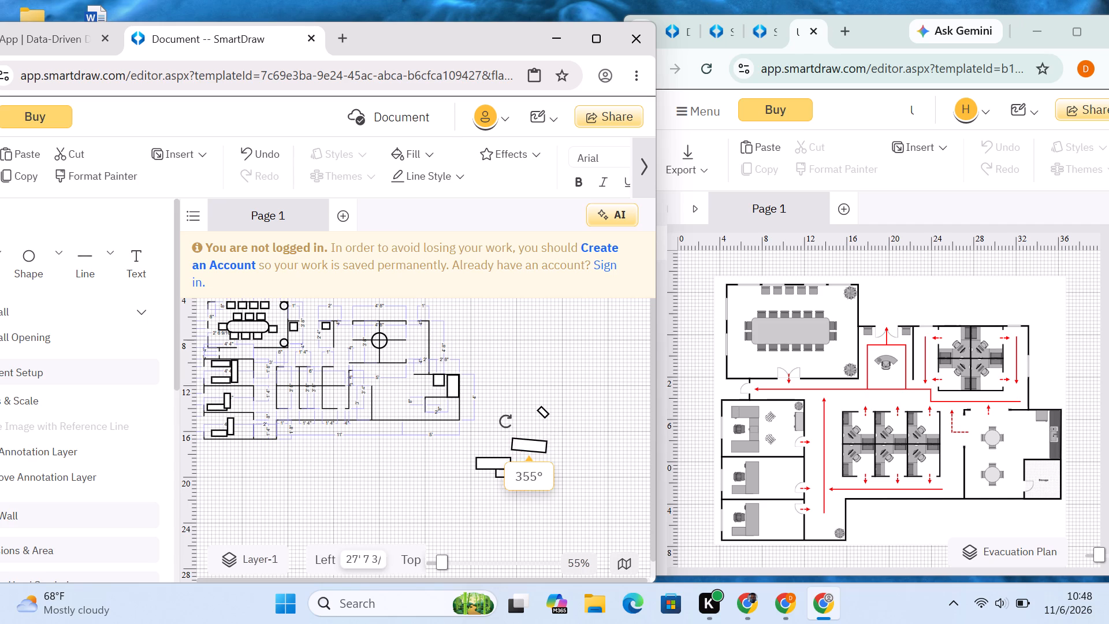
pyautogui.moveTo(505, 421); pyautogui.dragTo(504, 441)
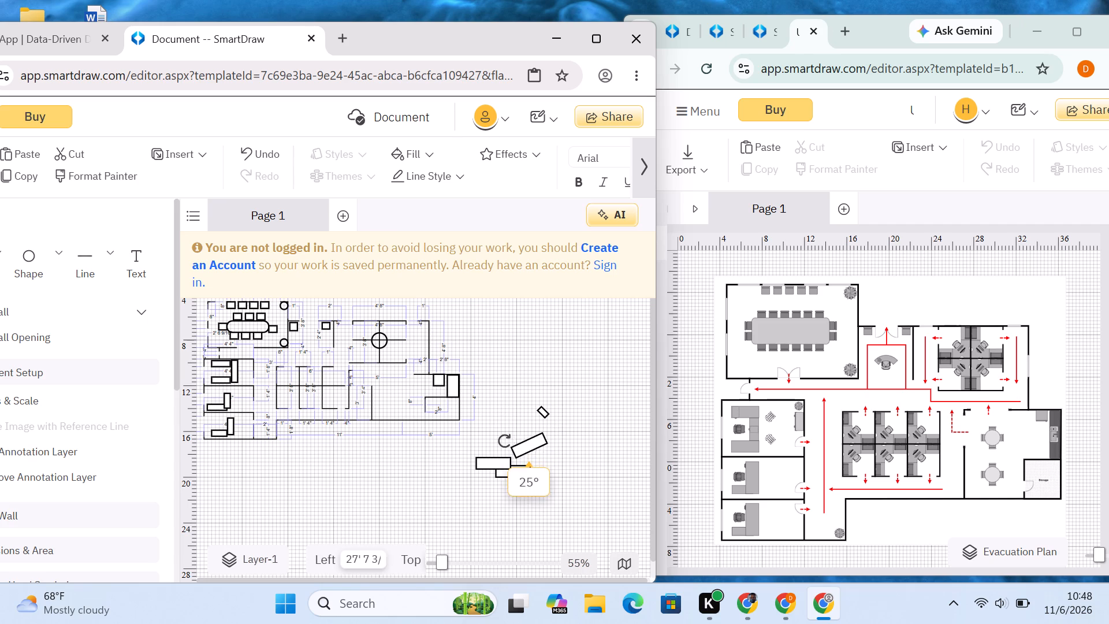
pyautogui.moveTo(504, 441); pyautogui.dragTo(504, 445)
pyautogui.moveTo(504, 445); pyautogui.dragTo(507, 448)
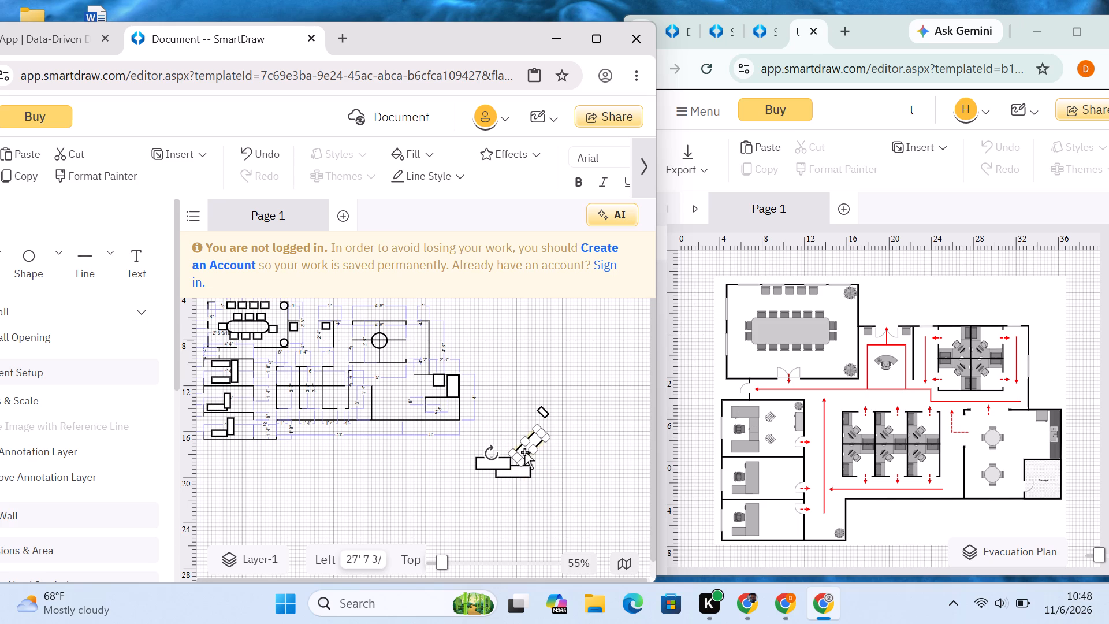
# Shorten and narrow this second rotated rectangle into a small tilted piece matching the first one.
pyautogui.moveTo(515, 458); pyautogui.dragTo(532, 441)
pyautogui.moveTo(543, 444); pyautogui.dragTo(537, 441)
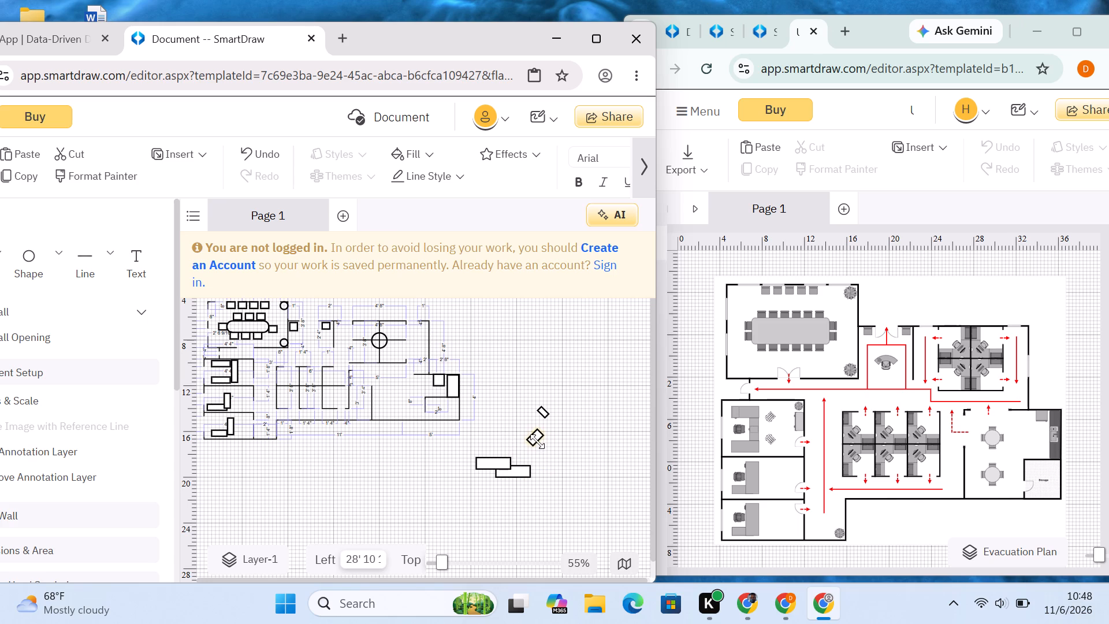
pyautogui.moveTo(537, 441); pyautogui.dragTo(535, 440)
pyautogui.click(567, 443)
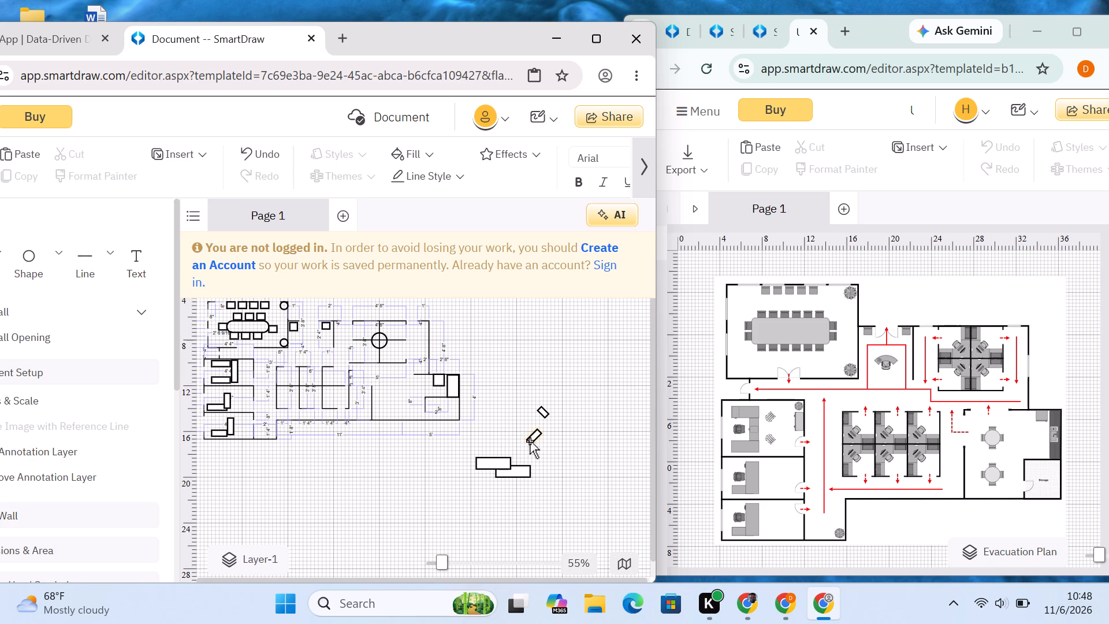
pyautogui.click(530, 441)
pyautogui.click(531, 441)
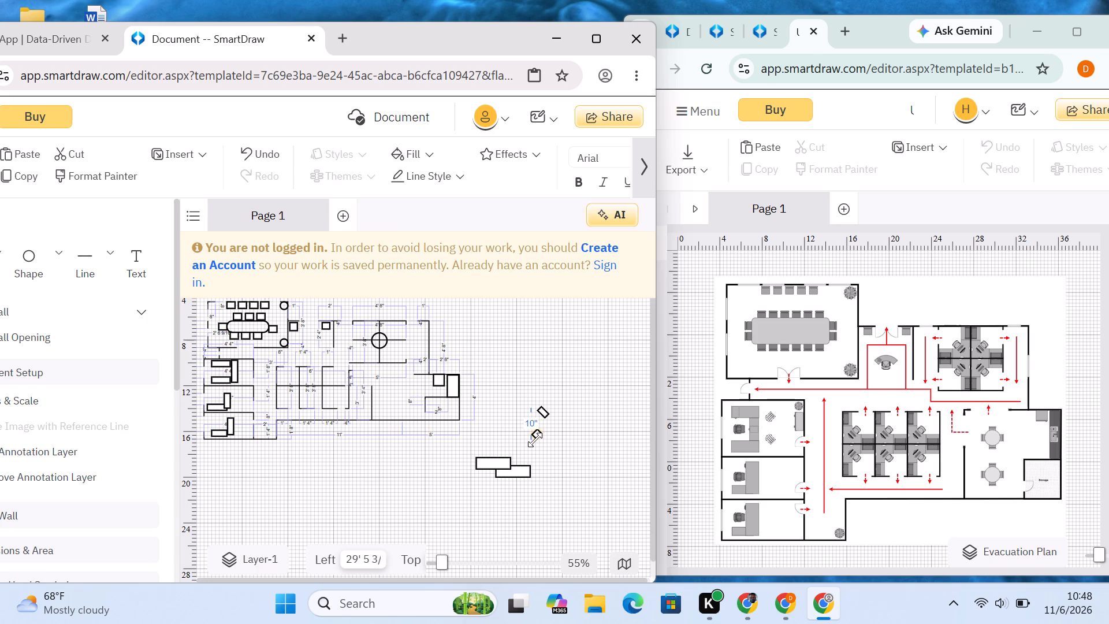
pyautogui.click(563, 443)
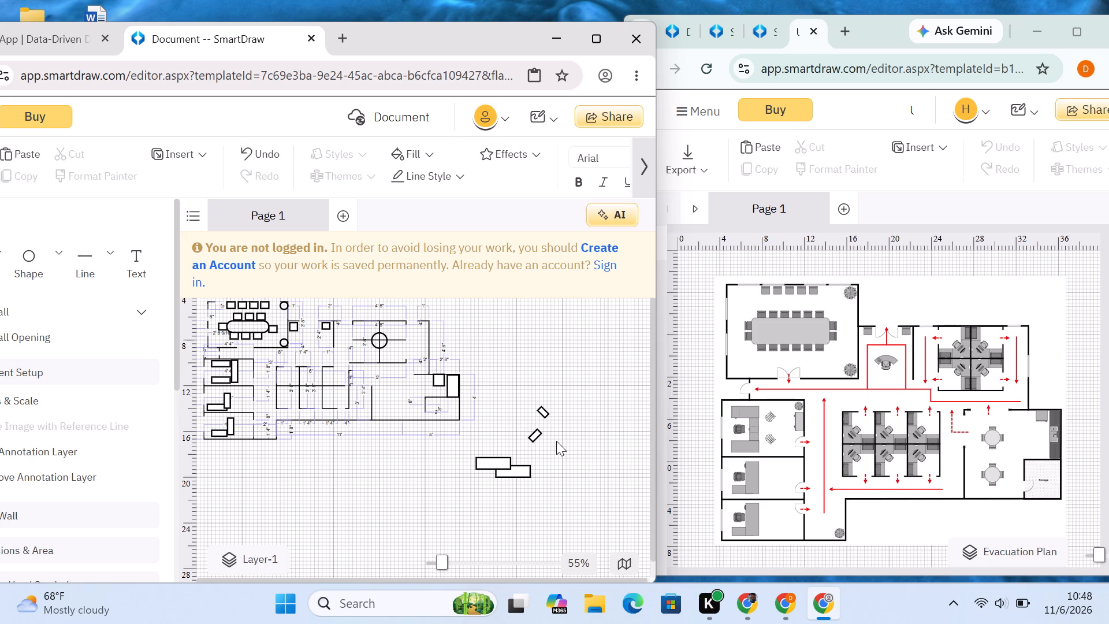
# Move the leftmost loose rectangle to open space below the plan at Left about 18' 10" and rotate it to about 140°.
pyautogui.moveTo(490, 462); pyautogui.dragTo(428, 497)
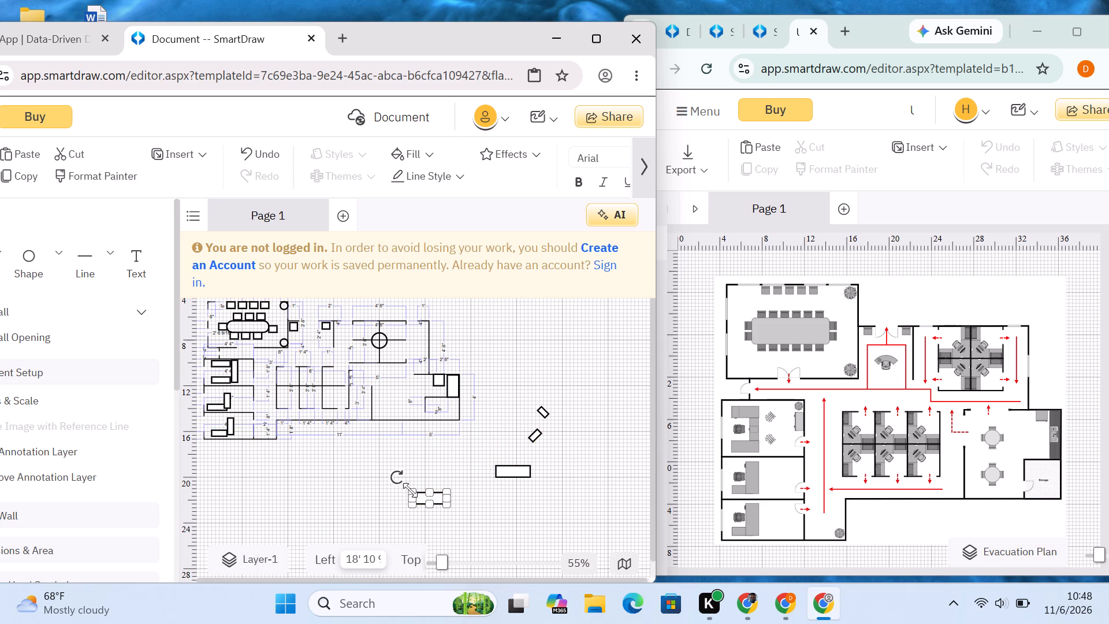
pyautogui.moveTo(398, 477); pyautogui.dragTo(434, 523)
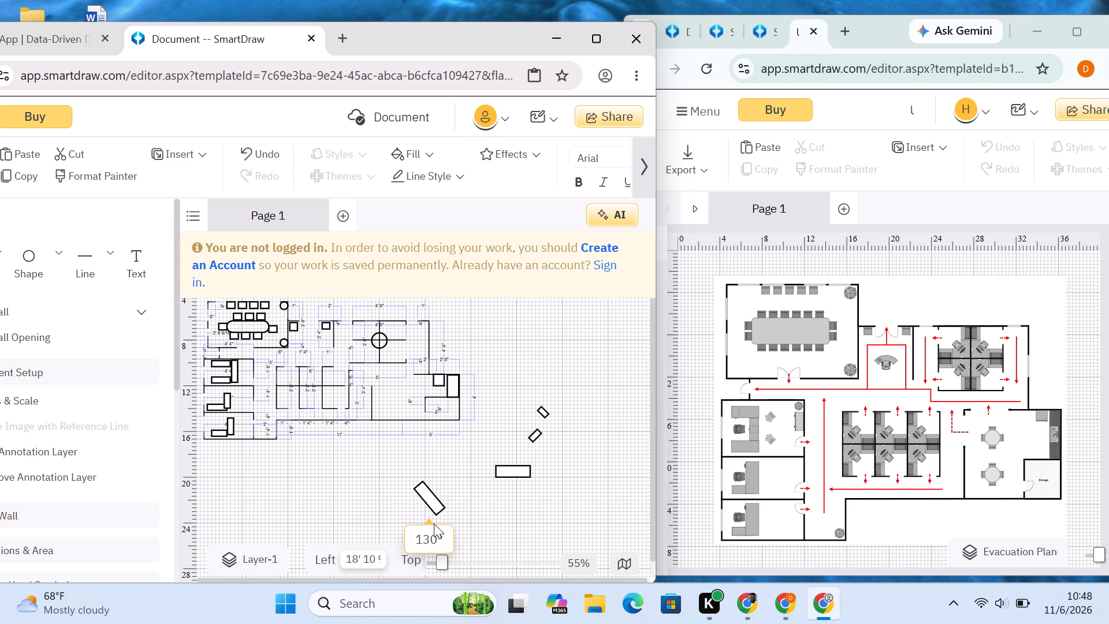
pyautogui.moveTo(434, 523); pyautogui.dragTo(436, 523)
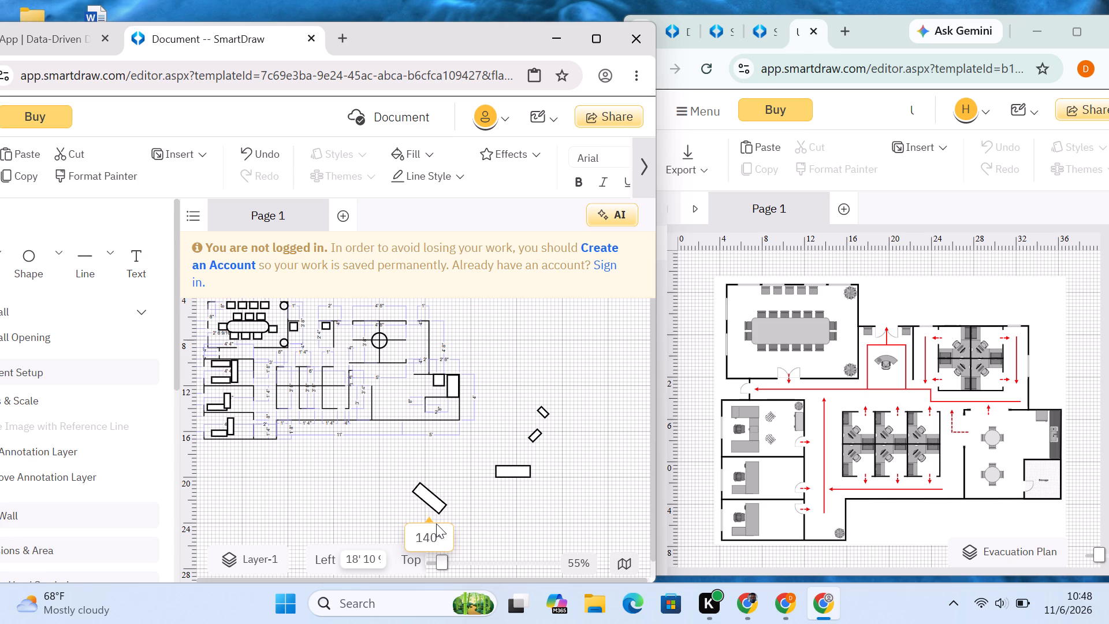
pyautogui.moveTo(436, 523); pyautogui.dragTo(438, 511)
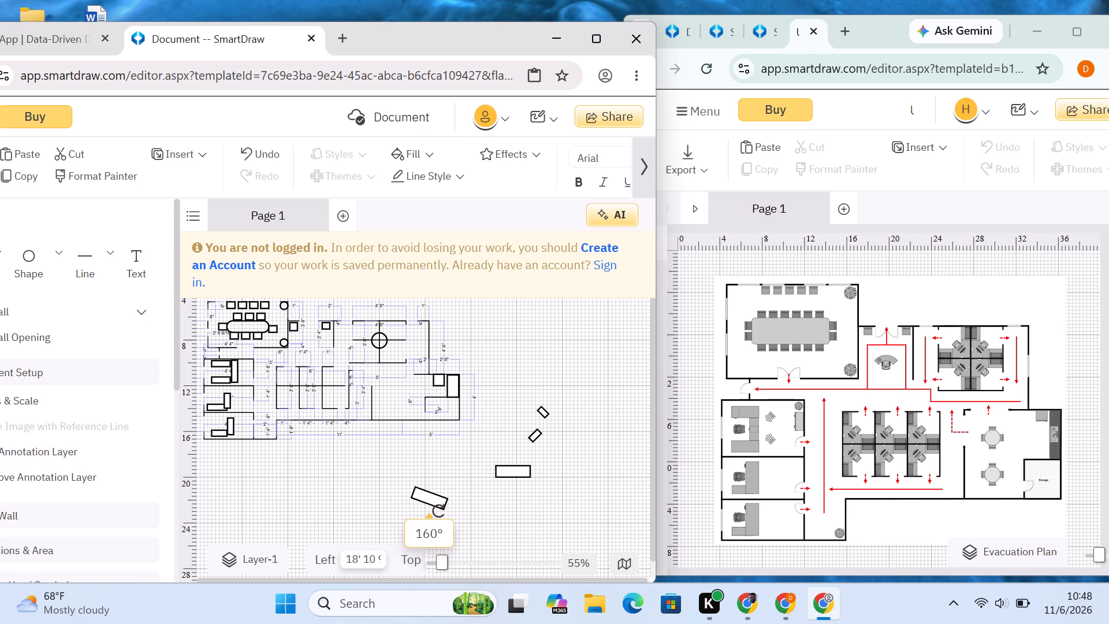
pyautogui.moveTo(438, 511); pyautogui.dragTo(437, 519)
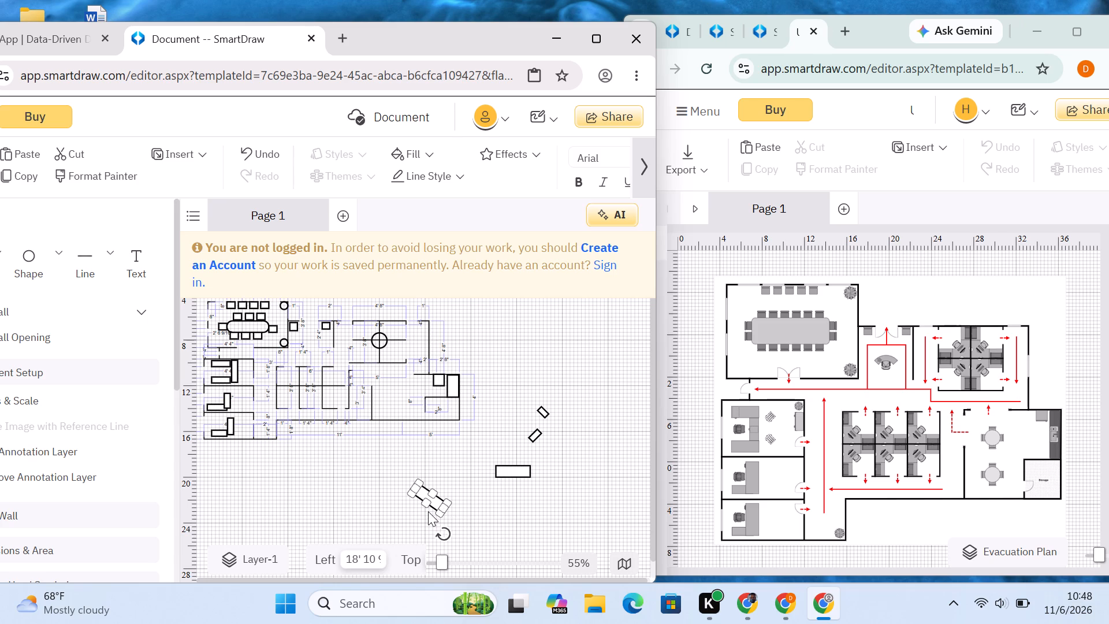
# Place the first small tilted piece against the lower-right edge of the circle in the upper-right workstation cluster.
pyautogui.moveTo(545, 410); pyautogui.dragTo(389, 348)
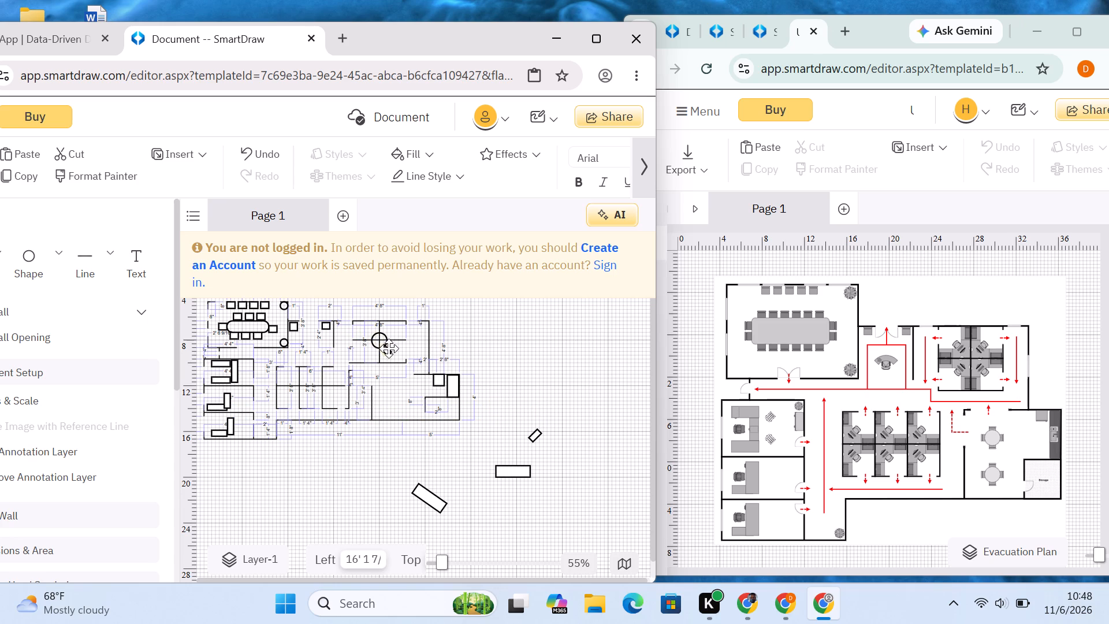
pyautogui.moveTo(389, 348); pyautogui.dragTo(391, 348)
pyautogui.moveTo(391, 348); pyautogui.dragTo(389, 347)
pyautogui.moveTo(389, 347); pyautogui.dragTo(390, 347)
pyautogui.click(507, 347)
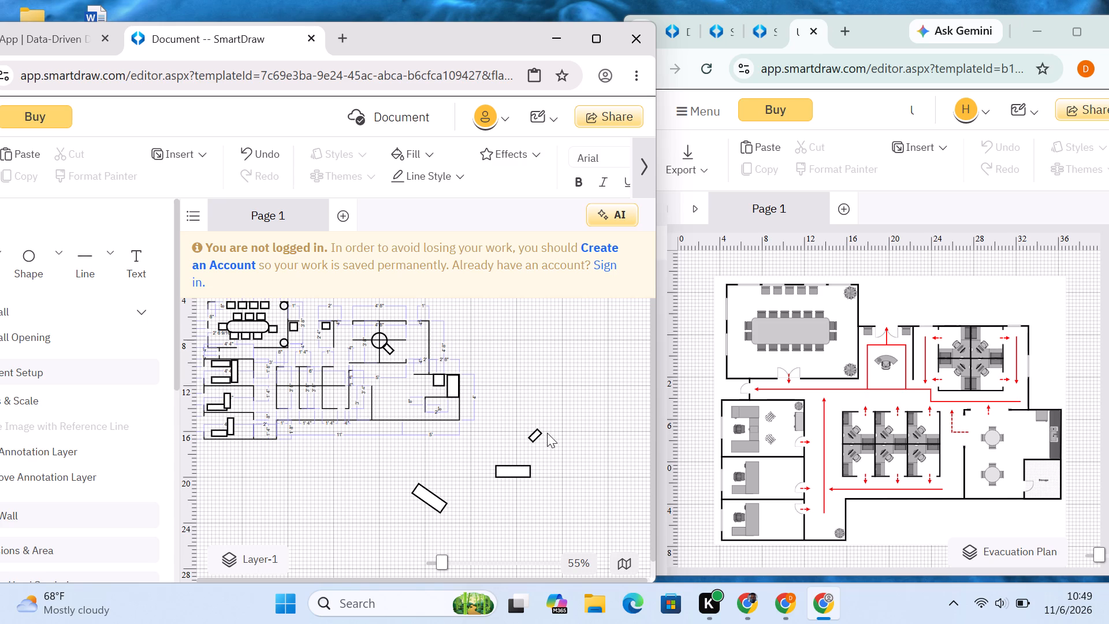
# Place the second small tilted piece against the circle's lower-left edge, mirroring the piece on the other side.
pyautogui.moveTo(531, 434); pyautogui.dragTo(363, 350)
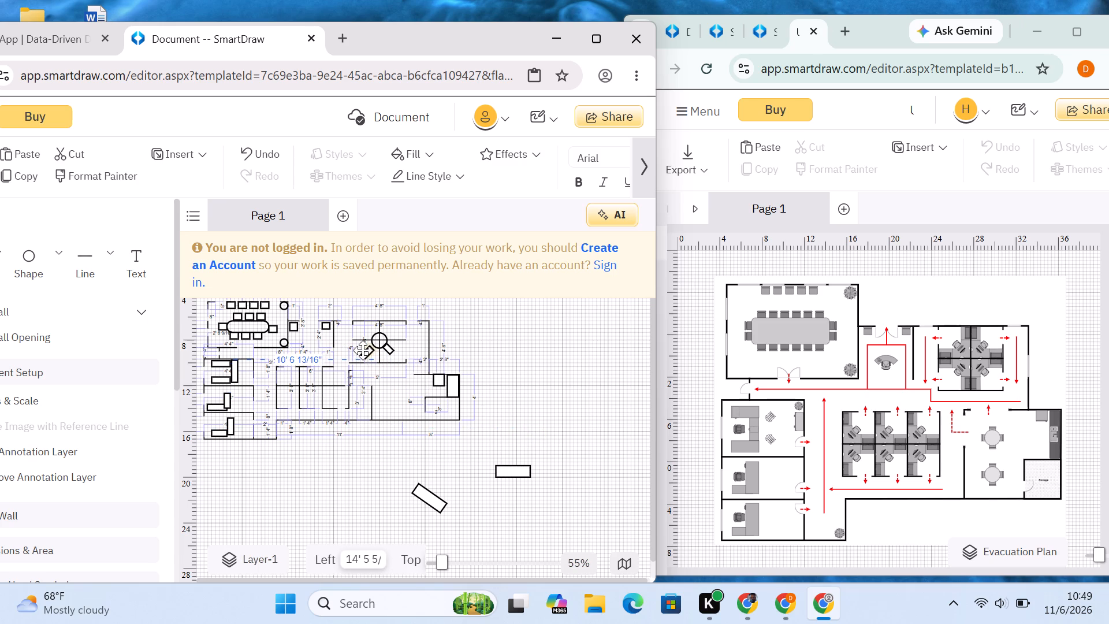
pyautogui.moveTo(363, 350); pyautogui.dragTo(364, 348)
pyautogui.click(529, 343)
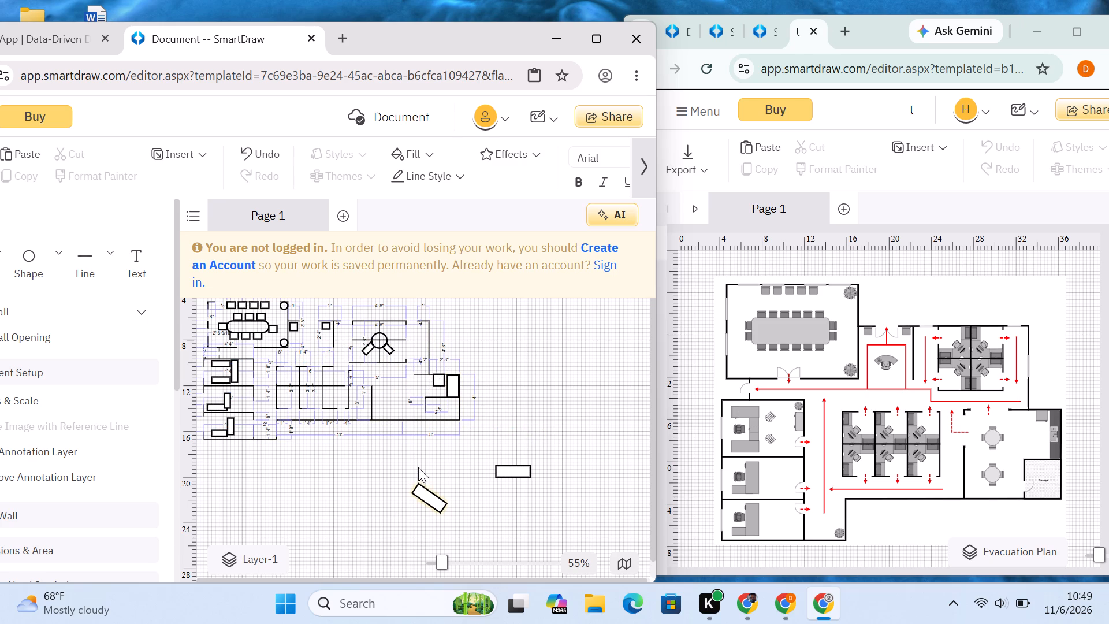
# Move the tilted rectangle below the plan to Left about 17' 5" and shrink it into a small, short tilted piece.
pyautogui.moveTo(423, 491); pyautogui.dragTo(423, 456)
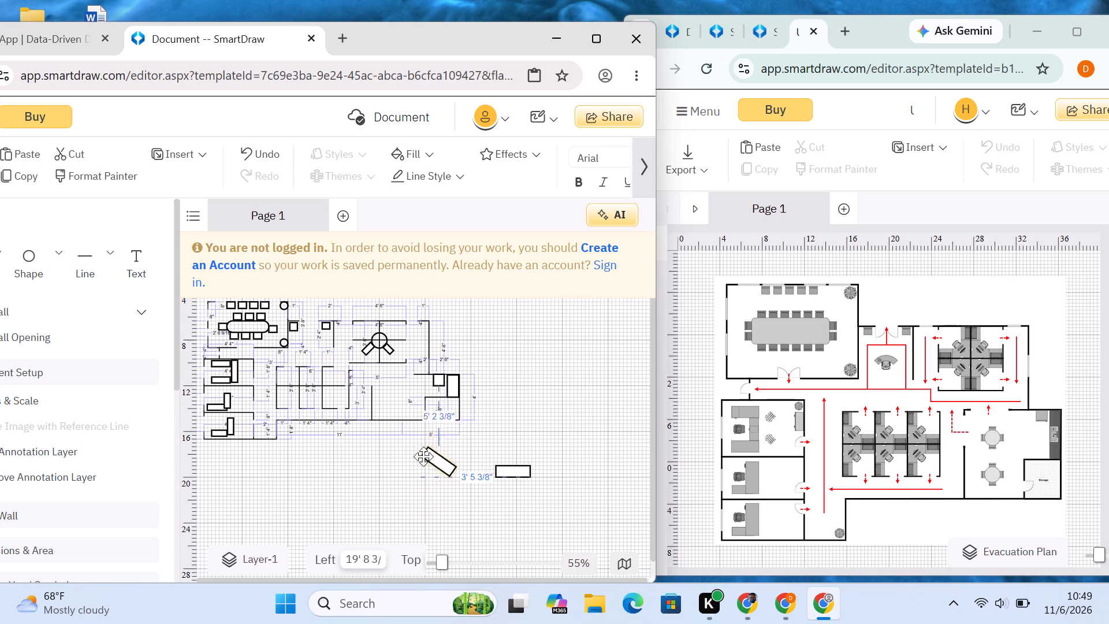
pyautogui.moveTo(423, 456); pyautogui.dragTo(408, 465)
pyautogui.click(419, 467)
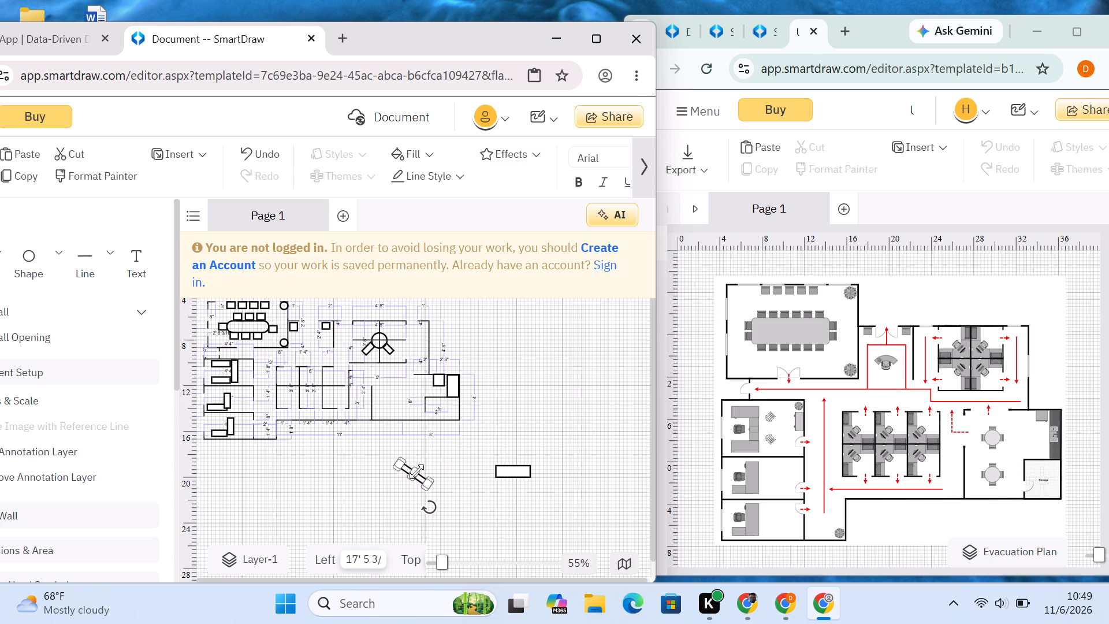
pyautogui.click(454, 491)
pyautogui.click(424, 480)
pyautogui.moveTo(429, 482); pyautogui.dragTo(426, 482)
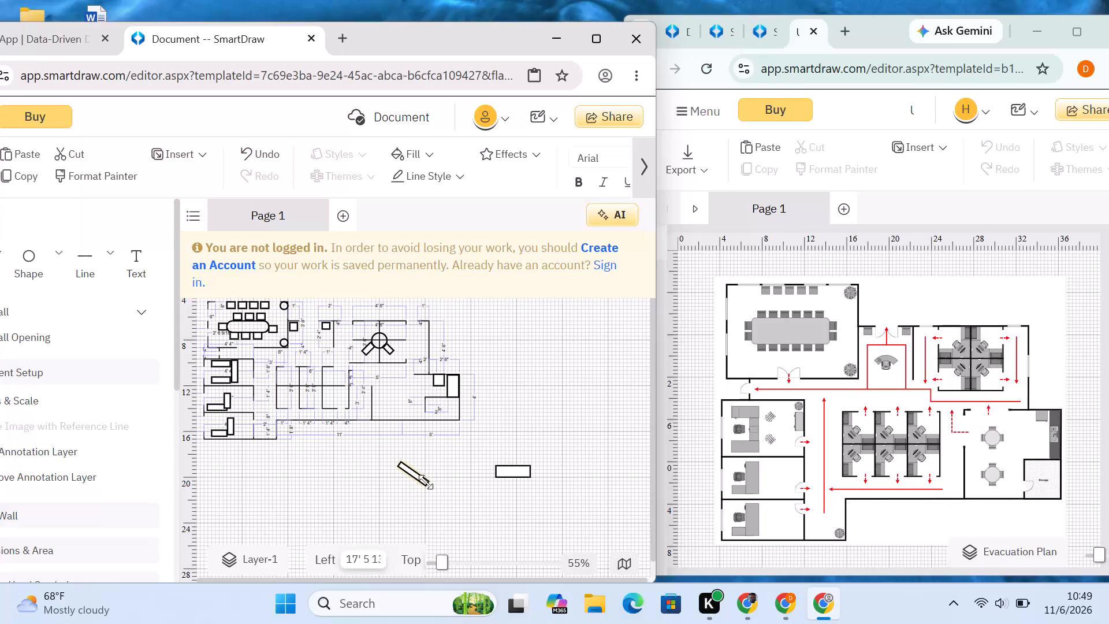
pyautogui.moveTo(426, 482); pyautogui.dragTo(411, 470)
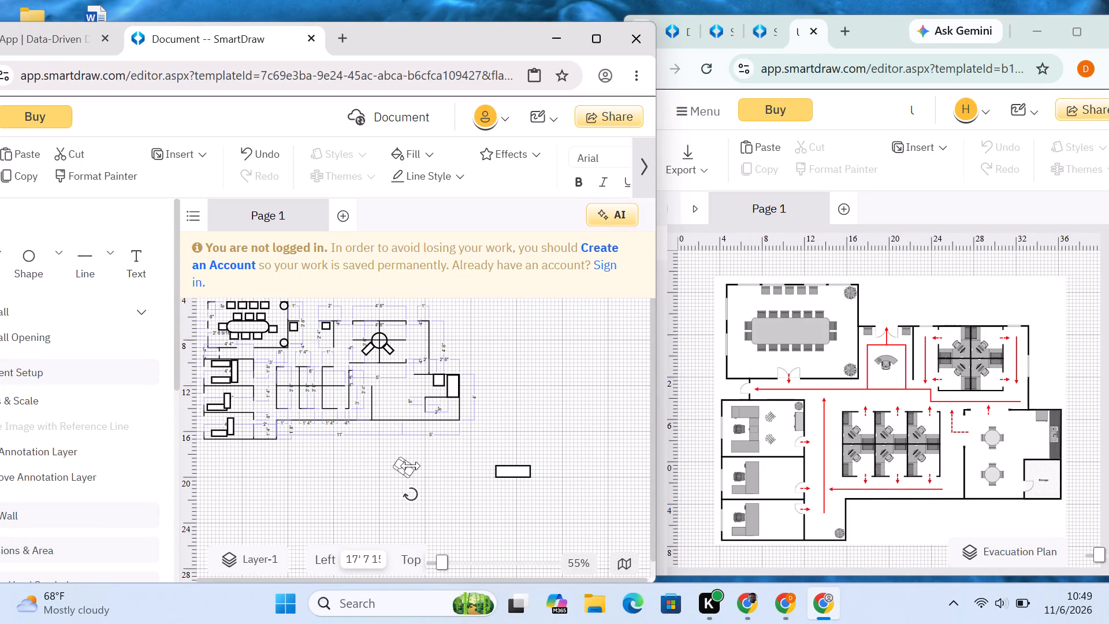
pyautogui.click(430, 479)
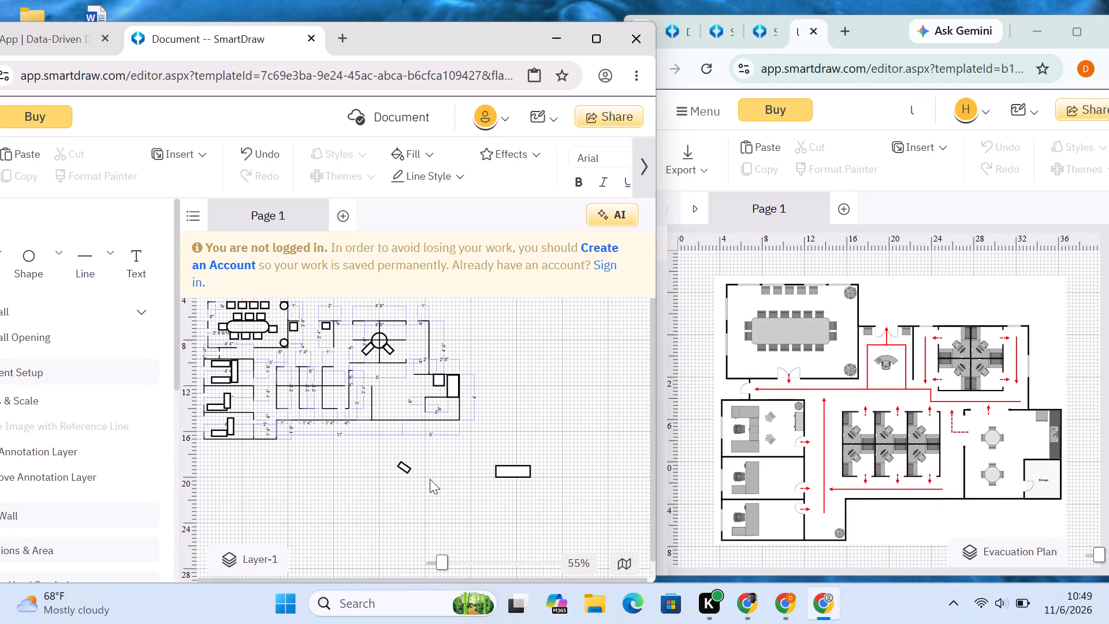
# Place this small tilted piece against the circle's upper-left edge in the upper-right workstation cluster and adjust it to fit.
pyautogui.moveTo(401, 463); pyautogui.dragTo(367, 367)
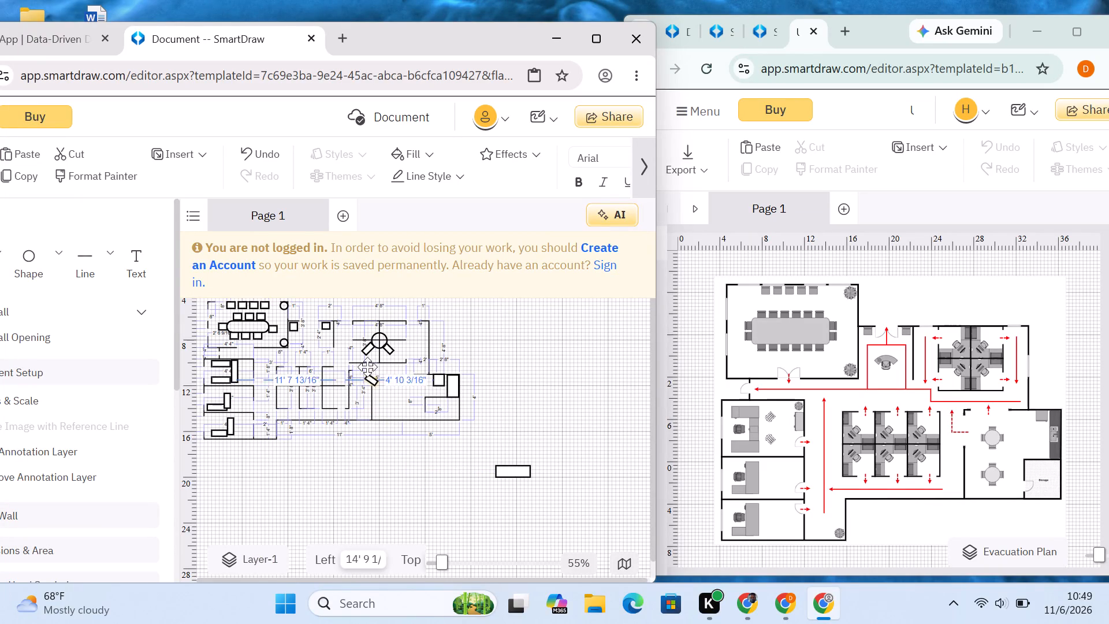
pyautogui.moveTo(367, 367); pyautogui.dragTo(367, 326)
pyautogui.click(496, 362)
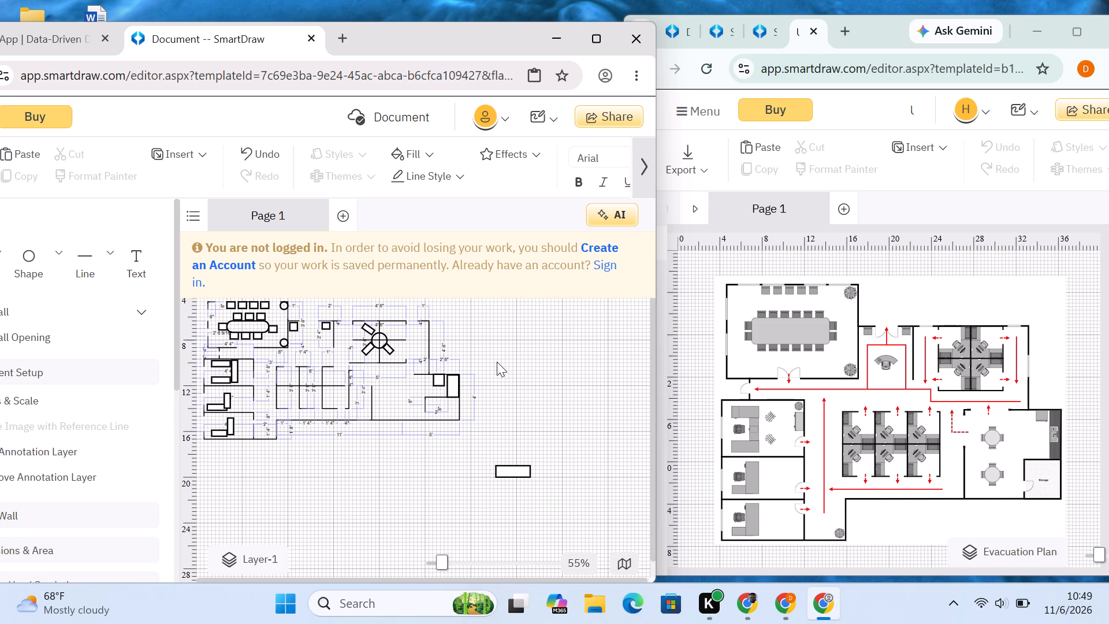
pyautogui.click(366, 329)
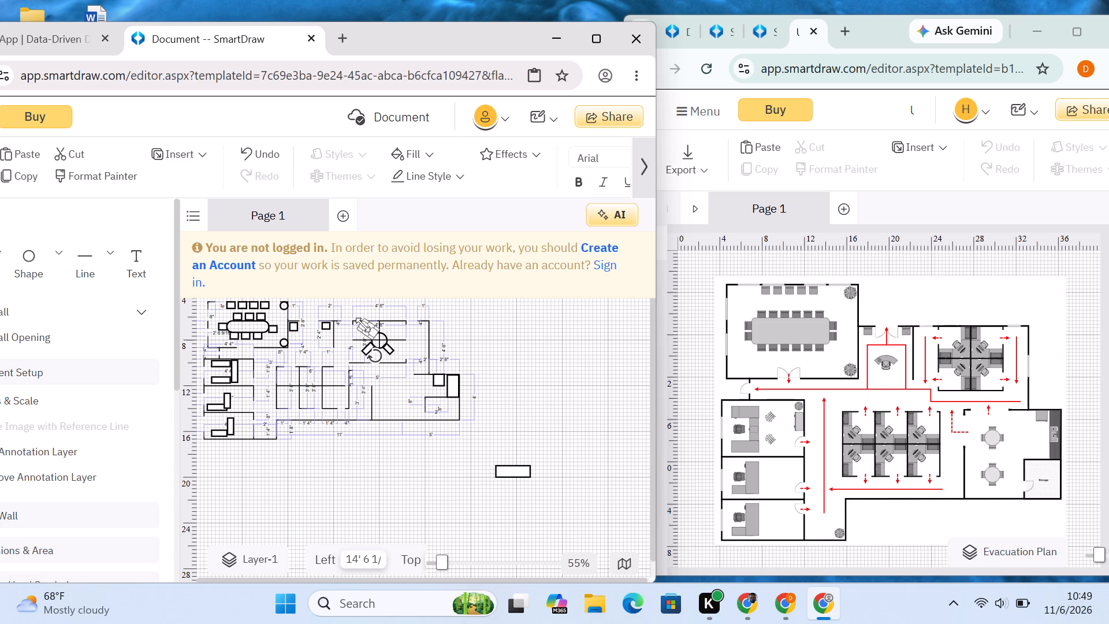
pyautogui.click(372, 348)
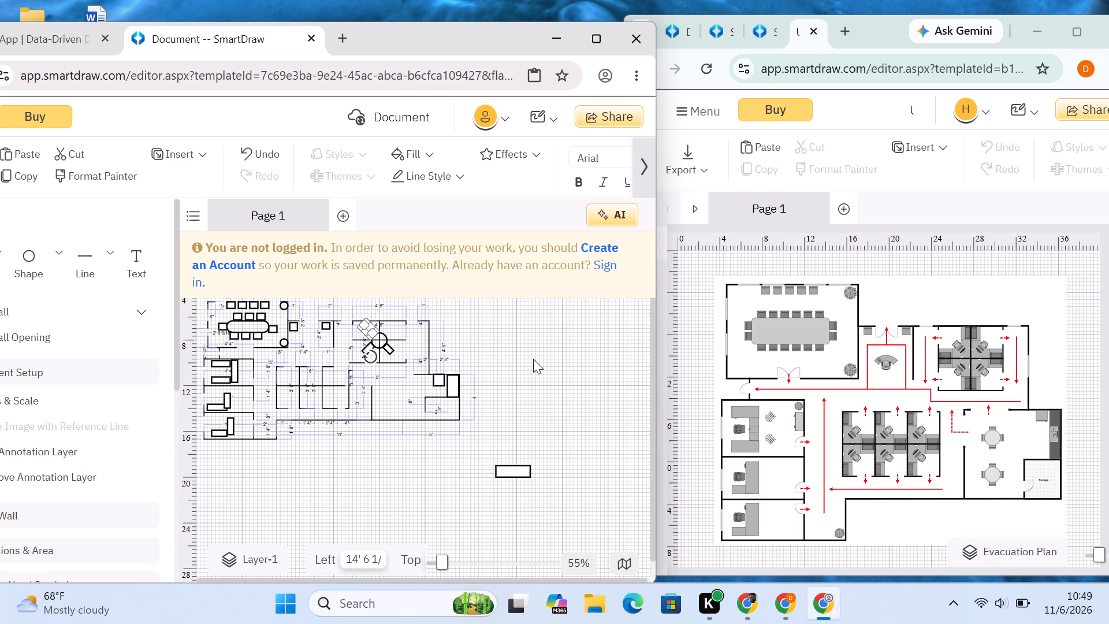
pyautogui.click(533, 359)
pyautogui.click(369, 330)
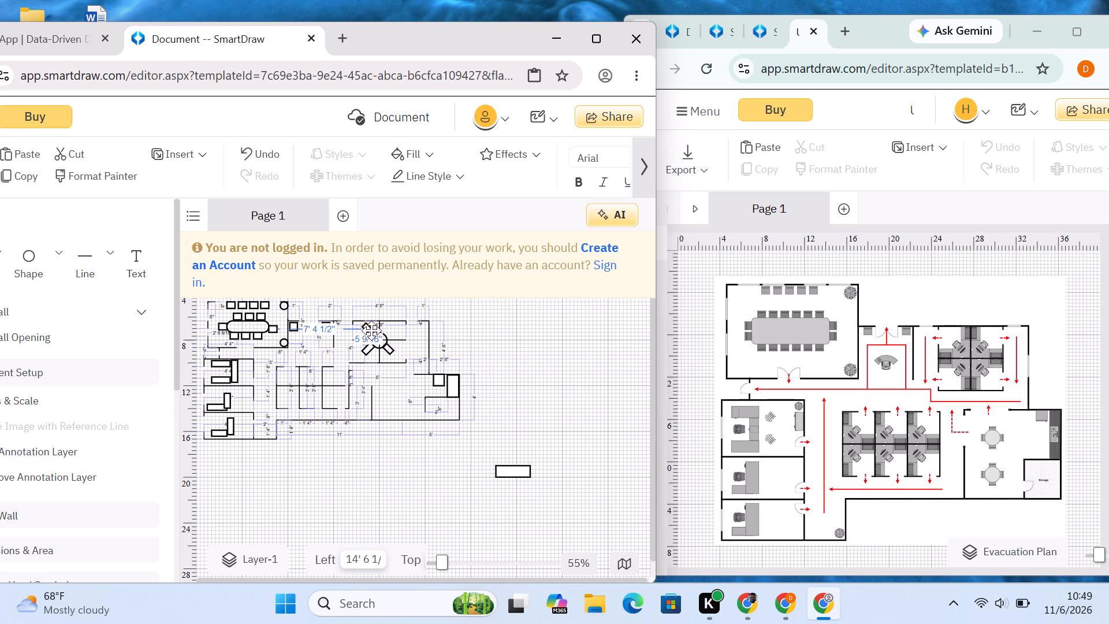
pyautogui.click(489, 353)
# Rotate the remaining loose rectangle below the plan to about 45°.
pyautogui.click(500, 470)
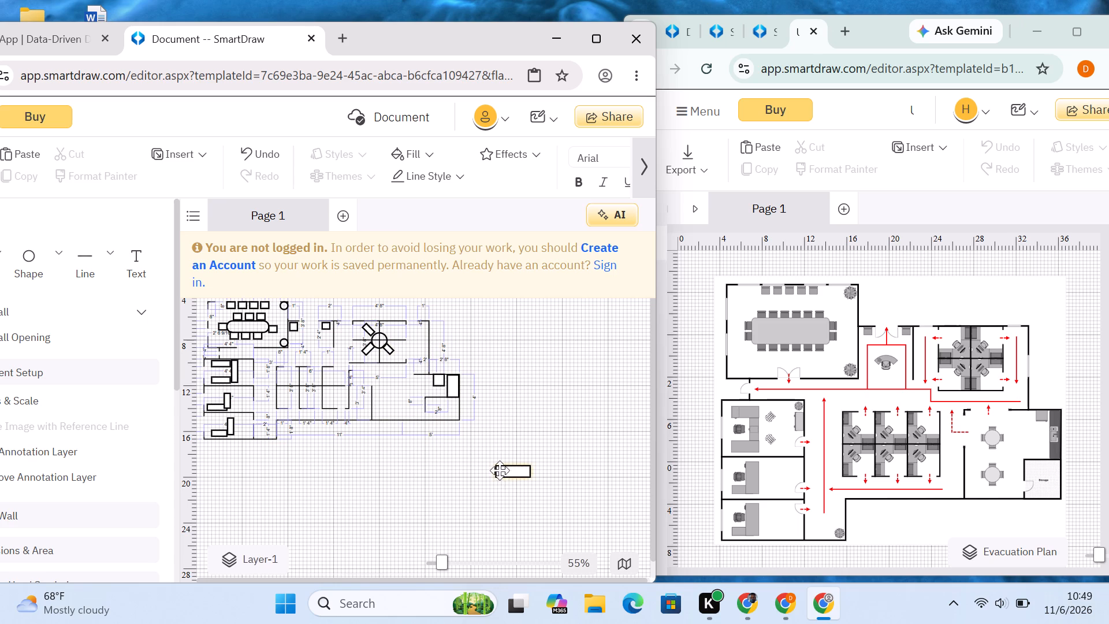
pyautogui.moveTo(485, 451); pyautogui.dragTo(482, 477)
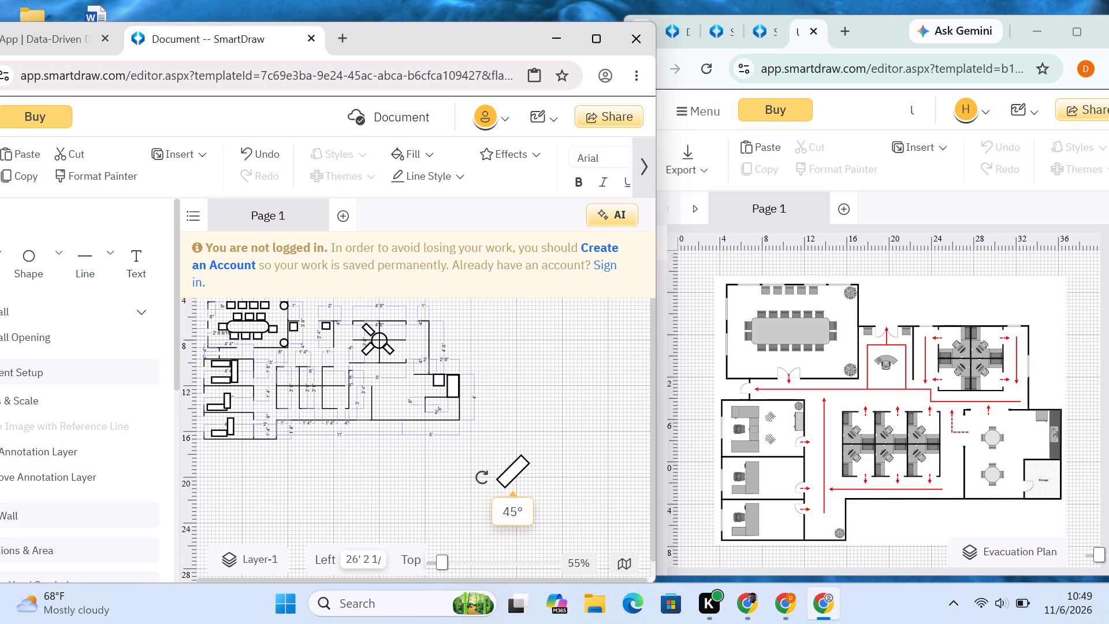
pyautogui.moveTo(482, 477); pyautogui.dragTo(483, 471)
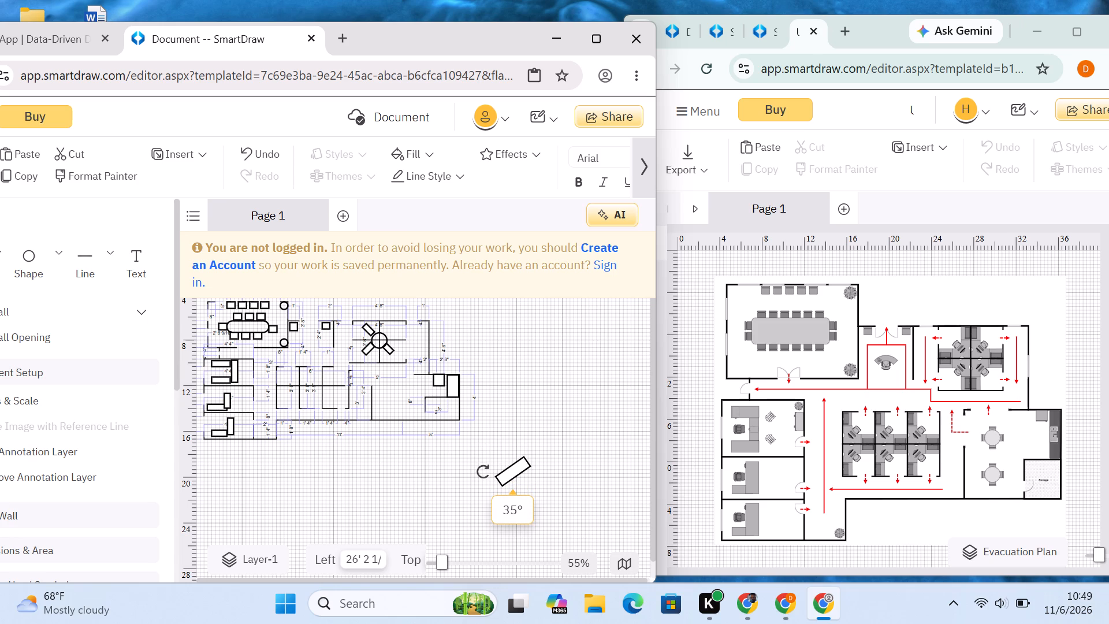
pyautogui.moveTo(483, 471); pyautogui.dragTo(481, 476)
pyautogui.click(522, 492)
# Narrow and shorten this rotated rectangle into a small tilted piece matching the three around the circle.
pyautogui.click(511, 470)
pyautogui.moveTo(518, 476); pyautogui.dragTo(517, 476)
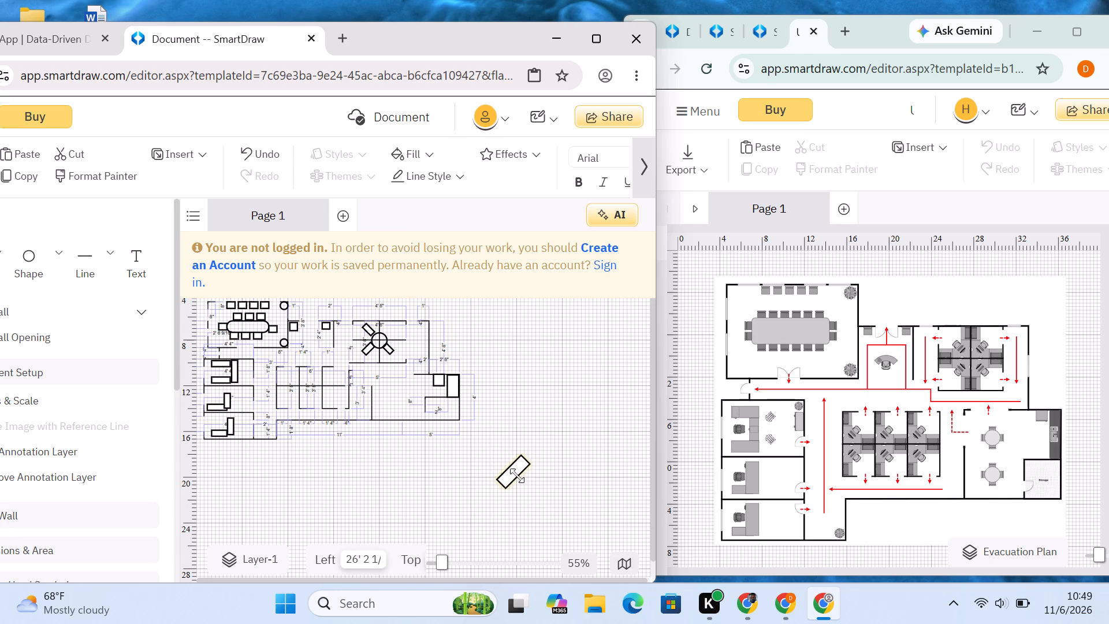
pyautogui.moveTo(517, 476); pyautogui.dragTo(511, 472)
pyautogui.click(515, 493)
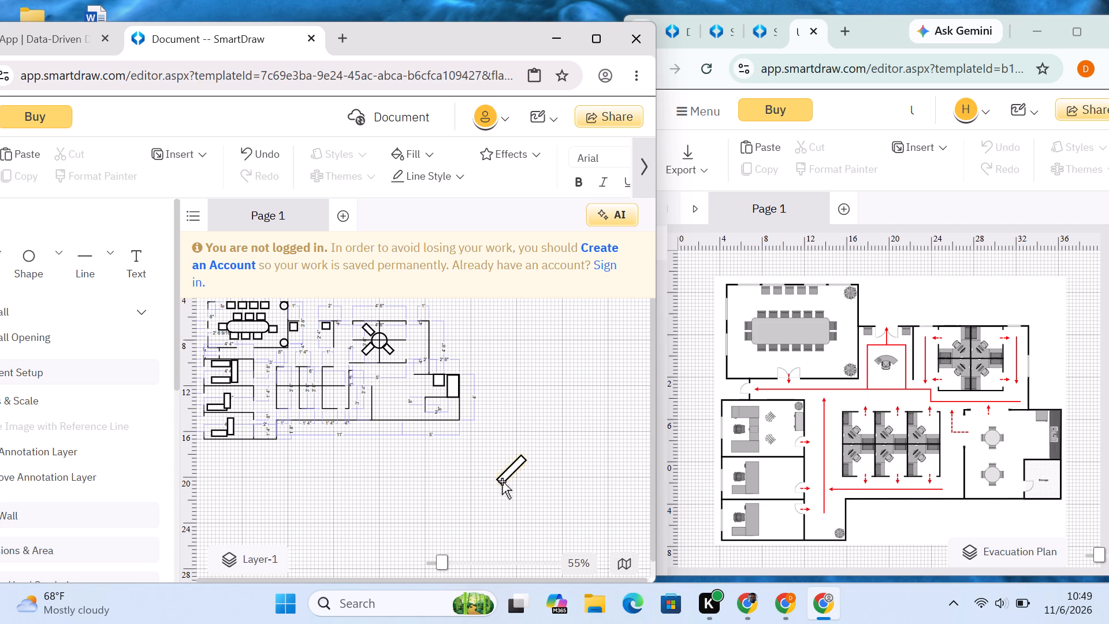
pyautogui.click(504, 480)
pyautogui.moveTo(501, 480); pyautogui.dragTo(509, 470)
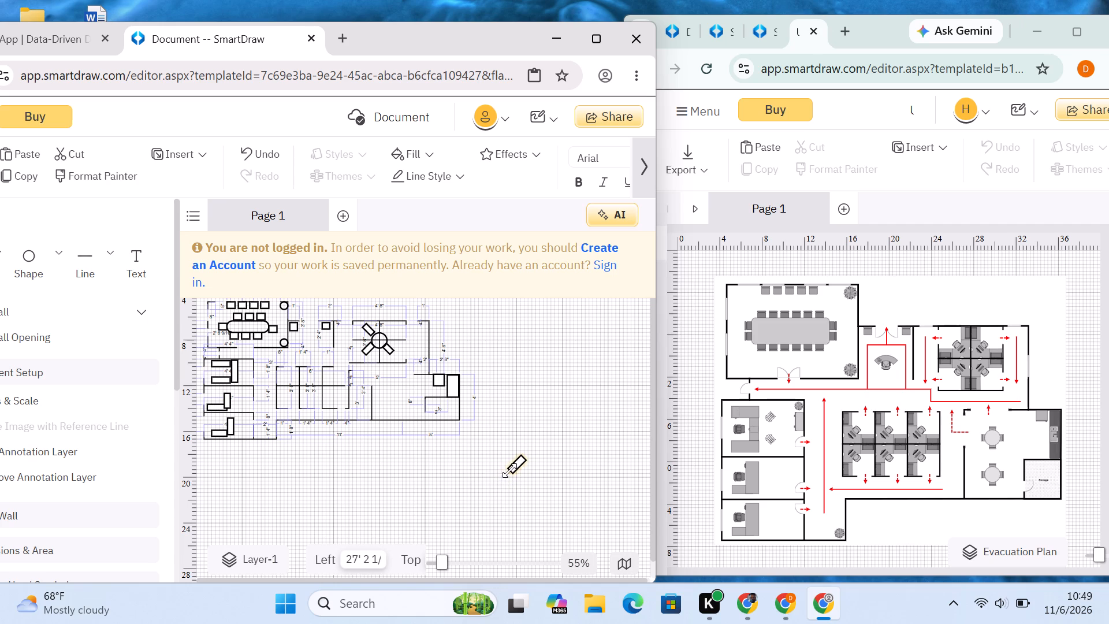
pyautogui.moveTo(509, 470); pyautogui.dragTo(511, 468)
pyautogui.click(541, 421)
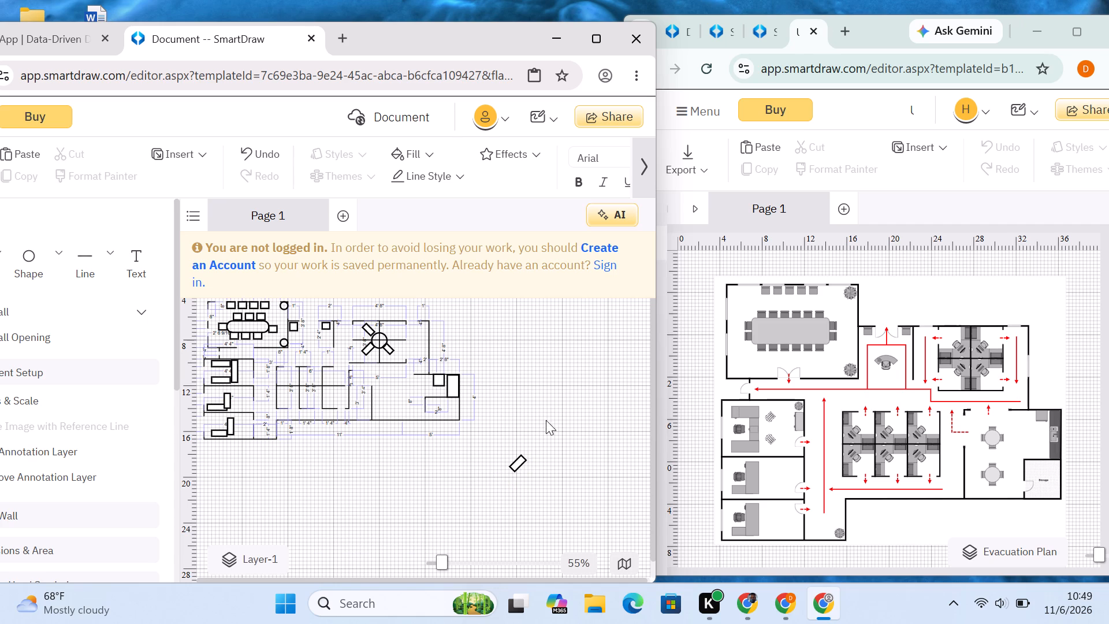
pyautogui.click(512, 466)
pyautogui.click(522, 459)
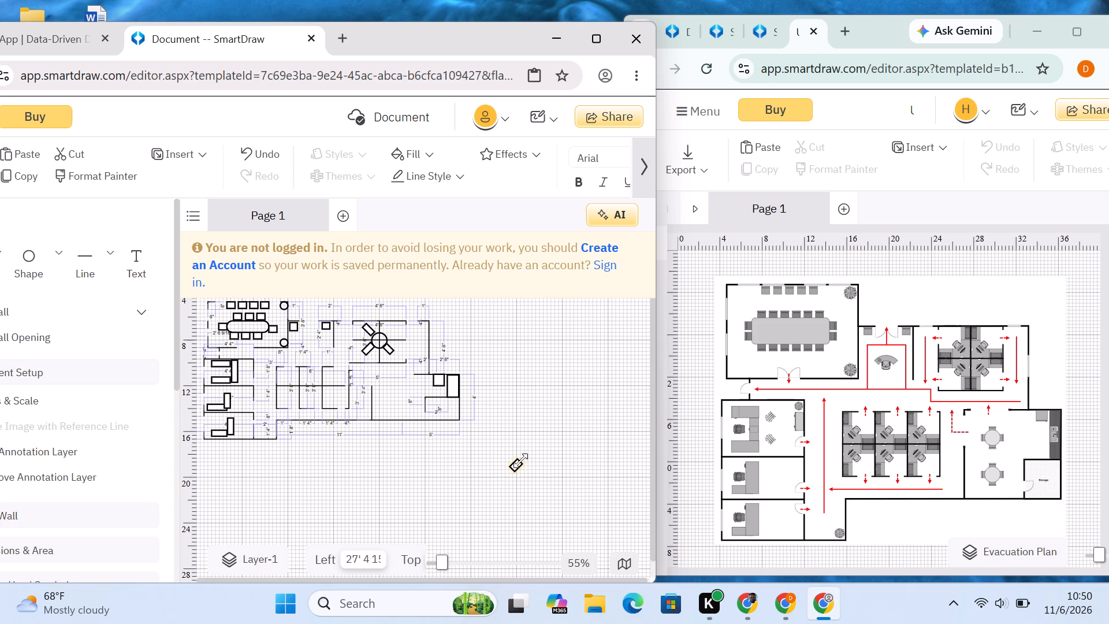
pyautogui.click(532, 440)
pyautogui.click(516, 466)
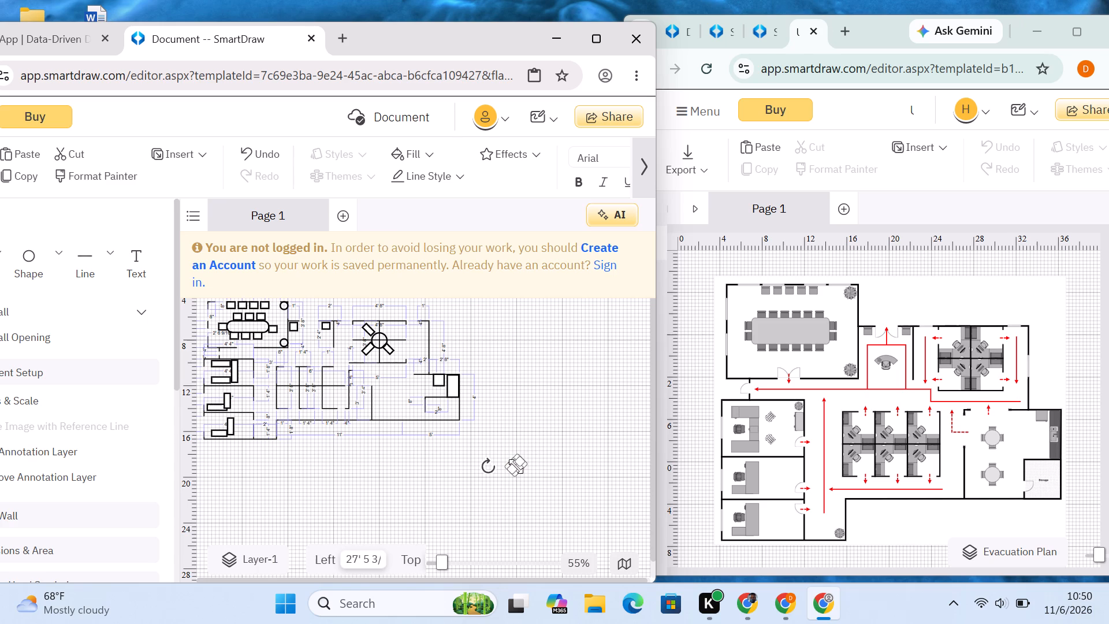
pyautogui.click(518, 467)
pyautogui.click(542, 428)
# Place the fourth small tilted piece against the circle's upper-right edge in the workstation cluster.
pyautogui.moveTo(513, 463); pyautogui.dragTo(414, 353)
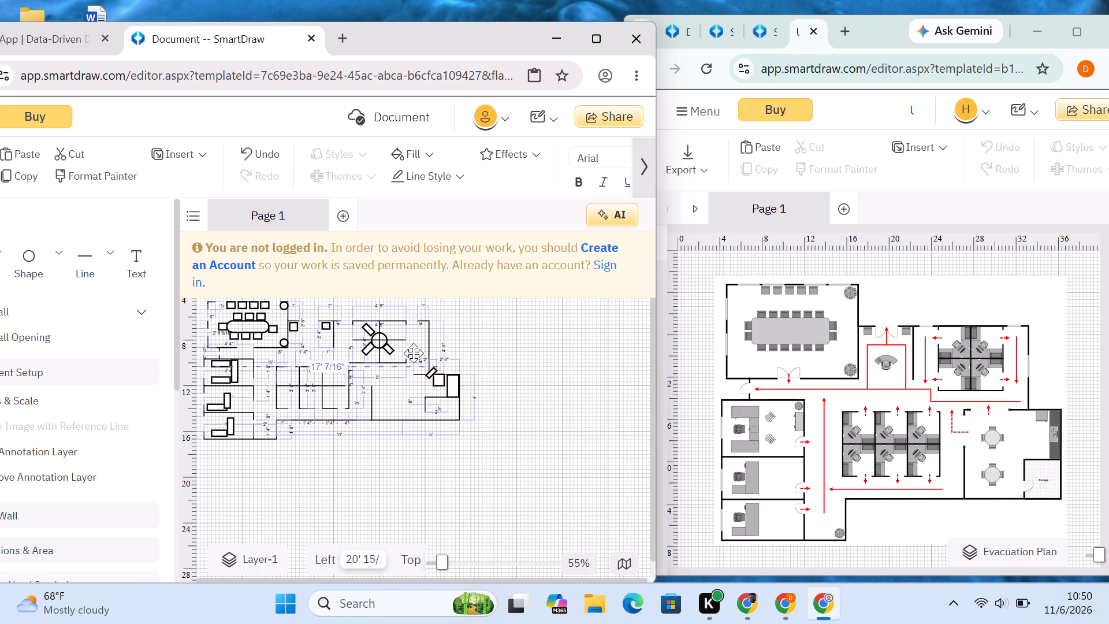
pyautogui.moveTo(414, 353); pyautogui.dragTo(387, 329)
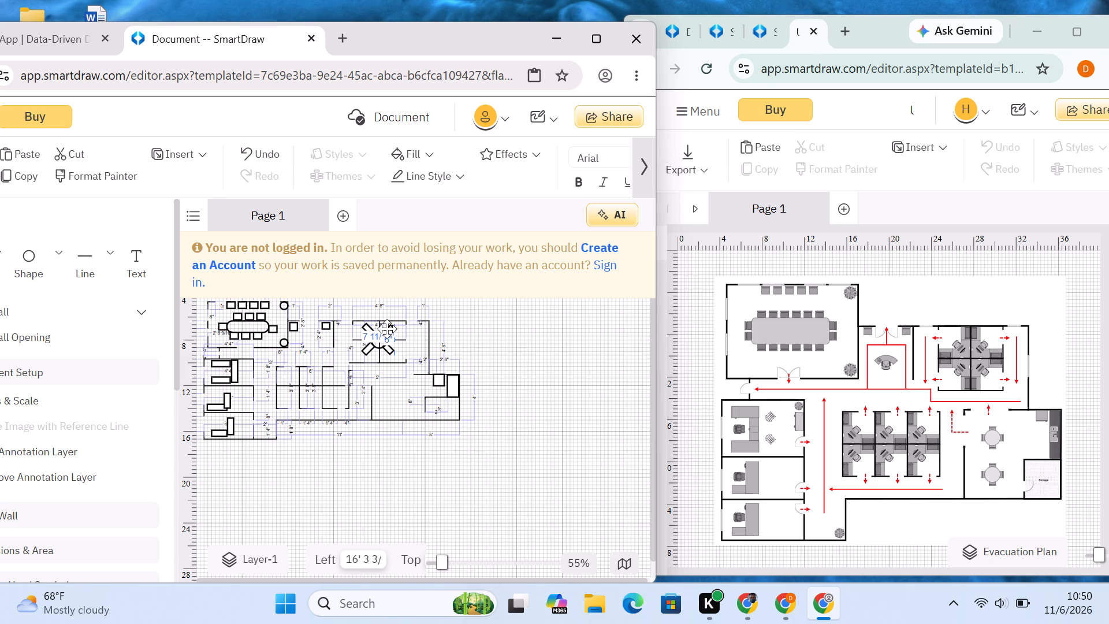
pyautogui.moveTo(387, 329); pyautogui.dragTo(389, 329)
pyautogui.click(524, 343)
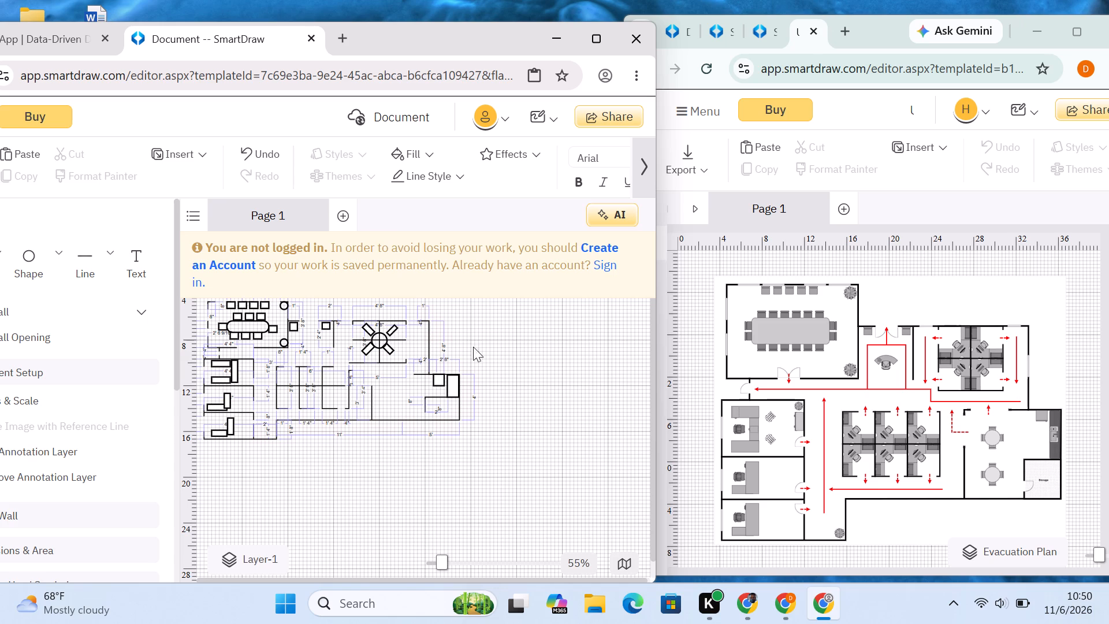
pyautogui.click(391, 332)
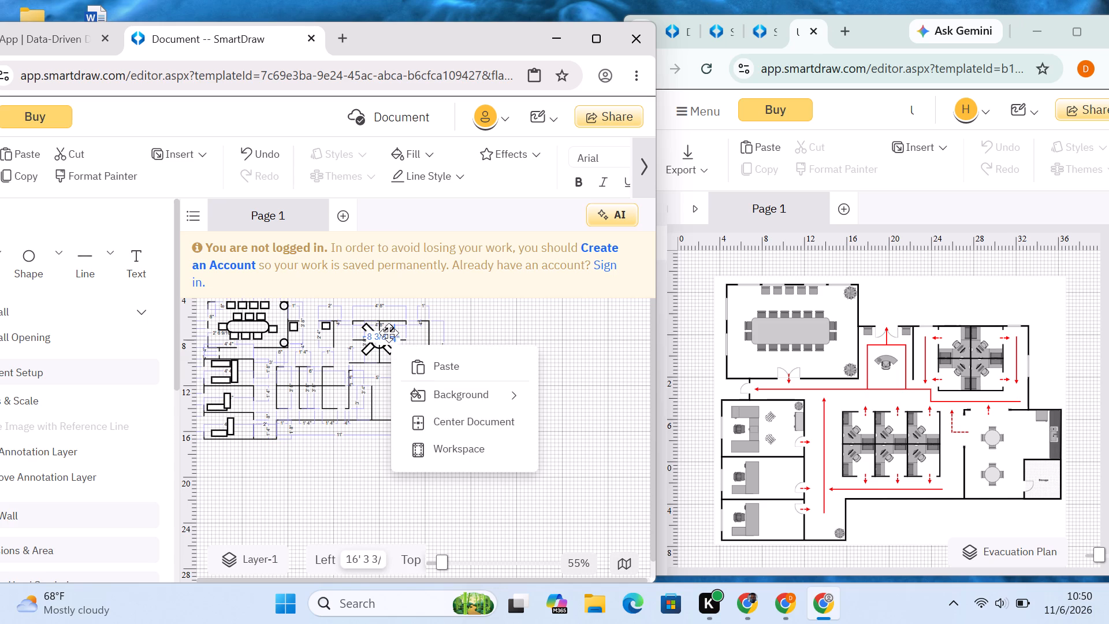
pyautogui.click(529, 347)
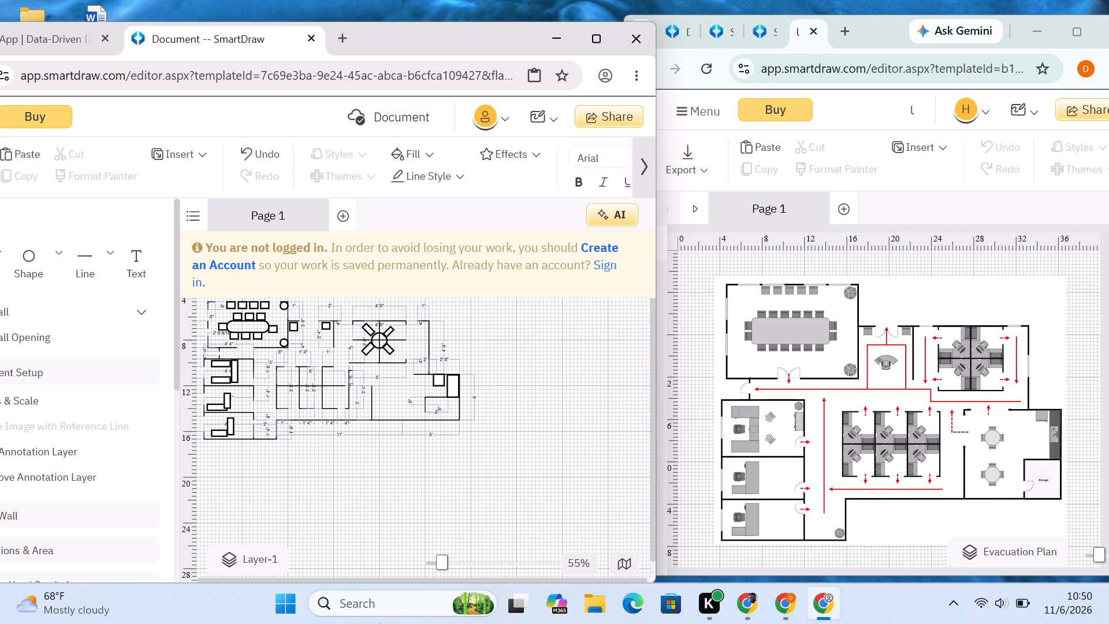
# Paste a small horizontal rectangle in the open space below the plan at Left about 23' 9".
pyautogui.rightClick(468, 470)
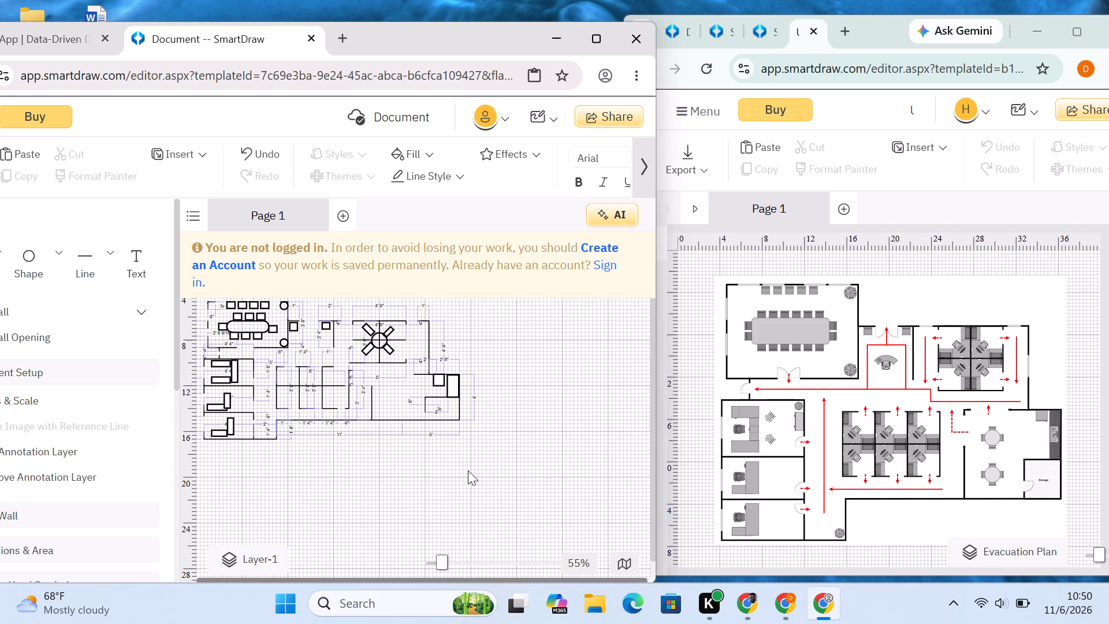
pyautogui.click(511, 372)
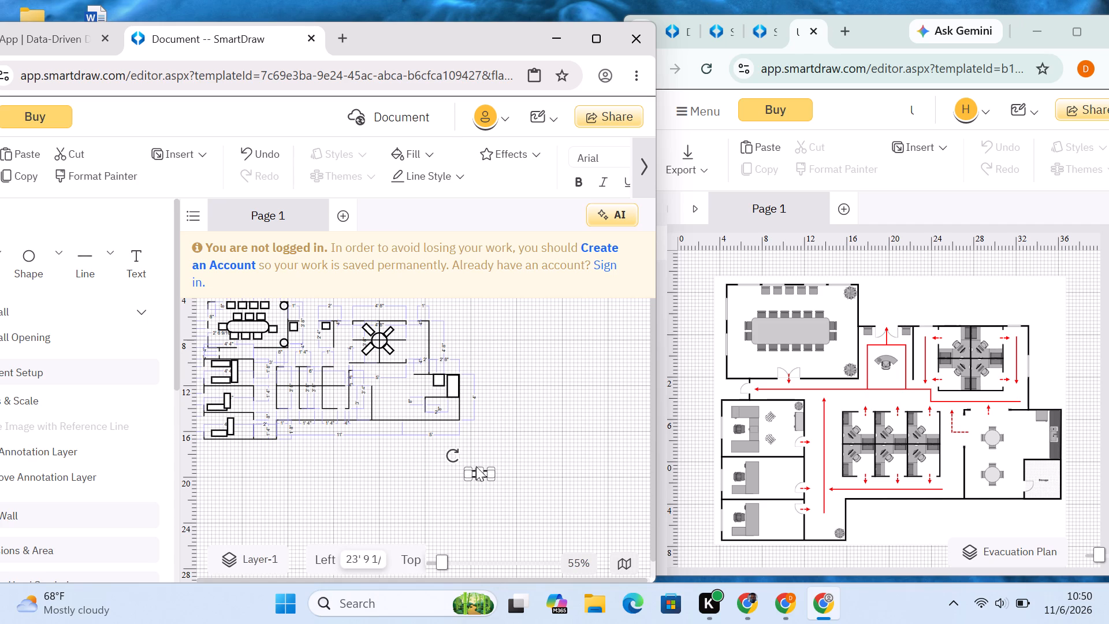
pyautogui.click(479, 465)
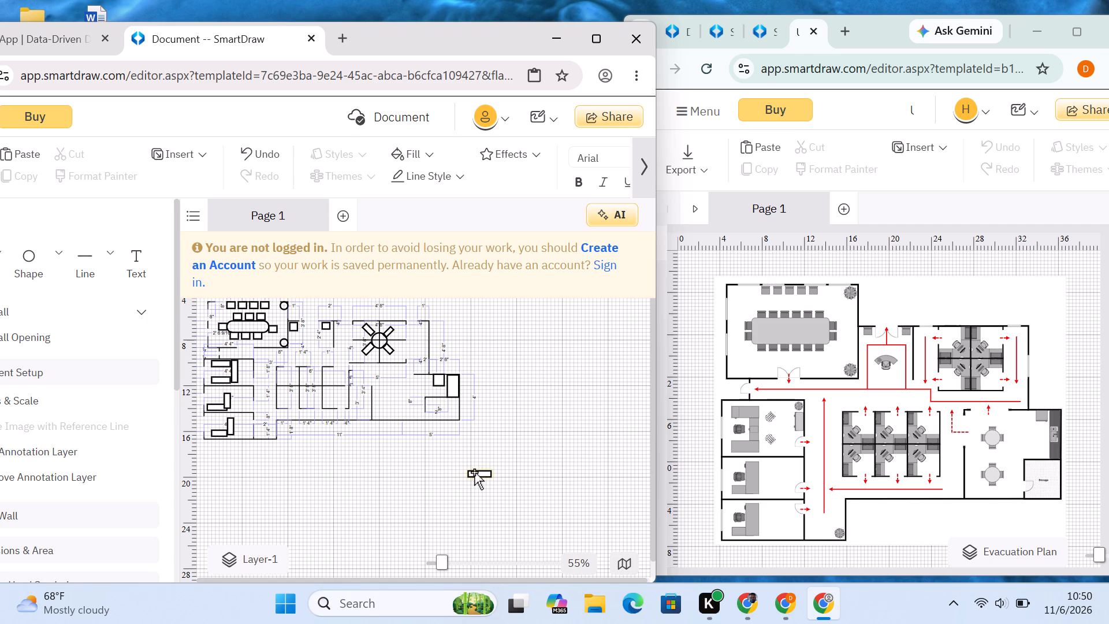
# Rotate the pasted rectangle upright and shorten it into a small vertical piece.
pyautogui.click(471, 472)
pyautogui.moveTo(456, 456); pyautogui.dragTo(492, 448)
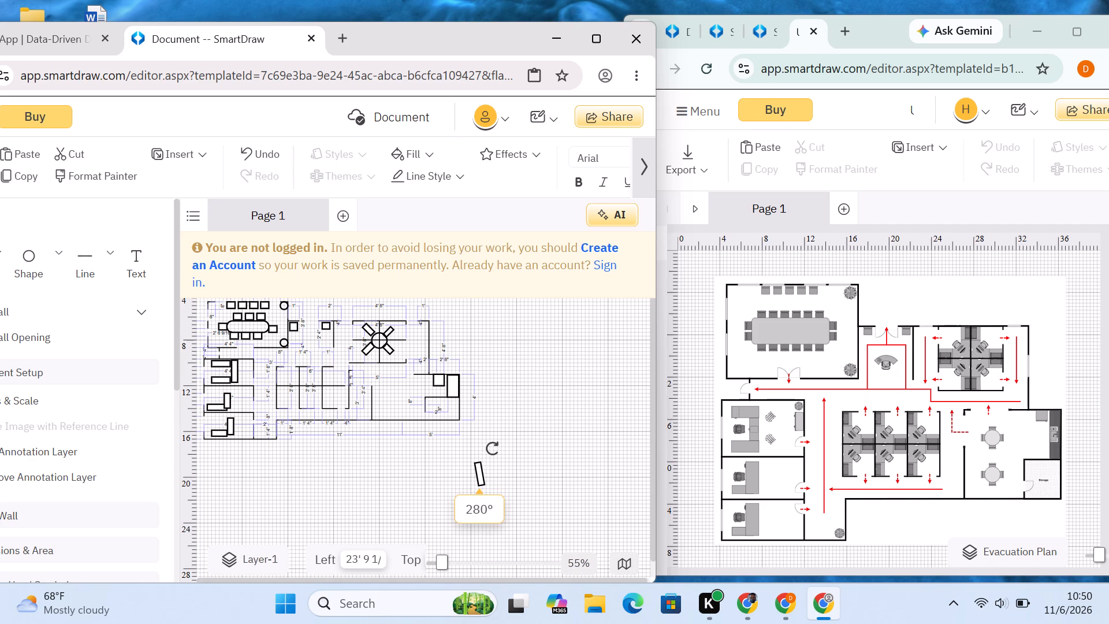
pyautogui.moveTo(492, 448); pyautogui.dragTo(492, 452)
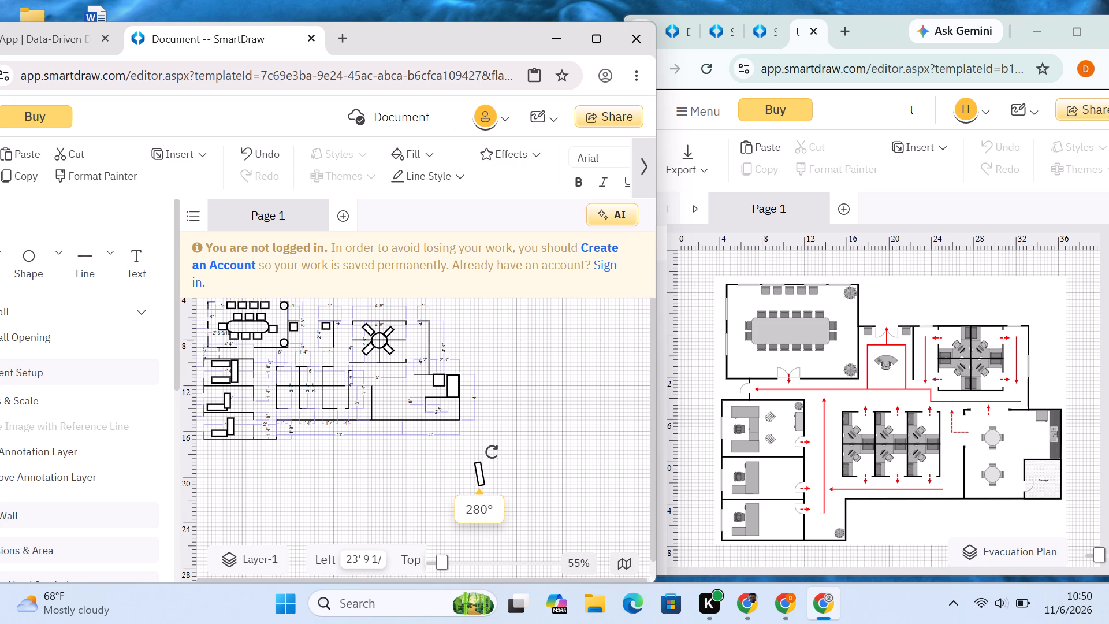
pyautogui.moveTo(492, 452); pyautogui.dragTo(494, 454)
pyautogui.click(497, 454)
pyautogui.moveTo(482, 461); pyautogui.dragTo(482, 471)
pyautogui.click(542, 476)
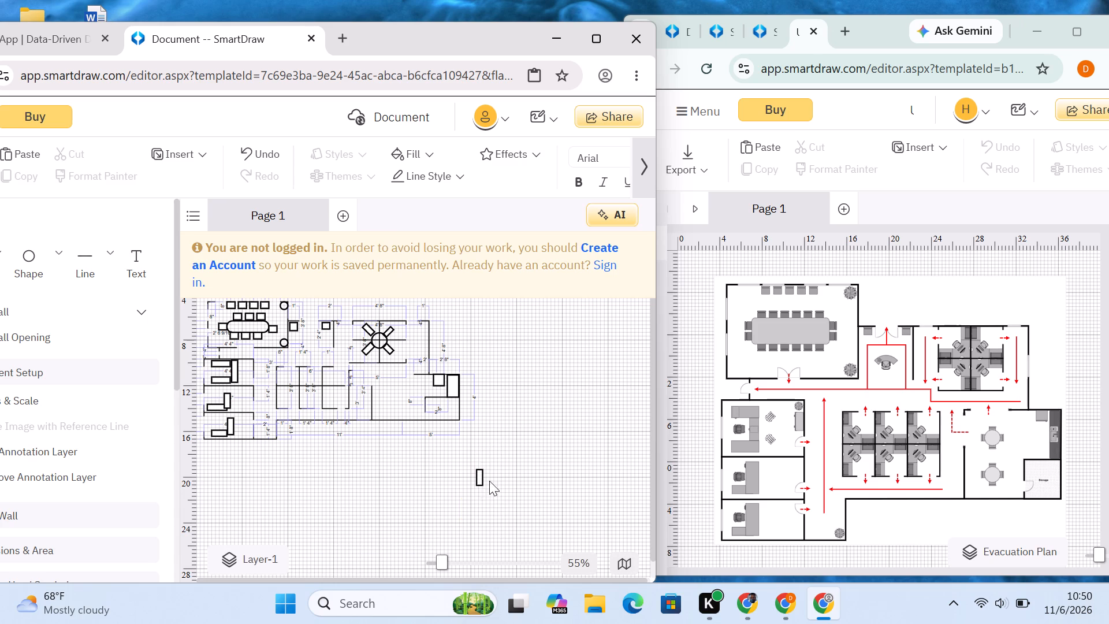
# Place the small vertical piece directly below the circle on the cluster's vertical partition, at Left about 15' 2".
pyautogui.moveTo(479, 480); pyautogui.dragTo(380, 367)
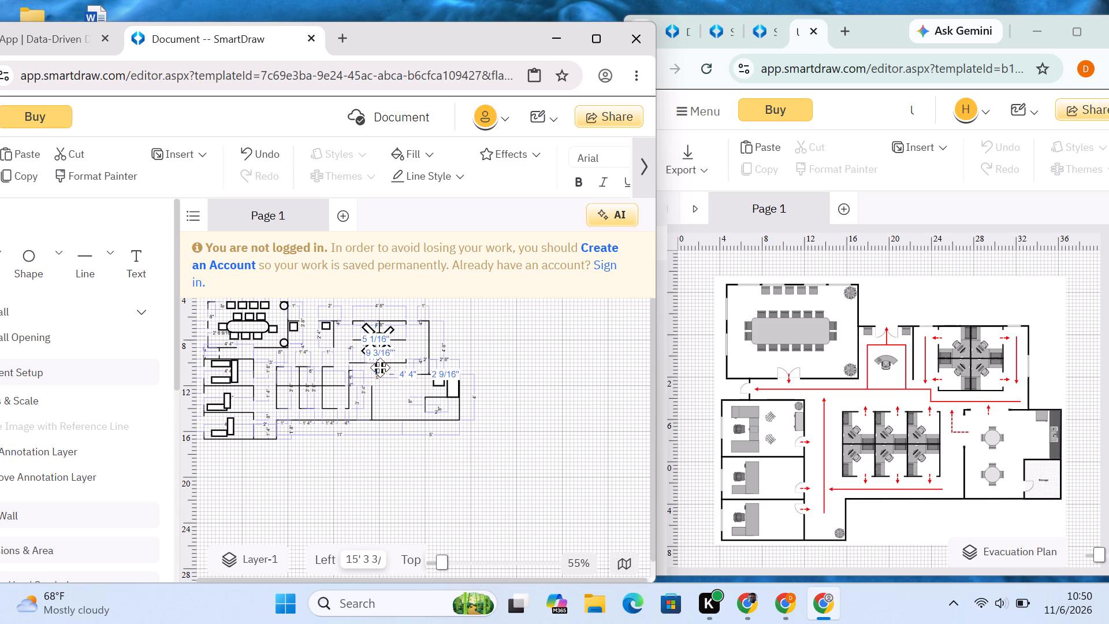
pyautogui.moveTo(380, 367); pyautogui.dragTo(378, 358)
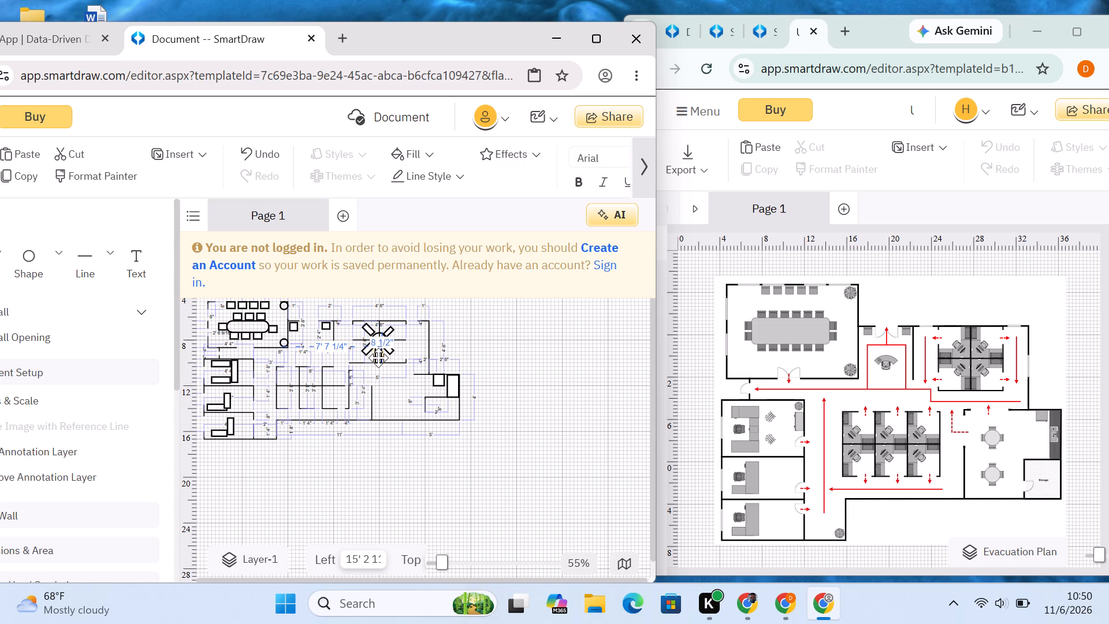
pyautogui.moveTo(378, 358); pyautogui.dragTo(379, 359)
pyautogui.click(524, 342)
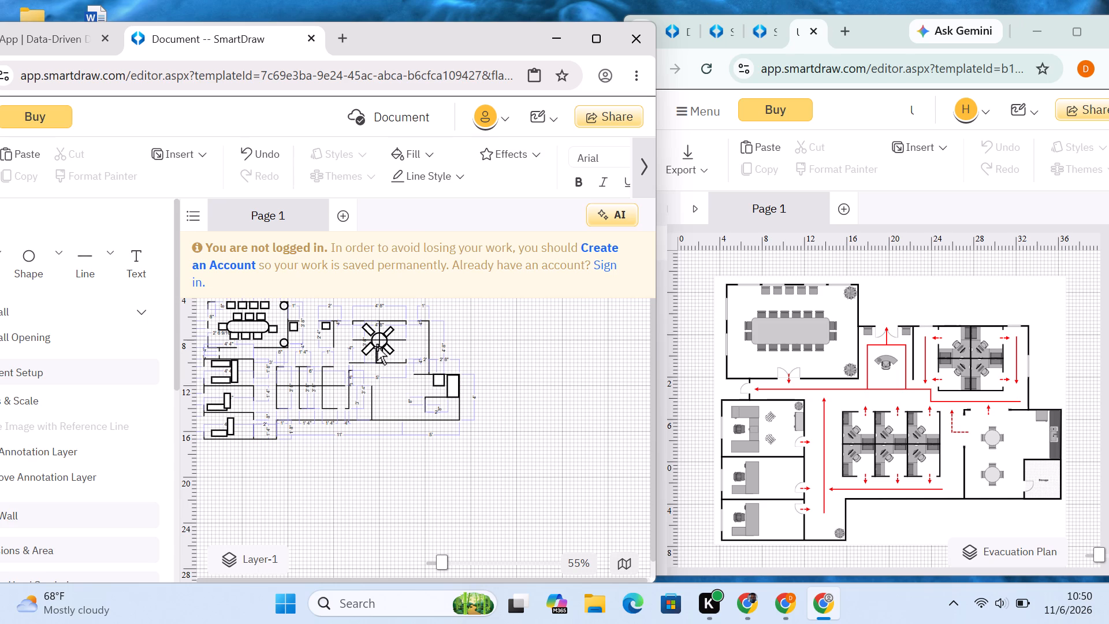
# Shorten the tilted piece on the circle's upper-left side in the workstation cluster, ending at Left about 14' 9".
pyautogui.click(366, 329)
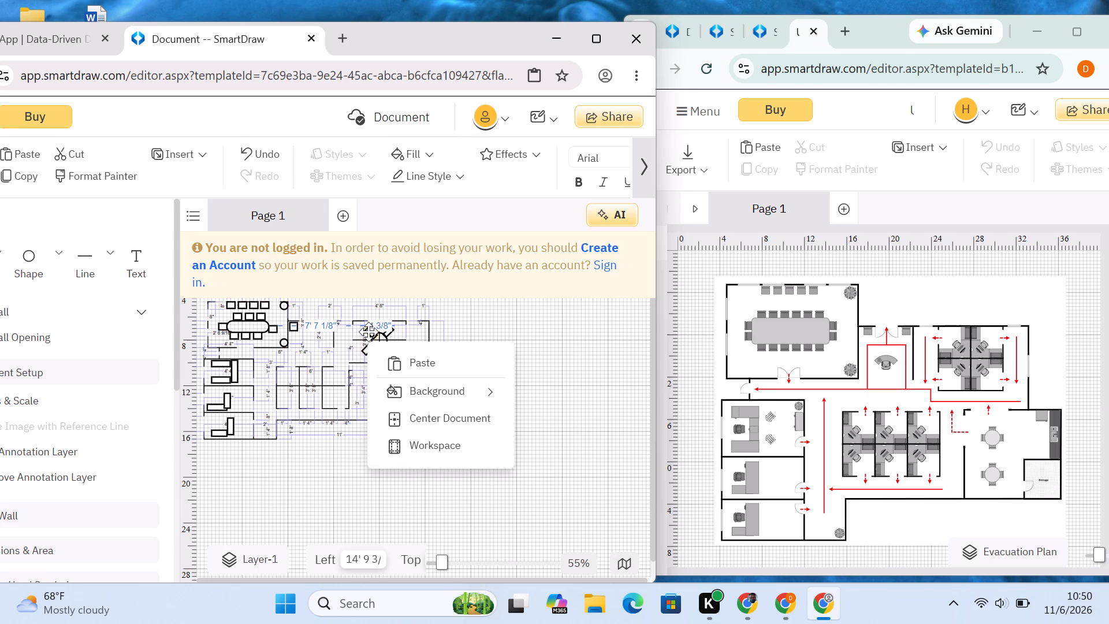
pyautogui.click(529, 350)
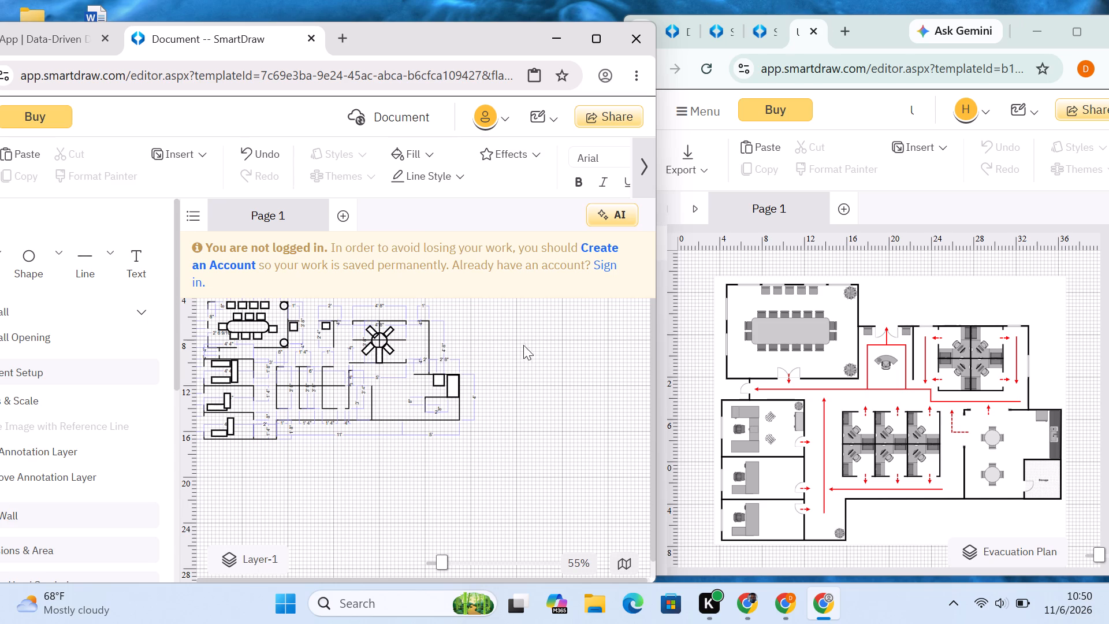
pyautogui.click(373, 331)
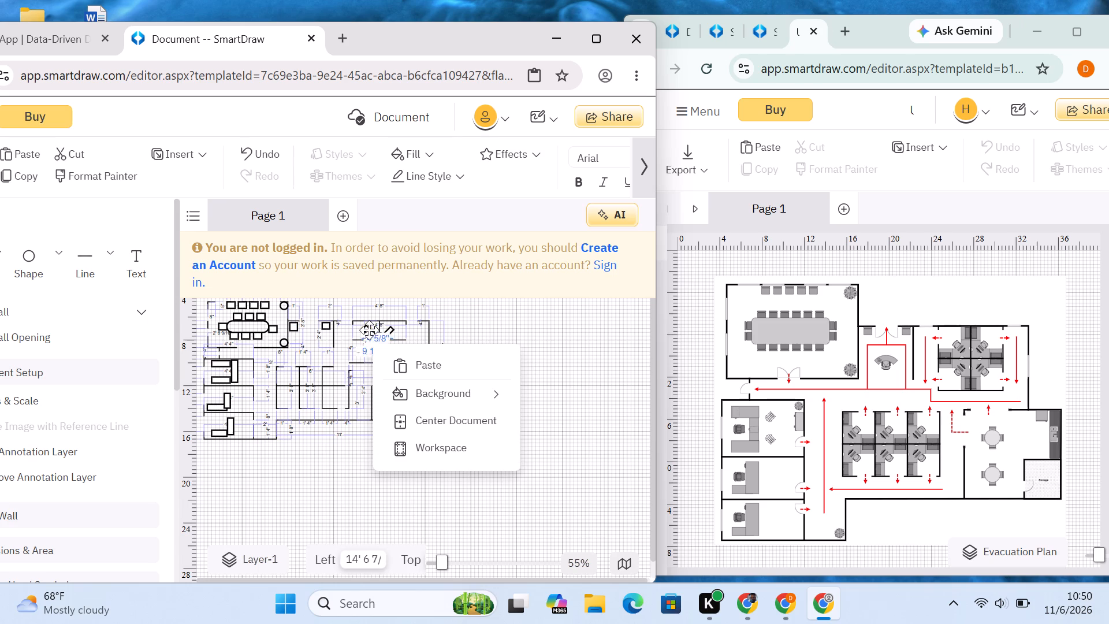
pyautogui.click(538, 347)
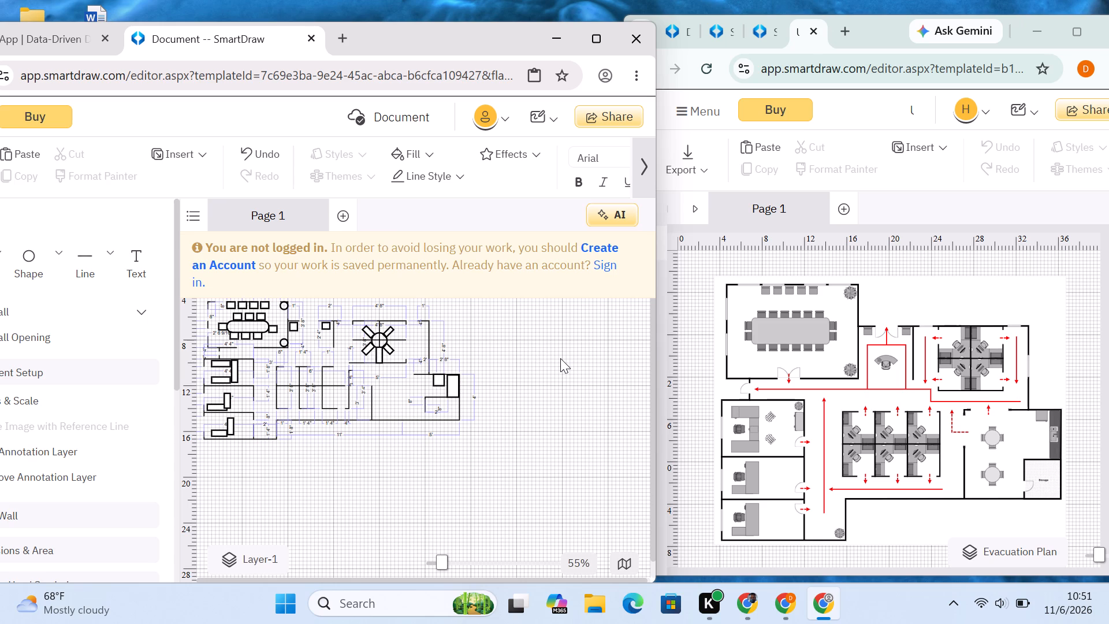
pyautogui.click(369, 328)
pyautogui.click(366, 324)
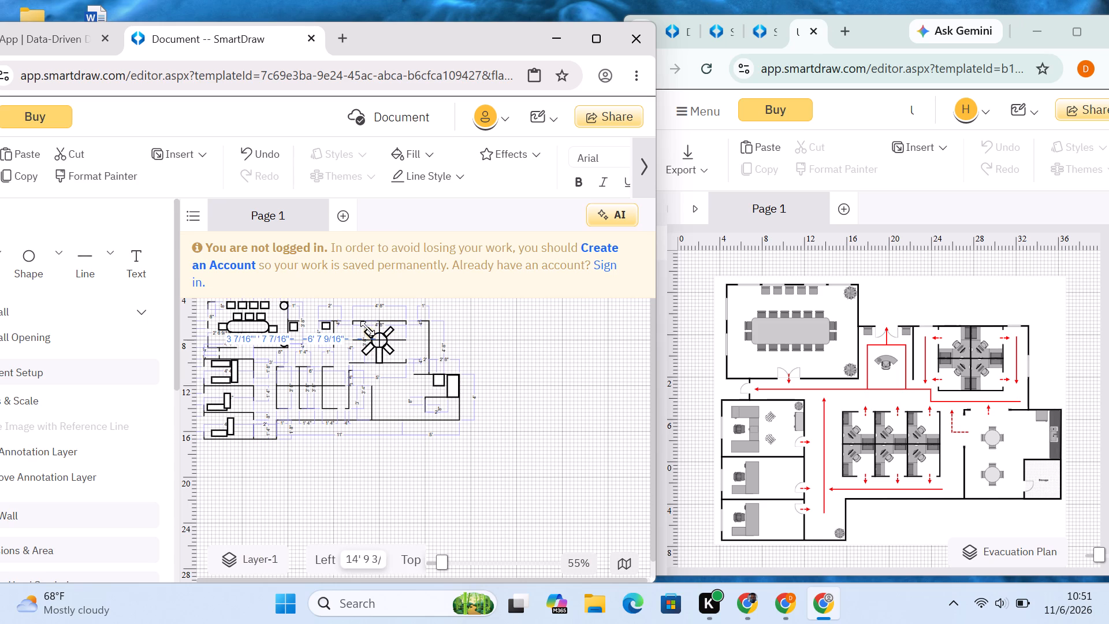
pyautogui.click(515, 326)
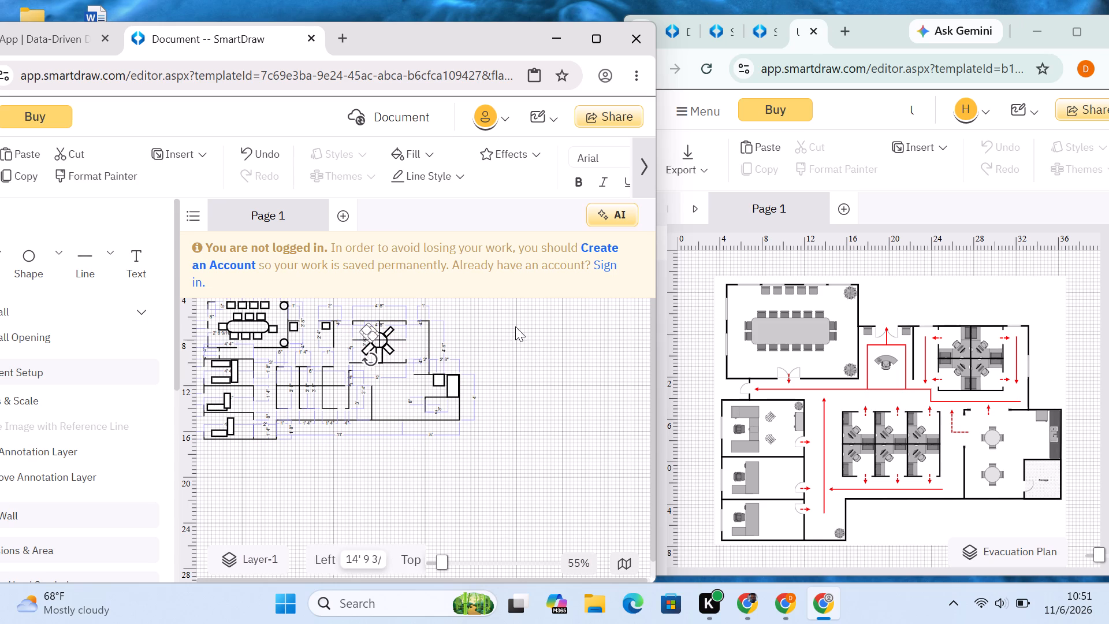
# Shorten the other three tilted pieces around the circle, at its lower-left, lower-right and upper-right sides.
pyautogui.click(367, 349)
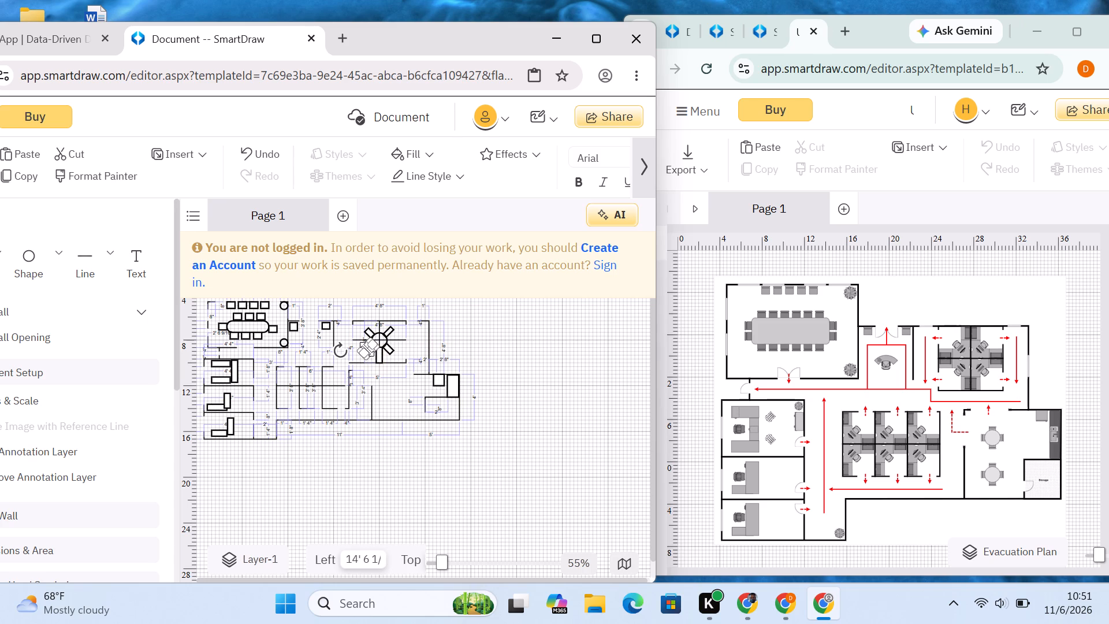
pyautogui.click(366, 352)
pyautogui.click(483, 337)
pyautogui.click(388, 349)
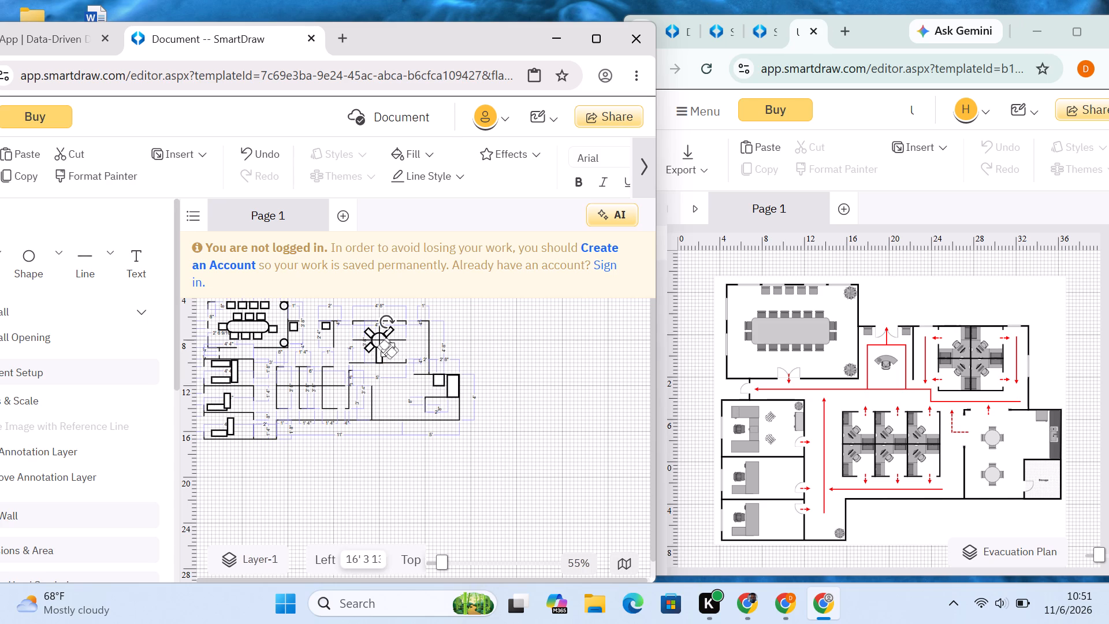
pyautogui.click(390, 350)
pyautogui.click(519, 344)
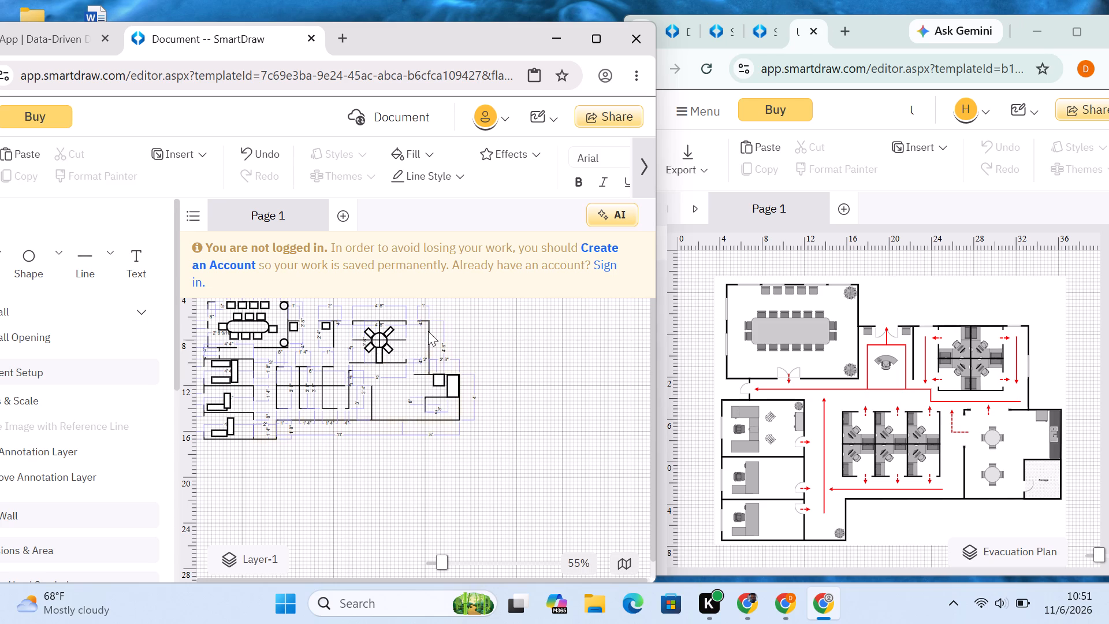
pyautogui.click(389, 332)
pyautogui.click(395, 330)
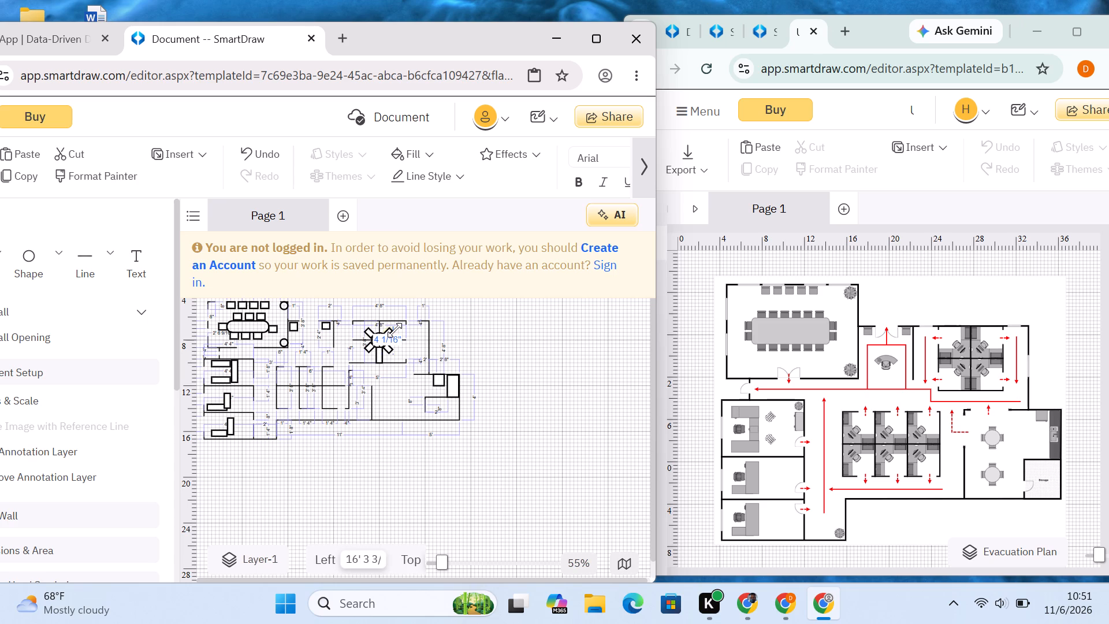
pyautogui.click(491, 339)
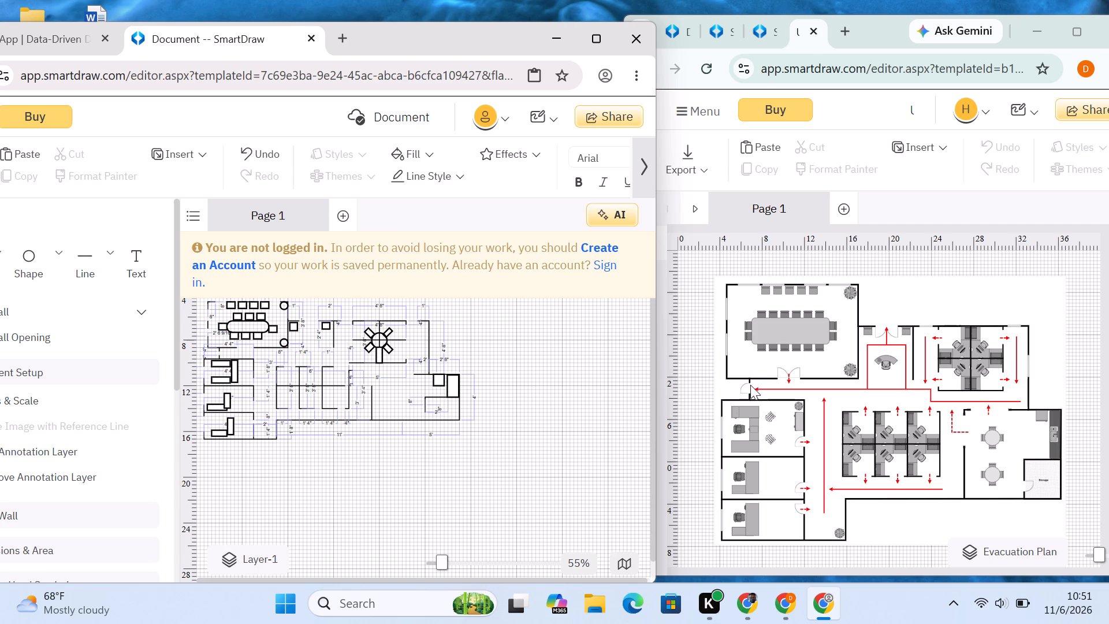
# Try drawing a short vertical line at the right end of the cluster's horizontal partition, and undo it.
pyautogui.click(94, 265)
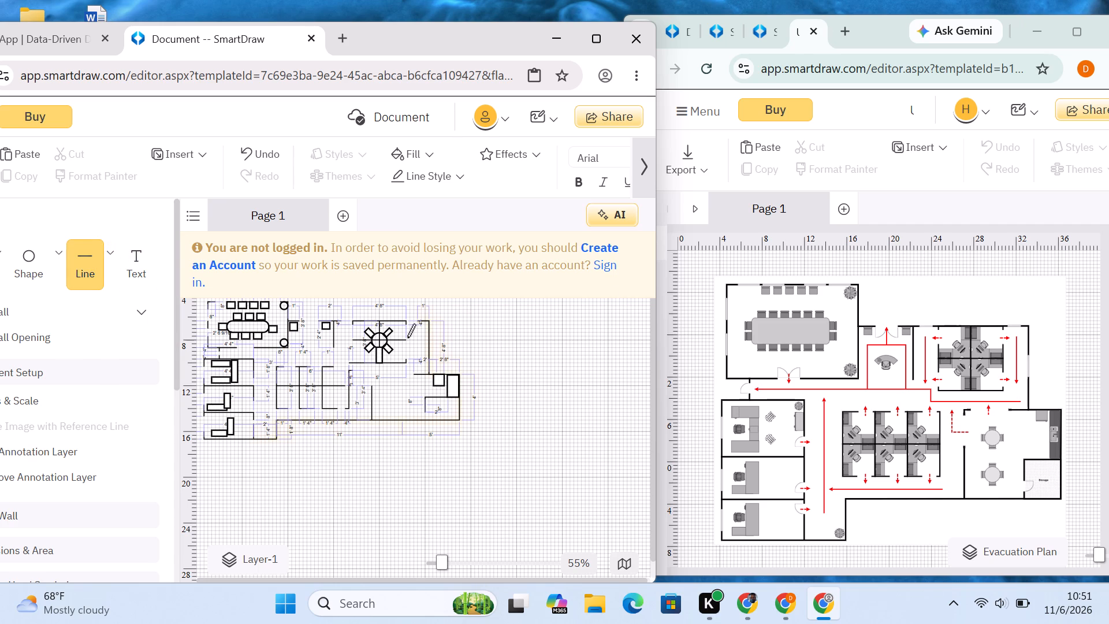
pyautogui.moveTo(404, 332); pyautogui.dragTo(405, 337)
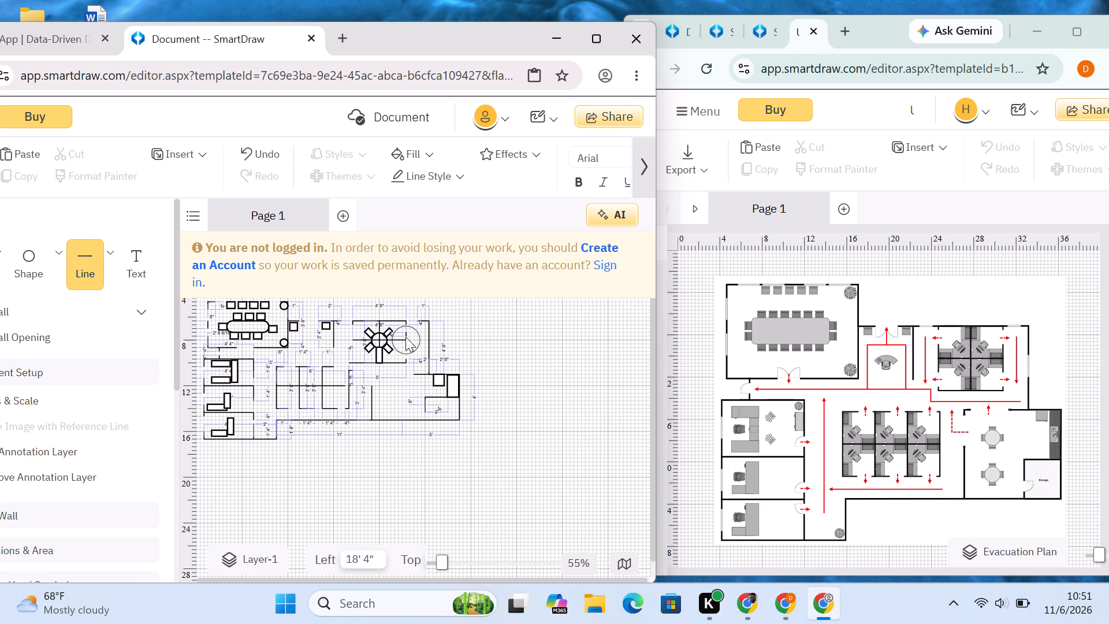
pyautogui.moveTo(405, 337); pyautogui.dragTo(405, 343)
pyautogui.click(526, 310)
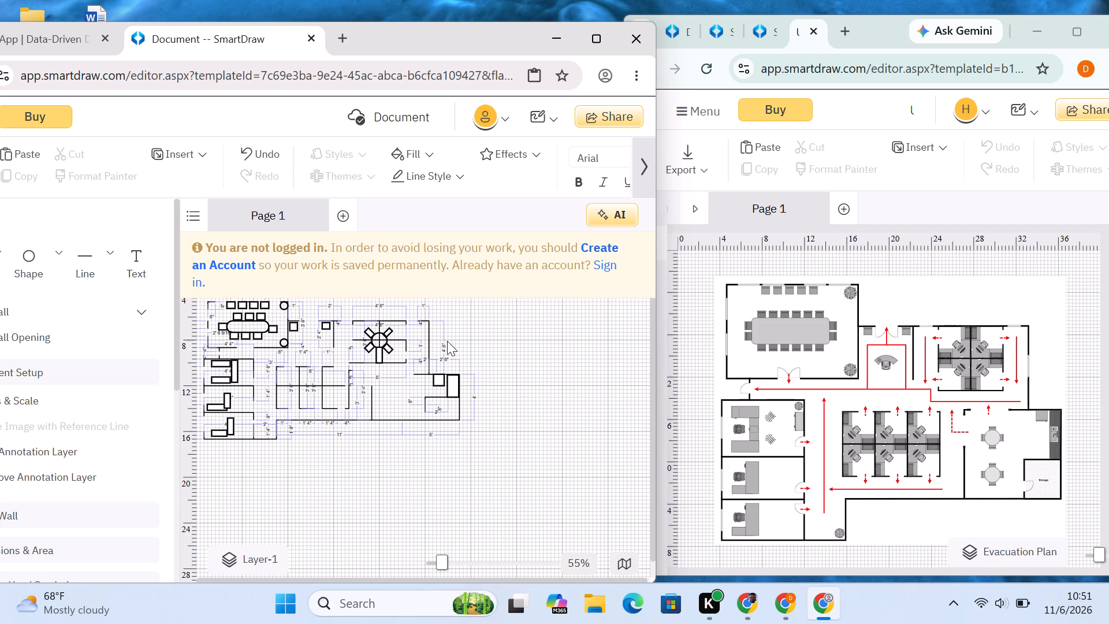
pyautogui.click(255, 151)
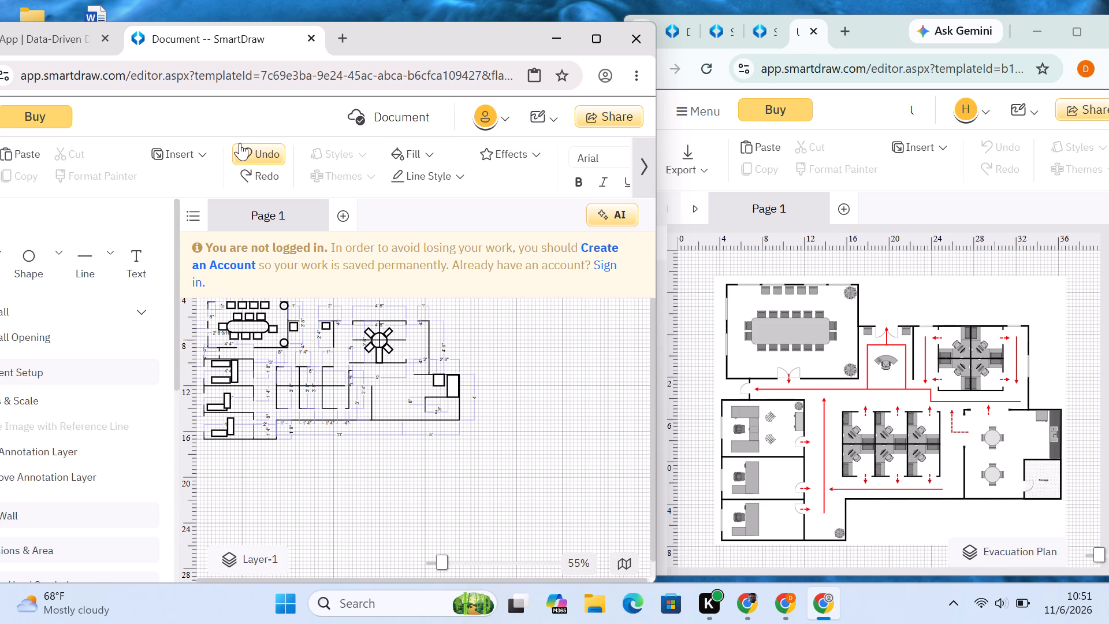
# Add a circle in the open space below the plan and shrink it to a small round table size.
pyautogui.click(61, 250)
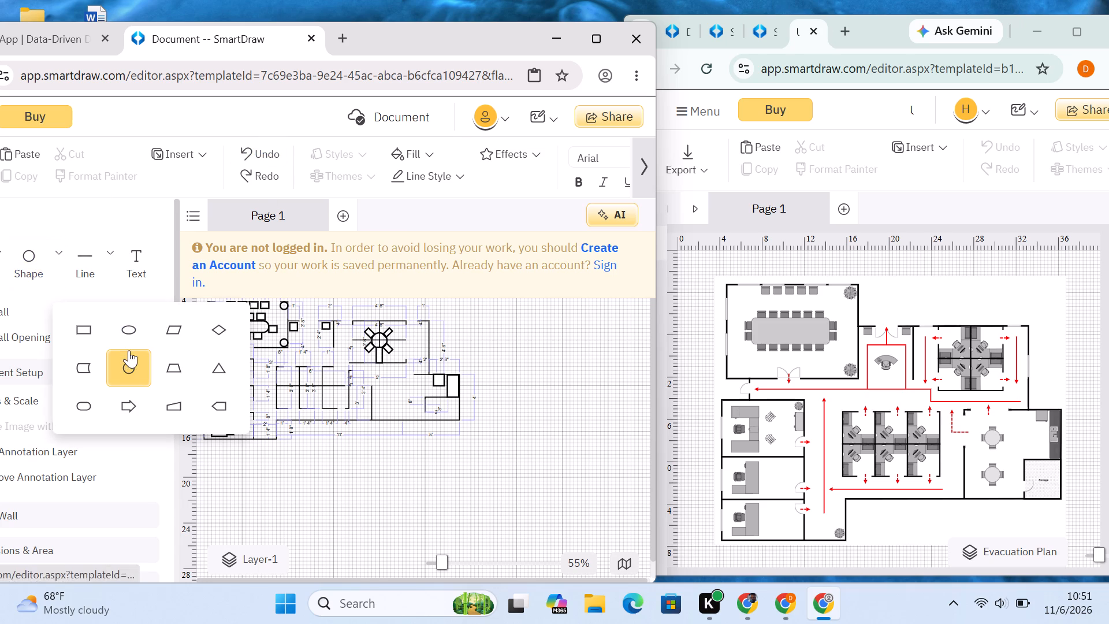
pyautogui.click(129, 358)
pyautogui.click(352, 485)
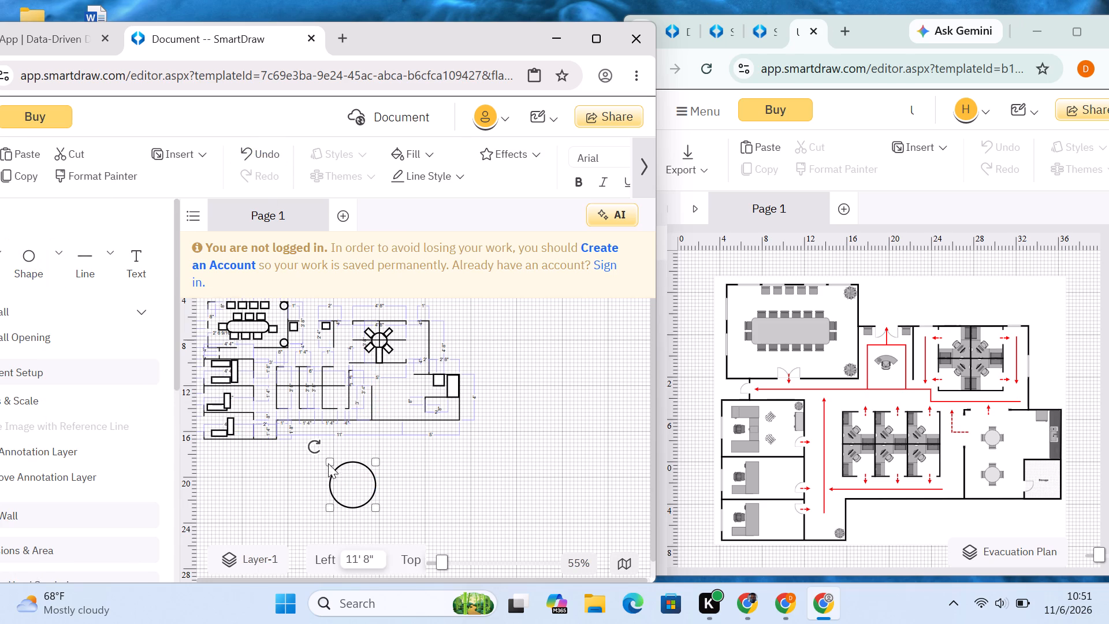
pyautogui.moveTo(328, 458); pyautogui.dragTo(365, 499)
pyautogui.click(464, 491)
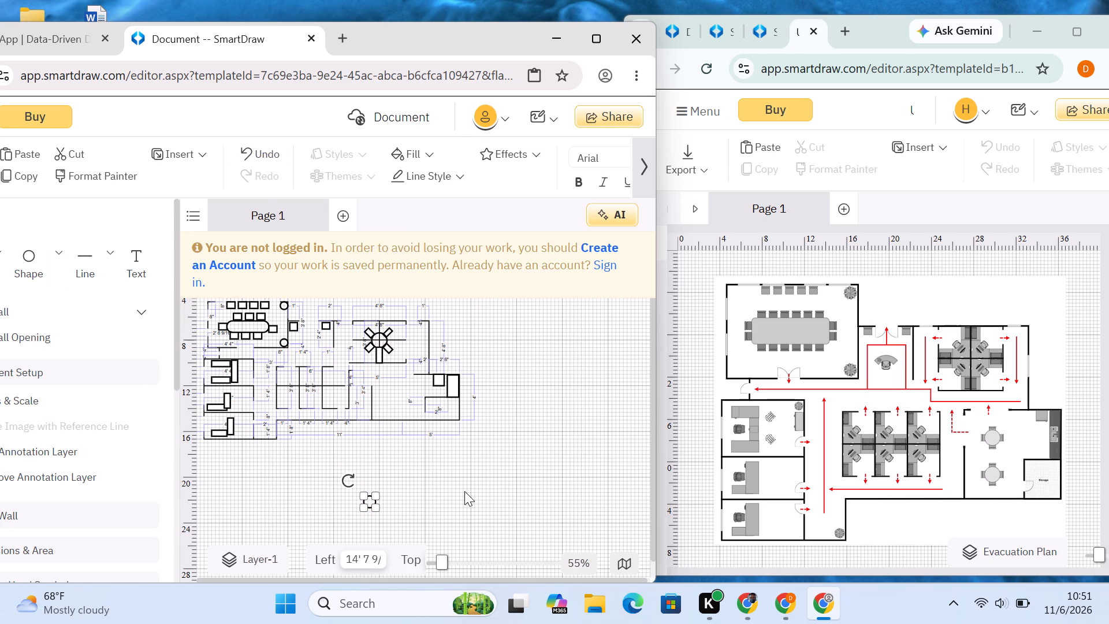
# Place the small circle in the upper part of the lower-right room as the first round table.
pyautogui.moveTo(372, 506); pyautogui.dragTo(372, 502)
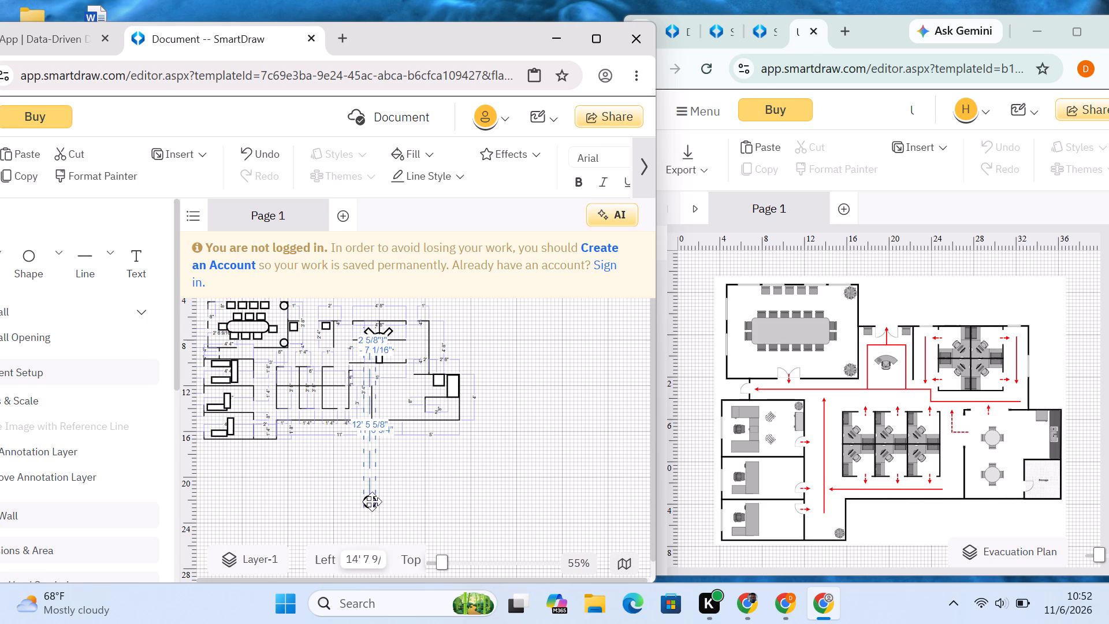
pyautogui.moveTo(372, 502); pyautogui.dragTo(405, 393)
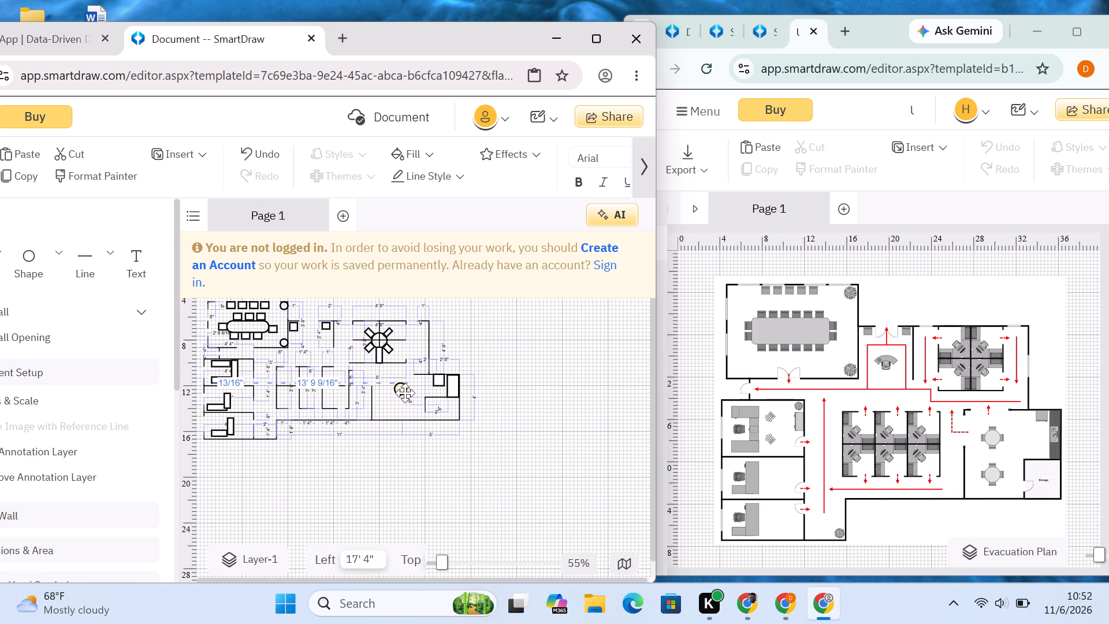
pyautogui.moveTo(405, 393); pyautogui.dragTo(407, 390)
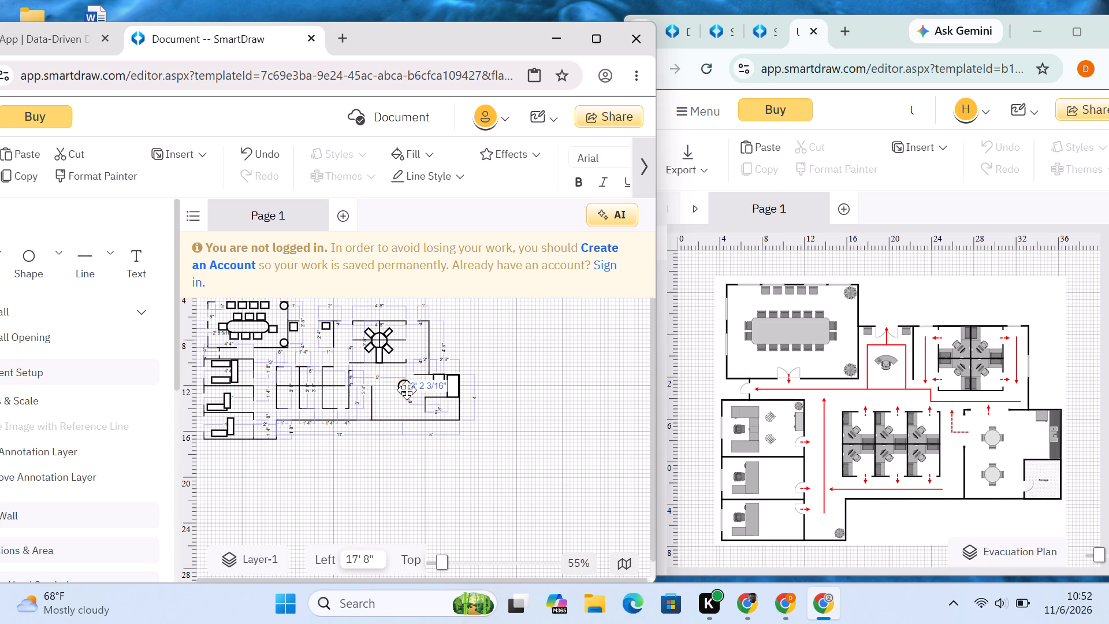
pyautogui.moveTo(407, 390); pyautogui.dragTo(399, 396)
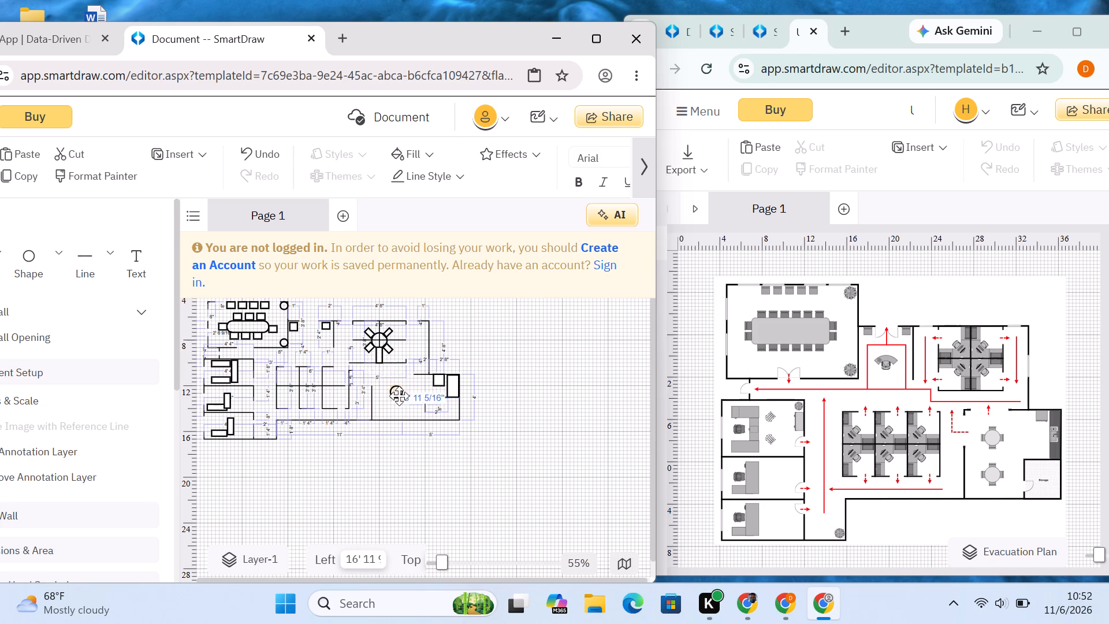
pyautogui.moveTo(399, 396); pyautogui.dragTo(402, 389)
pyautogui.click(596, 427)
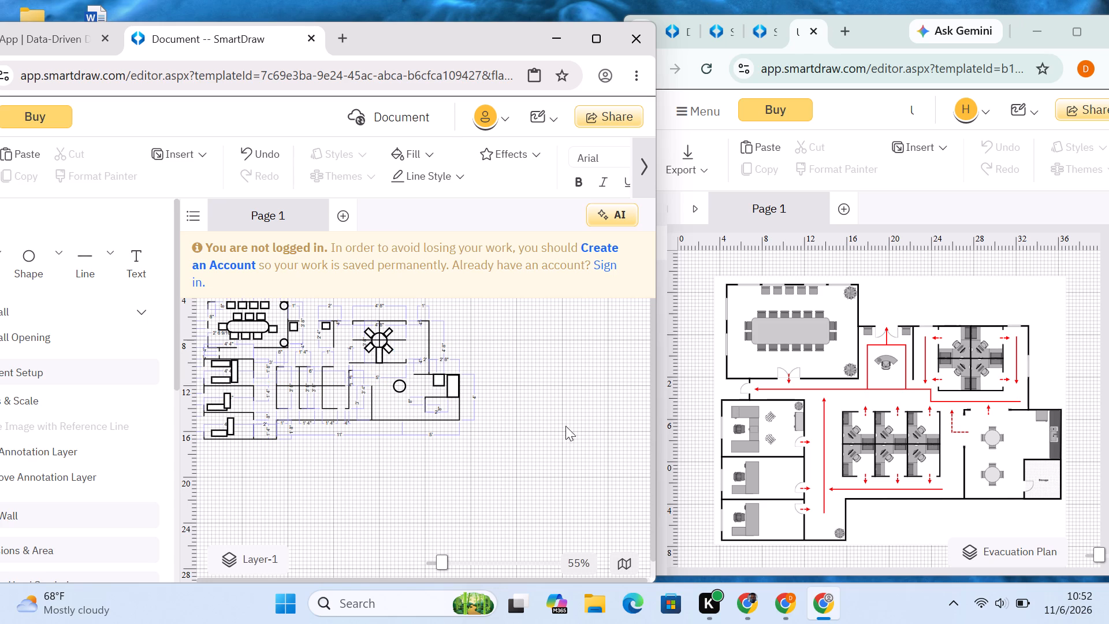
# Paste the copied horizontal rectangle in the open space below the plan at Left about 12' 11".
pyautogui.rightClick(344, 447)
pyautogui.click(393, 474)
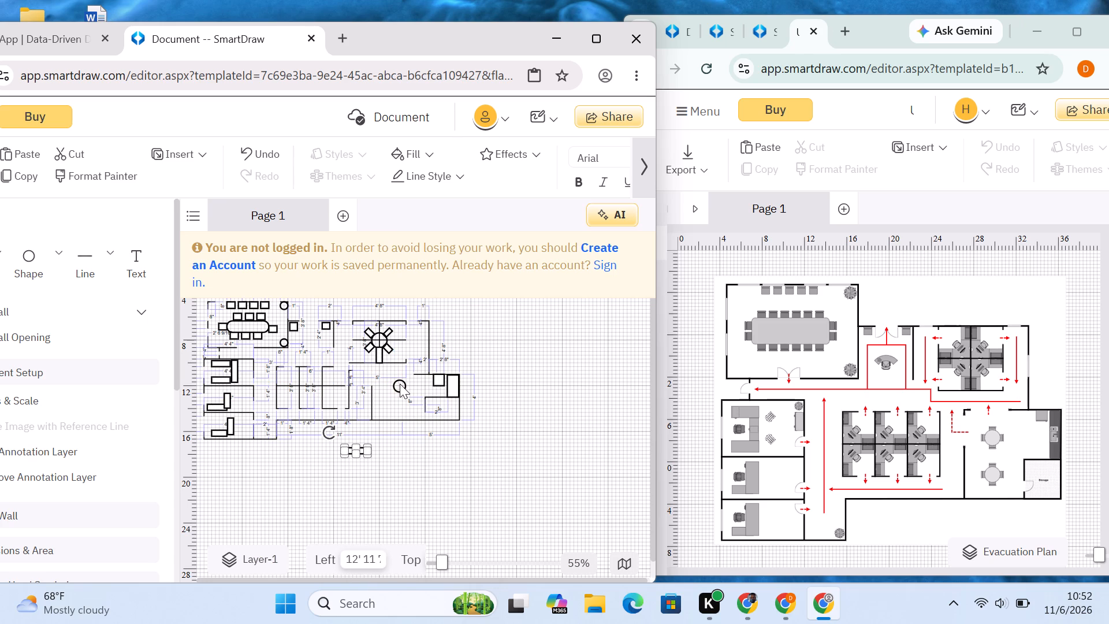
# Add a second circle below the plan and shrink it to match the first round table.
pyautogui.click(55, 248)
pyautogui.click(125, 370)
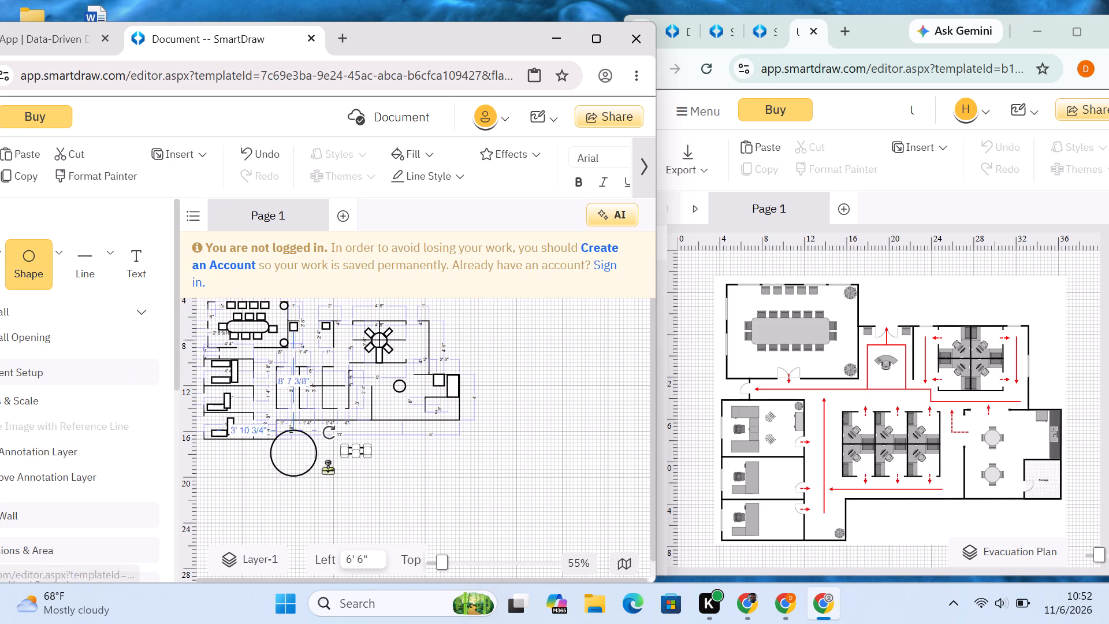
pyautogui.click(412, 500)
pyautogui.moveTo(384, 480); pyautogui.dragTo(414, 506)
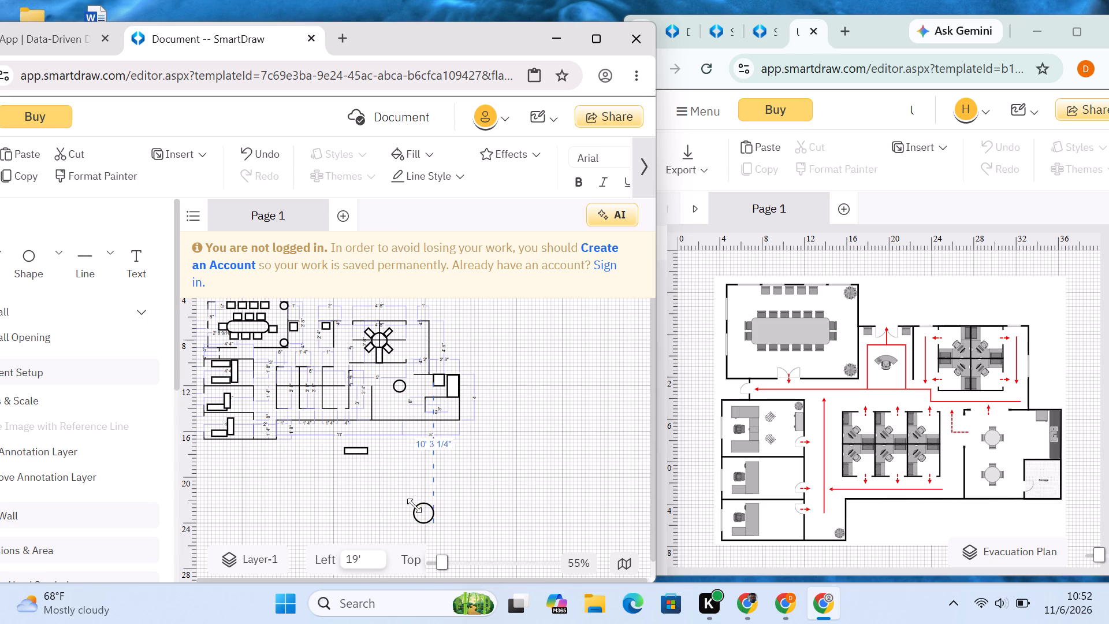
pyautogui.moveTo(414, 506); pyautogui.dragTo(420, 511)
pyautogui.click(462, 491)
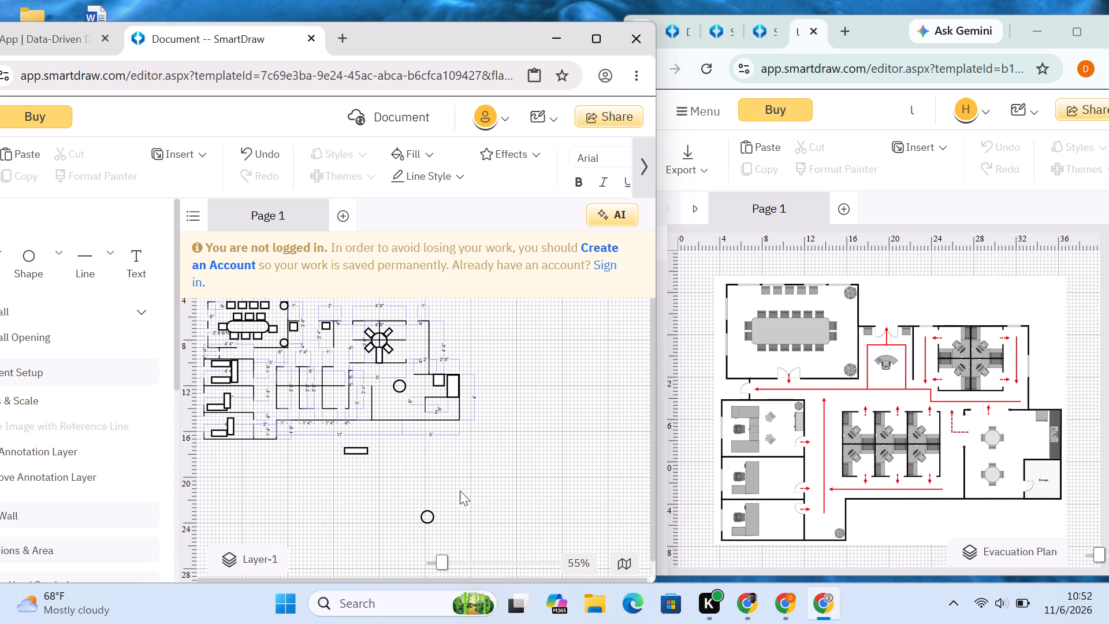
# Place the second small circle directly below the first round table in the lower-right room, at Left about 17' 3".
pyautogui.moveTo(427, 518); pyautogui.dragTo(411, 481)
pyautogui.moveTo(426, 517); pyautogui.dragTo(429, 487)
pyautogui.moveTo(429, 514); pyautogui.dragTo(399, 474)
pyautogui.moveTo(429, 520); pyautogui.dragTo(401, 408)
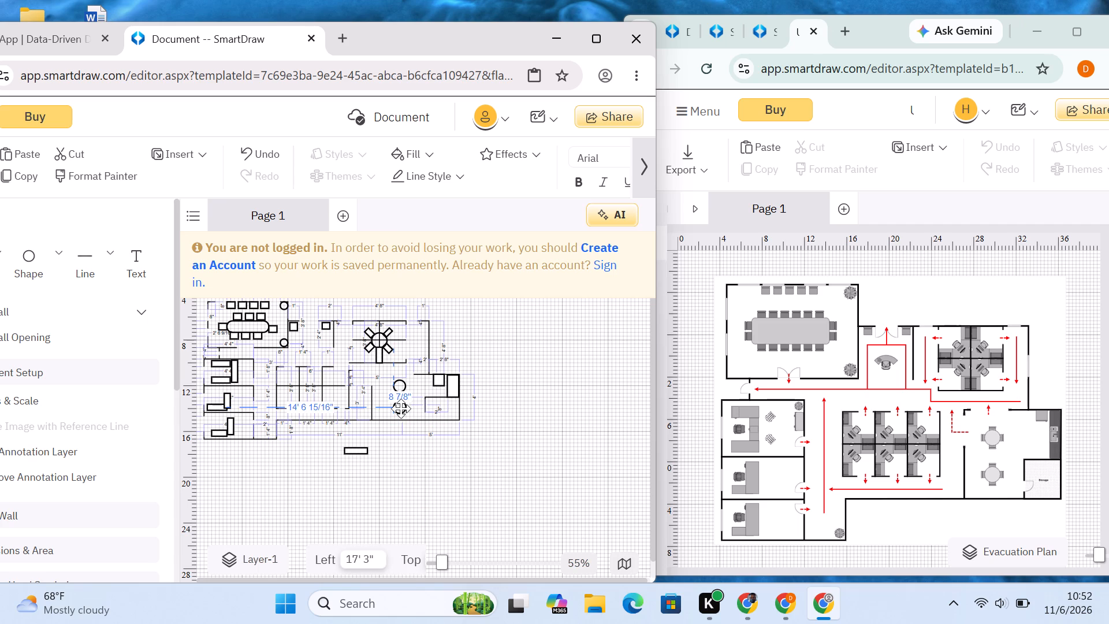
pyautogui.moveTo(401, 408); pyautogui.dragTo(401, 411)
pyautogui.click(507, 447)
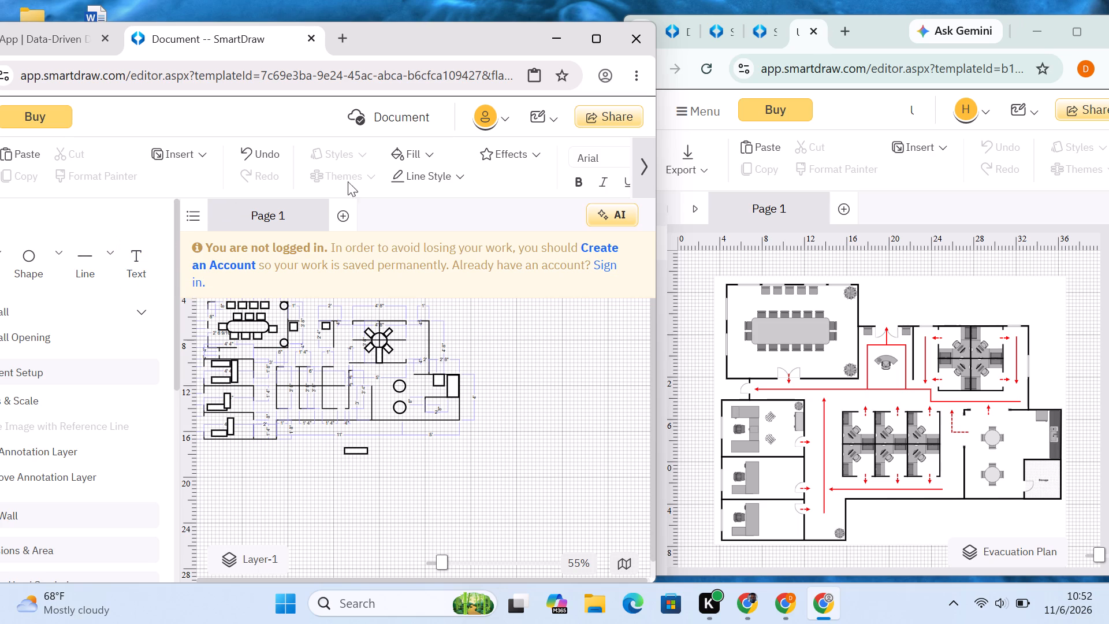
# Set the line colour to red from the standard colours.
pyautogui.click(463, 172)
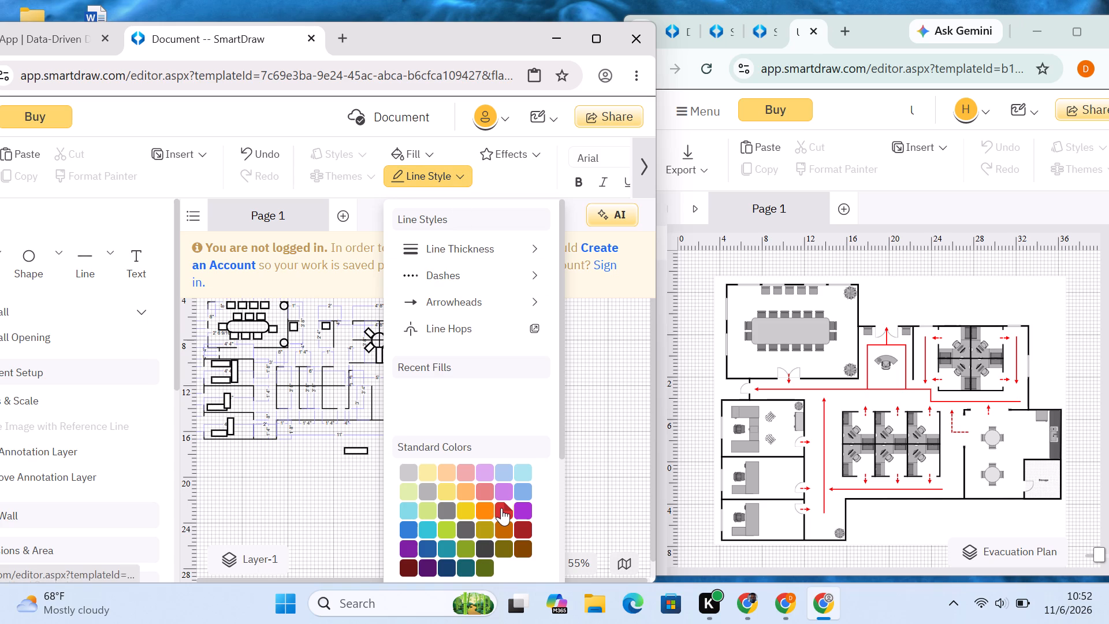
pyautogui.click(501, 508)
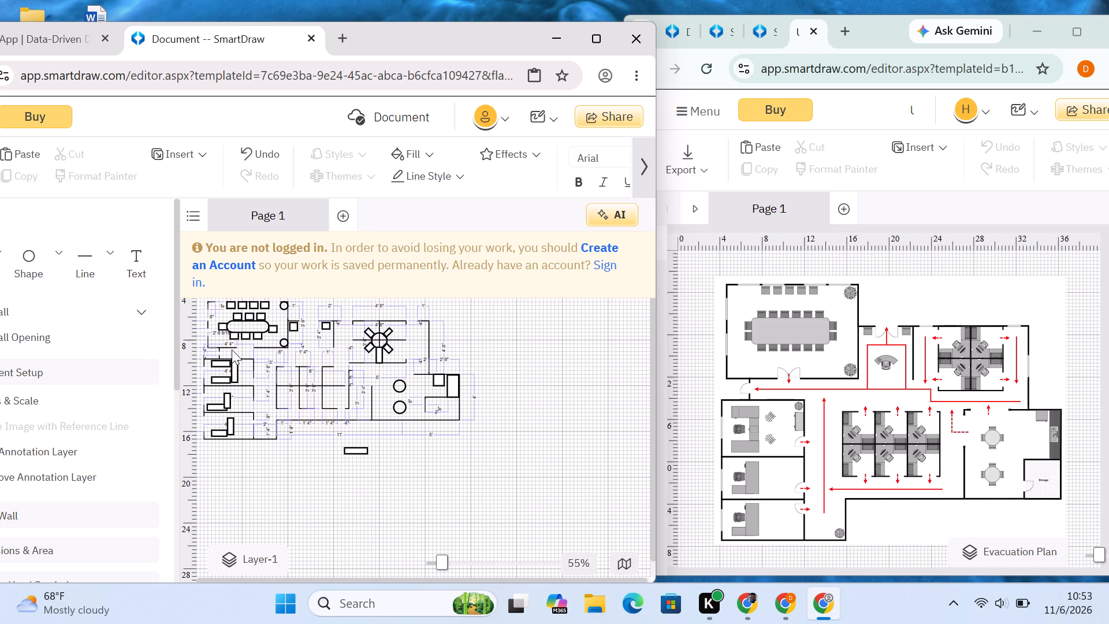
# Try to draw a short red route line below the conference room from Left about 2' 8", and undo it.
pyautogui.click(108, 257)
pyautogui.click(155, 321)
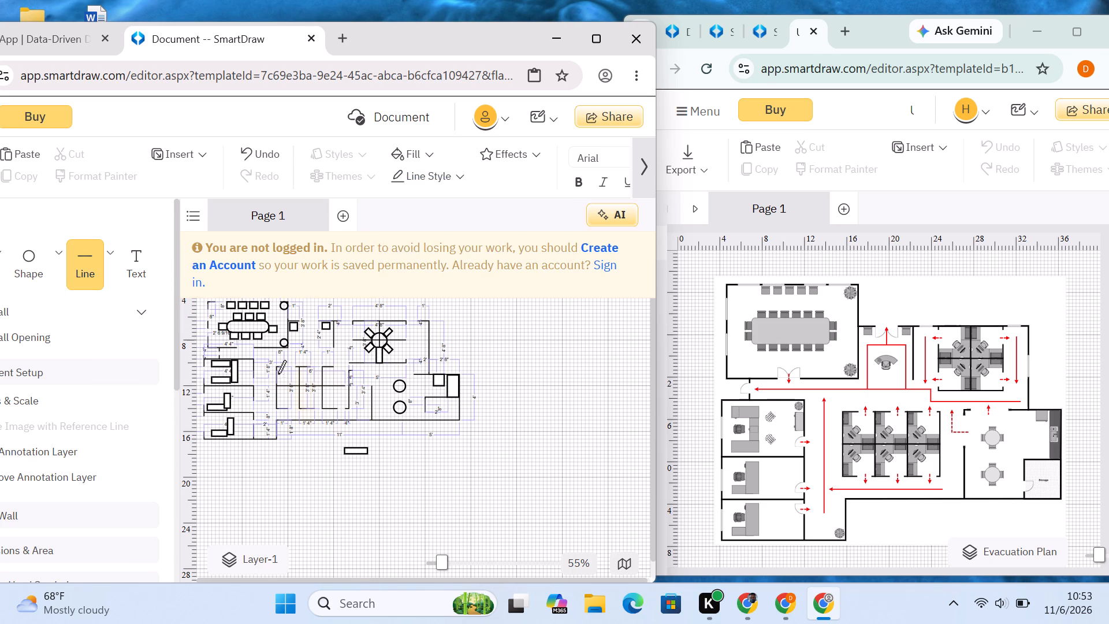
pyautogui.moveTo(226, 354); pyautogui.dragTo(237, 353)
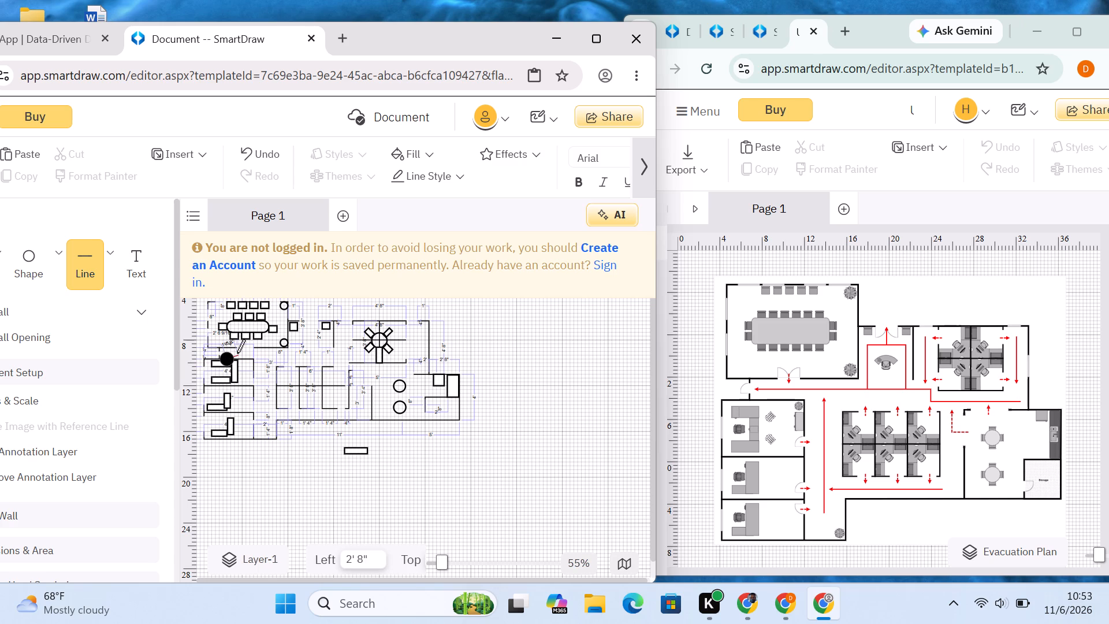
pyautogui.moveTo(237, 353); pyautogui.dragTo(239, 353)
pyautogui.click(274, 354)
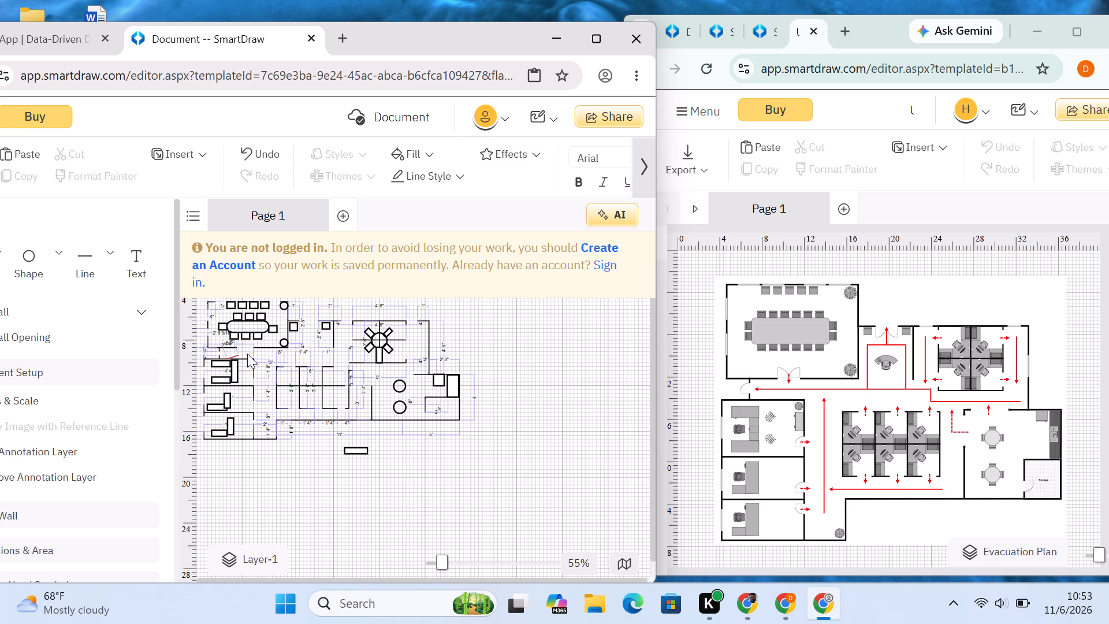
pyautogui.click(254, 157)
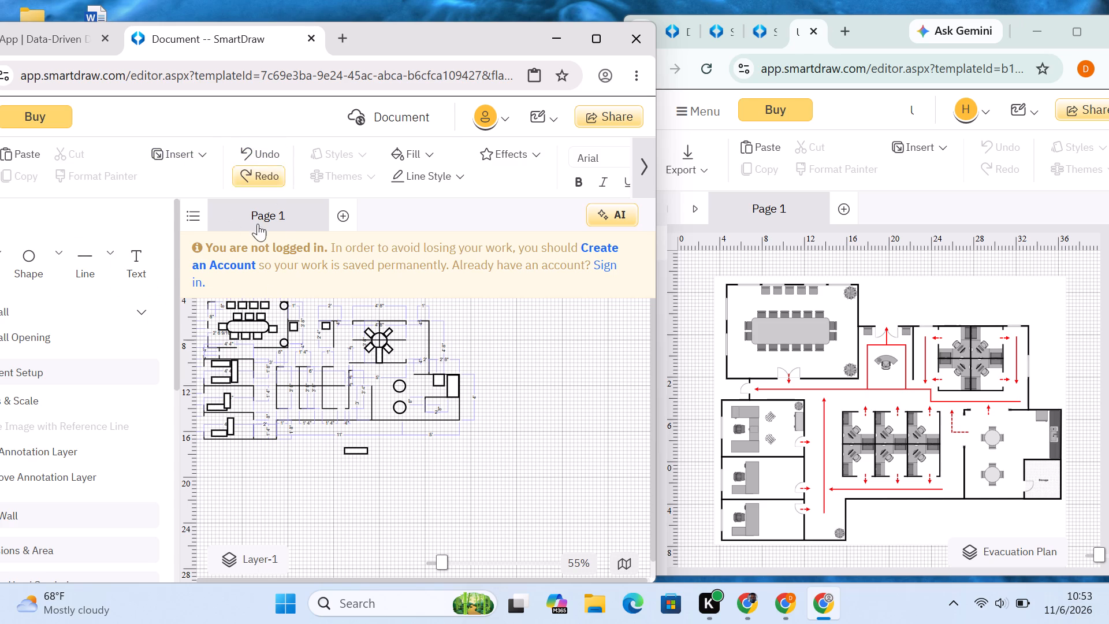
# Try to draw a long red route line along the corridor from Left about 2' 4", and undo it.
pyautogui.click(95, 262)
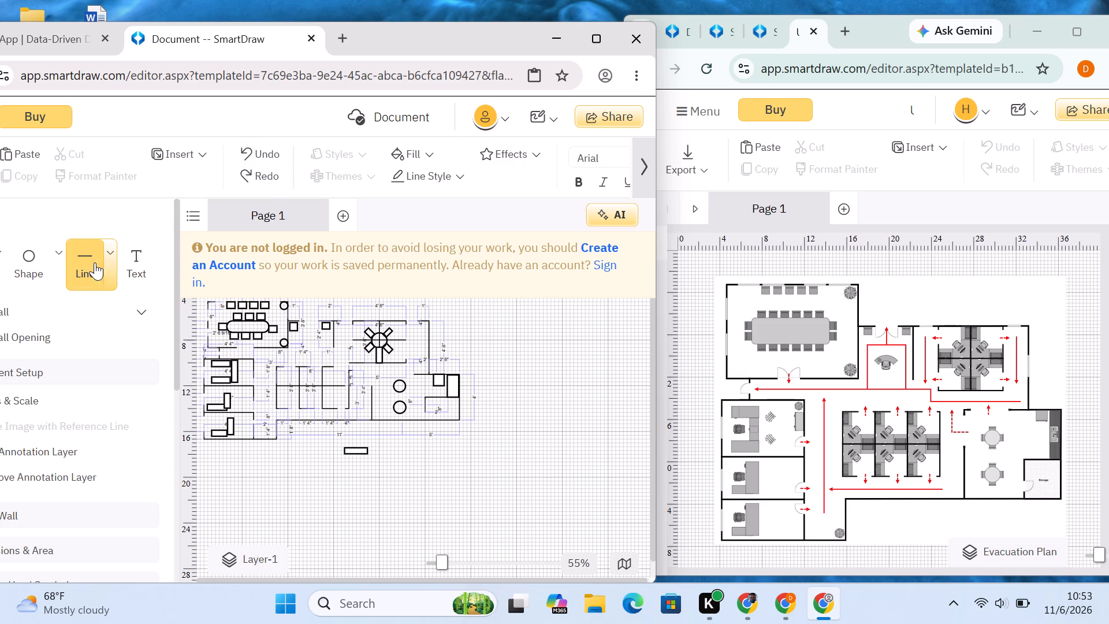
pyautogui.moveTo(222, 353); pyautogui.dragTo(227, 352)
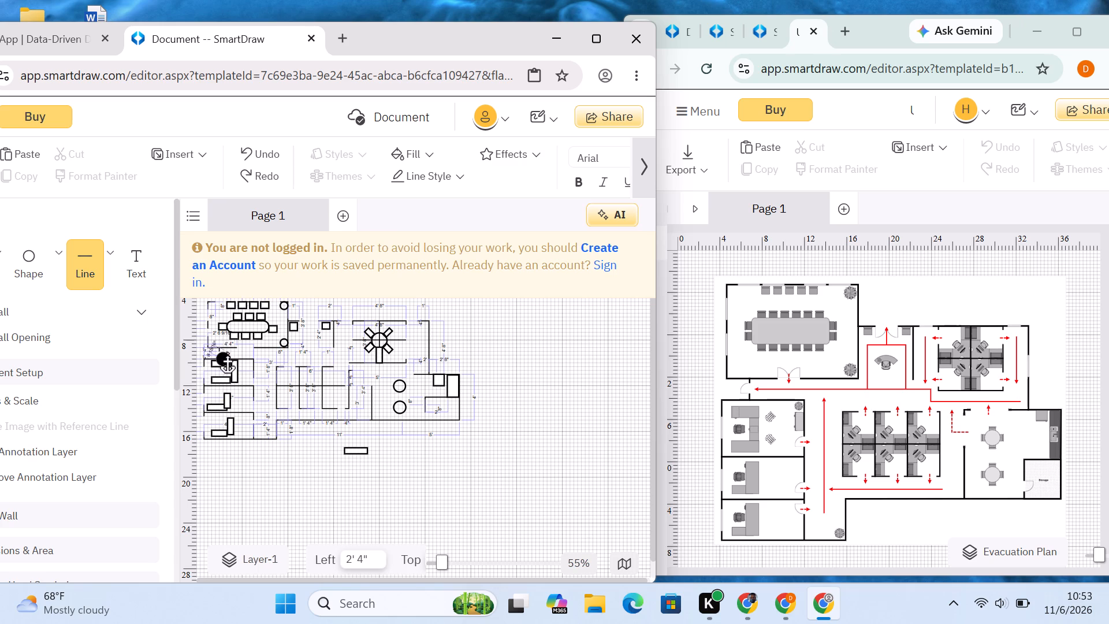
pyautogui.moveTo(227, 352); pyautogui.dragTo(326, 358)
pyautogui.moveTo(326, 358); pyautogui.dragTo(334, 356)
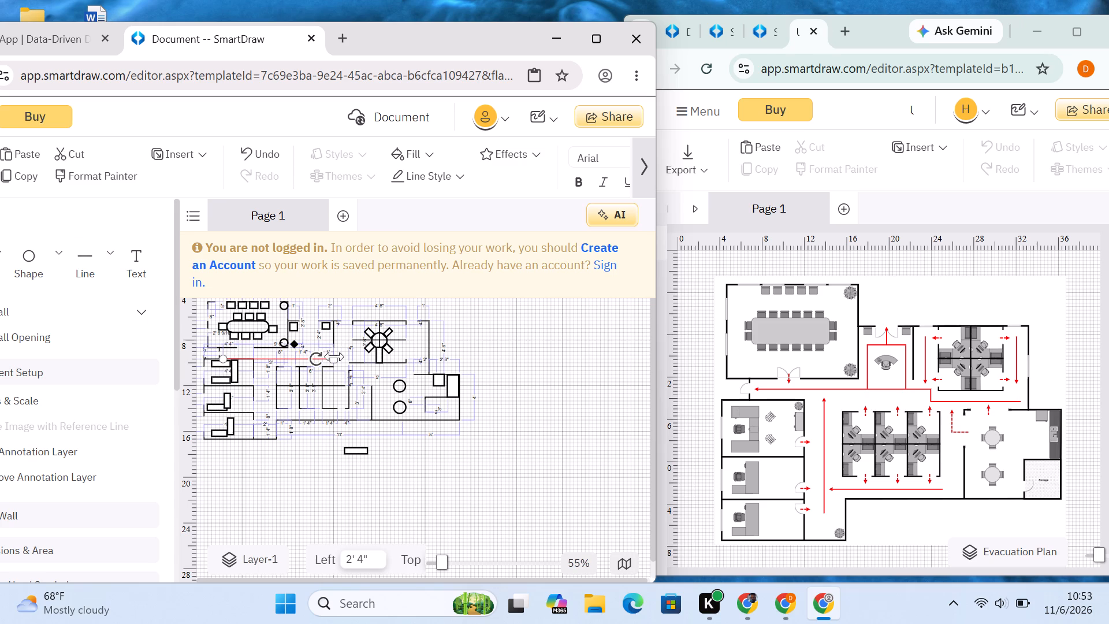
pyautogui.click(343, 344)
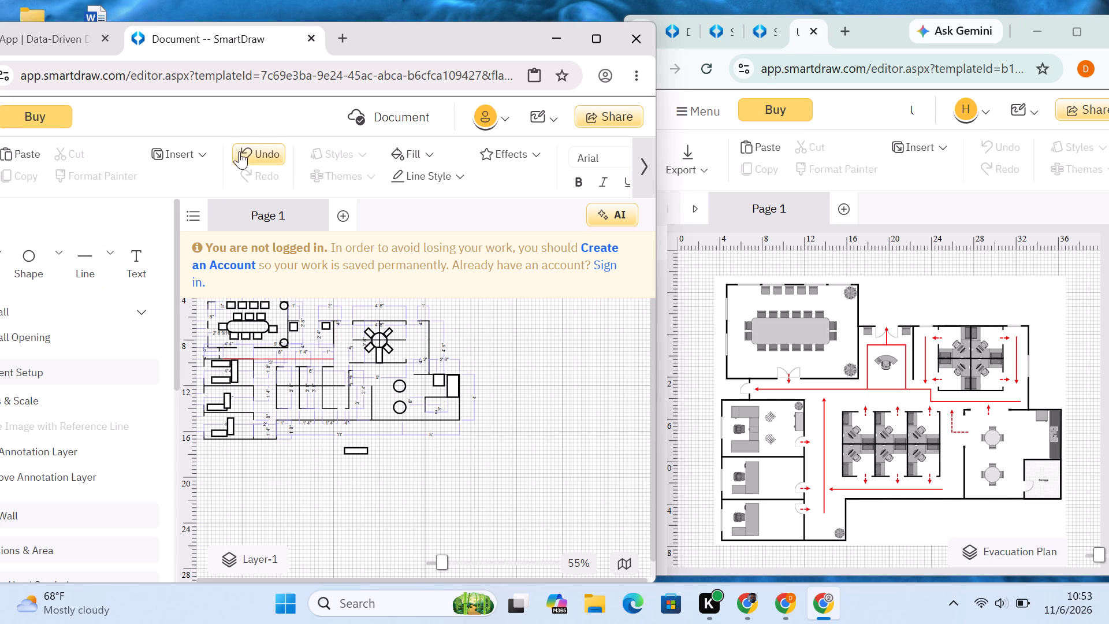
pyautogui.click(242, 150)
# Draw a horizontal route line along the corridor below the conference room, from Left about 2' to about 8' 8".
pyautogui.click(72, 243)
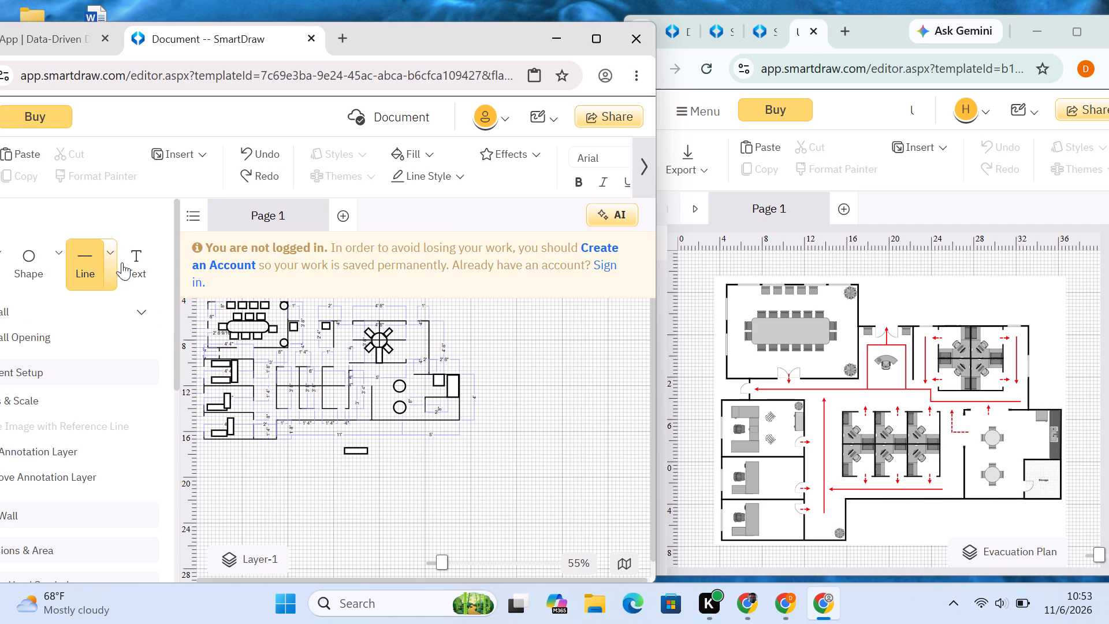
pyautogui.moveTo(219, 350); pyautogui.dragTo(263, 352)
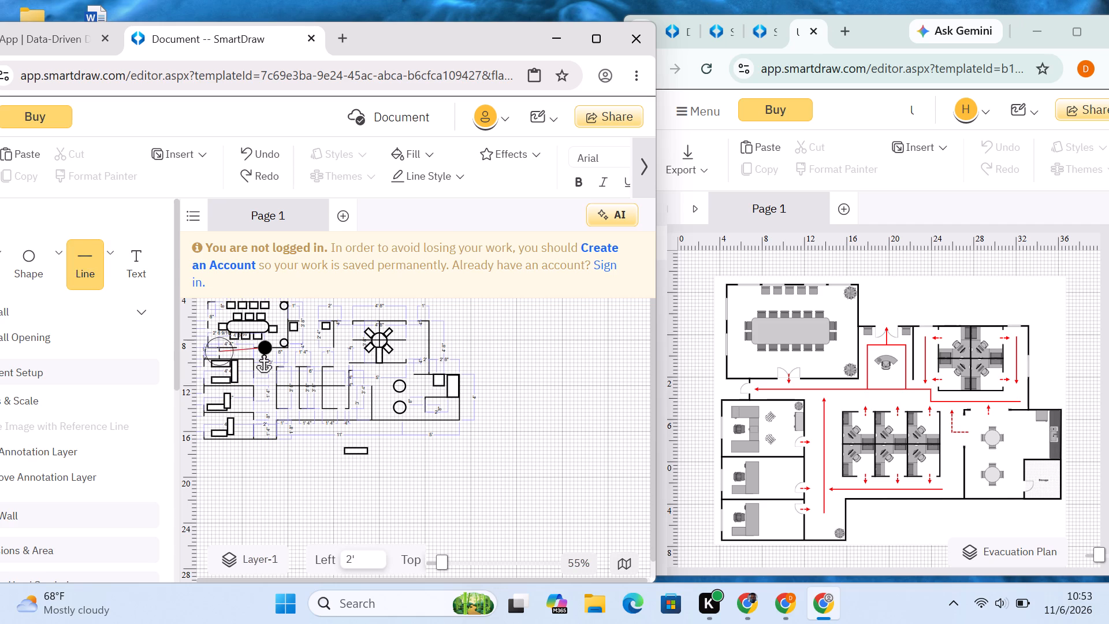
pyautogui.moveTo(263, 352); pyautogui.dragTo(289, 354)
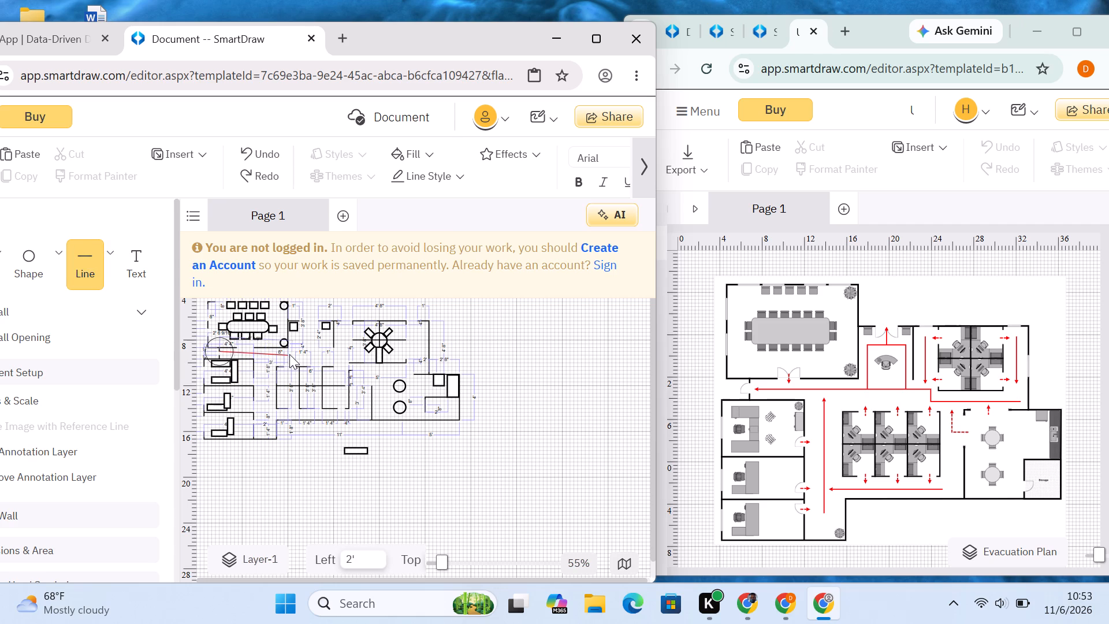
pyautogui.moveTo(289, 354); pyautogui.dragTo(294, 351)
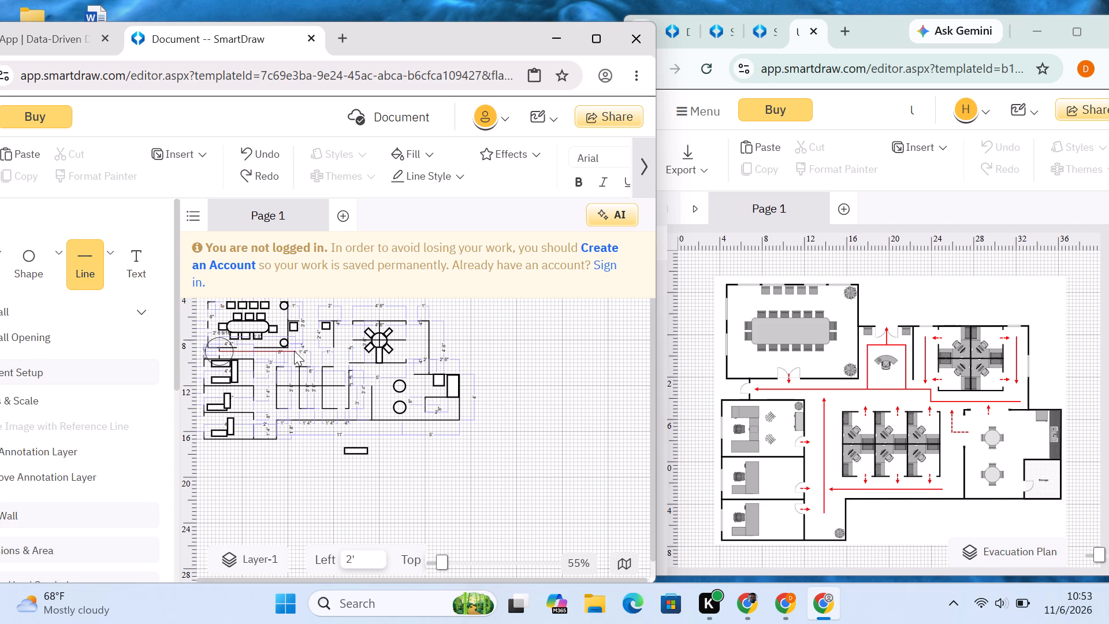
pyautogui.click(310, 343)
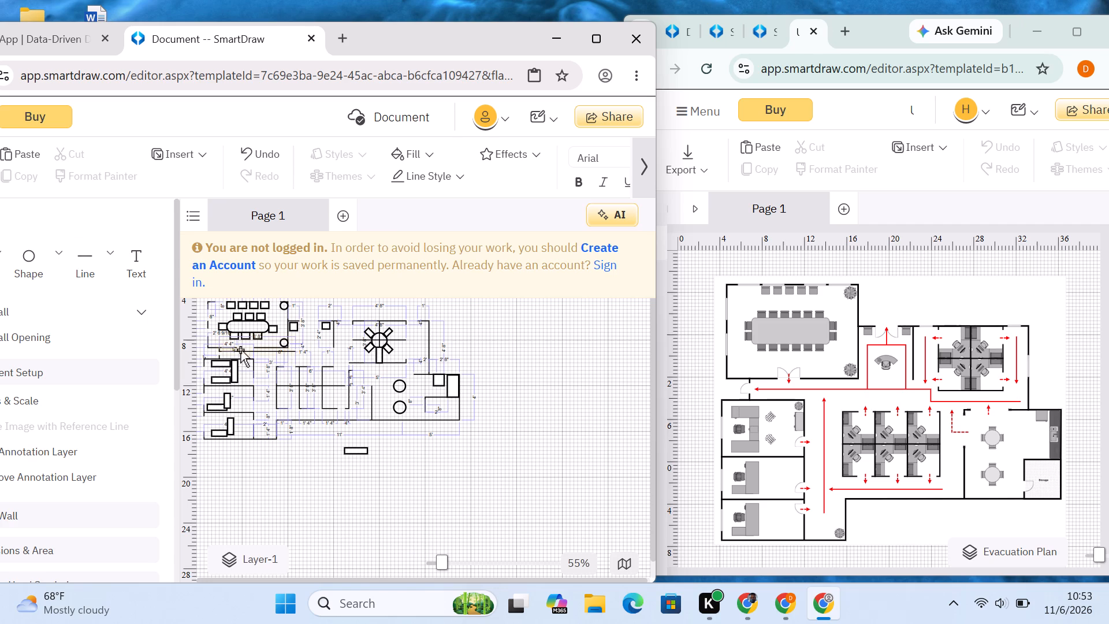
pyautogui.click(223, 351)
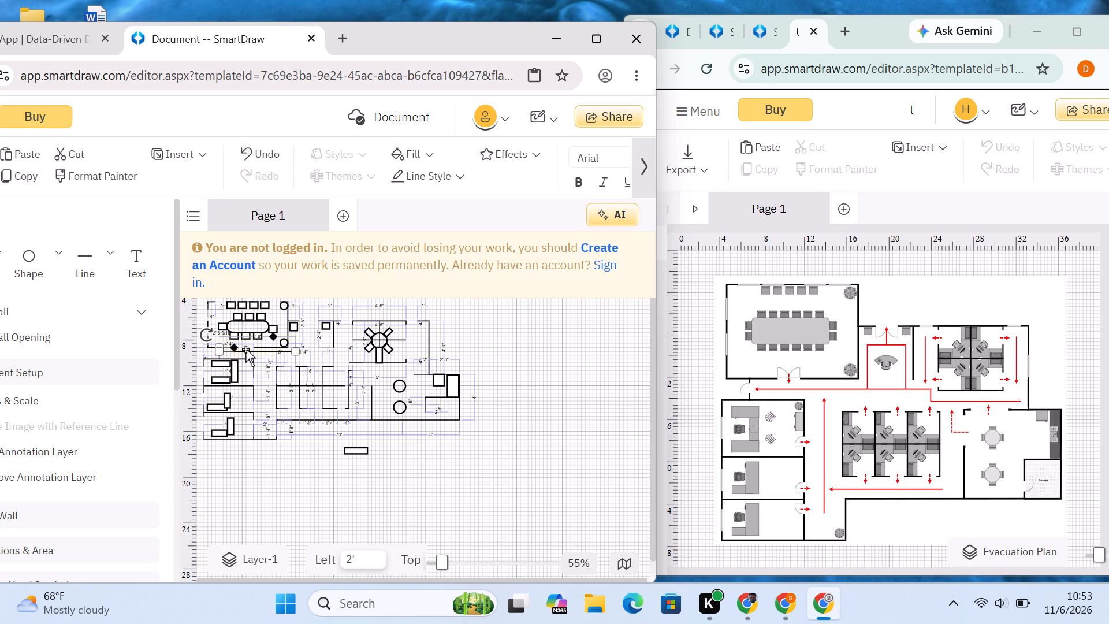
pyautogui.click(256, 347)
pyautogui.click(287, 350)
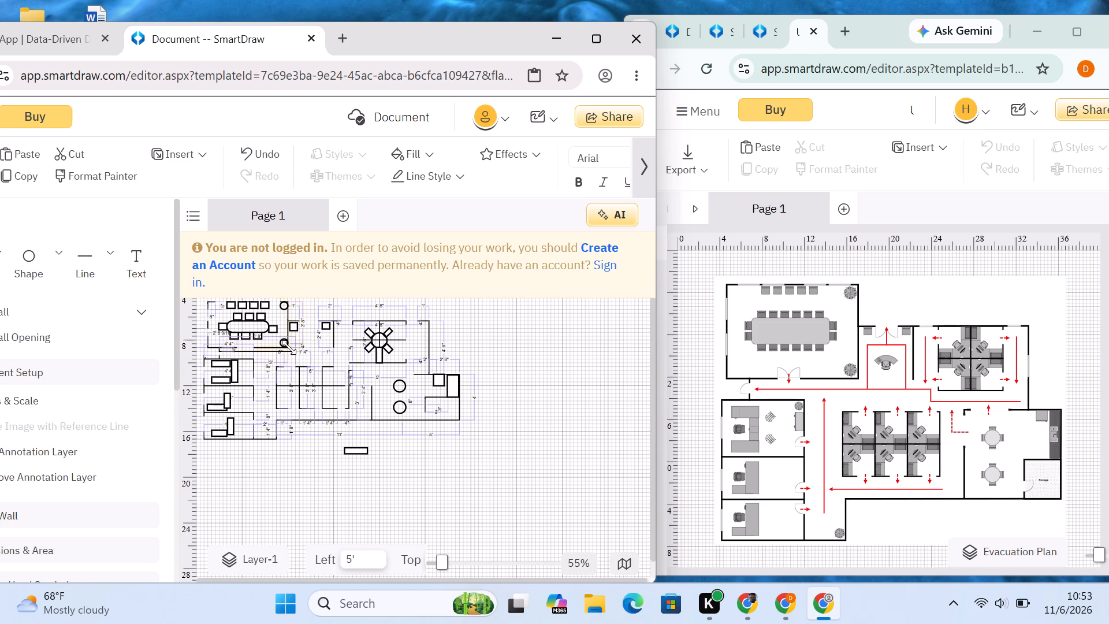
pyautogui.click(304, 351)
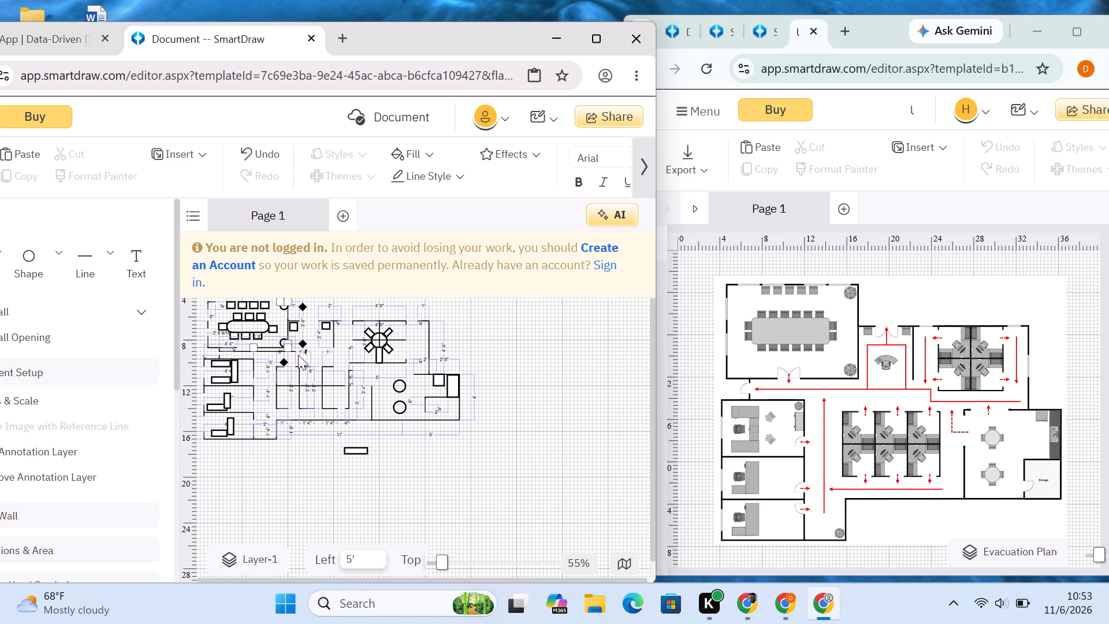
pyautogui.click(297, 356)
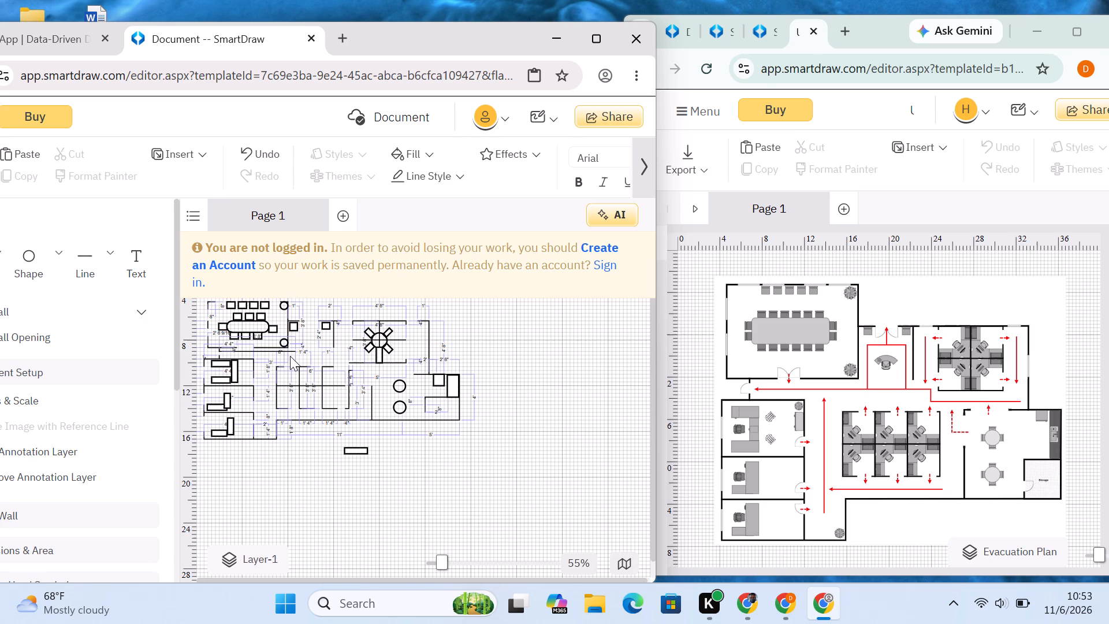
# Draw a short vertical red route line at Left about 8' 8", at the east end of the corridor route line.
pyautogui.click(99, 267)
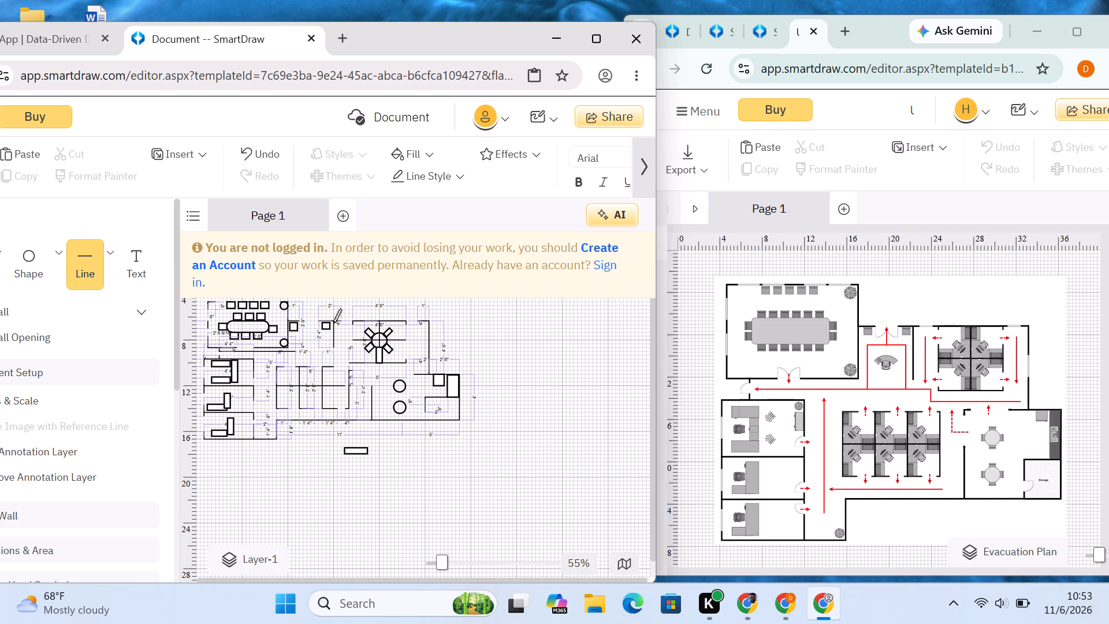
pyautogui.moveTo(295, 339); pyautogui.dragTo(297, 352)
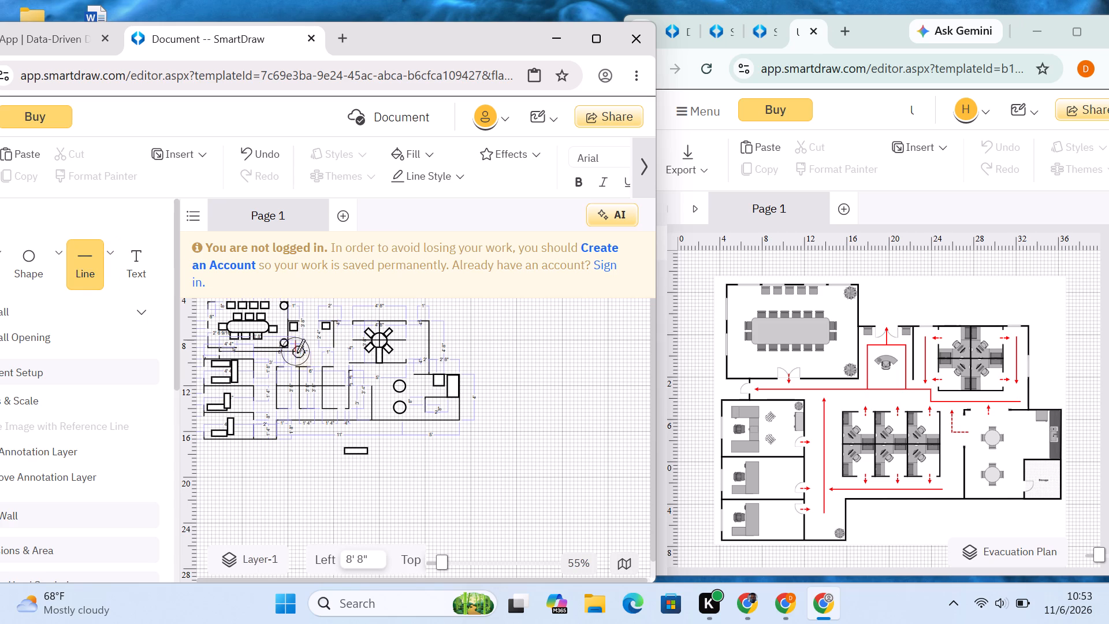
pyautogui.moveTo(297, 352); pyautogui.dragTo(297, 353)
pyautogui.click(326, 348)
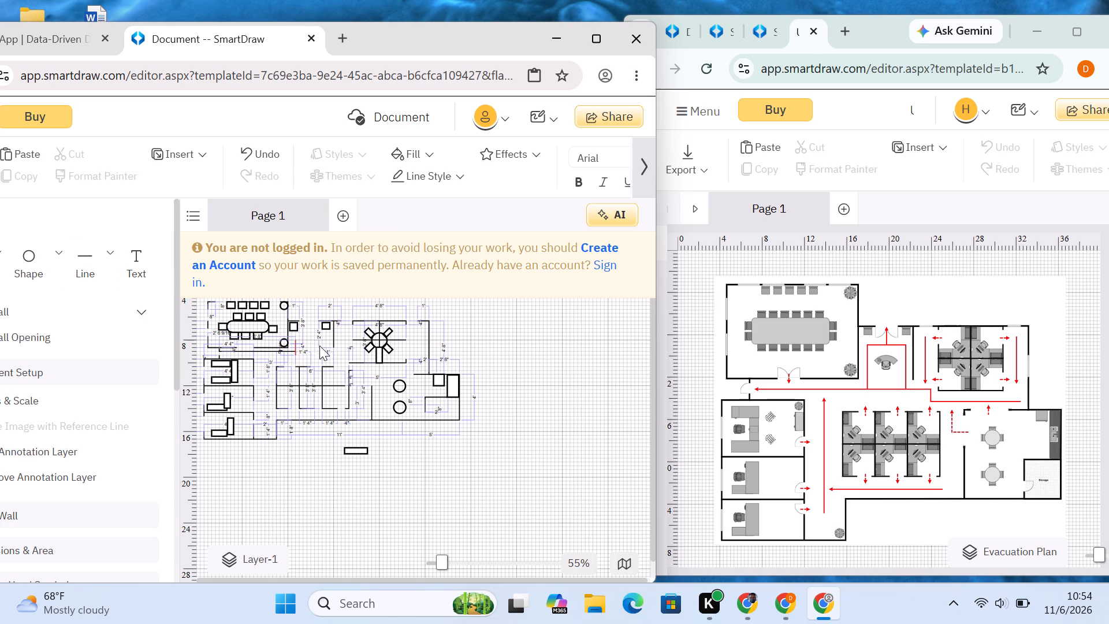
# Draw a horizontal red route line from the top of the short vertical line, from Left about 8' 8" to 10' 8".
pyautogui.click(72, 249)
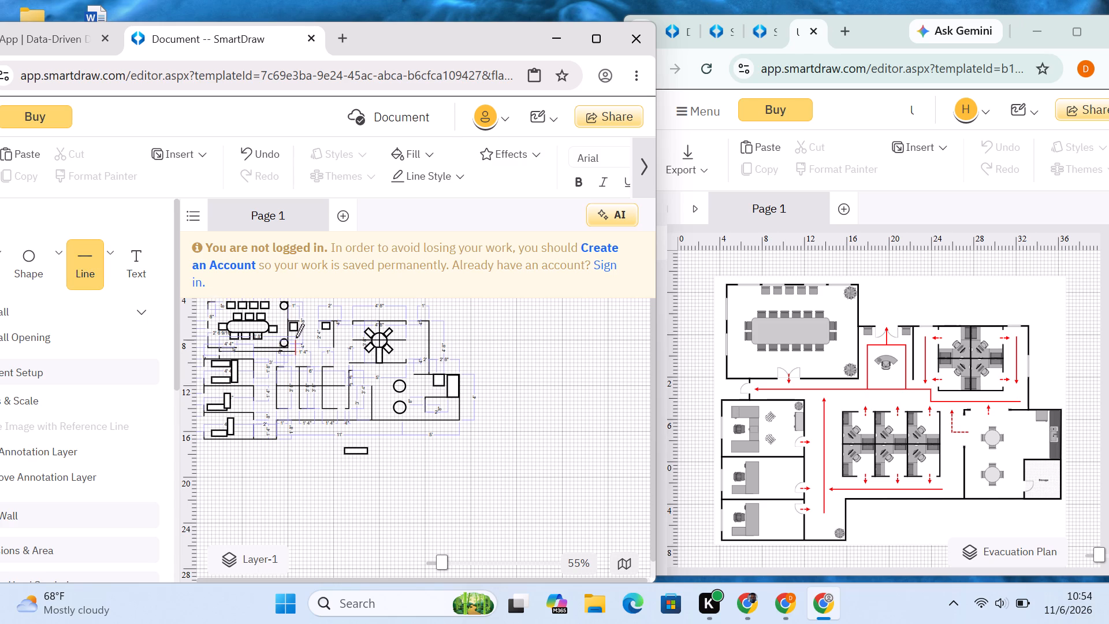
pyautogui.moveTo(296, 337); pyautogui.dragTo(312, 337)
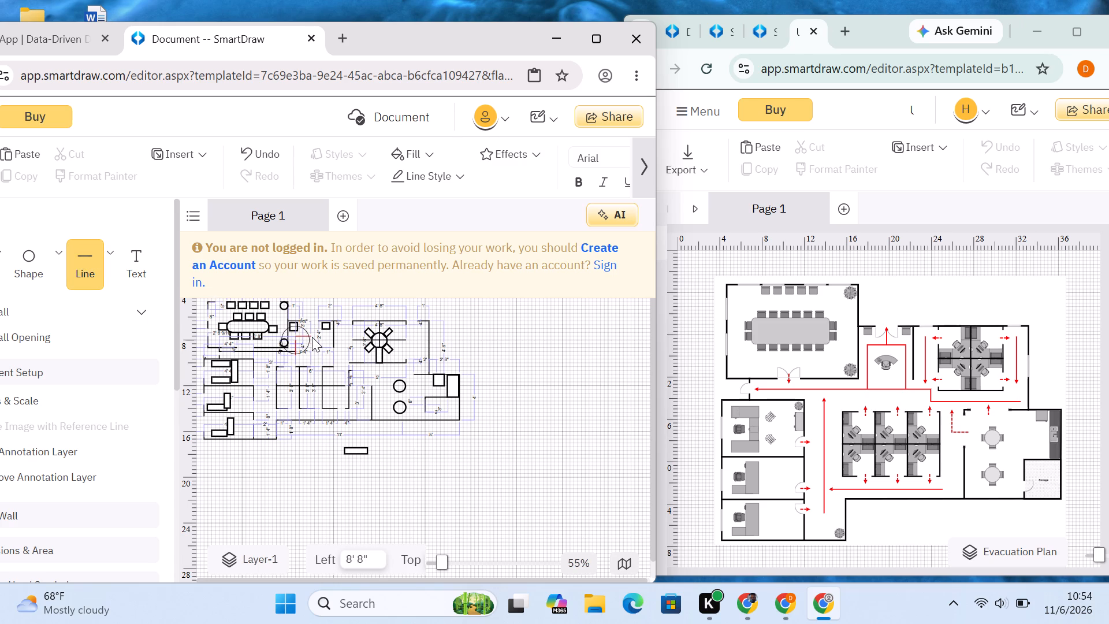
pyautogui.moveTo(312, 337); pyautogui.dragTo(319, 336)
pyautogui.moveTo(319, 336); pyautogui.dragTo(321, 337)
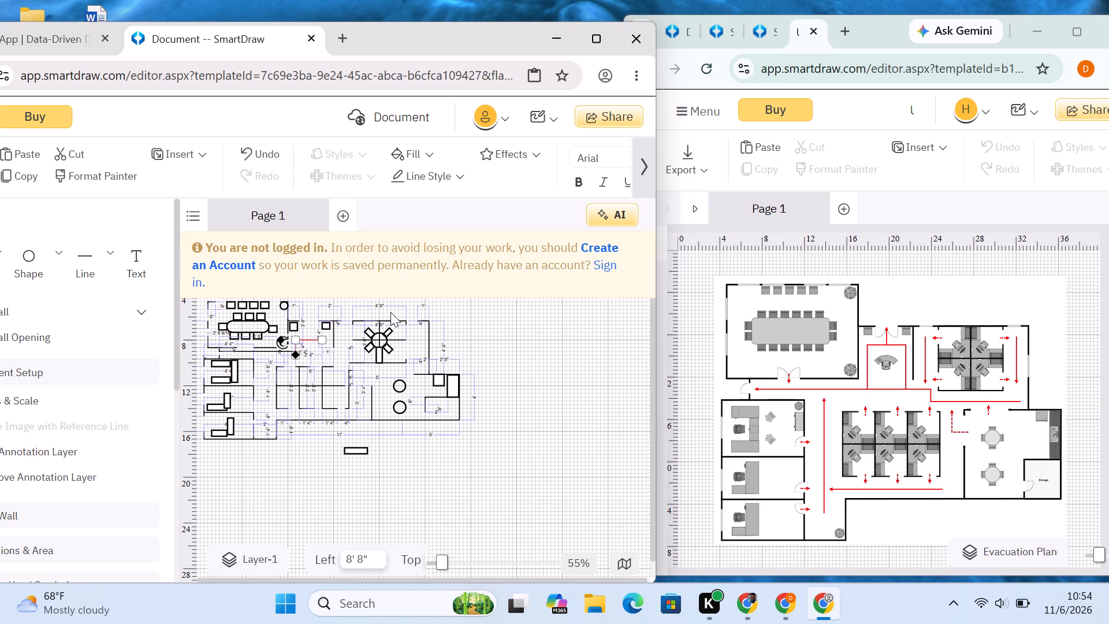
pyautogui.click(511, 294)
pyautogui.click(462, 330)
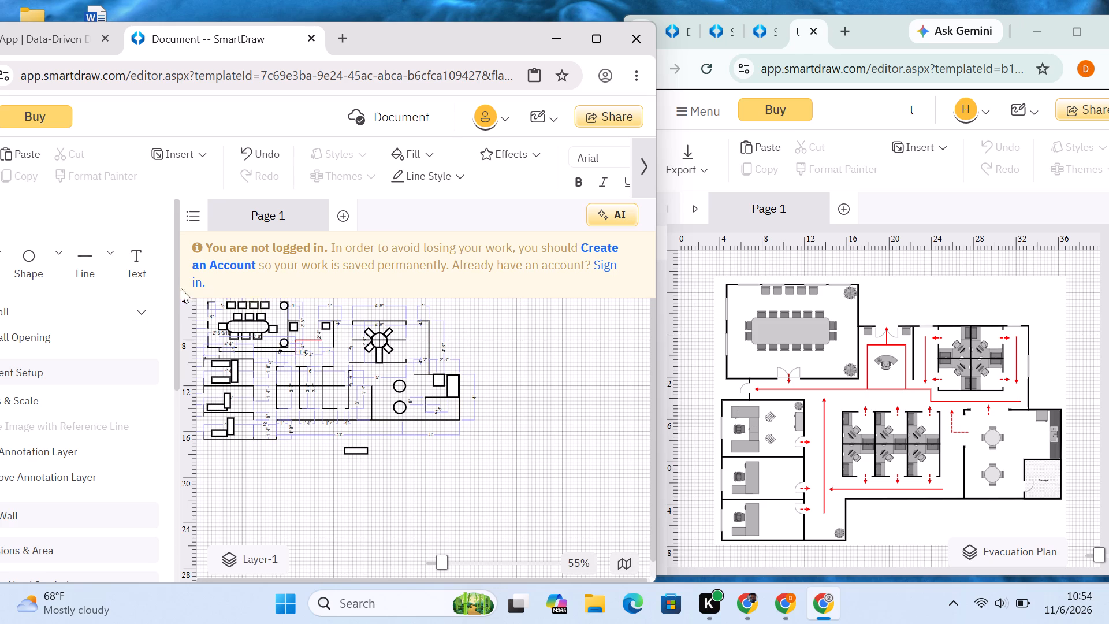
# Draw a short vertical red route line down from the horizontal line's east end at Left about 10' 8".
pyautogui.click(95, 265)
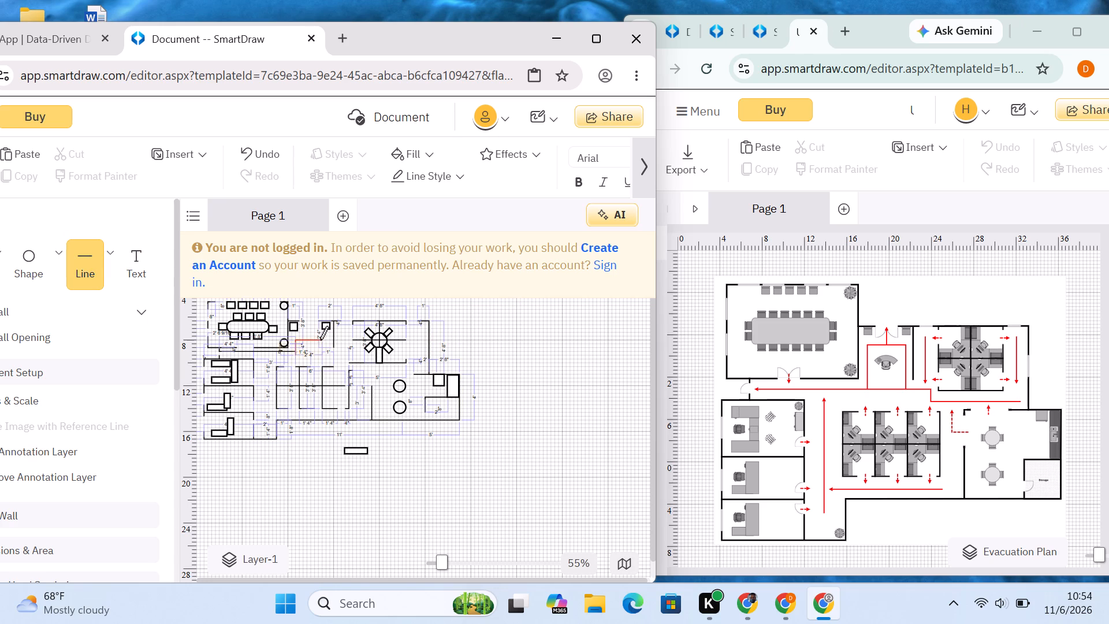
pyautogui.moveTo(319, 338); pyautogui.dragTo(318, 355)
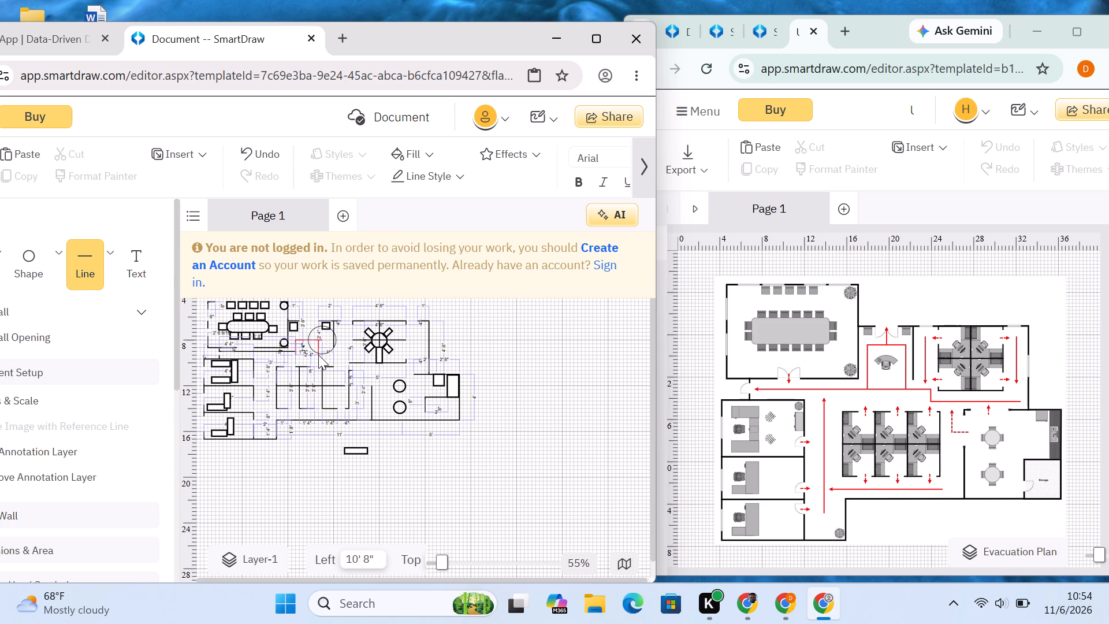
pyautogui.moveTo(318, 355); pyautogui.dragTo(319, 355)
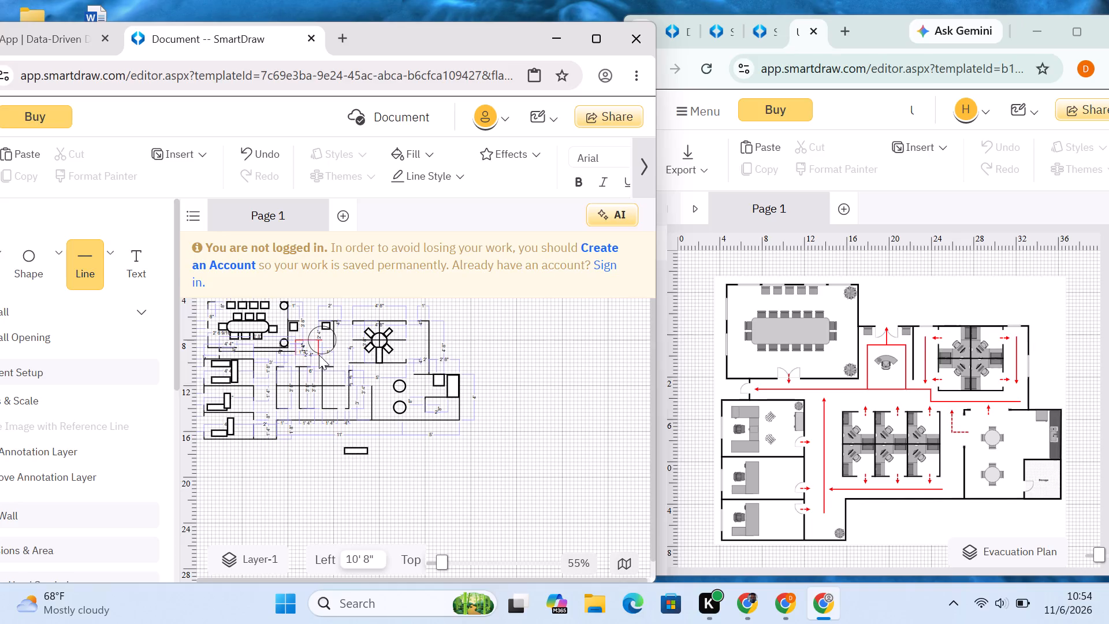
pyautogui.moveTo(319, 355); pyautogui.dragTo(318, 355)
pyautogui.click(499, 332)
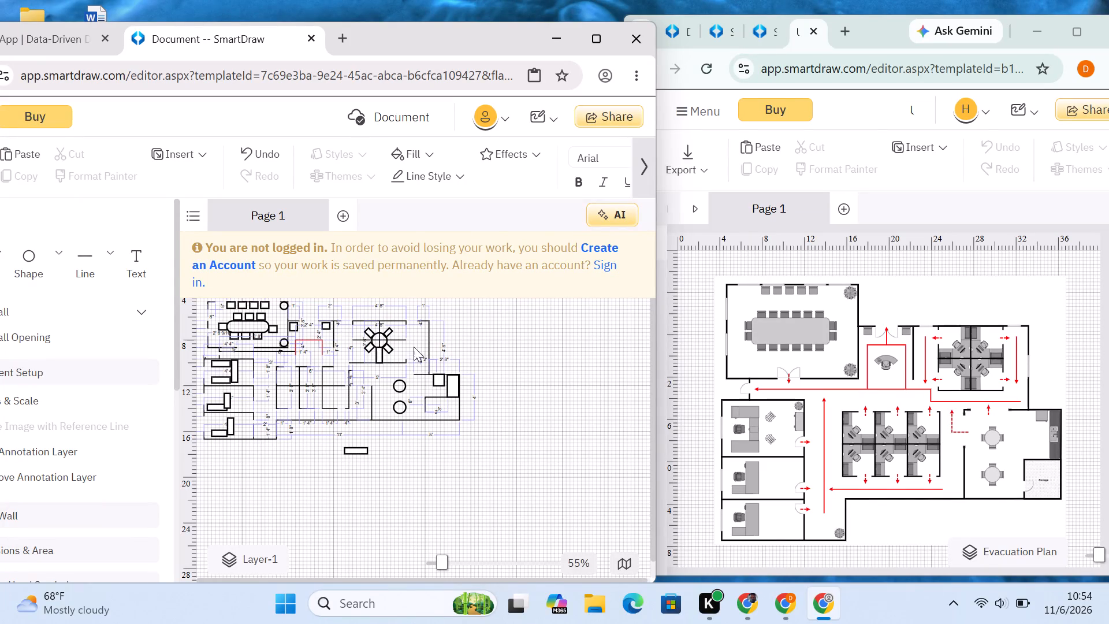
# Extend the route with a horizontal red line running east from the second vertical line's lower end, starting at Left about 10' 8".
pyautogui.click(95, 269)
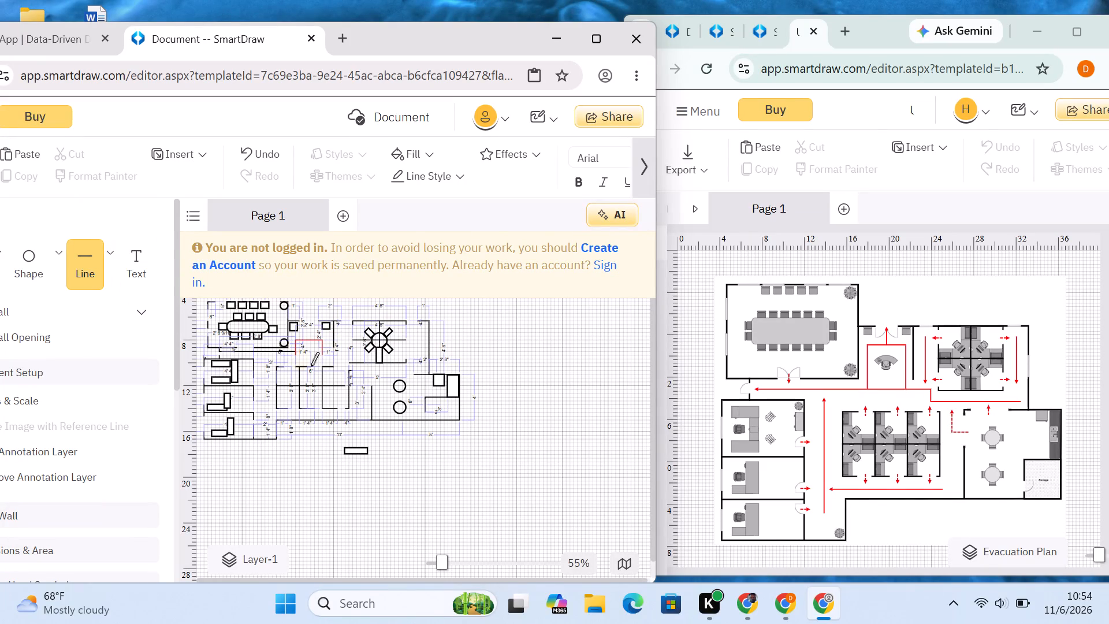
pyautogui.moveTo(320, 355); pyautogui.dragTo(345, 354)
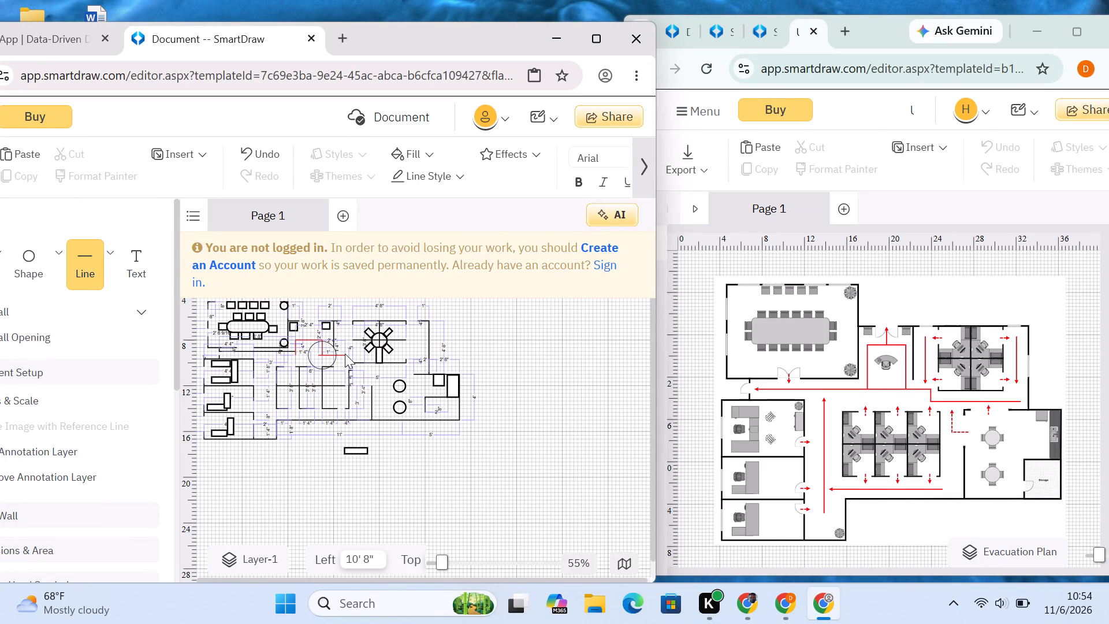
pyautogui.moveTo(345, 354); pyautogui.dragTo(344, 354)
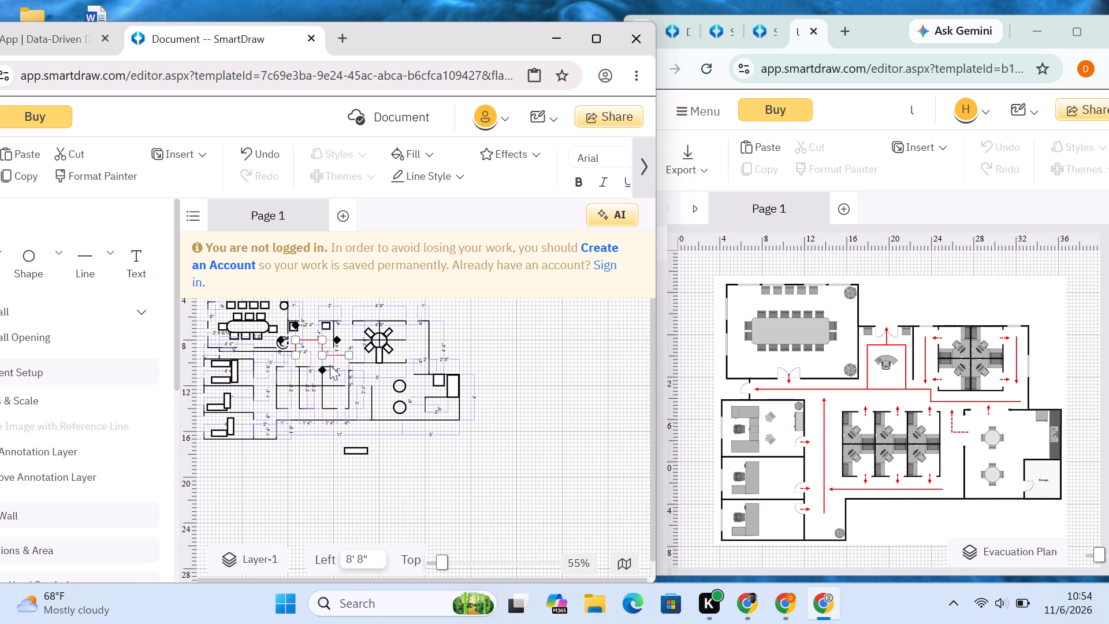
pyautogui.click(509, 328)
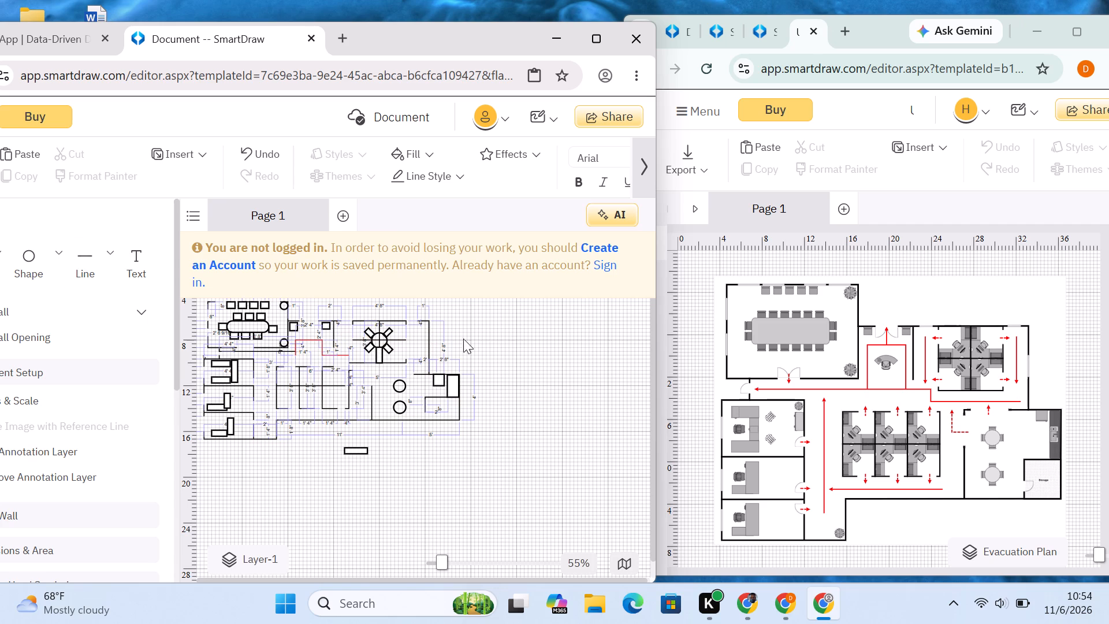
# Draw a vertical red route line at Left about 12' 8", along the west side of the round desk cluster.
pyautogui.click(92, 273)
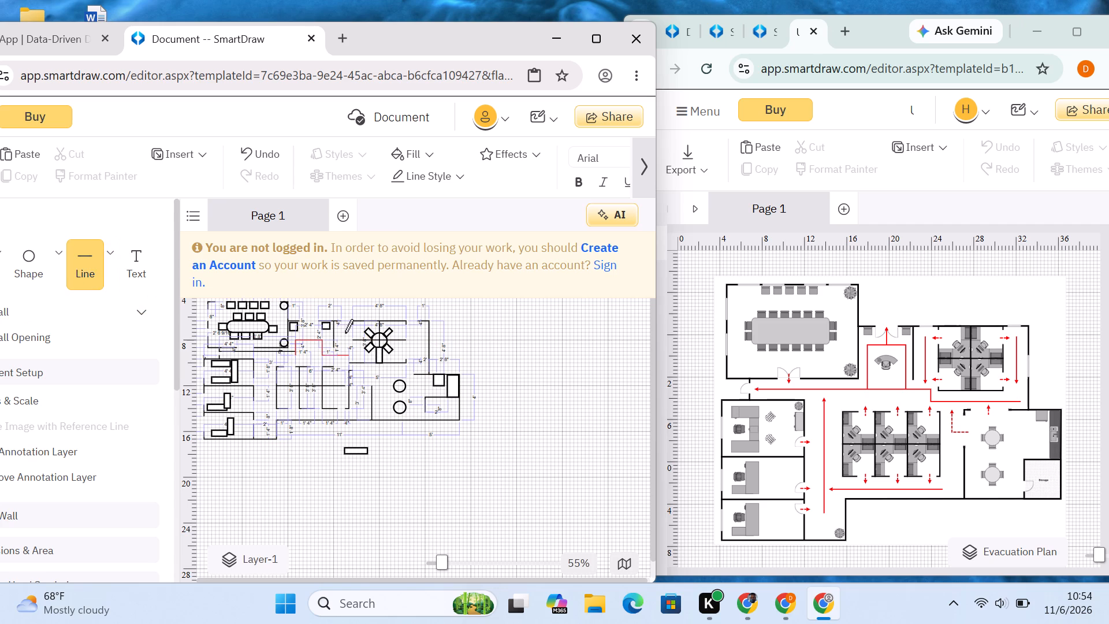
pyautogui.moveTo(342, 326); pyautogui.dragTo(343, 354)
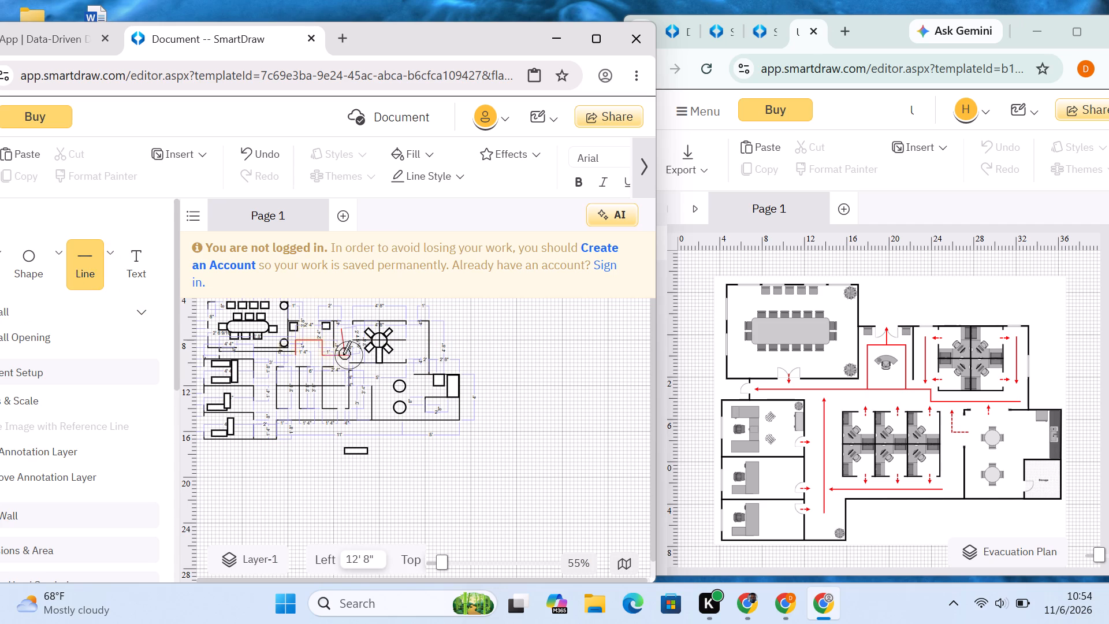
pyautogui.moveTo(343, 354); pyautogui.dragTo(340, 348)
pyautogui.moveTo(340, 348); pyautogui.dragTo(341, 346)
pyautogui.click(439, 352)
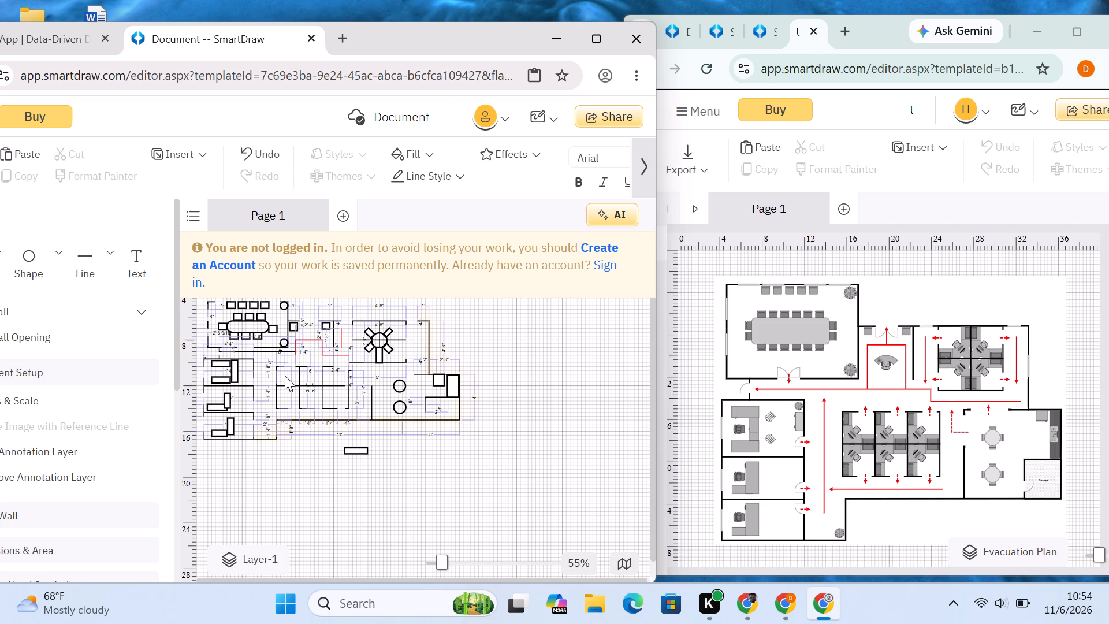
# Draw a short vertical red route line down from the east end of the horizontal route line, south-west of the round desk cluster.
pyautogui.click(78, 257)
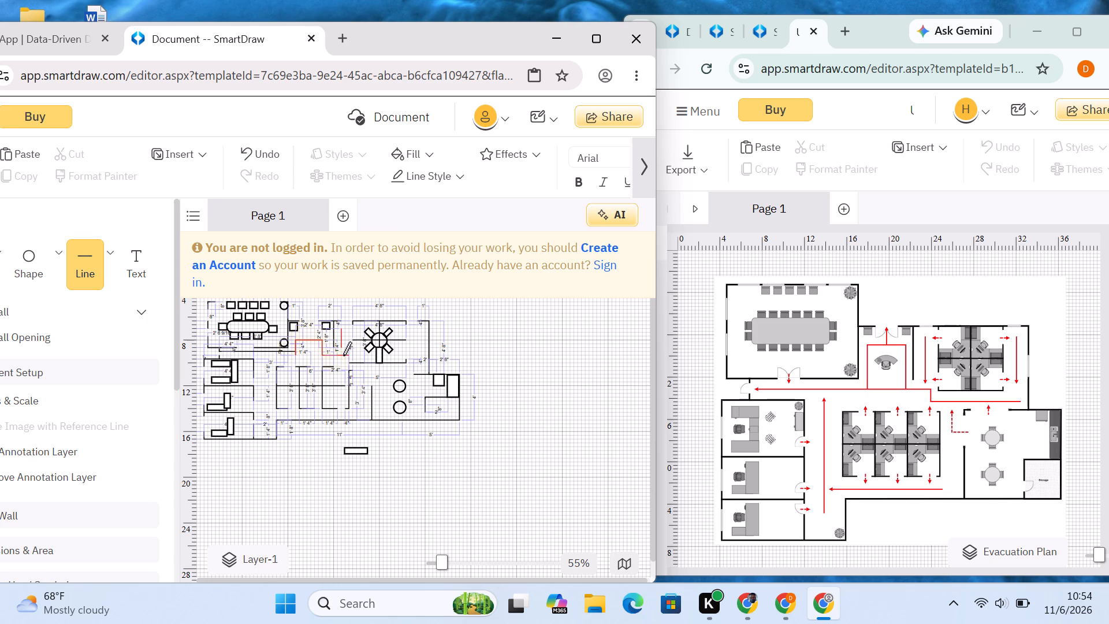
pyautogui.moveTo(343, 355); pyautogui.dragTo(344, 369)
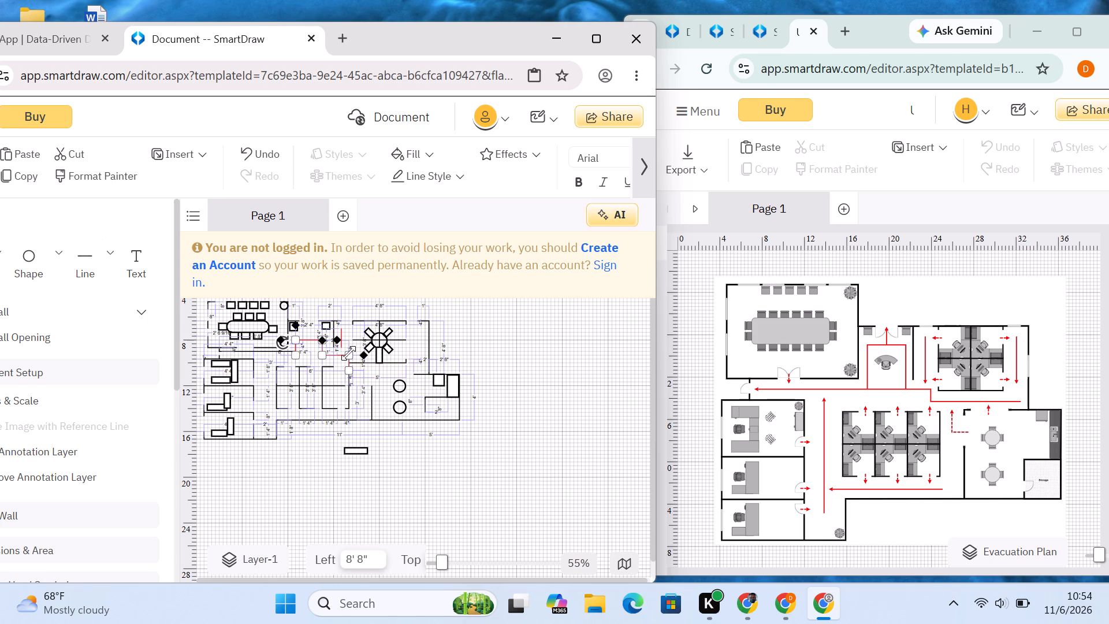
pyautogui.click(369, 370)
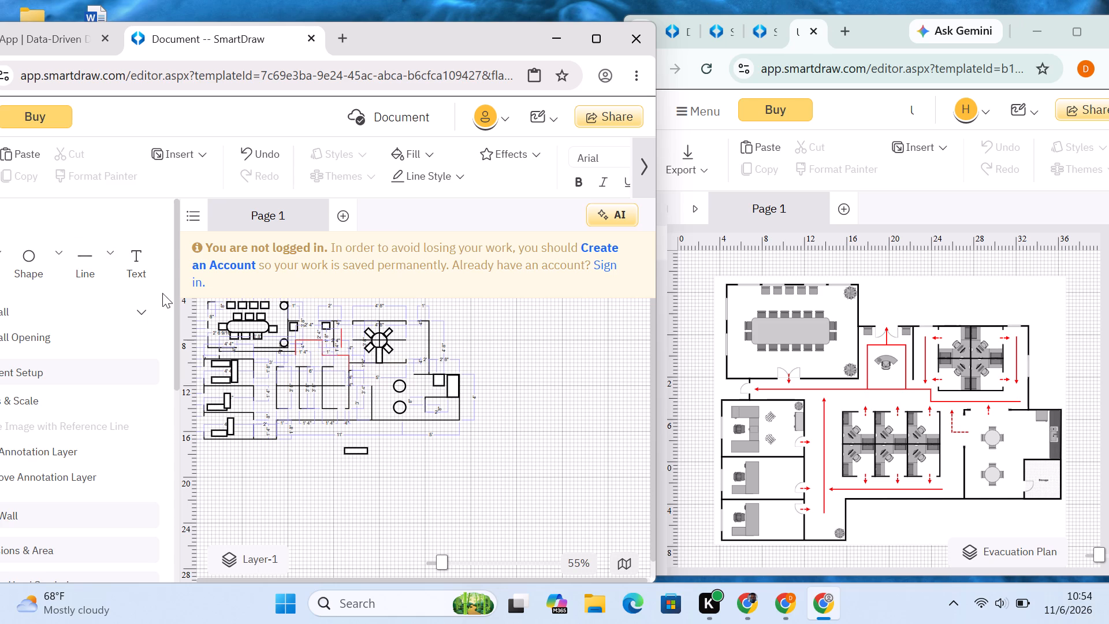
# Draw a horizontal red route line running east from the short vertical line's lower end, starting at Left about 13' 4".
pyautogui.click(90, 268)
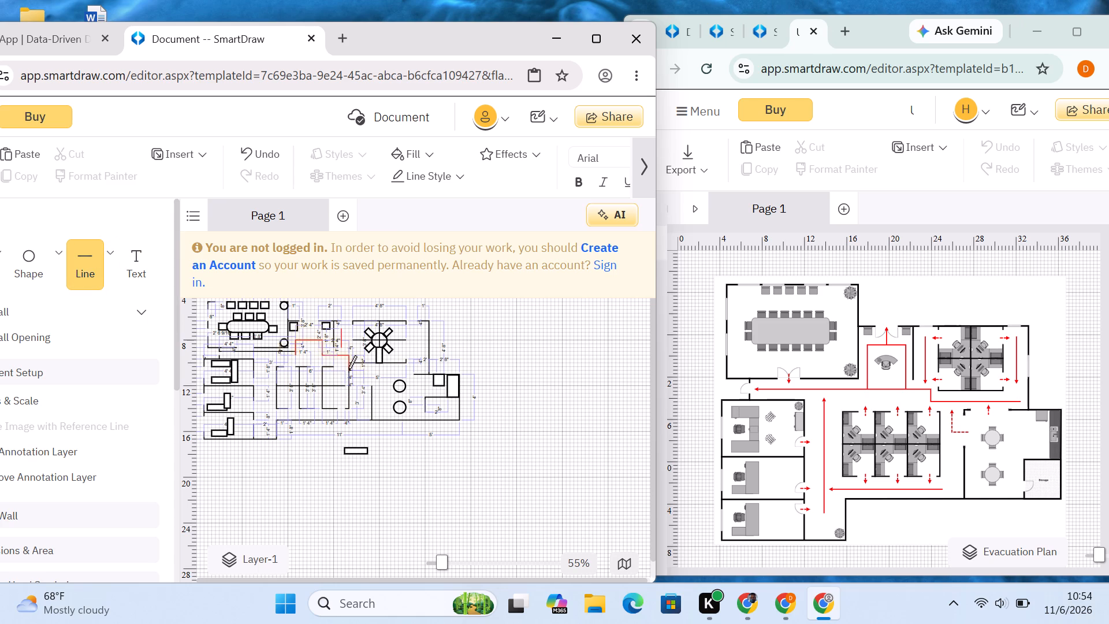
pyautogui.moveTo(348, 369); pyautogui.dragTo(403, 369)
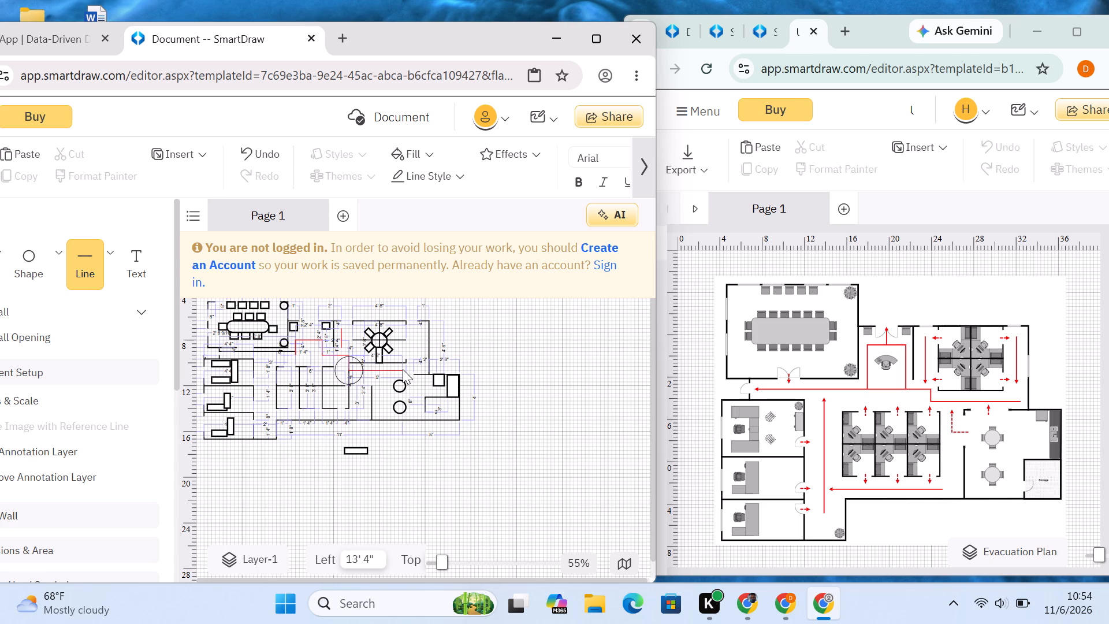
pyautogui.moveTo(403, 369); pyautogui.dragTo(415, 369)
pyautogui.moveTo(415, 369); pyautogui.dragTo(418, 369)
pyautogui.click(488, 338)
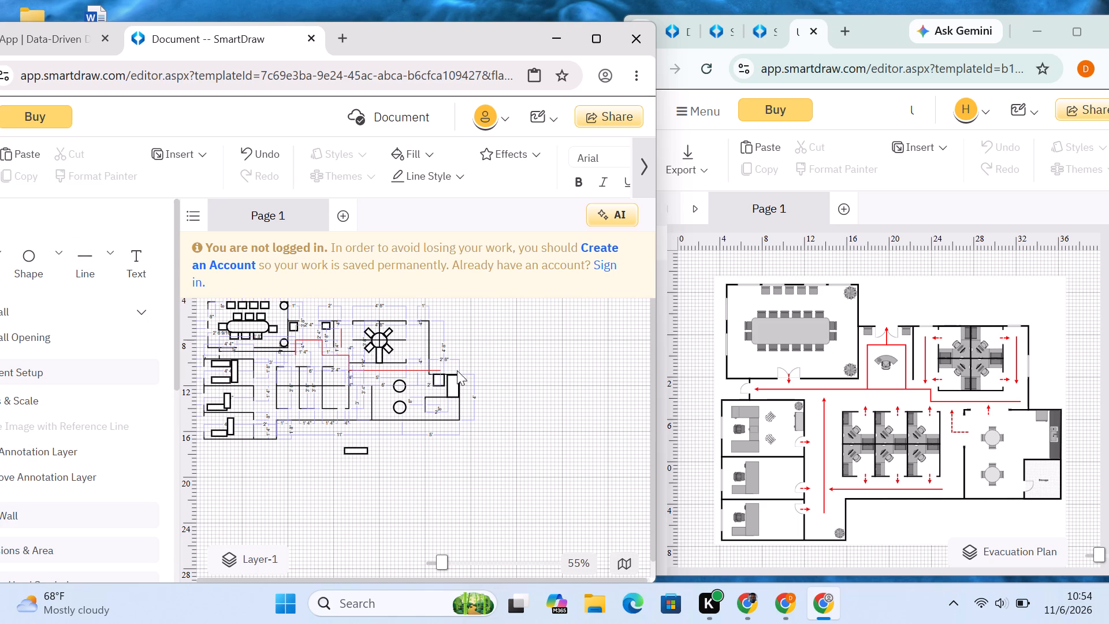
# Shorten the new horizontal route line so its east end stops just inside the east wall by the round desk cluster.
pyautogui.click(434, 371)
pyautogui.moveTo(440, 370); pyautogui.dragTo(437, 370)
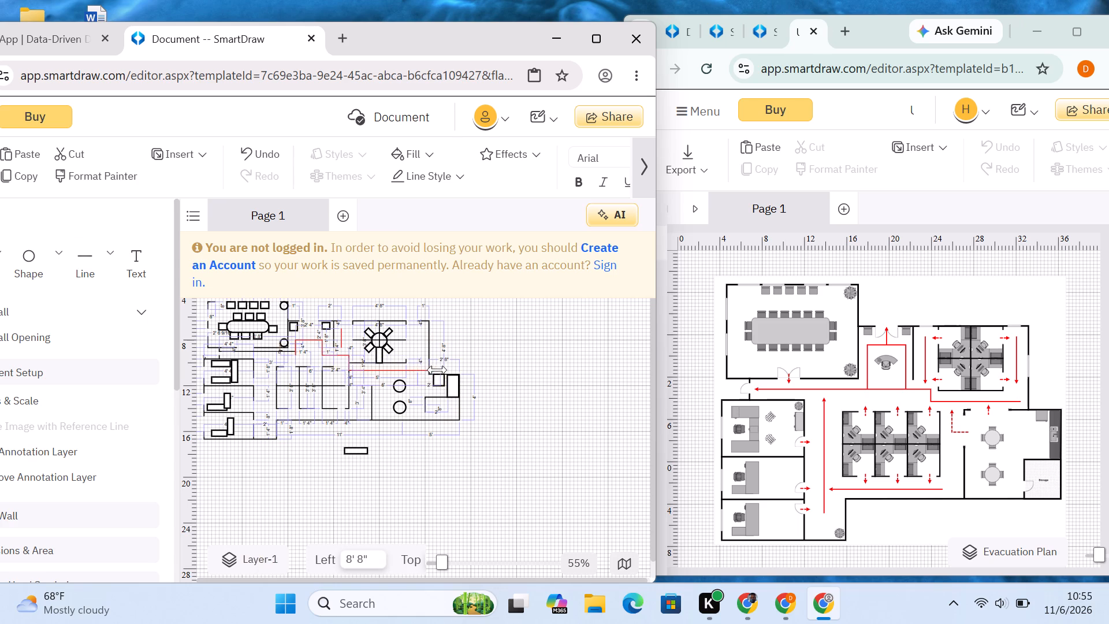
pyautogui.moveTo(437, 370); pyautogui.dragTo(416, 366)
pyautogui.click(486, 340)
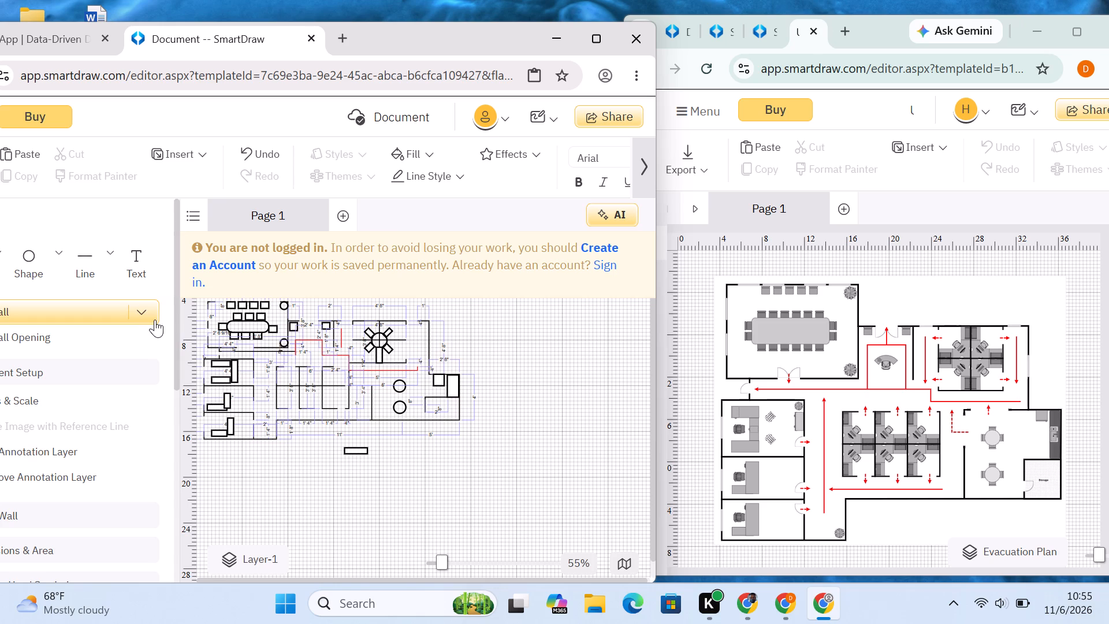
# Draw a vertical red route line at Left about 19' 4", between the round desk cluster and the east wall.
pyautogui.click(96, 268)
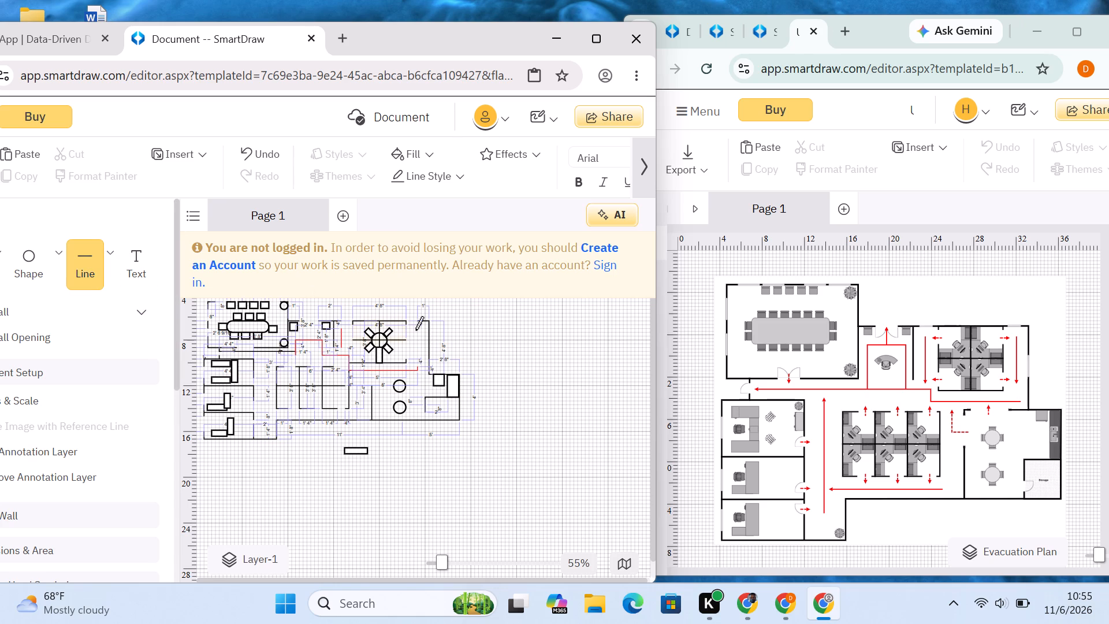
pyautogui.moveTo(417, 329); pyautogui.dragTo(416, 354)
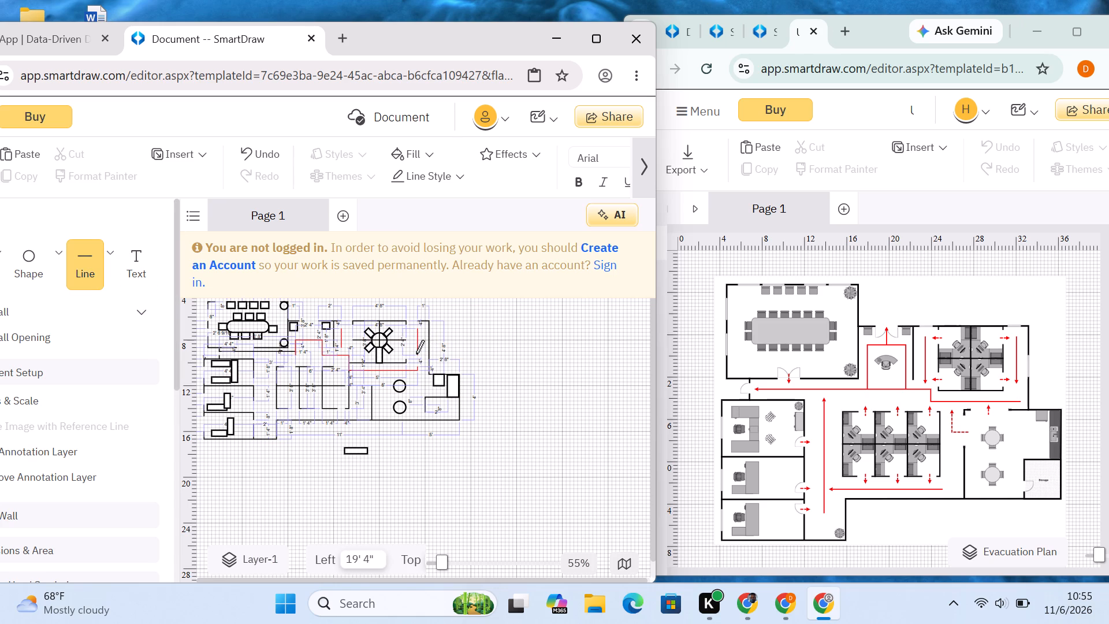
pyautogui.moveTo(416, 354); pyautogui.dragTo(416, 354)
pyautogui.moveTo(416, 354); pyautogui.dragTo(416, 356)
pyautogui.click(481, 330)
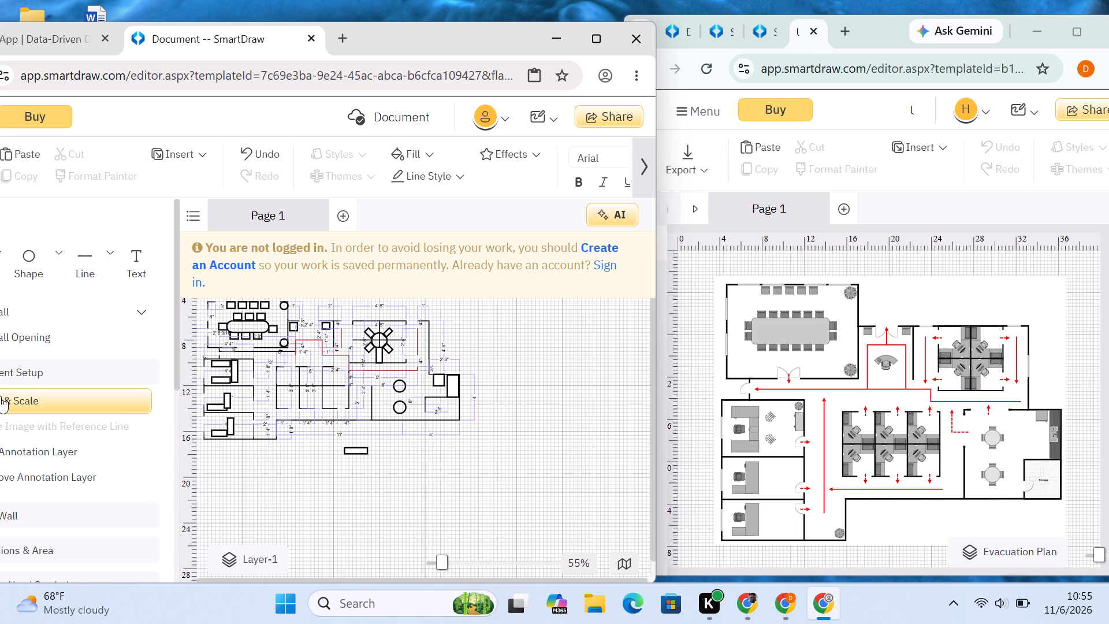
# Draw a long vertical red route line at Left about 6', in the corridor between the west offices and the cubicles.
pyautogui.click(95, 272)
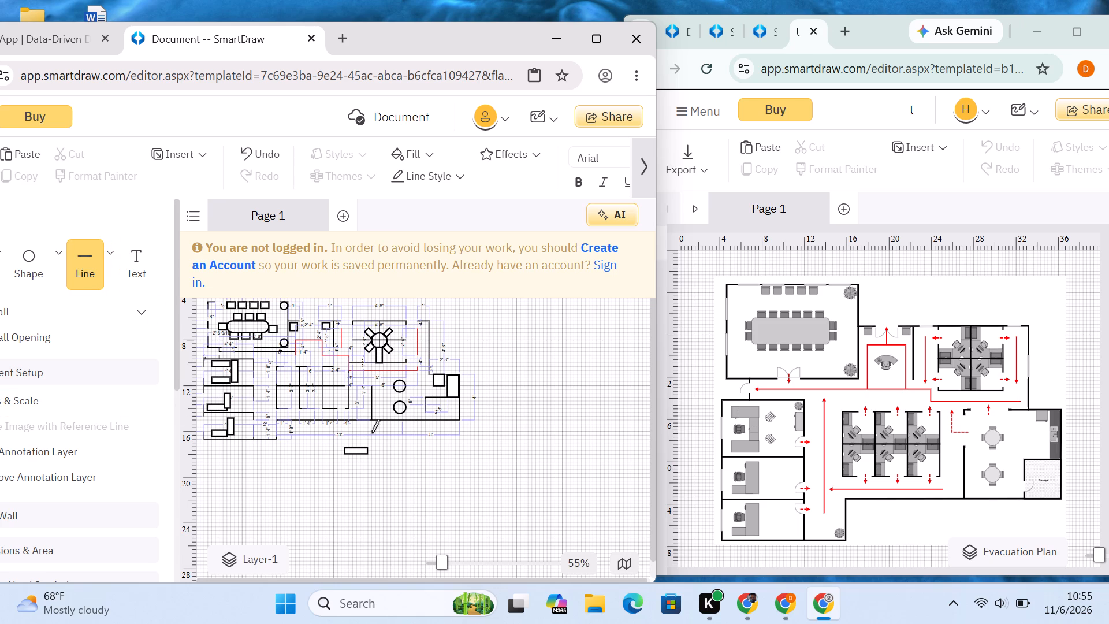
pyautogui.moveTo(265, 366); pyautogui.dragTo(266, 382)
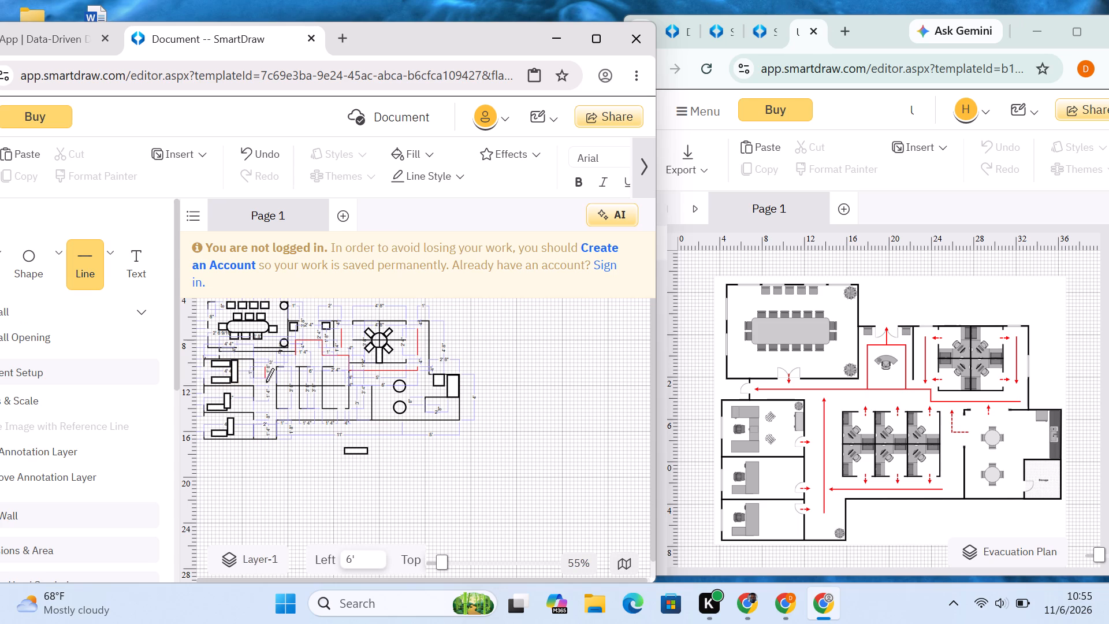
pyautogui.moveTo(266, 382); pyautogui.dragTo(265, 419)
pyautogui.click(518, 340)
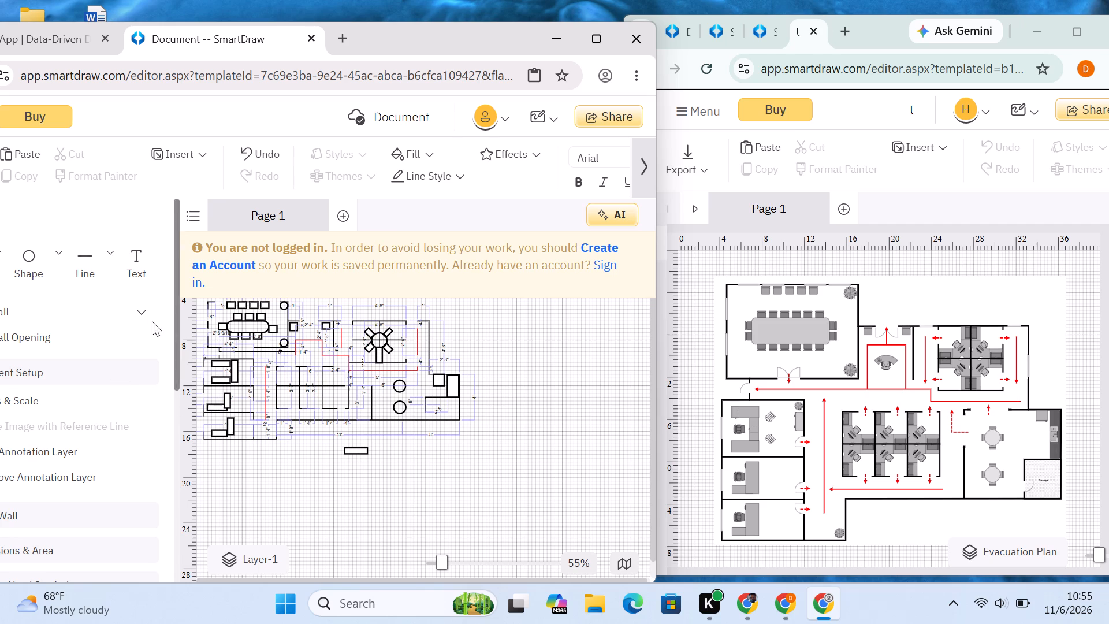
# Draw a horizontal red route line just south of the cubicles, starting at Left about 6' 8".
pyautogui.click(90, 257)
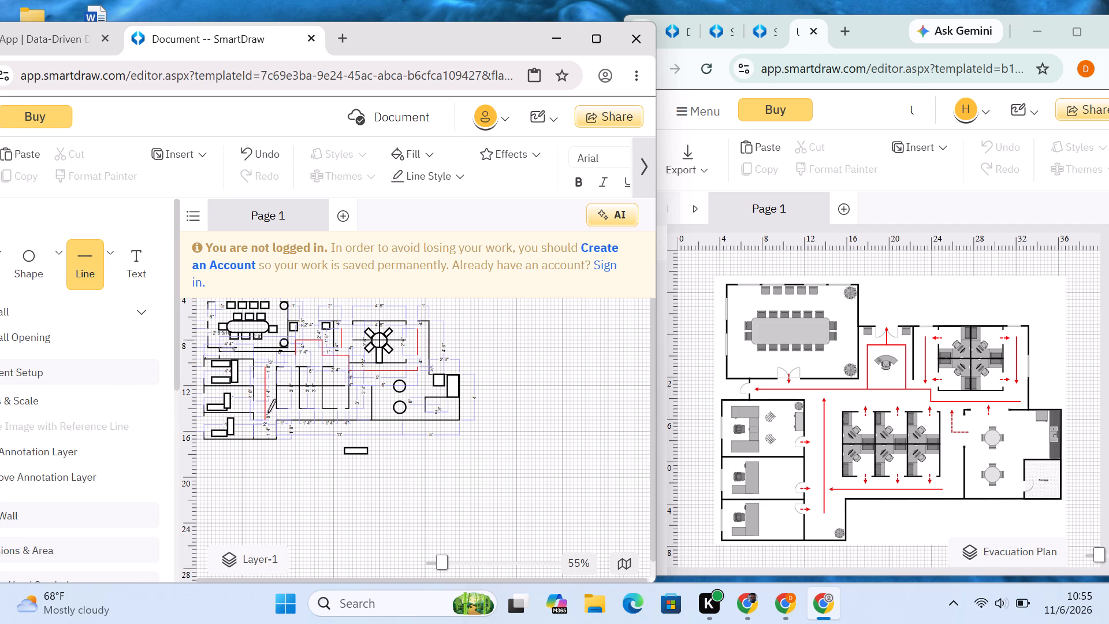
pyautogui.moveTo(271, 413); pyautogui.dragTo(312, 413)
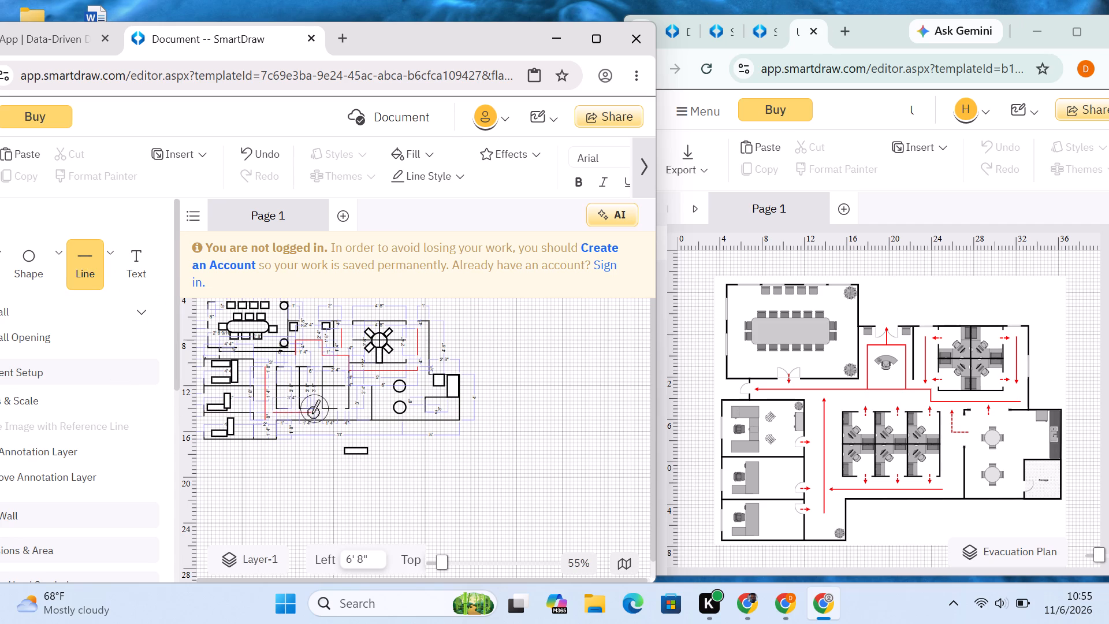
pyautogui.moveTo(312, 413); pyautogui.dragTo(328, 414)
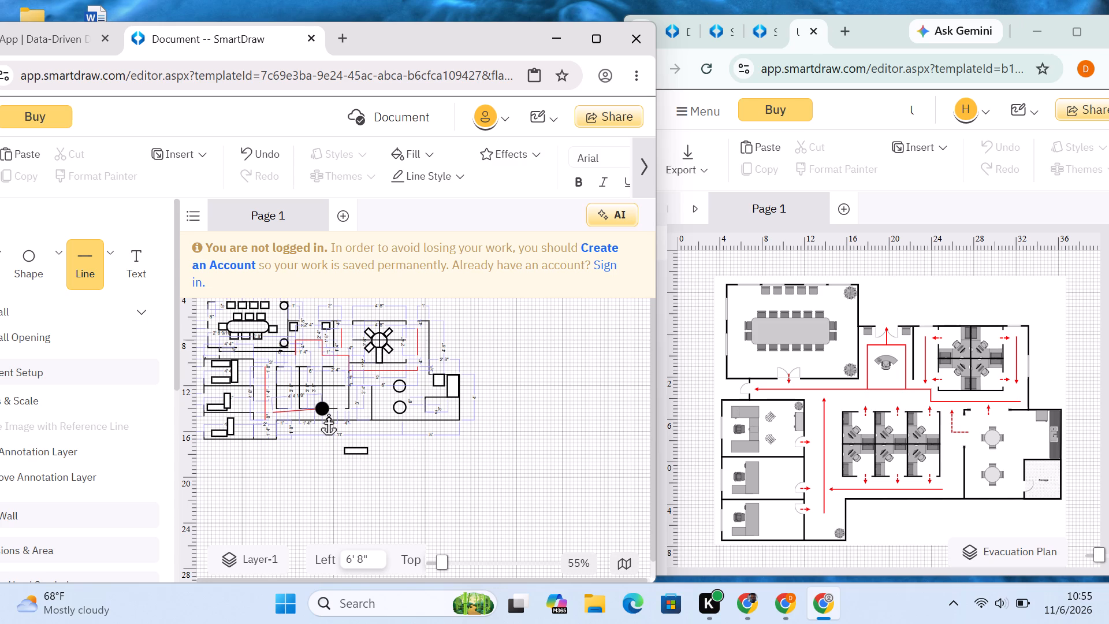
pyautogui.moveTo(328, 414); pyautogui.dragTo(326, 403)
pyautogui.moveTo(326, 403); pyautogui.dragTo(323, 411)
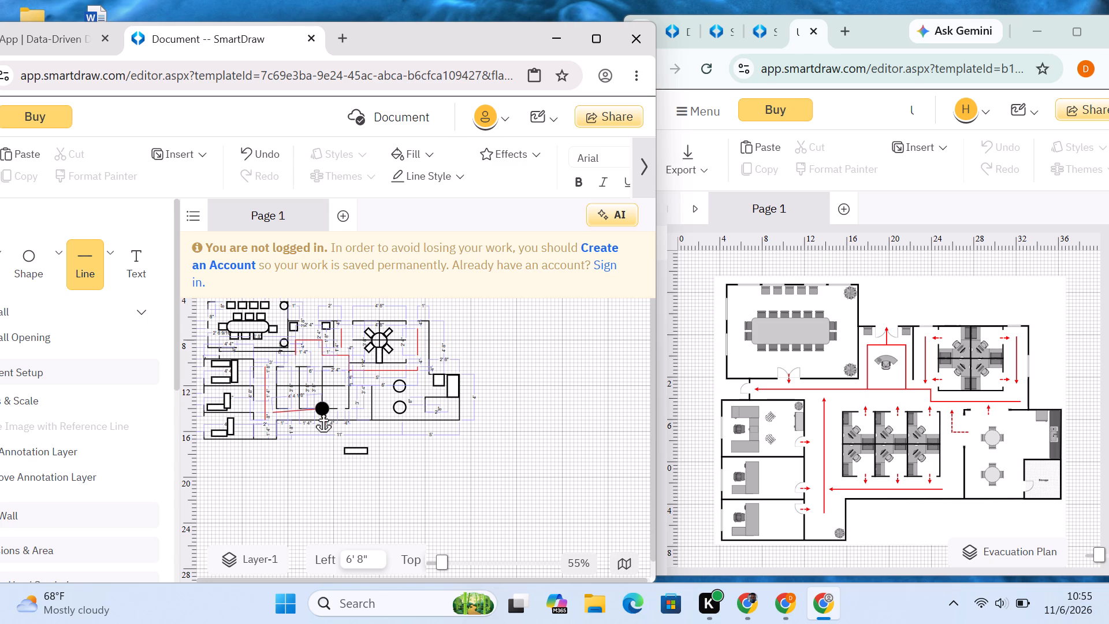
pyautogui.moveTo(323, 411); pyautogui.dragTo(323, 412)
pyautogui.moveTo(323, 412); pyautogui.dragTo(322, 411)
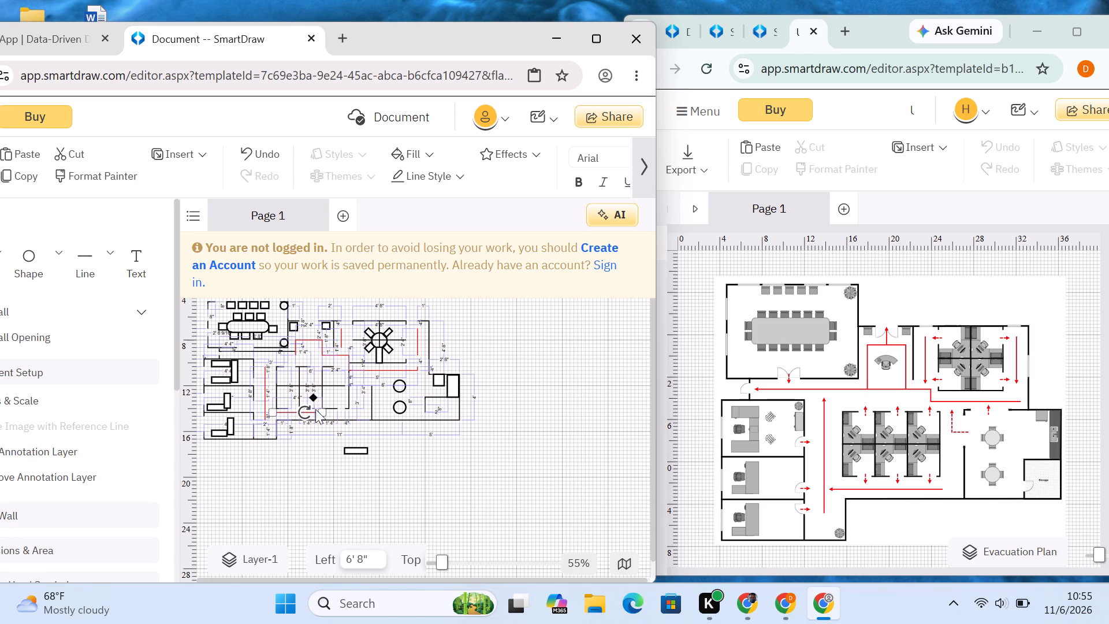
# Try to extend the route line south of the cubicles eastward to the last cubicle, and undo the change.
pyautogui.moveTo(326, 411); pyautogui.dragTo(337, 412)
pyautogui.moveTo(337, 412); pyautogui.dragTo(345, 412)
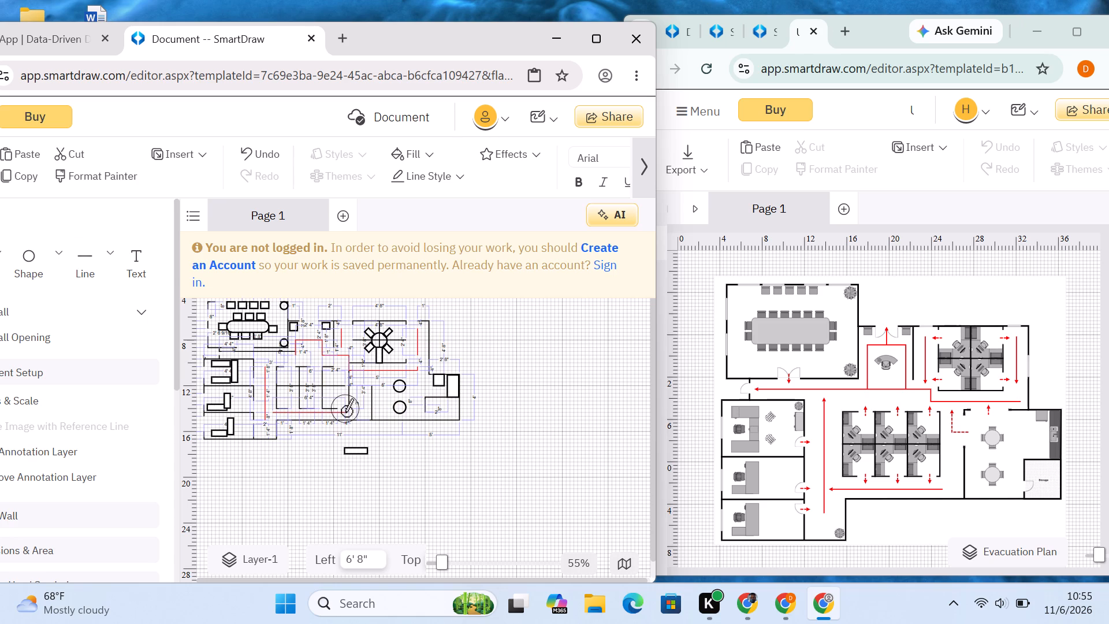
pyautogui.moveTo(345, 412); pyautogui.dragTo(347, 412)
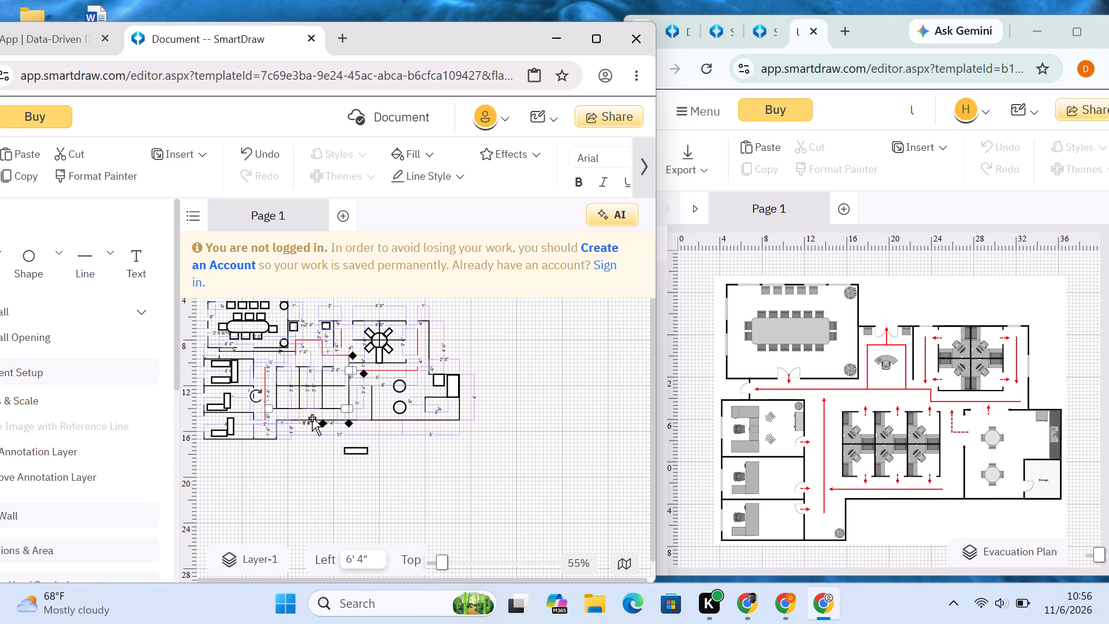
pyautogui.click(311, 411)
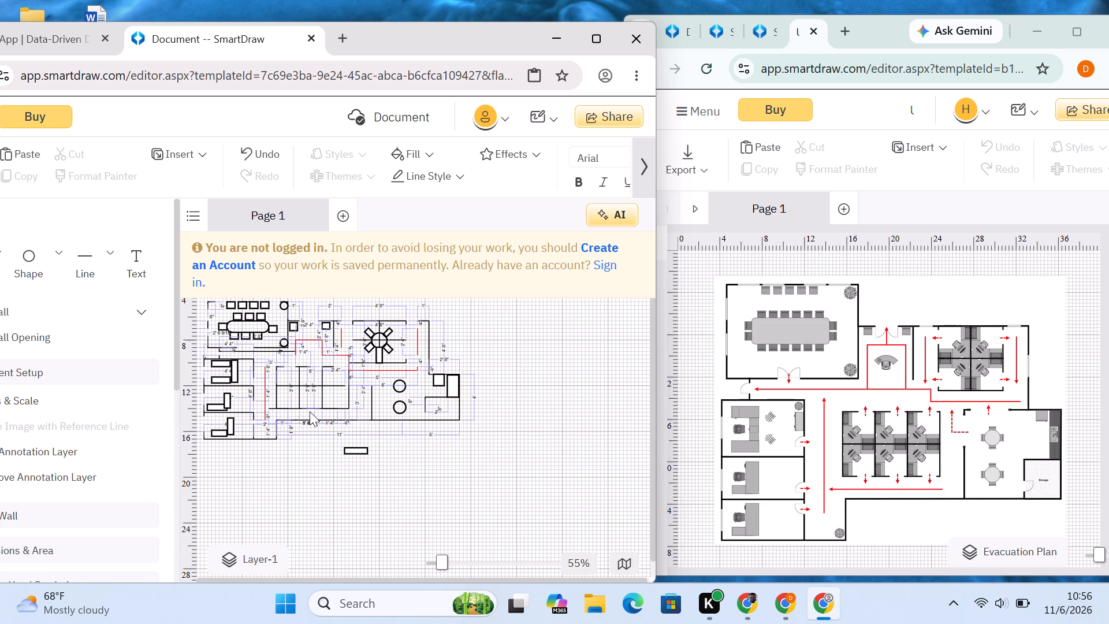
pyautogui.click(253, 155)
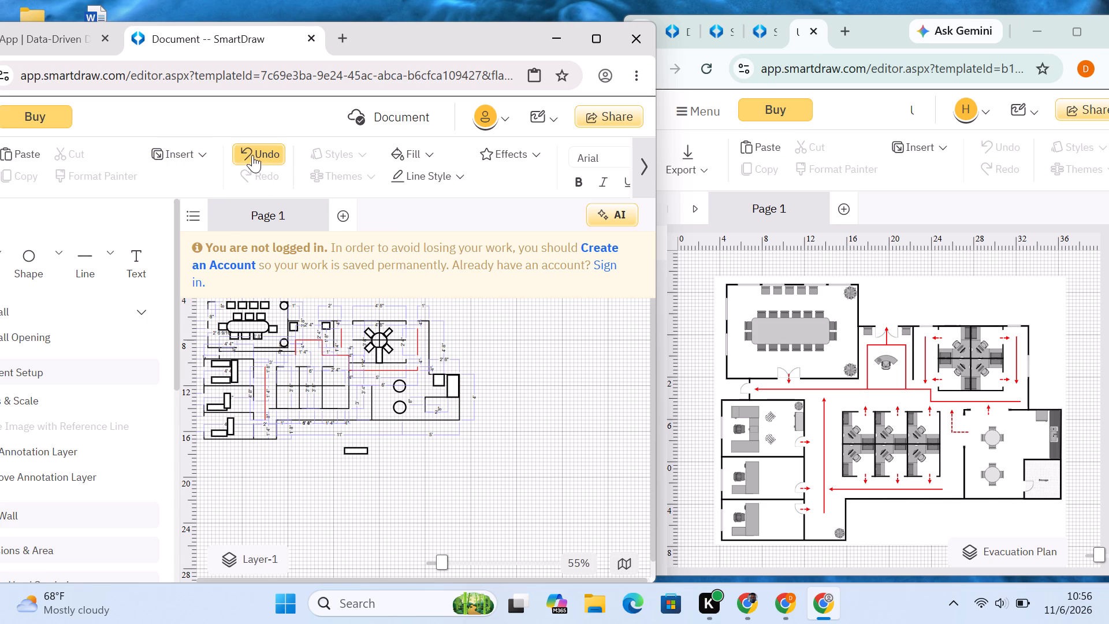
# Move the exterior wall outline around the plan's south and east sides slightly southward, away from the route line below the cubicles.
pyautogui.click(330, 420)
pyautogui.click(327, 434)
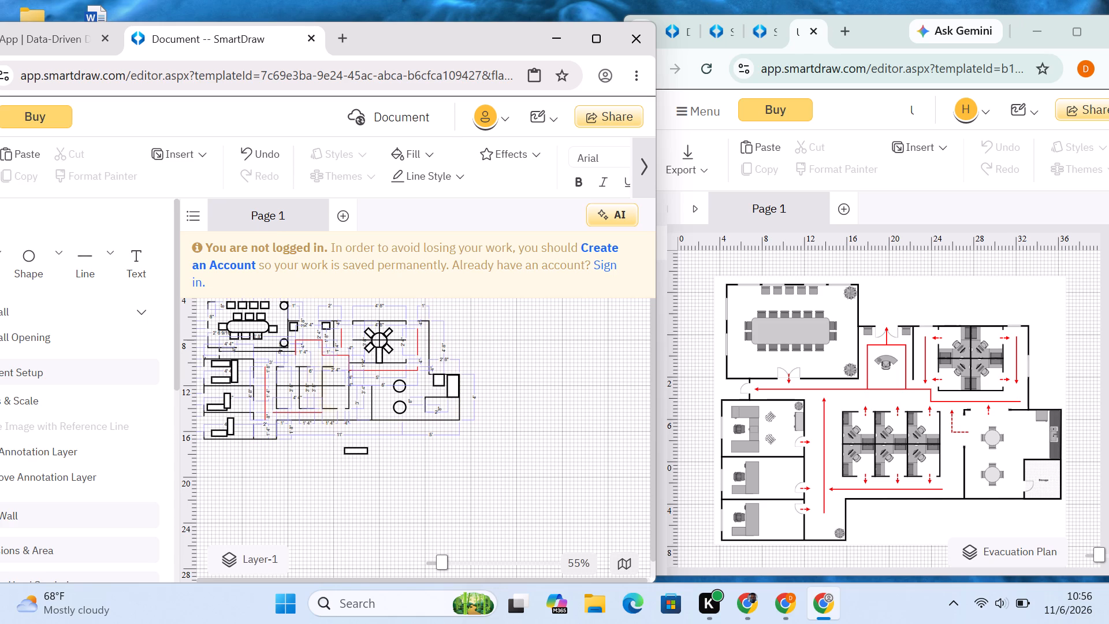
pyautogui.click(328, 420)
pyautogui.click(348, 421)
pyautogui.moveTo(416, 418); pyautogui.dragTo(414, 423)
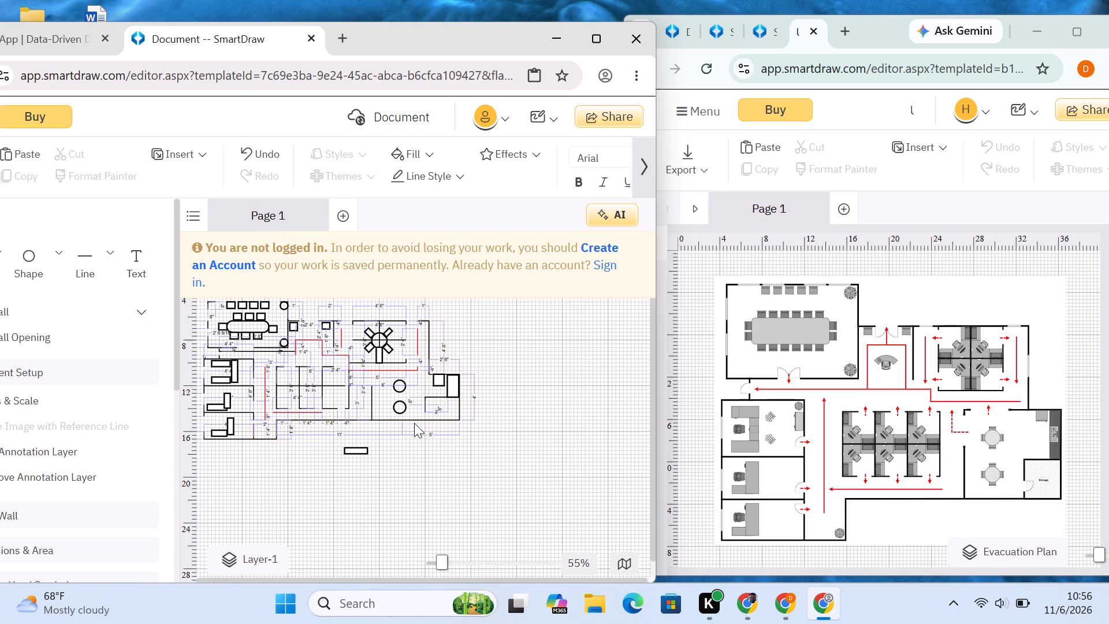
pyautogui.moveTo(414, 423); pyautogui.dragTo(414, 425)
pyautogui.click(413, 418)
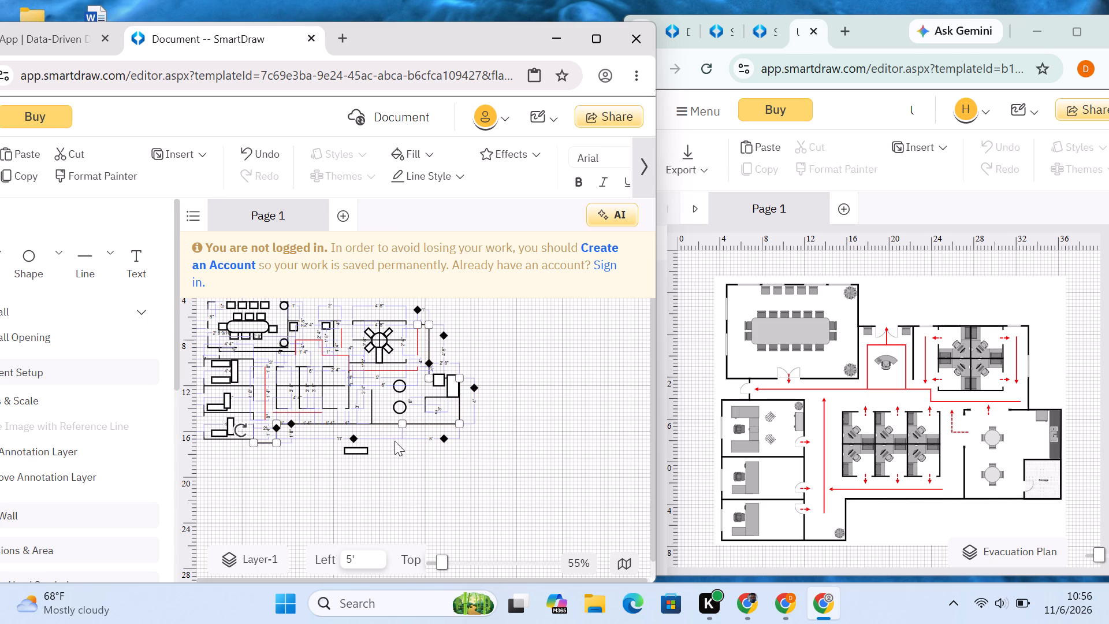
# Reshape the short north wall segment at the plan's northeast corner to about 1' 4", lining it up with the wall north of the east cubicles.
pyautogui.click(399, 441)
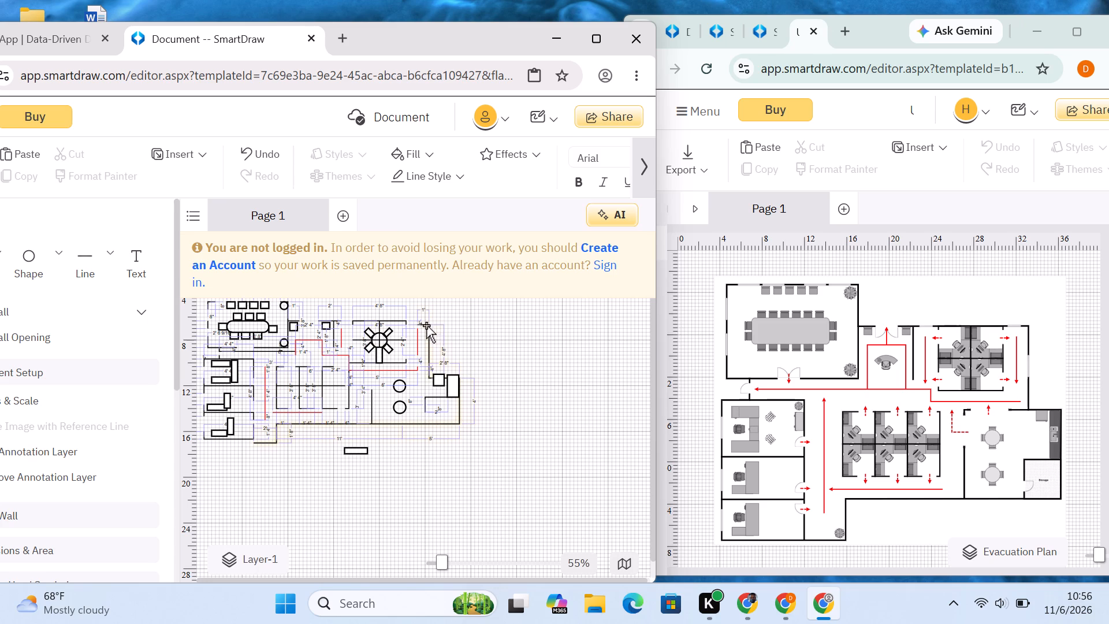
pyautogui.click(425, 325)
pyautogui.click(428, 324)
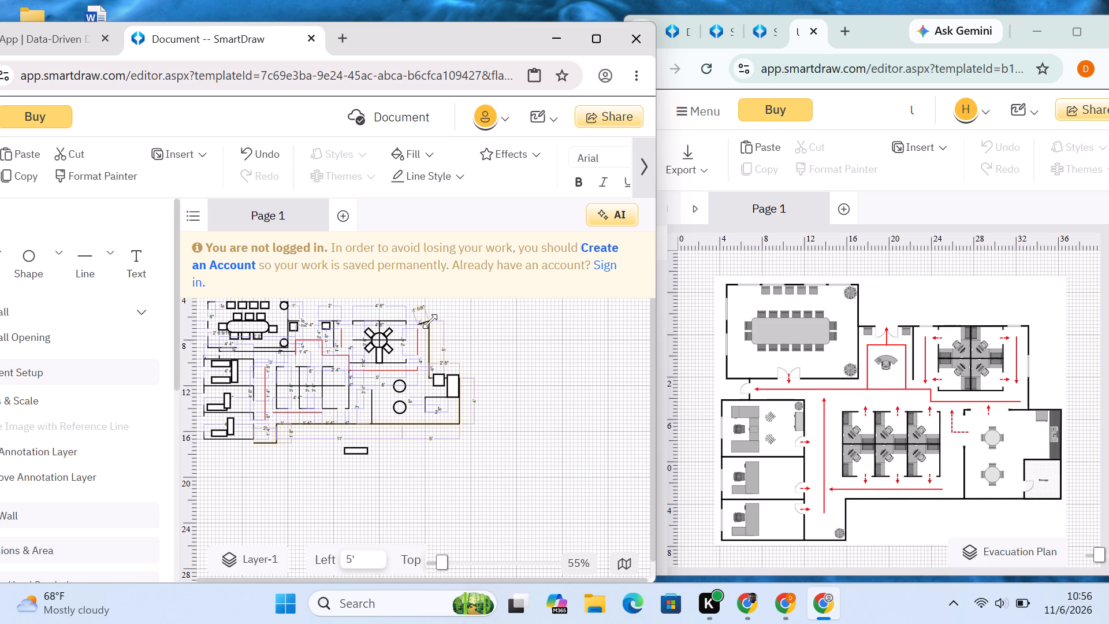
pyautogui.click(416, 324)
pyautogui.click(471, 325)
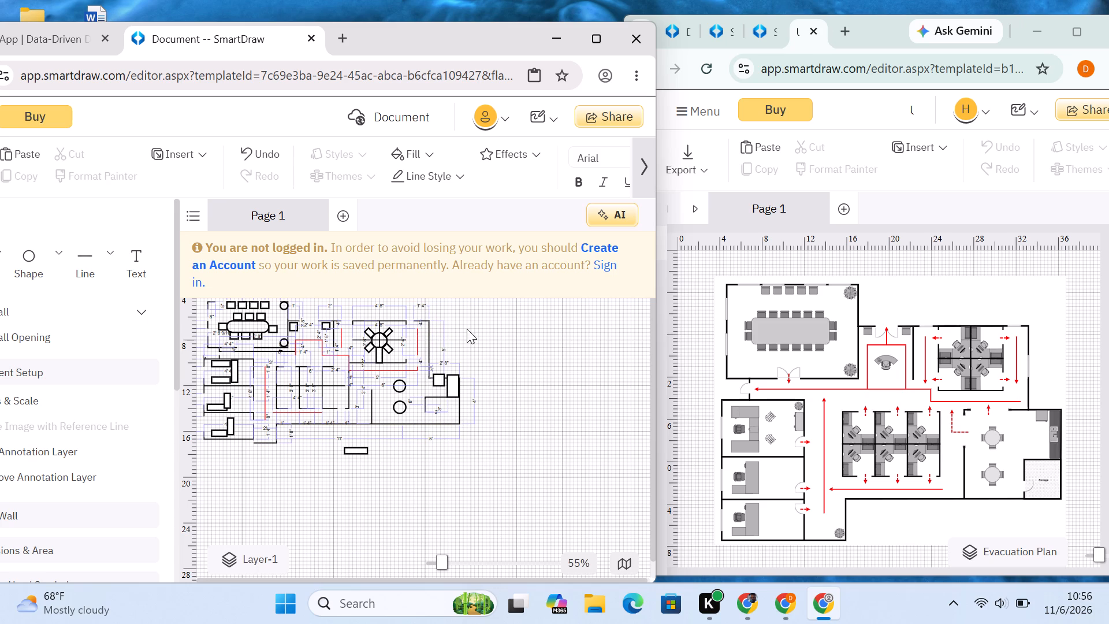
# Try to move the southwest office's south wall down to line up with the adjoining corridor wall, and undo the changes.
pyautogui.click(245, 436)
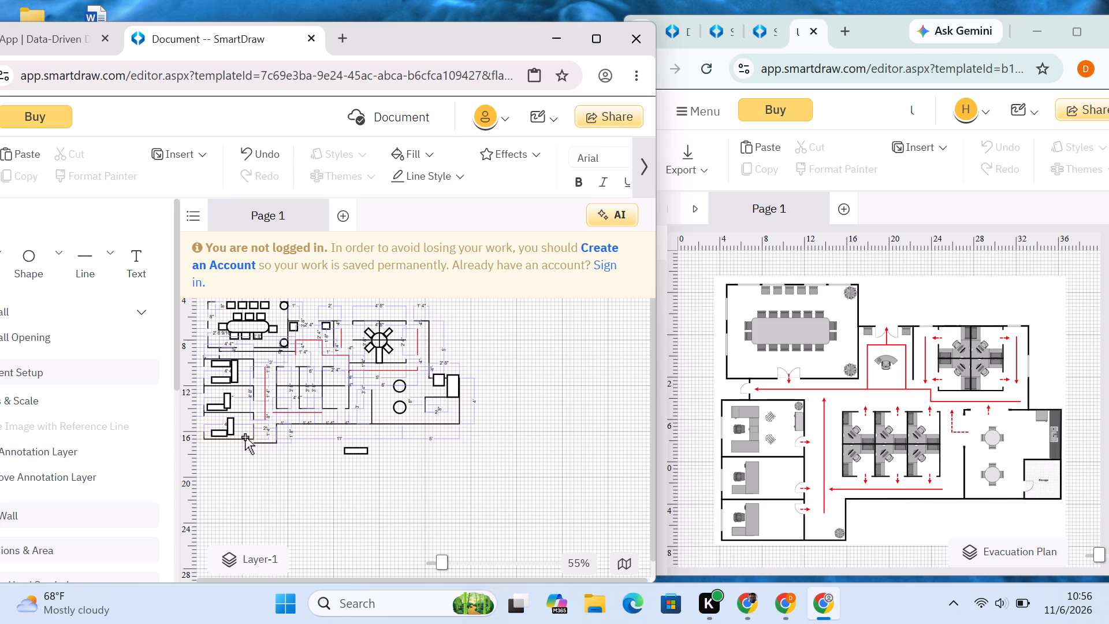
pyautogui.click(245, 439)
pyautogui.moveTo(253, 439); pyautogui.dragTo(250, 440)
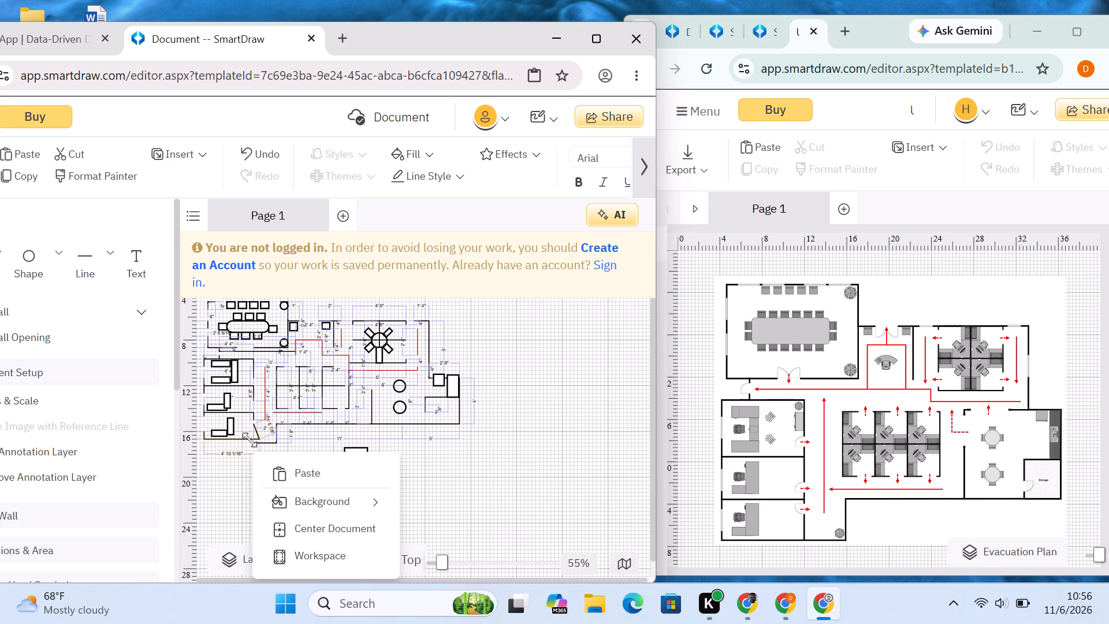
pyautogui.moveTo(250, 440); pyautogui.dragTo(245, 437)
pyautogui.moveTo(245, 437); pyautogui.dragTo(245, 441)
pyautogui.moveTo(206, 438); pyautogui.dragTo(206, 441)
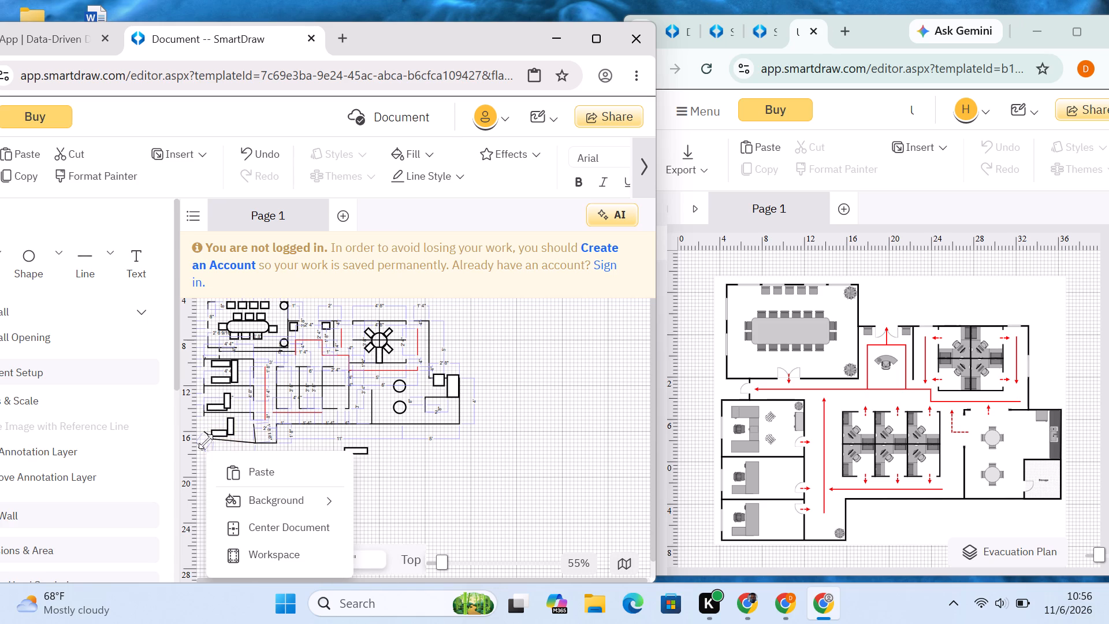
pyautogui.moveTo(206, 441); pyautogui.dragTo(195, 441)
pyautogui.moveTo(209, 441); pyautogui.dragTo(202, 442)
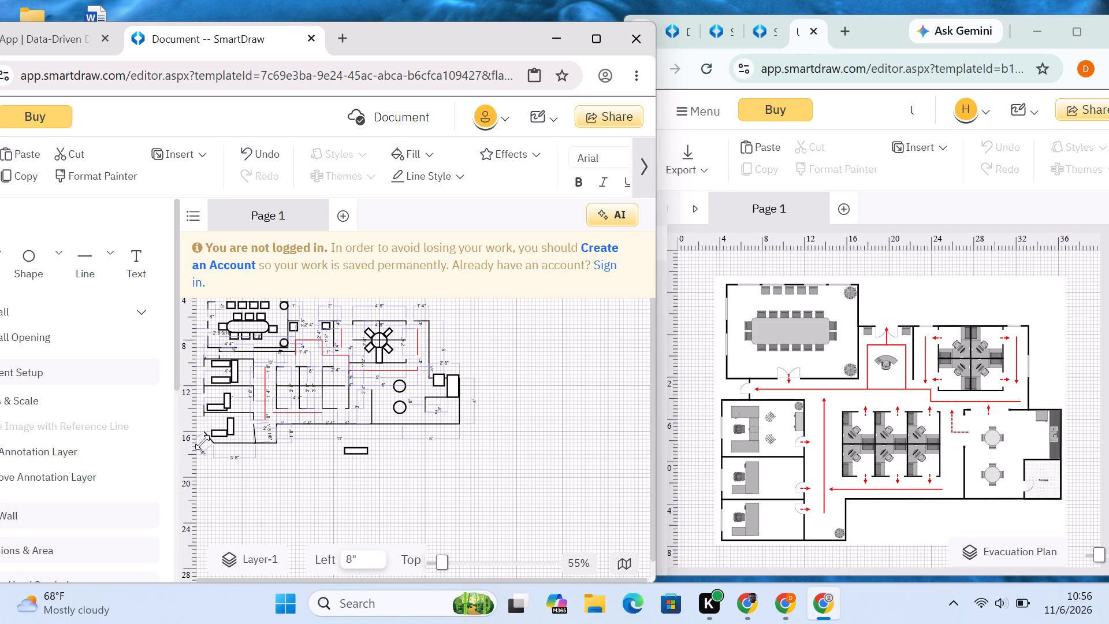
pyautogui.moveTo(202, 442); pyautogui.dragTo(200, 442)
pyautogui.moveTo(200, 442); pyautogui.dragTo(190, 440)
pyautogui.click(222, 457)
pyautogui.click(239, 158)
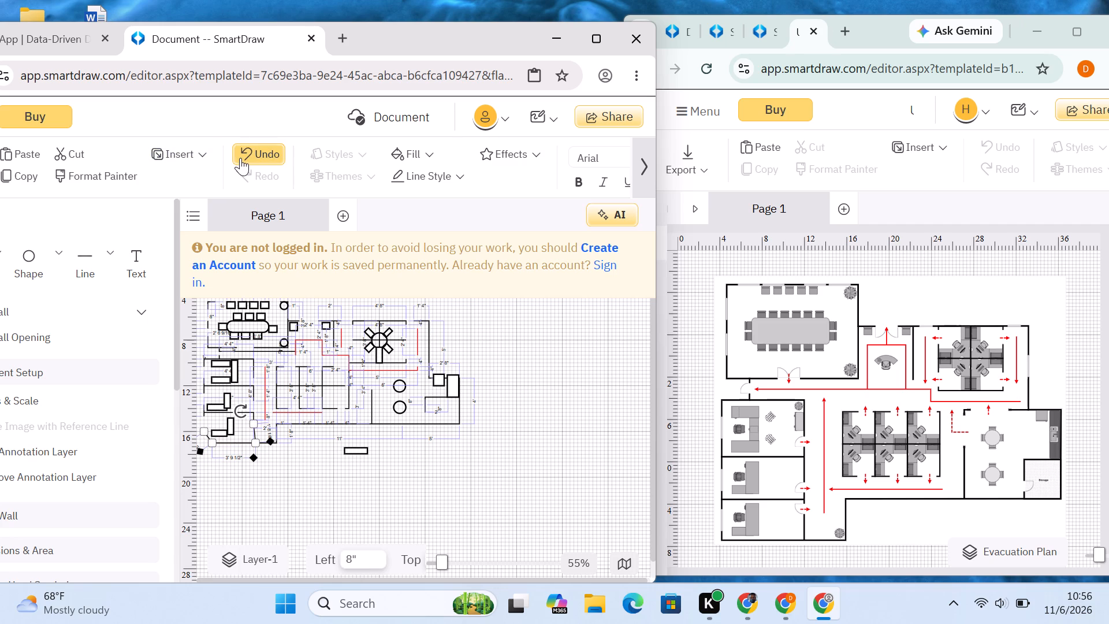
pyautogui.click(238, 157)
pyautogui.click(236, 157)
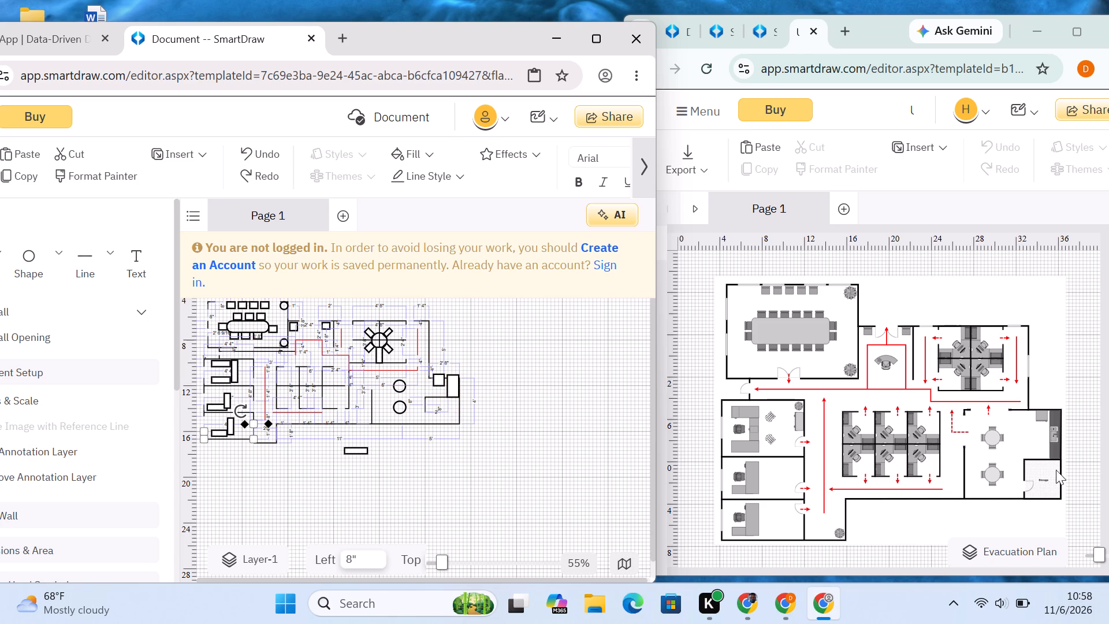
# Rearrange the drawing and reference browser windows side by side, and widen the drawing window.
pyautogui.moveTo(494, 47); pyautogui.dragTo(493, 49)
pyautogui.moveTo(493, 49); pyautogui.dragTo(473, 36)
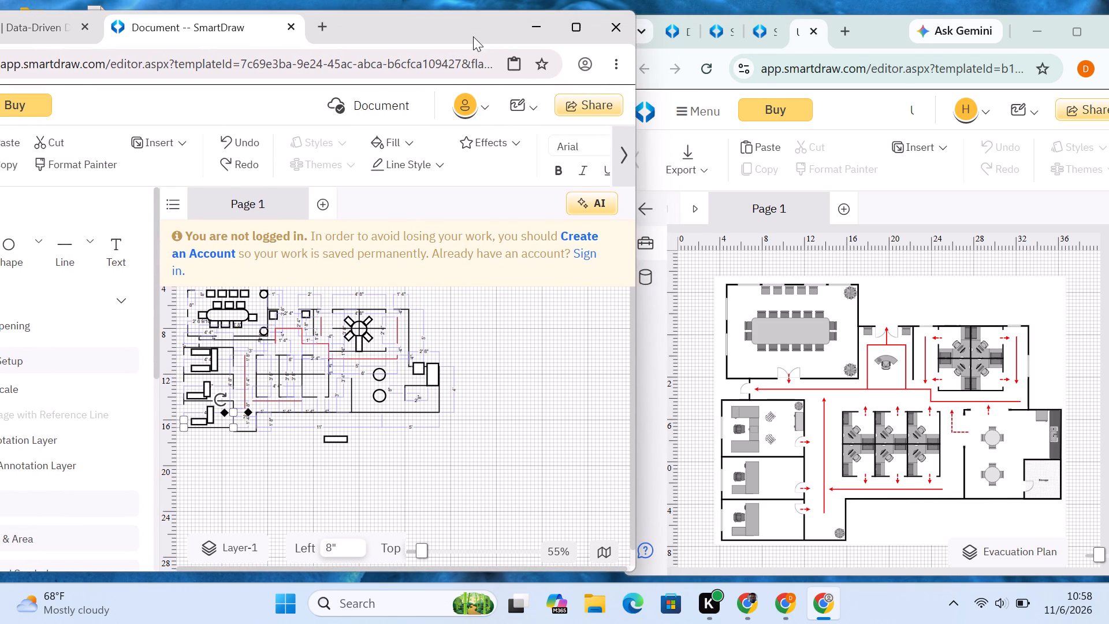
pyautogui.moveTo(866, 35); pyautogui.dragTo(881, 31)
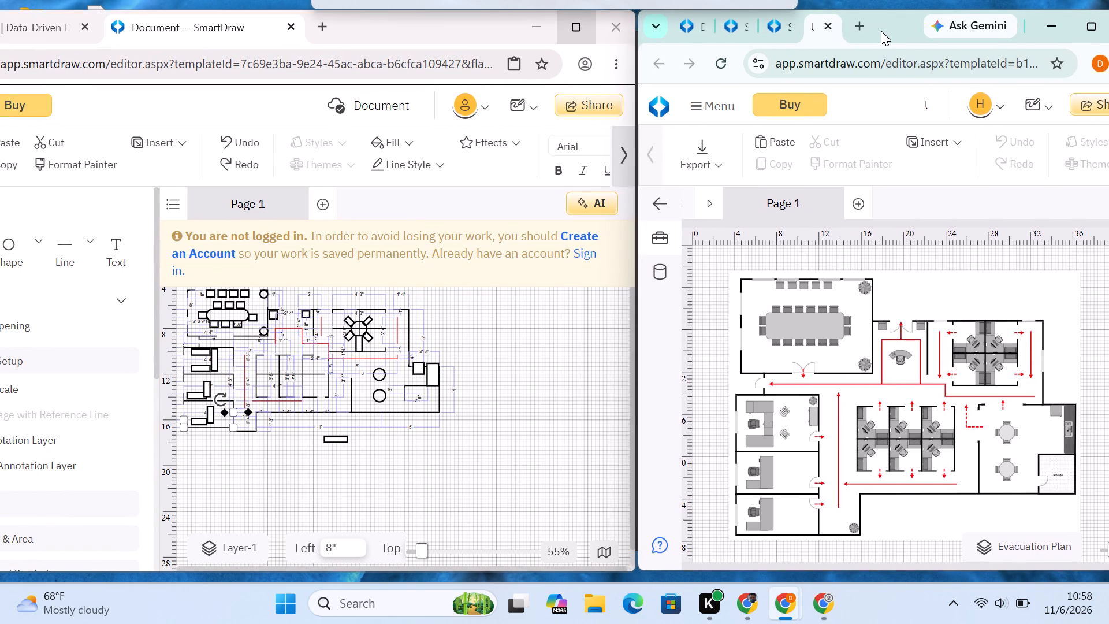
pyautogui.moveTo(881, 31); pyautogui.dragTo(892, 29)
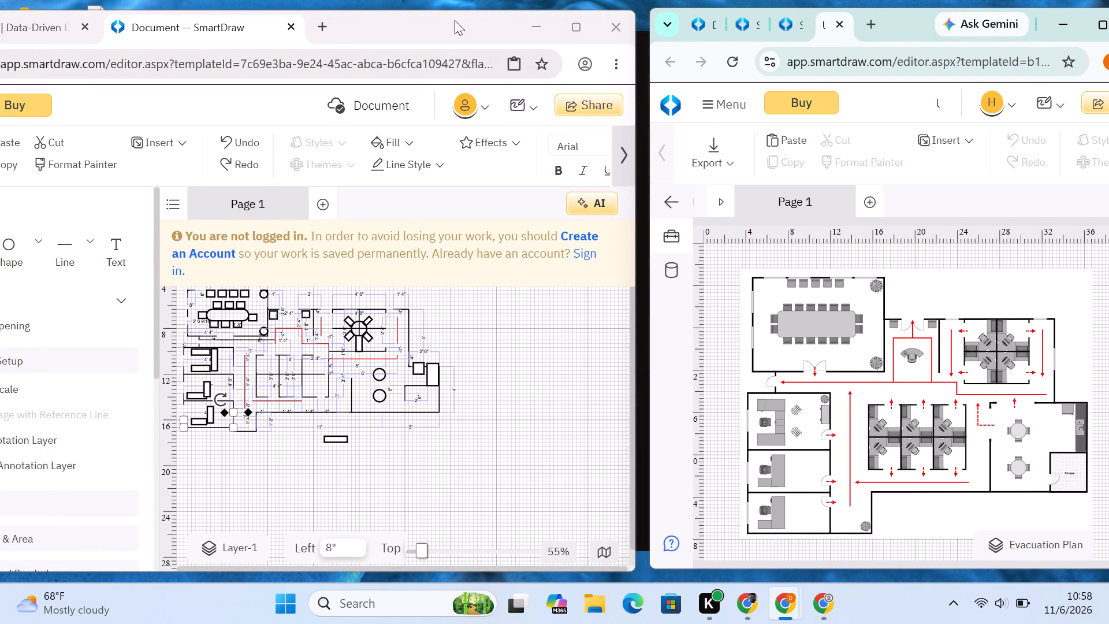
pyautogui.moveTo(450, 21); pyautogui.dragTo(453, 13)
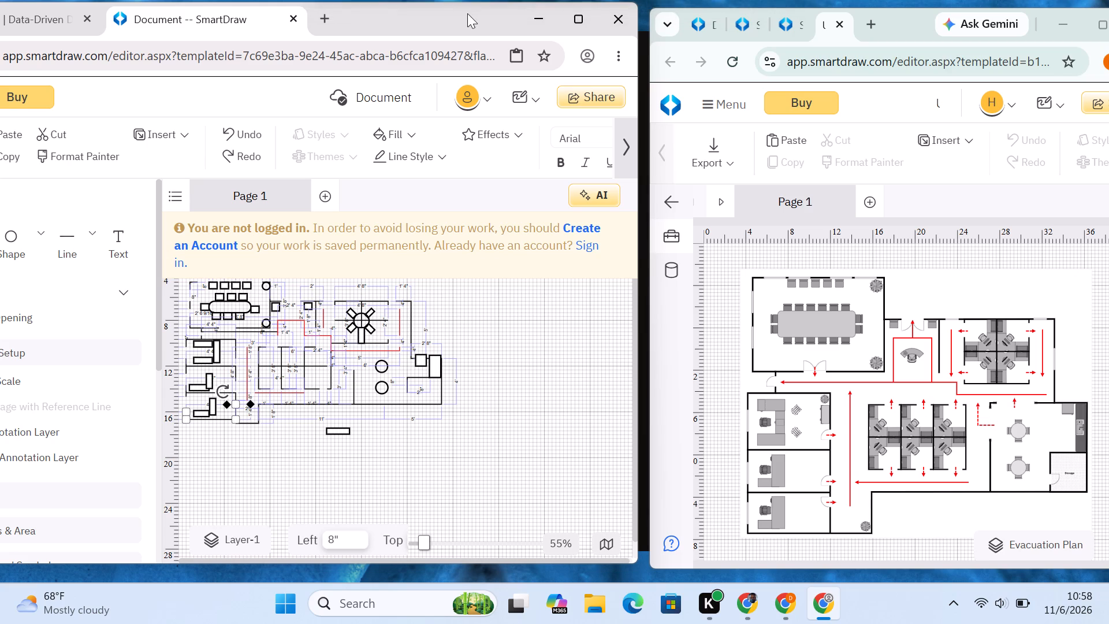
pyautogui.moveTo(639, 105); pyautogui.dragTo(648, 104)
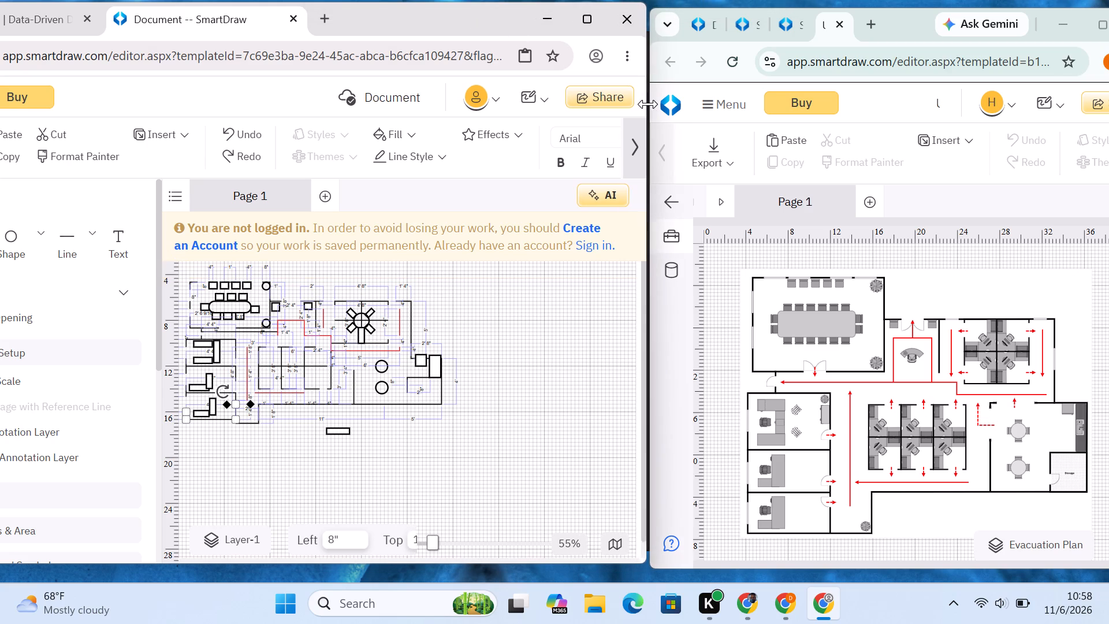
pyautogui.moveTo(648, 104); pyautogui.dragTo(698, 102)
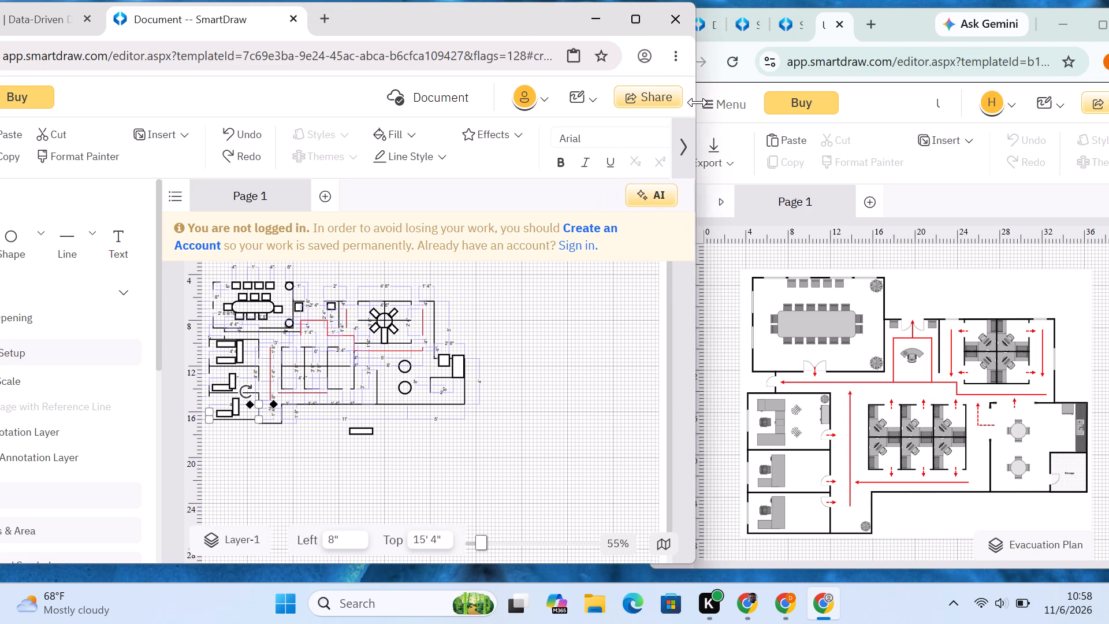
pyautogui.moveTo(698, 102); pyautogui.dragTo(698, 109)
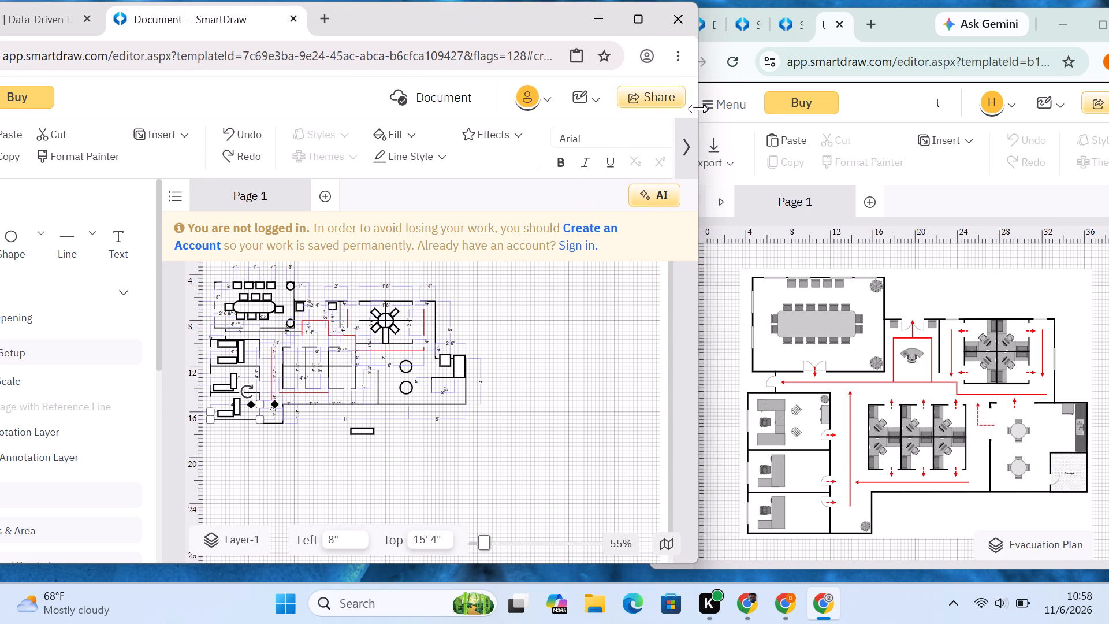
pyautogui.moveTo(698, 109); pyautogui.dragTo(690, 105)
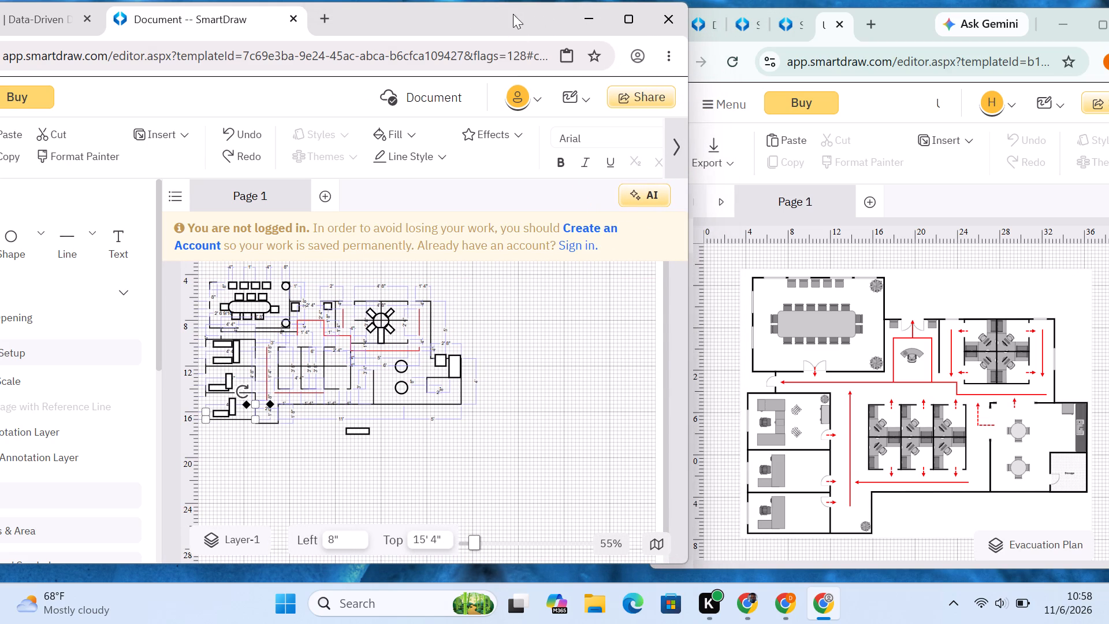
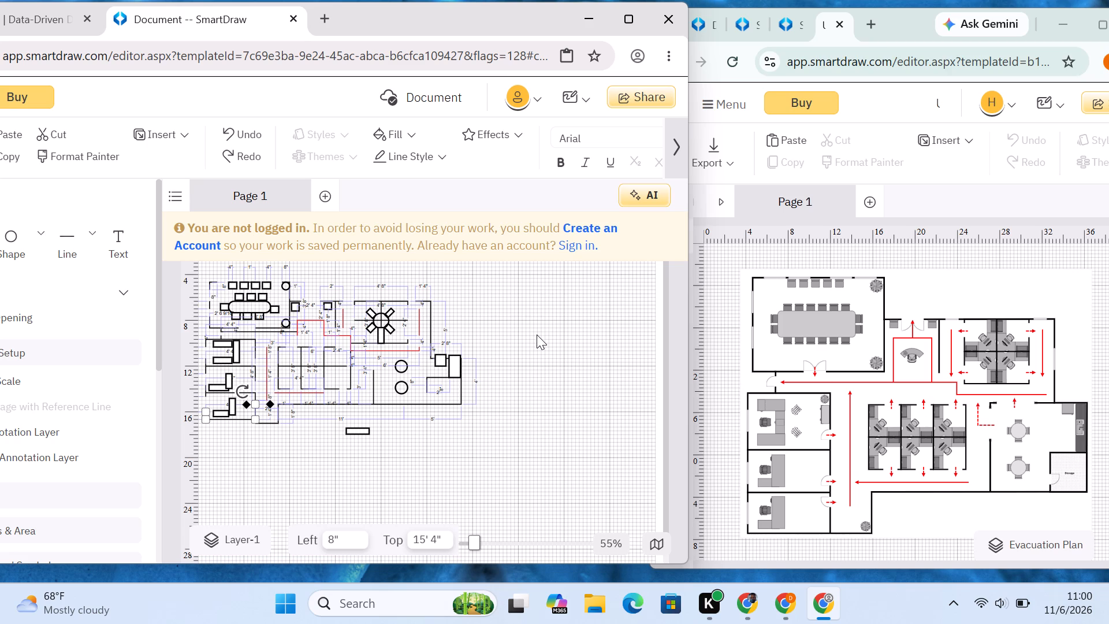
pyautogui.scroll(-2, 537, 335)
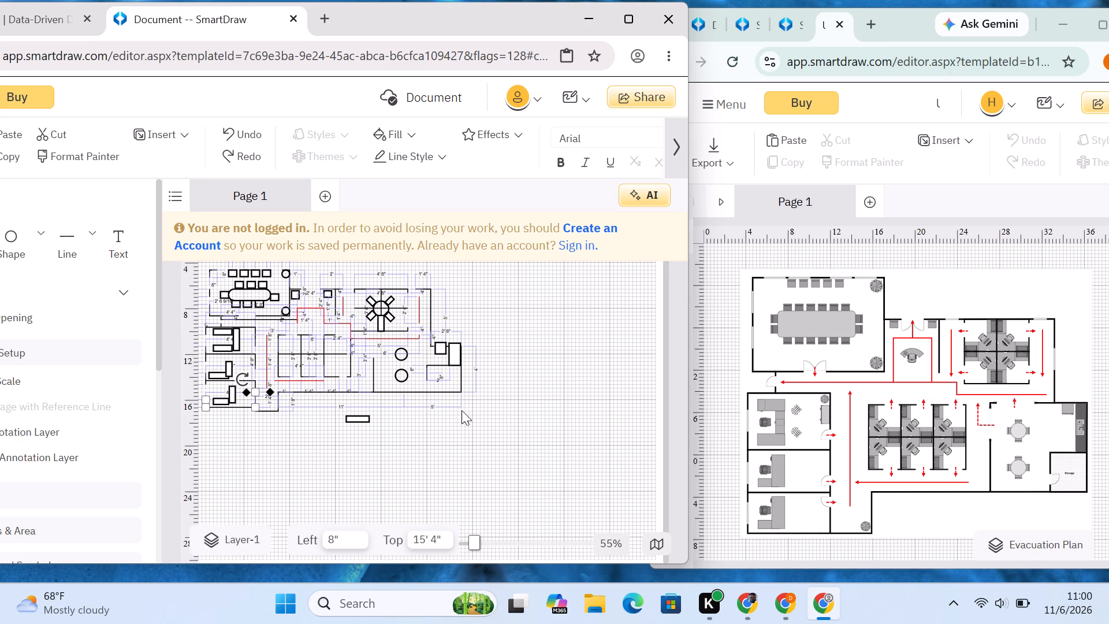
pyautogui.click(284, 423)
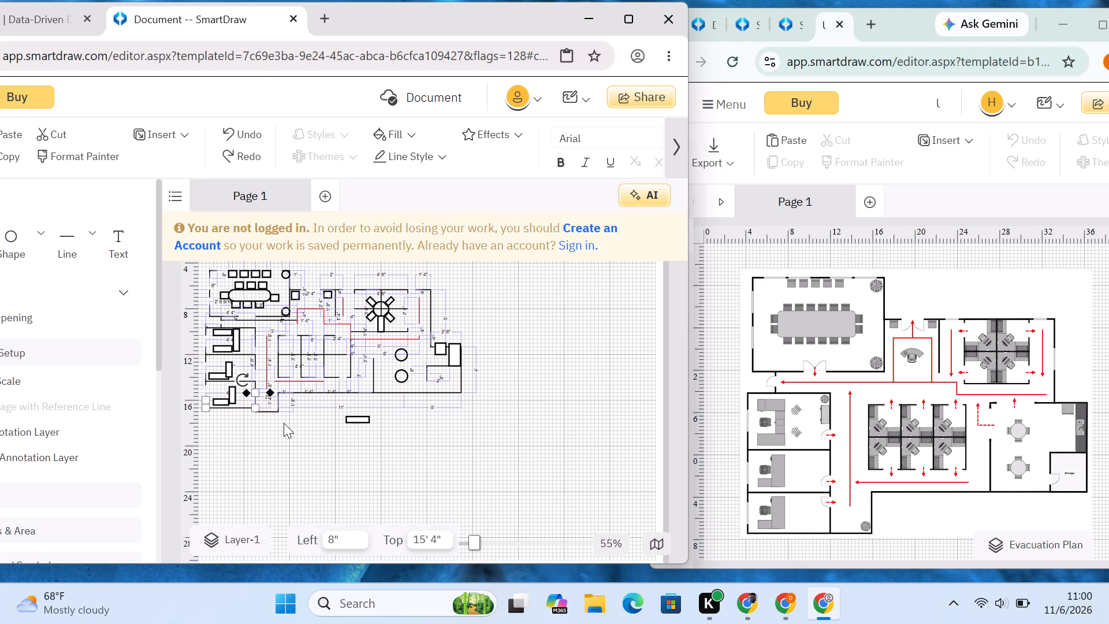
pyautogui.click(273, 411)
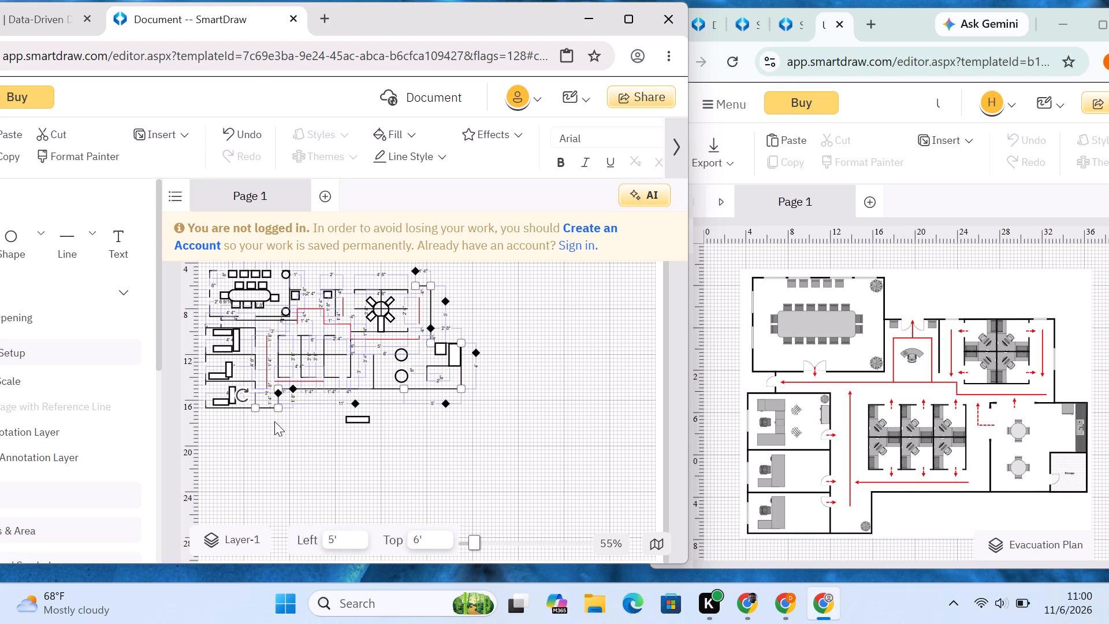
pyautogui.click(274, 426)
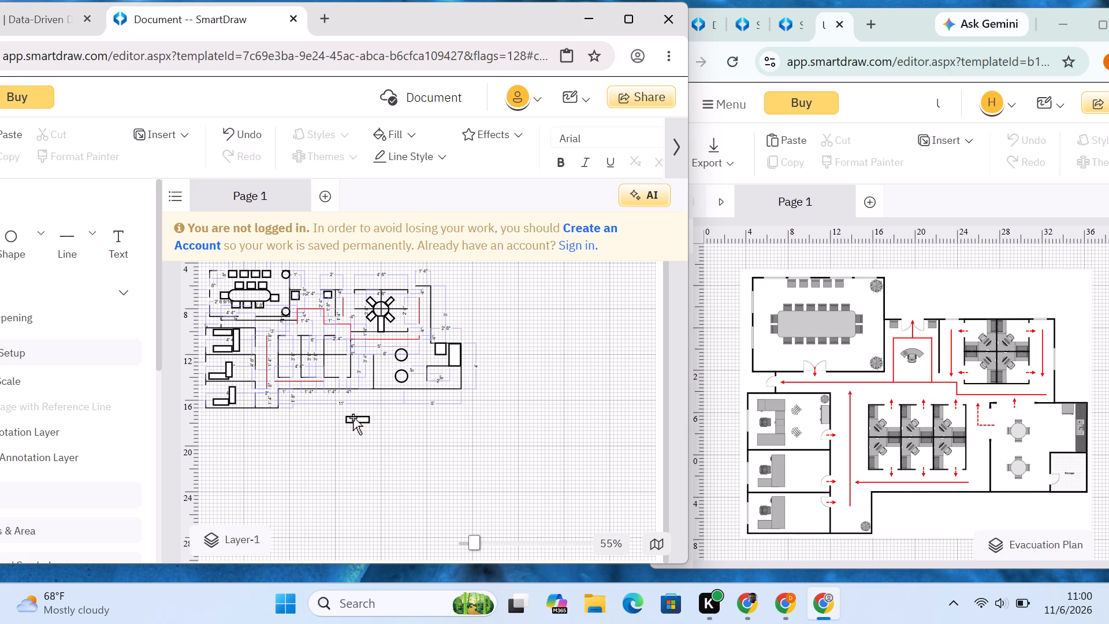
# Flatten the loose rectangle below the floor plan into a thin bar, rotate it upright and shorten it.
pyautogui.click(353, 419)
pyautogui.moveTo(345, 417); pyautogui.dragTo(334, 417)
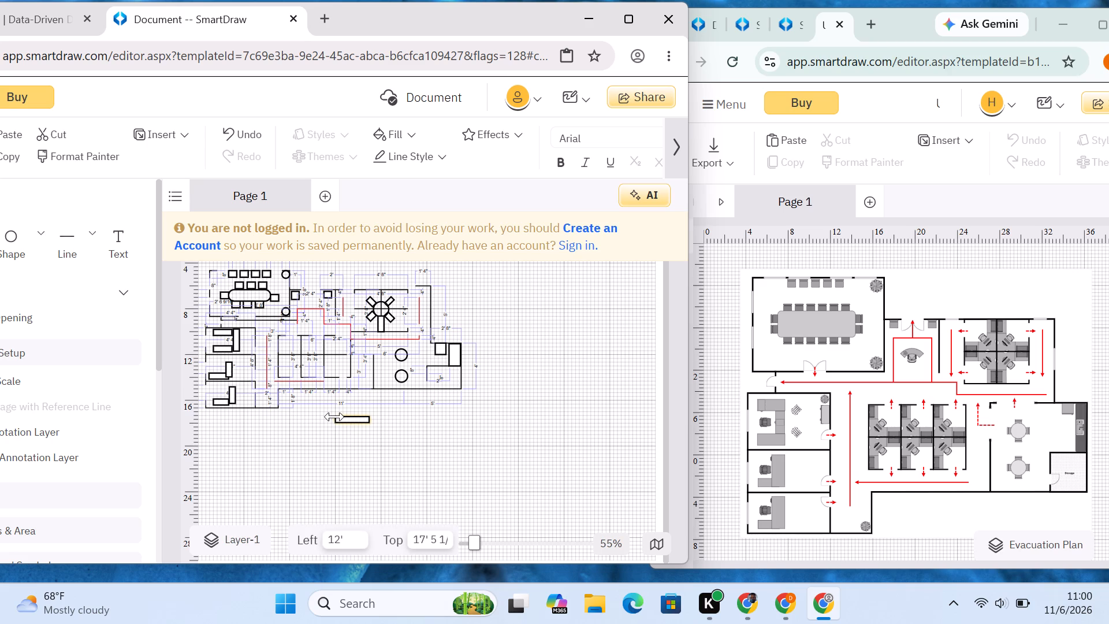
pyautogui.moveTo(334, 417); pyautogui.dragTo(336, 417)
pyautogui.moveTo(352, 423); pyautogui.dragTo(352, 417)
pyautogui.moveTo(315, 403); pyautogui.dragTo(315, 413)
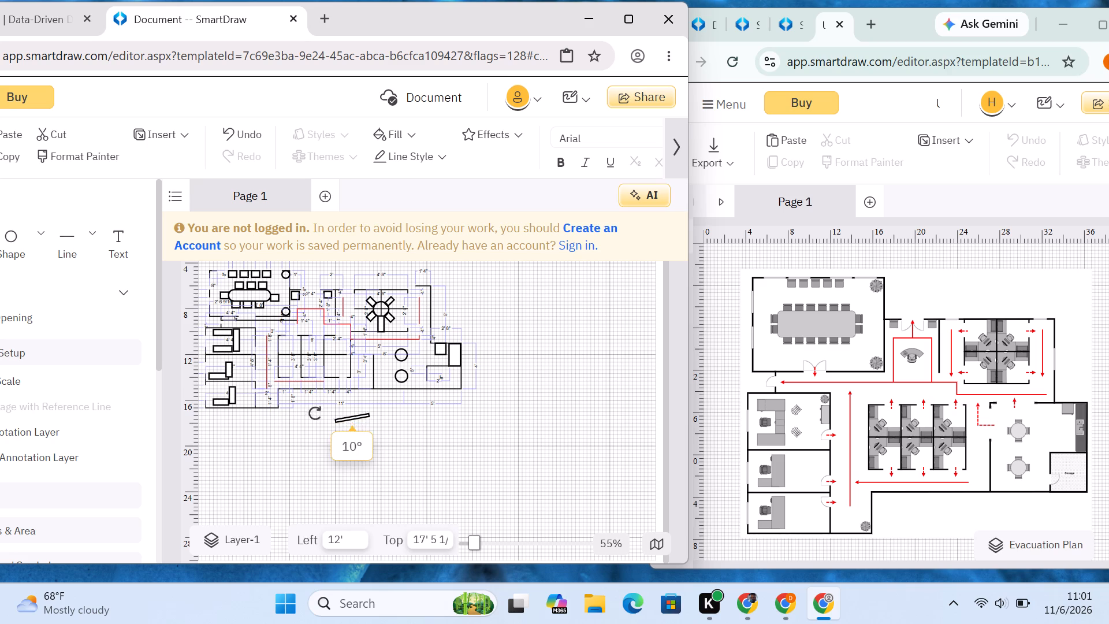
pyautogui.moveTo(315, 413); pyautogui.dragTo(338, 450)
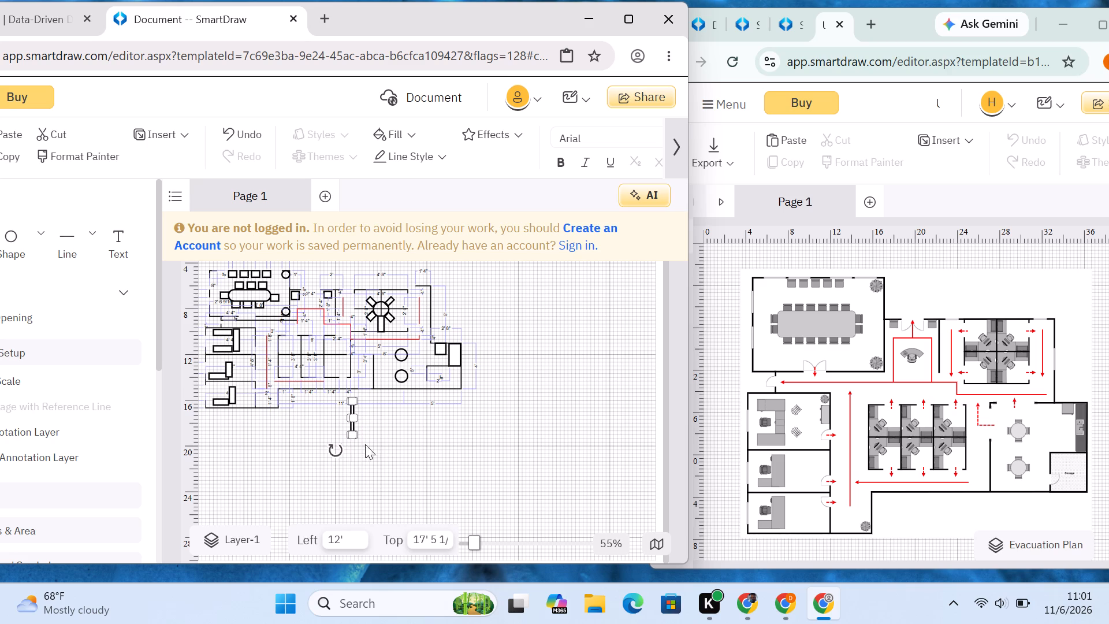
pyautogui.click(381, 441)
pyautogui.click(354, 410)
pyautogui.moveTo(351, 403); pyautogui.dragTo(349, 408)
pyautogui.moveTo(349, 408); pyautogui.dragTo(351, 419)
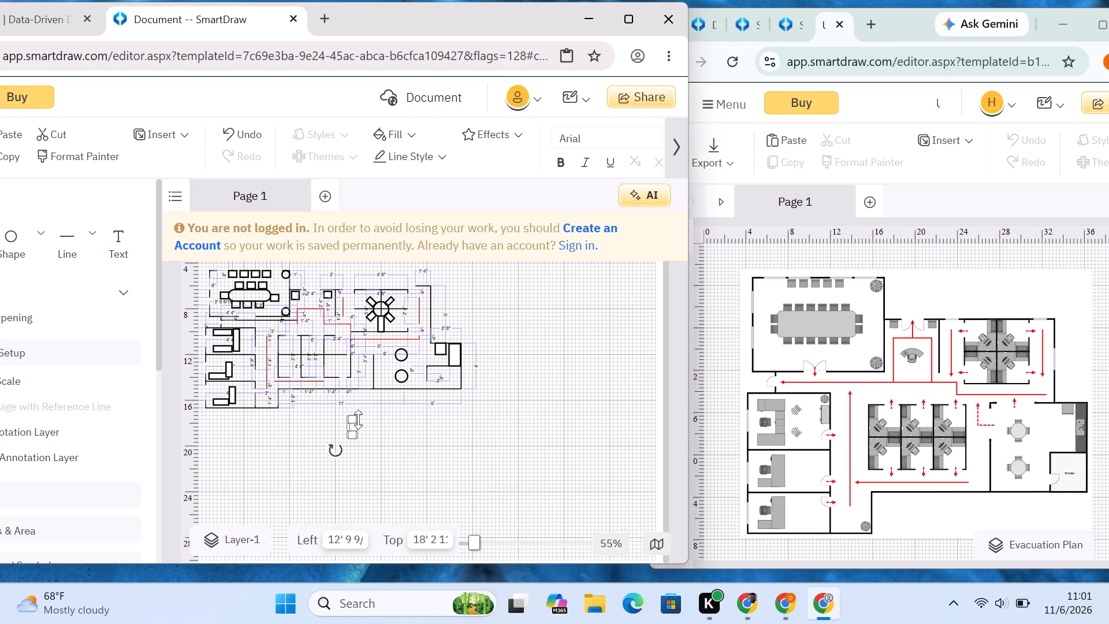
pyautogui.click(411, 425)
# Place the upright bar on the southwest office's west wall, about 1 5/8" from the left and 15' 7/8" from the top.
pyautogui.moveTo(348, 424); pyautogui.dragTo(286, 418)
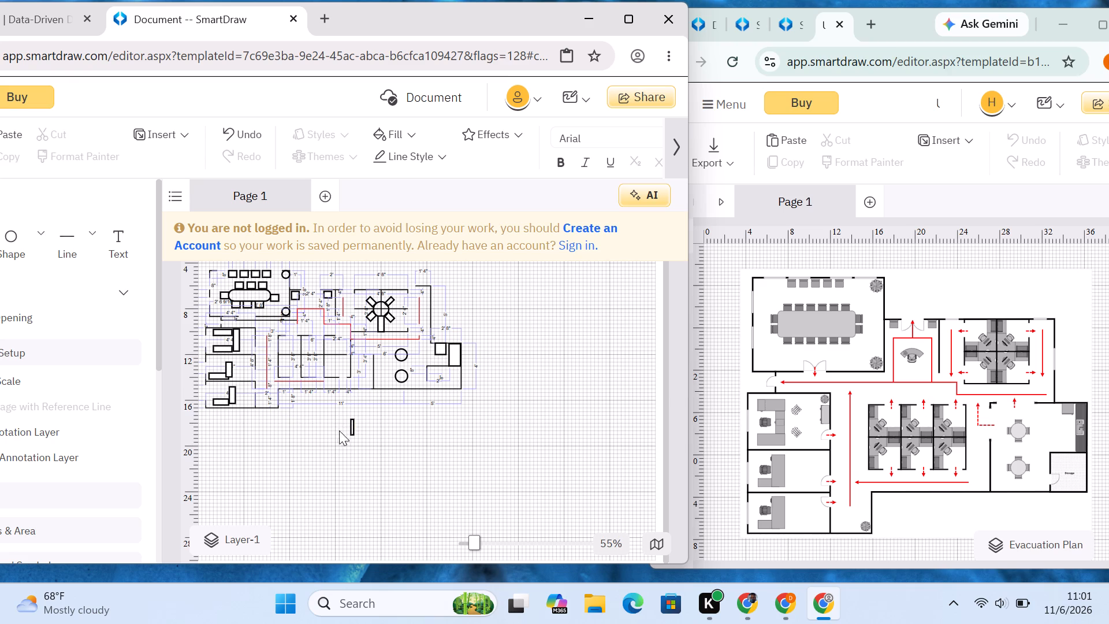
pyautogui.moveTo(353, 429); pyautogui.dragTo(207, 393)
pyautogui.click(315, 445)
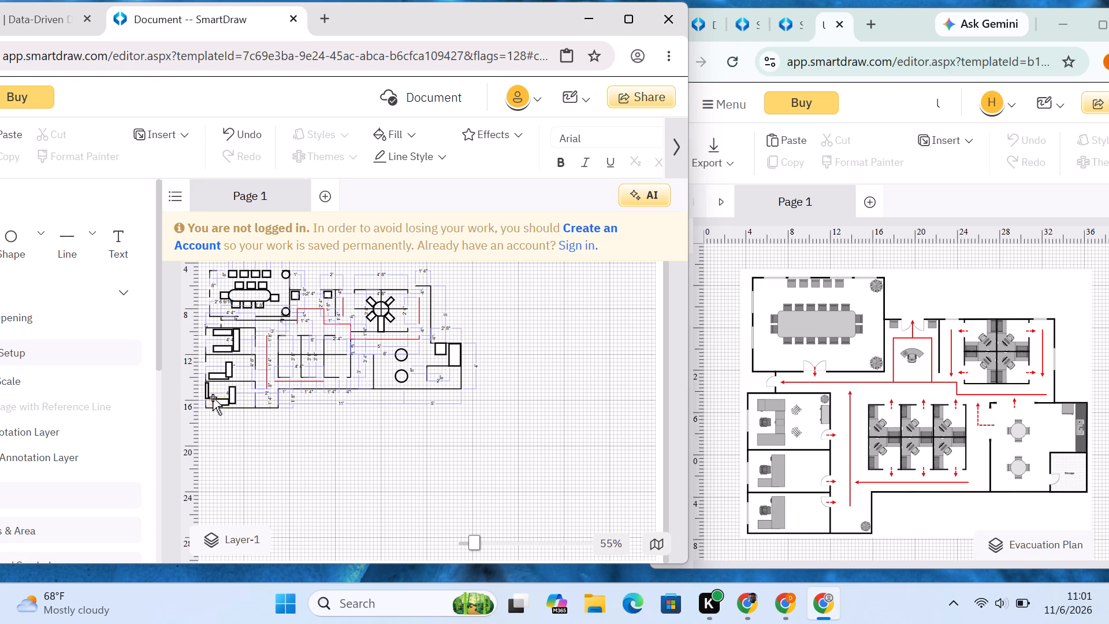
pyautogui.click(208, 392)
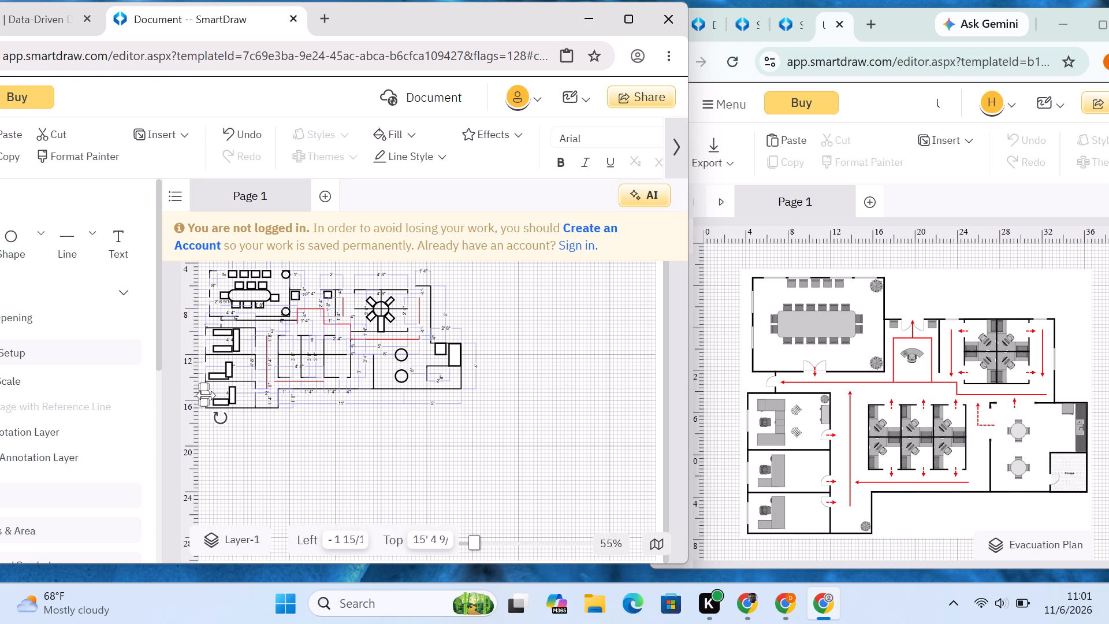
pyautogui.moveTo(206, 395); pyautogui.dragTo(206, 437)
pyautogui.click(206, 396)
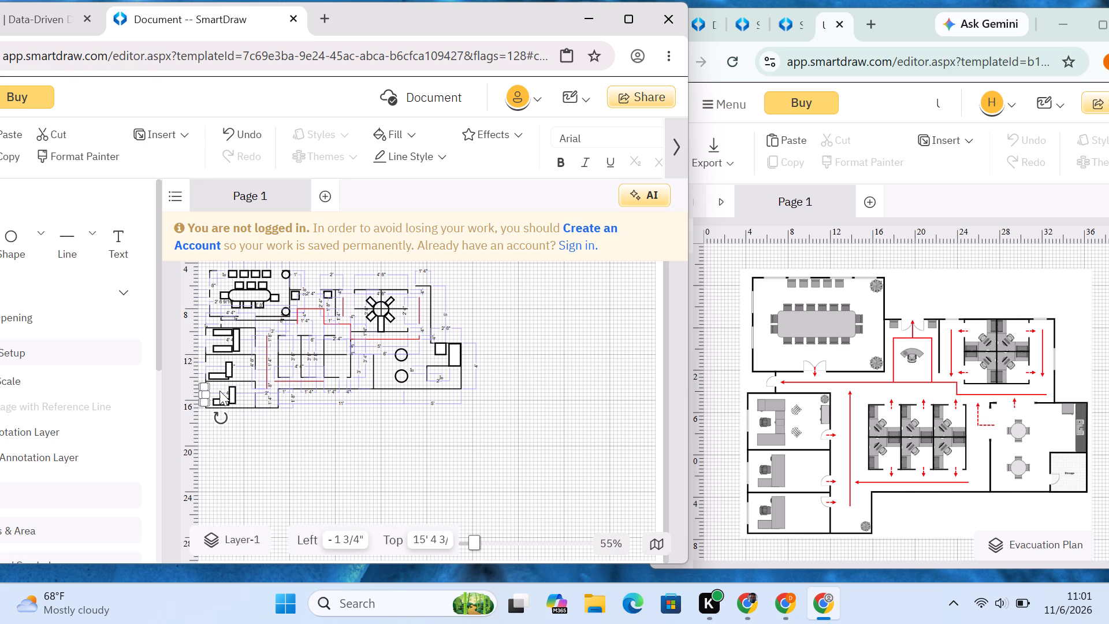
pyautogui.click(211, 391)
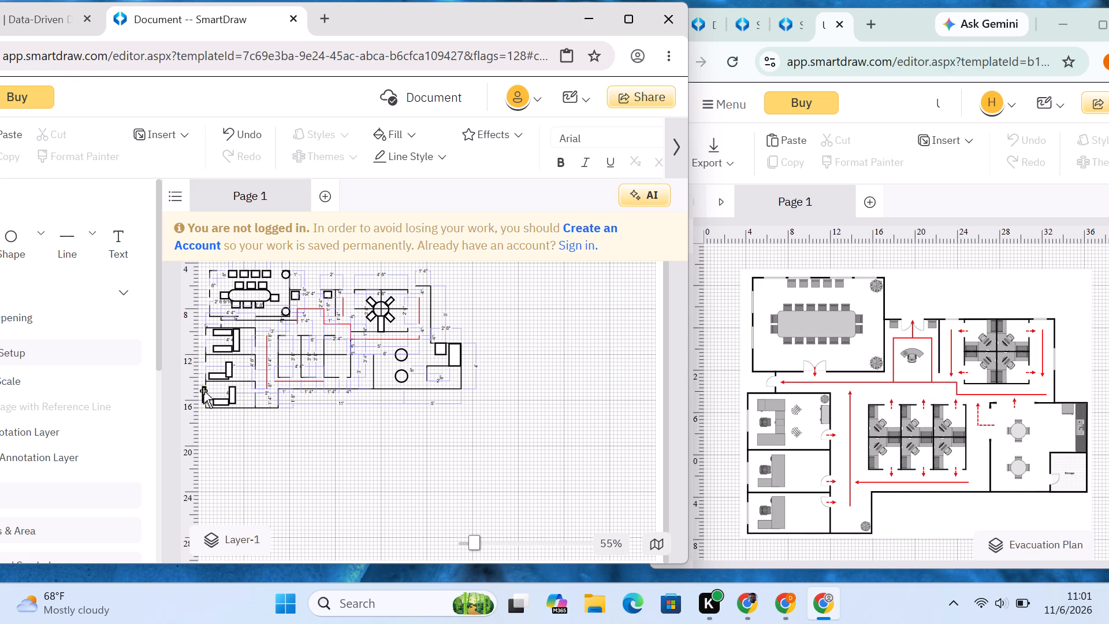
pyautogui.moveTo(203, 391); pyautogui.dragTo(237, 445)
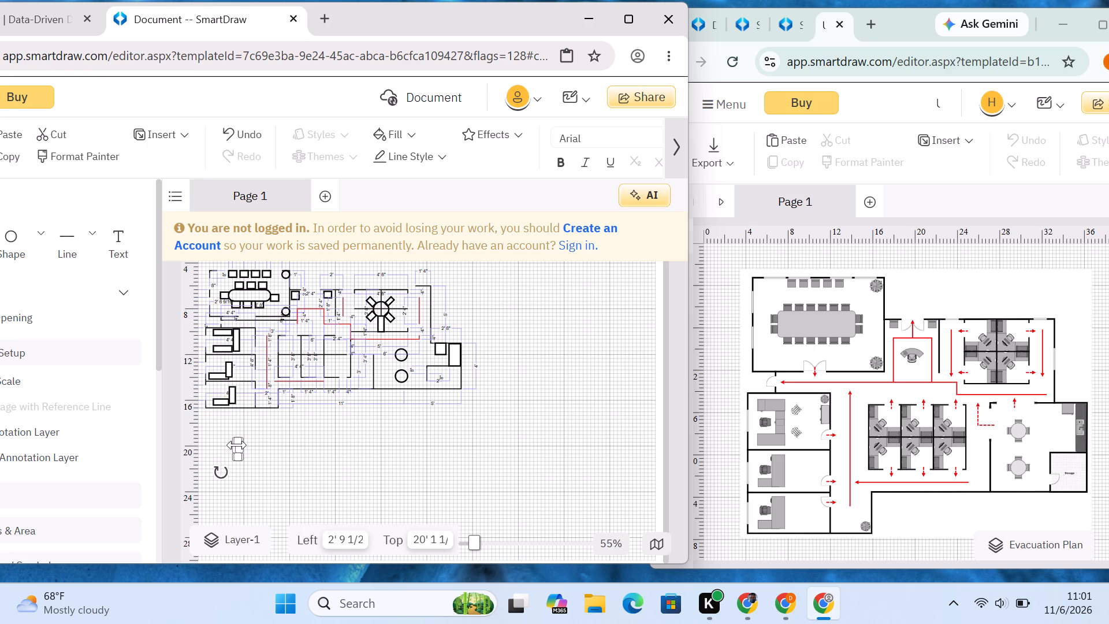
pyautogui.click(240, 450)
pyautogui.click(252, 457)
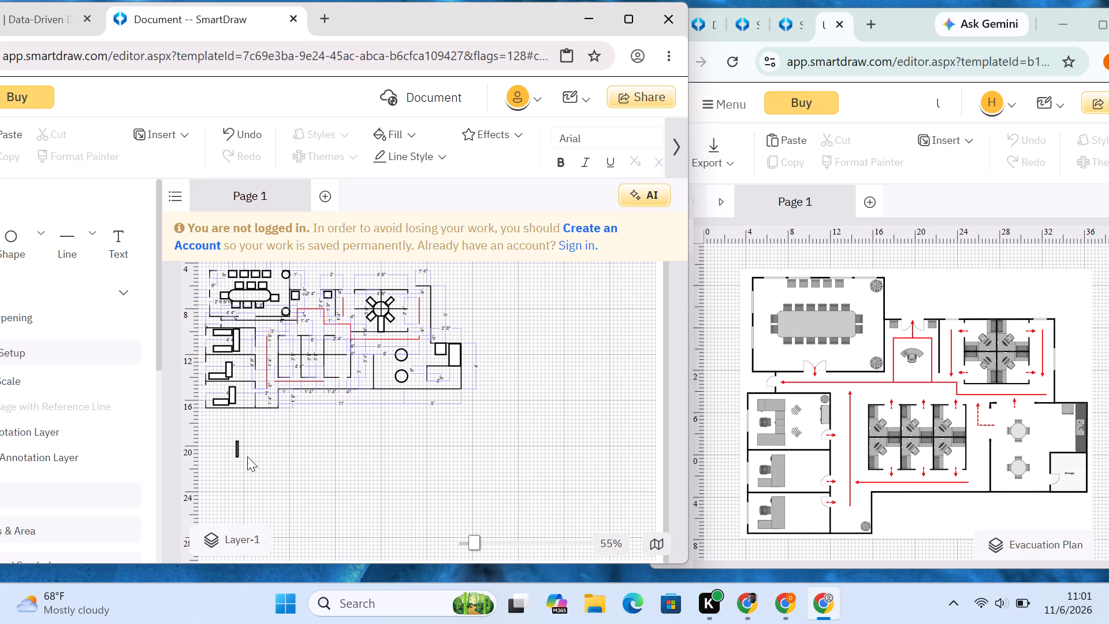
pyautogui.moveTo(237, 449); pyautogui.dragTo(206, 391)
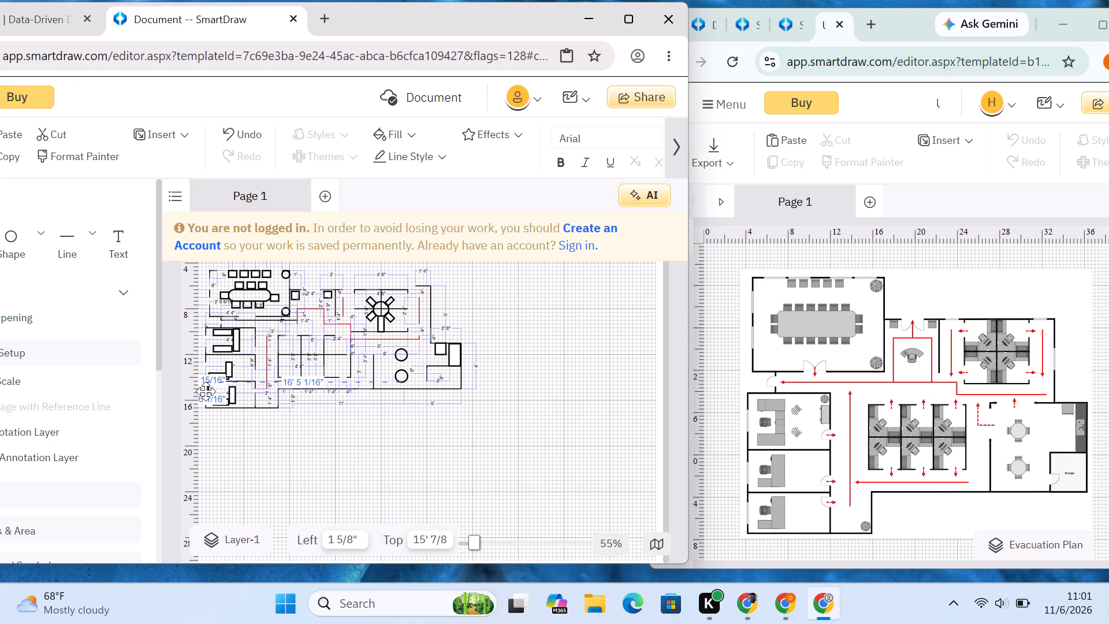
pyautogui.moveTo(206, 391); pyautogui.dragTo(206, 392)
pyautogui.click(262, 438)
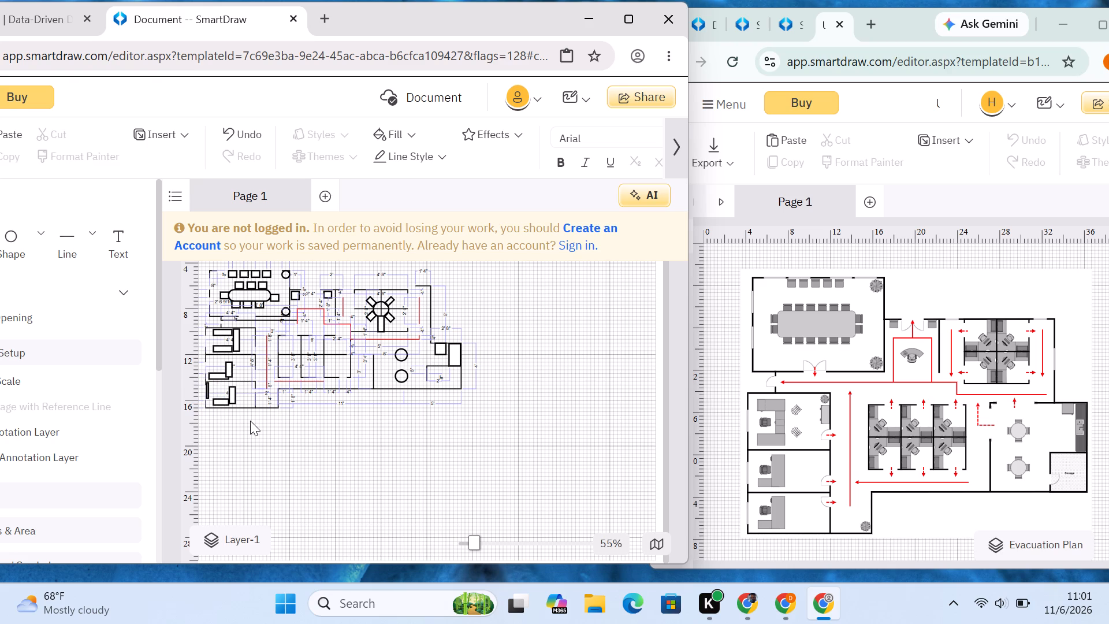
# Copy the bar on the southwest office's west wall and paste seven copies into the empty space below the plan.
pyautogui.rightClick(207, 388)
pyautogui.click(275, 144)
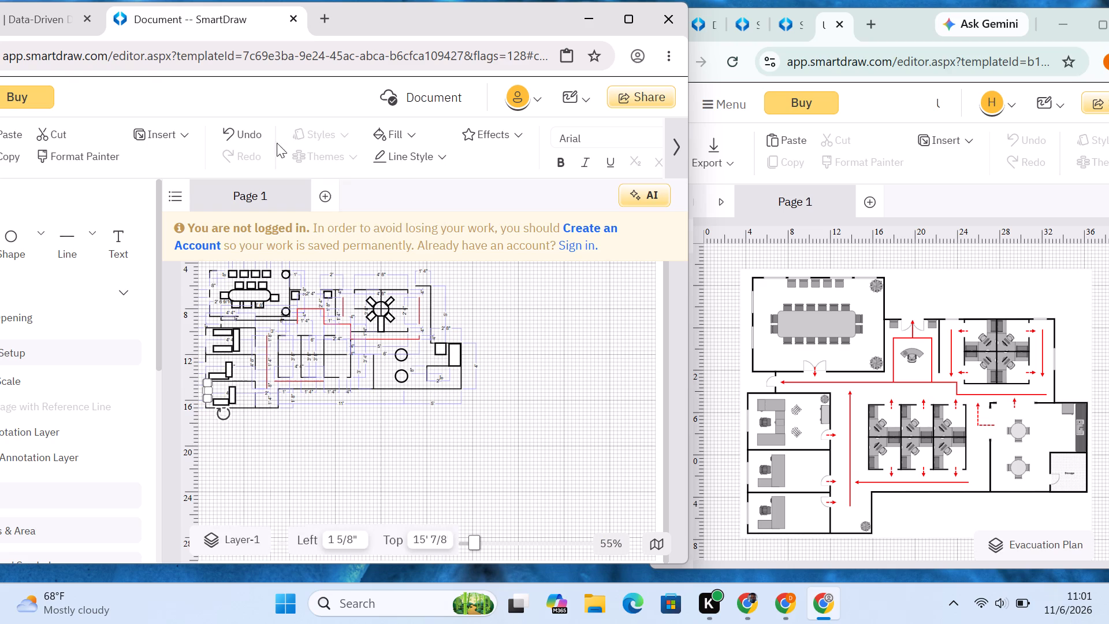
pyautogui.rightClick(298, 416)
pyautogui.click(346, 443)
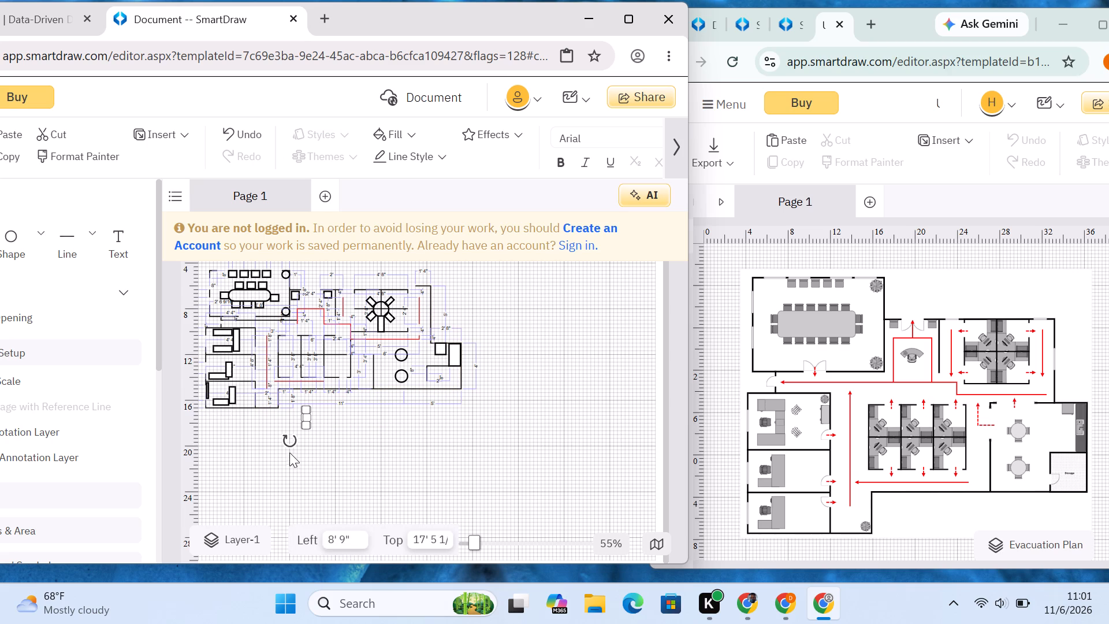
pyautogui.rightClick(345, 452)
pyautogui.click(387, 357)
pyautogui.rightClick(379, 430)
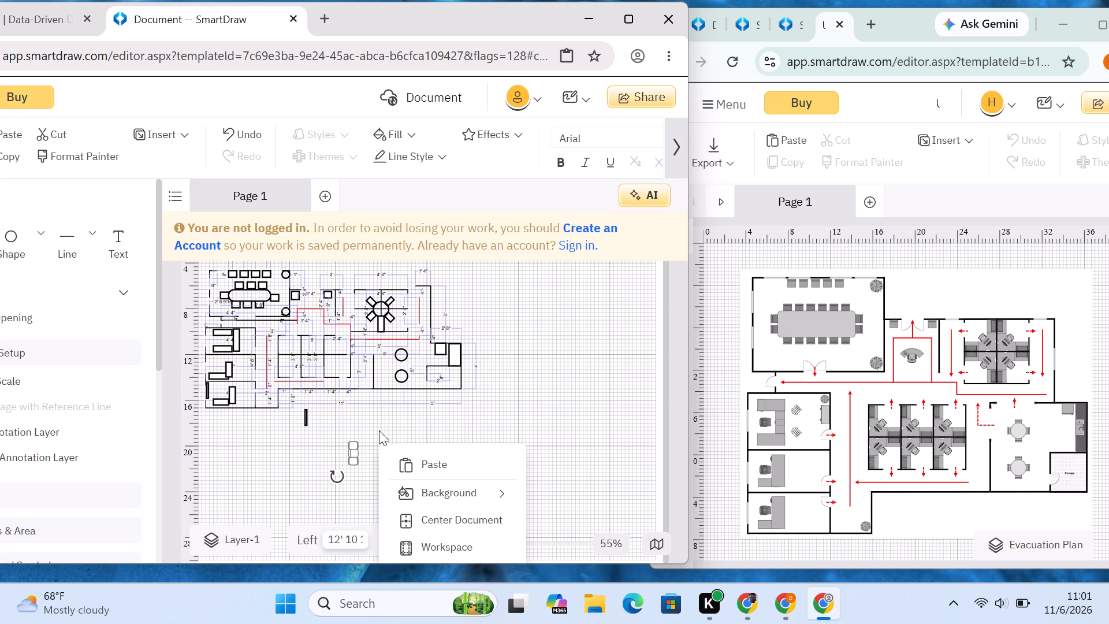
pyautogui.click(411, 452)
pyautogui.rightClick(293, 462)
pyautogui.click(342, 367)
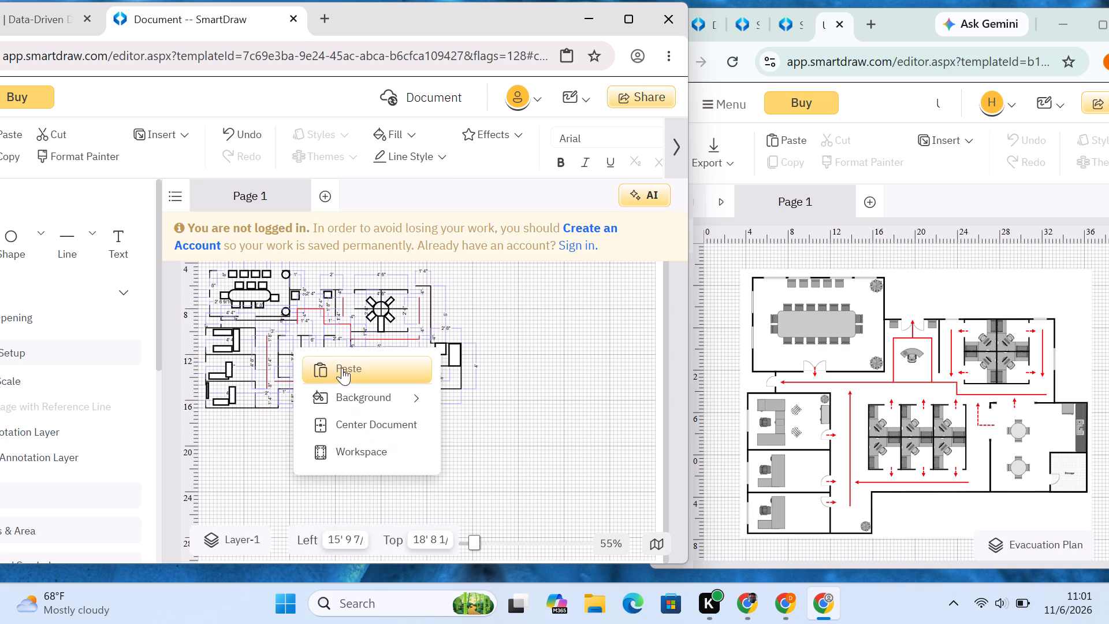
pyautogui.rightClick(285, 429)
pyautogui.click(321, 461)
pyautogui.rightClick(352, 418)
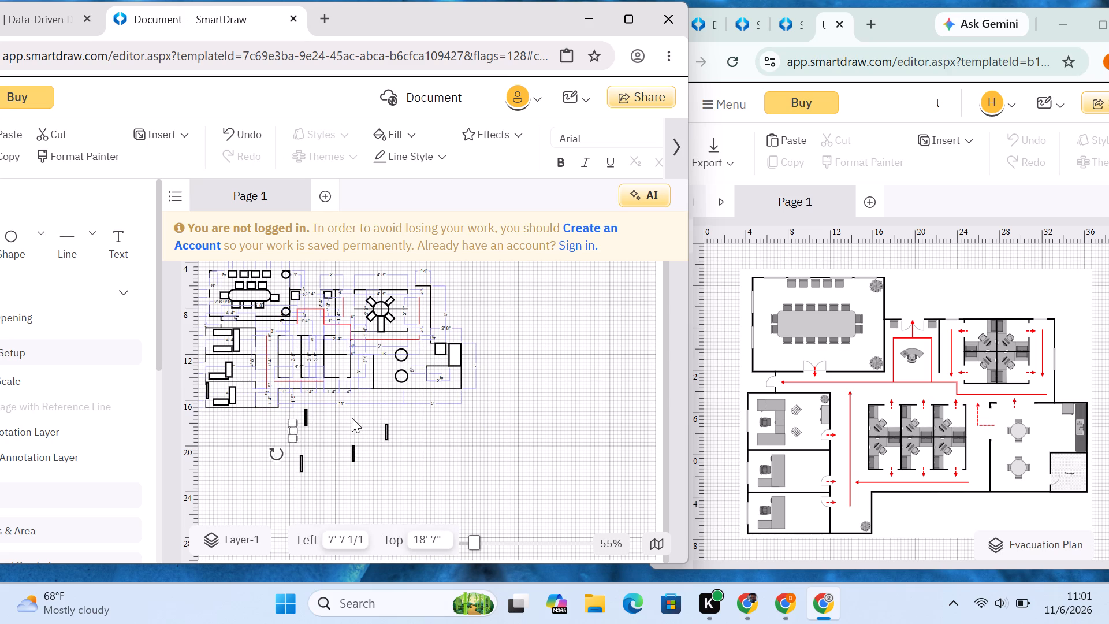
pyautogui.click(383, 445)
pyautogui.rightClick(319, 442)
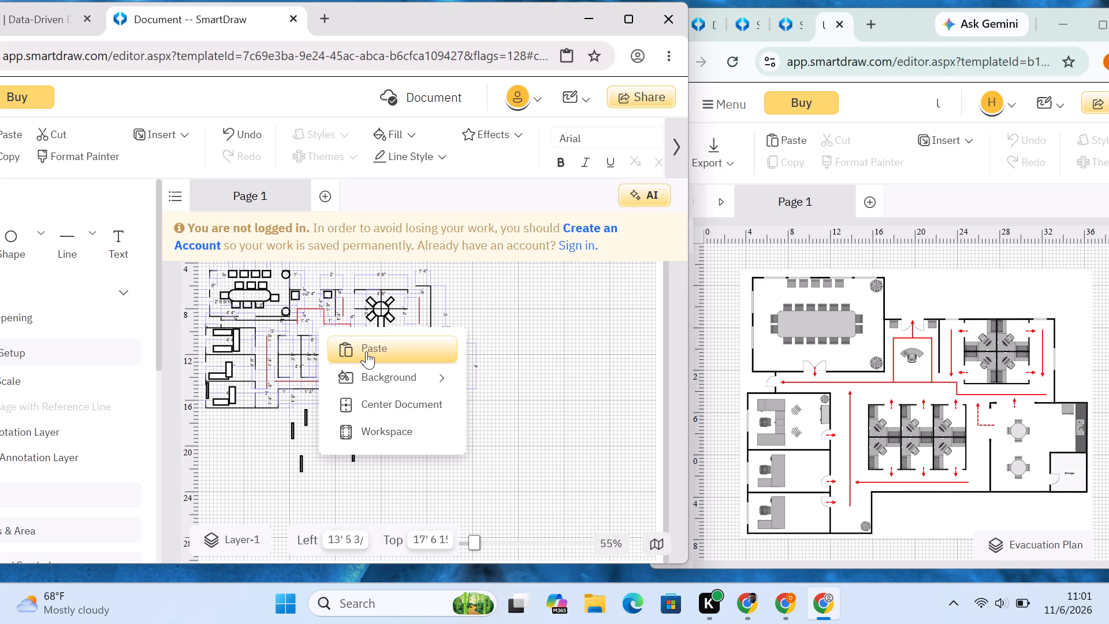
pyautogui.click(366, 351)
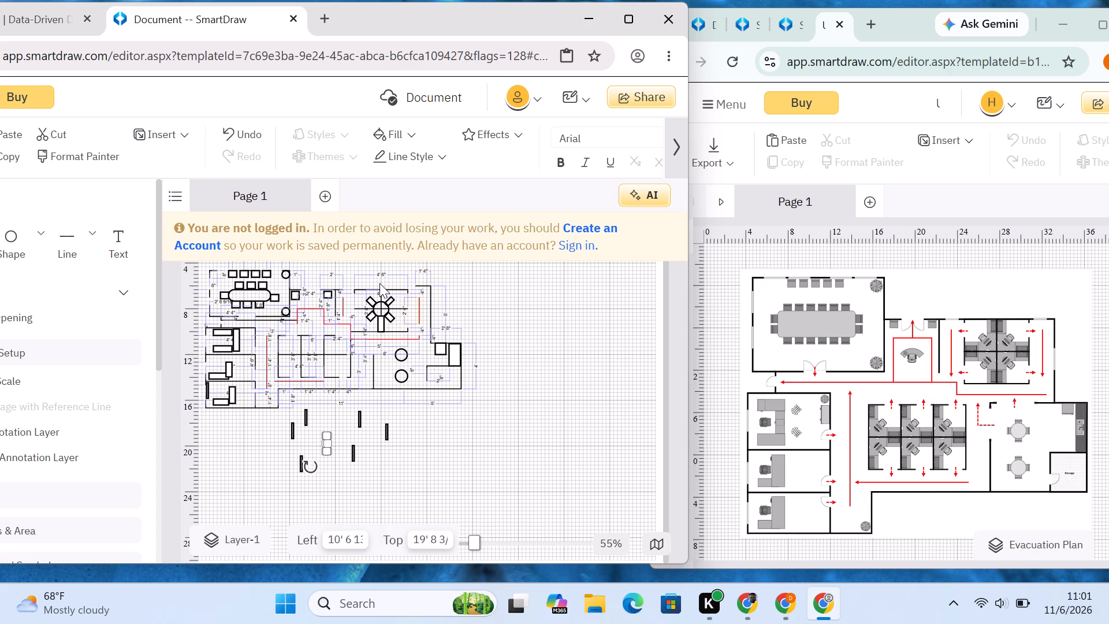
# Reshape the short north wall segment at the plan's northeast corner to about 1', level with the wall north of the east cubicles.
pyautogui.click(426, 287)
pyautogui.click(431, 287)
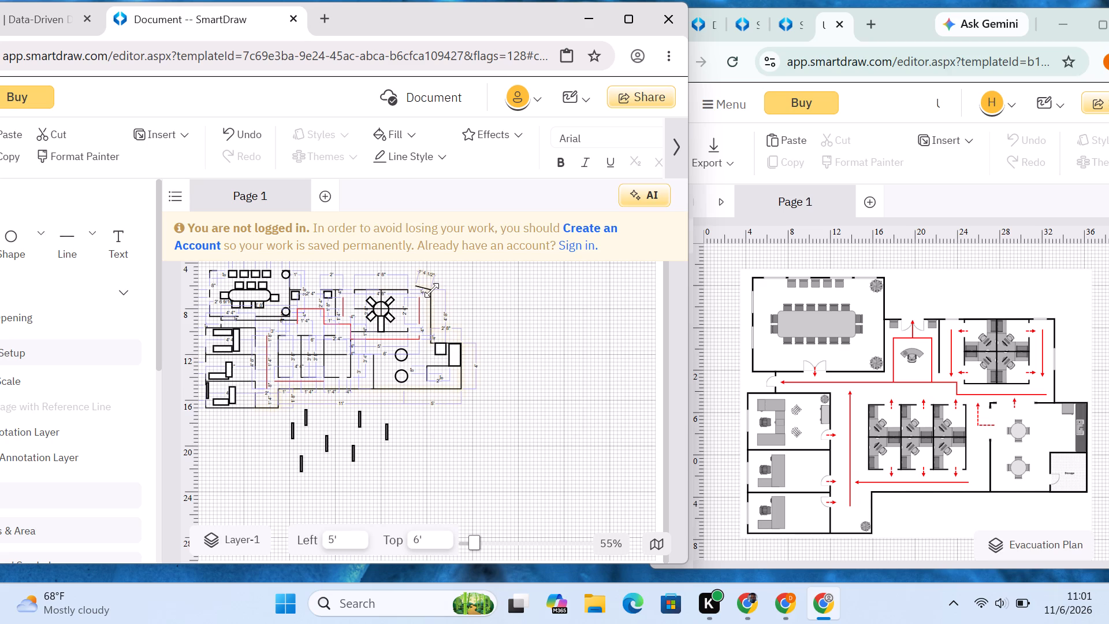
pyautogui.moveTo(415, 282); pyautogui.dragTo(418, 288)
pyautogui.moveTo(418, 288); pyautogui.dragTo(418, 288)
pyautogui.click(492, 301)
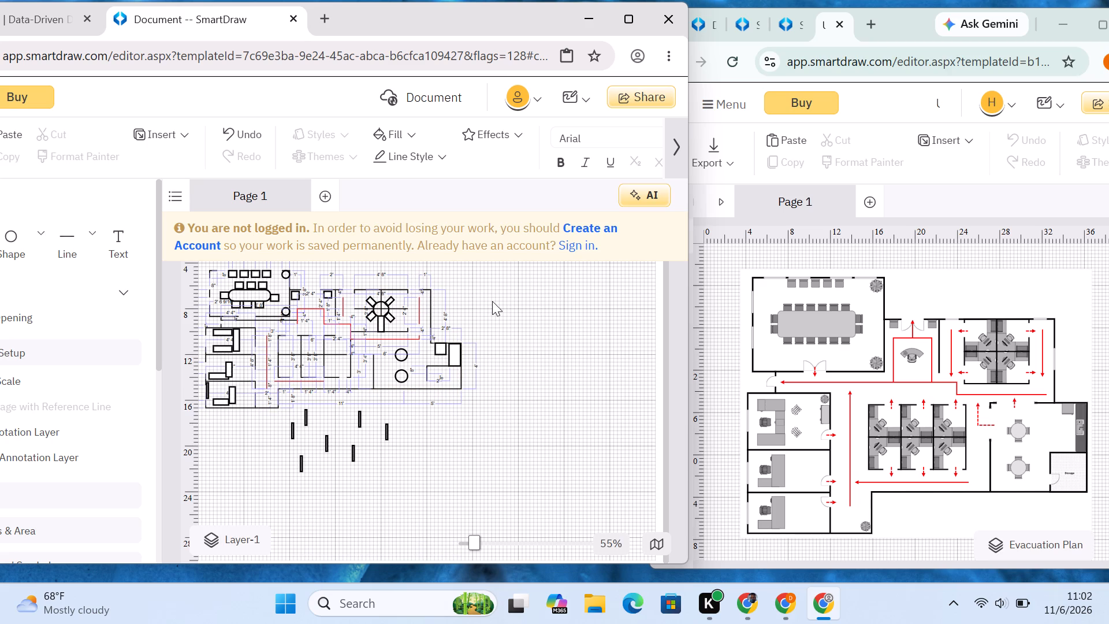
# Place one of the pasted bars on the middle west office's west wall, about 1 5/8" from the left and 12' 9" from the top.
pyautogui.click(387, 432)
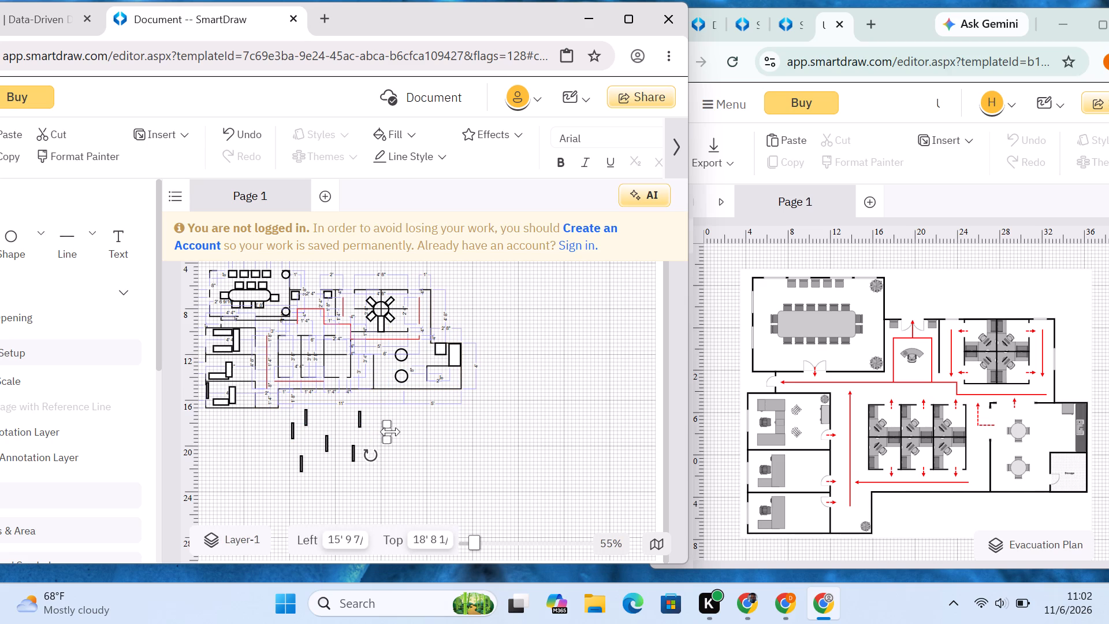
pyautogui.click(390, 432)
pyautogui.click(386, 432)
pyautogui.click(412, 436)
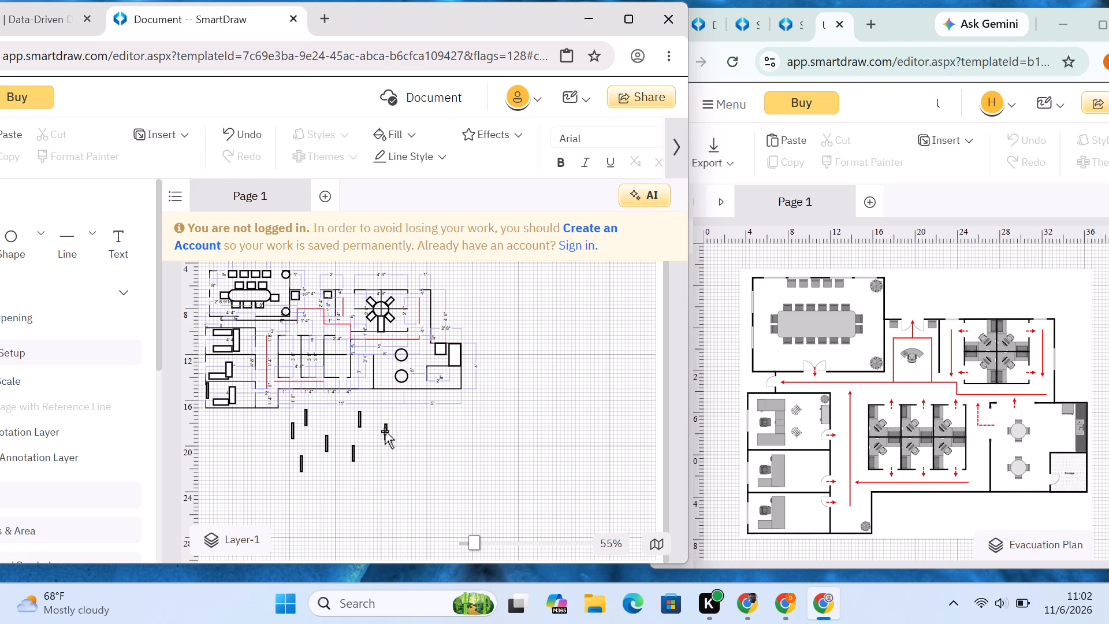
pyautogui.moveTo(385, 431); pyautogui.dragTo(203, 364)
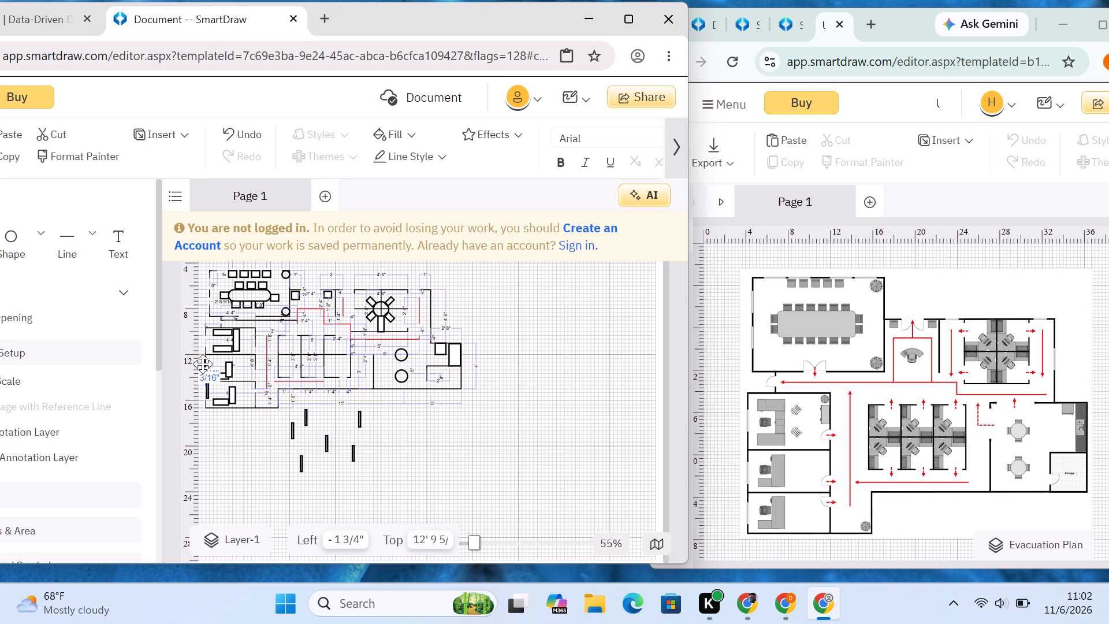
pyautogui.moveTo(203, 364); pyautogui.dragTo(205, 365)
pyautogui.click(520, 447)
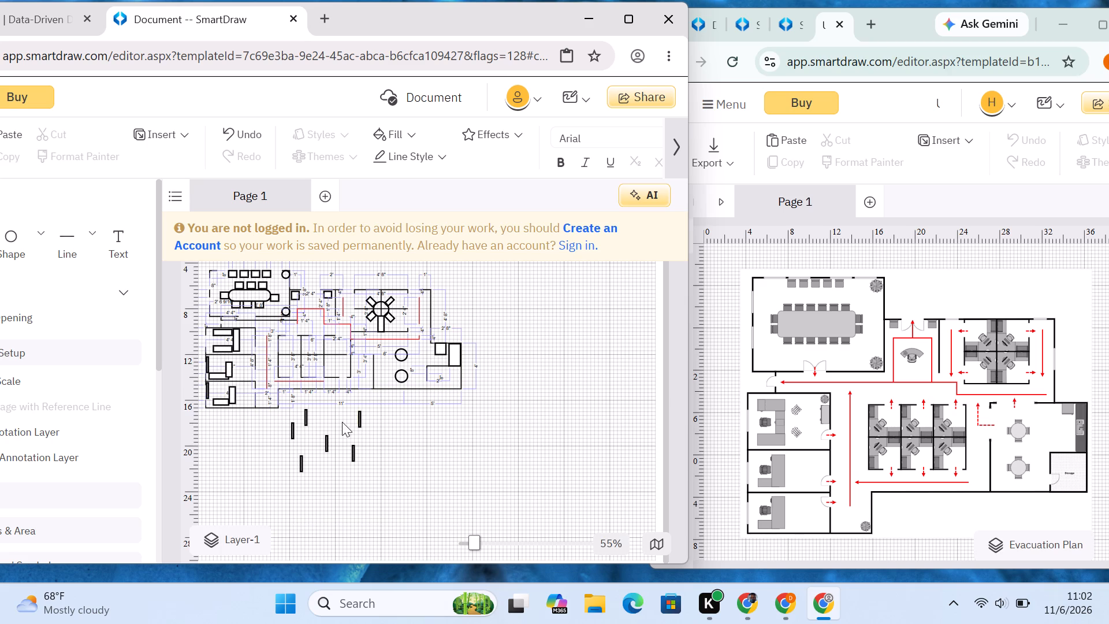
# Place one of the pasted bars on the northernmost west office's west wall.
pyautogui.moveTo(360, 420); pyautogui.dragTo(211, 340)
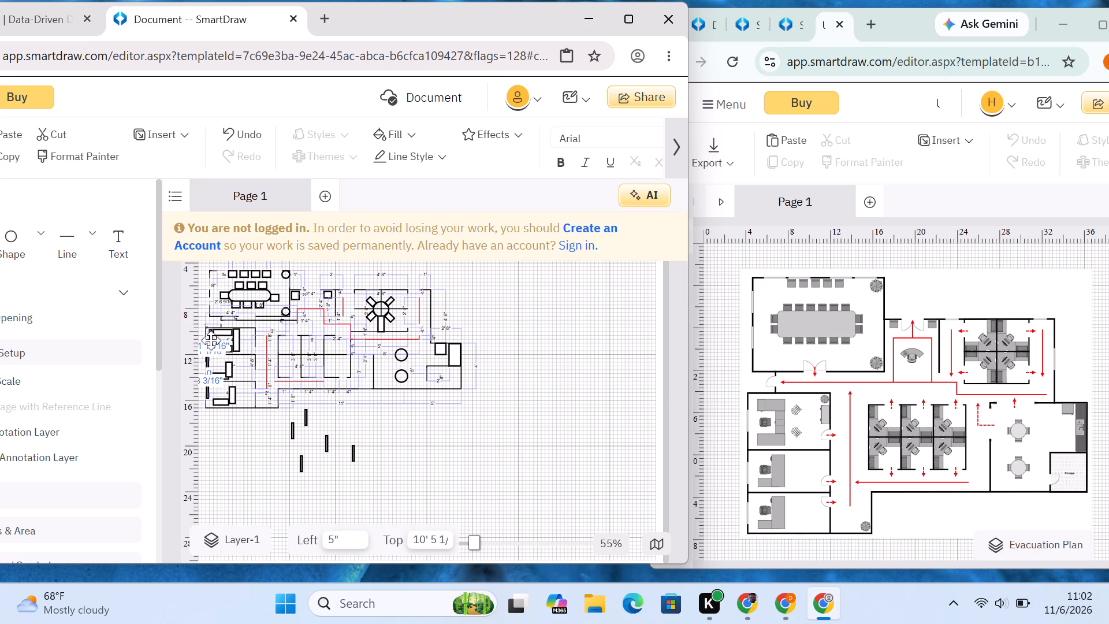
pyautogui.moveTo(211, 340); pyautogui.dragTo(209, 341)
pyautogui.click(366, 415)
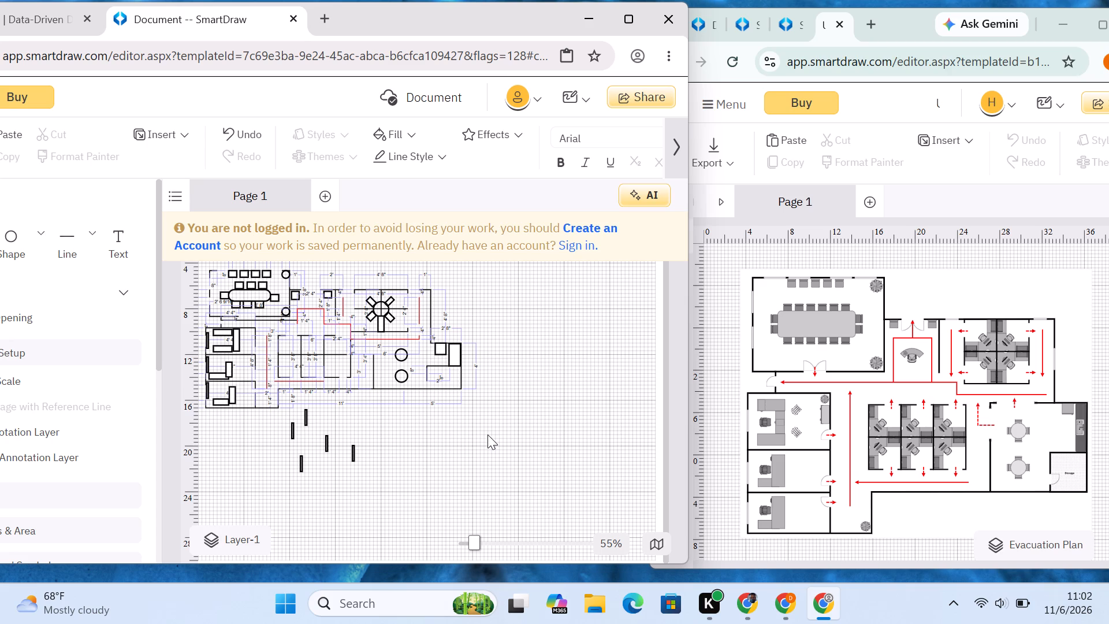
# Place another pasted bar on the lower part of the conference room's west wall, about 1 5/8" from the left and 7' 2" from the top.
pyautogui.moveTo(325, 441); pyautogui.dragTo(322, 441)
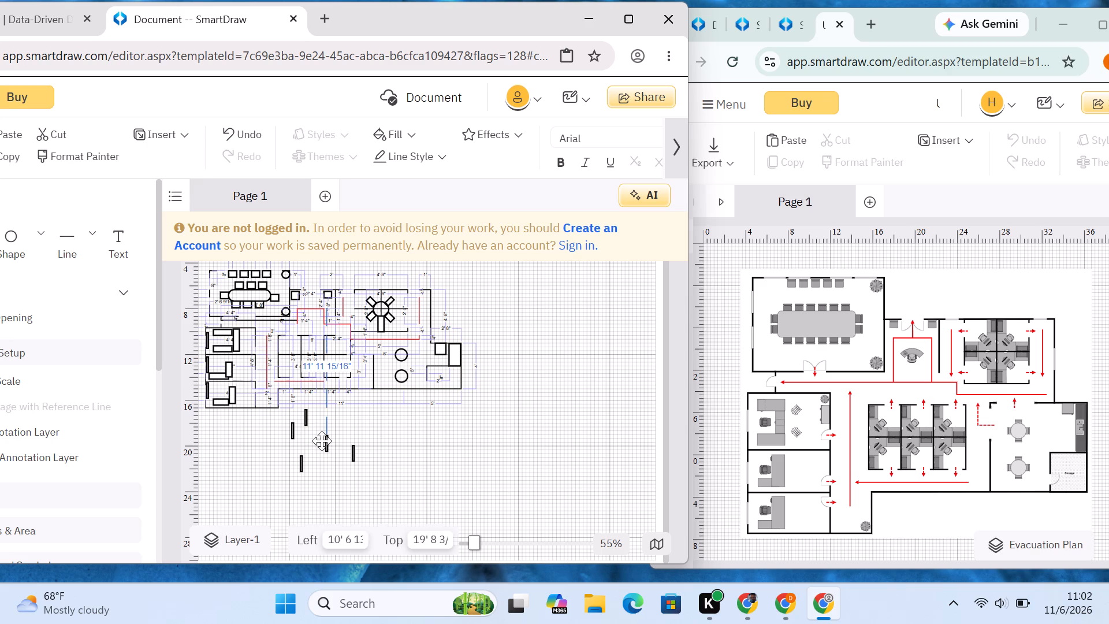
pyautogui.moveTo(322, 441); pyautogui.dragTo(211, 298)
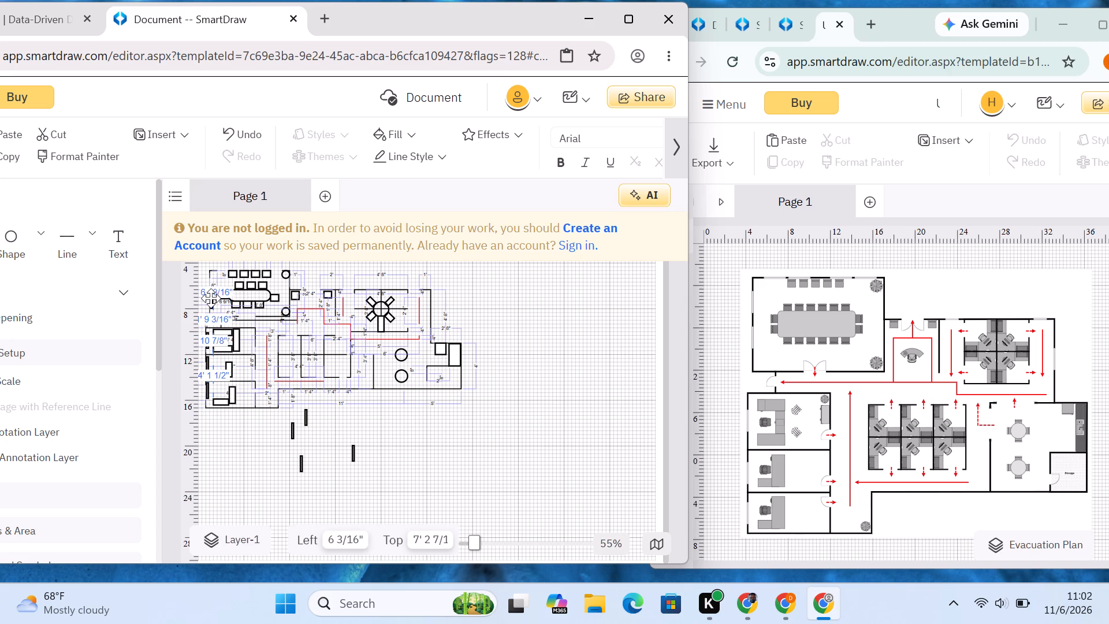
pyautogui.moveTo(211, 298); pyautogui.dragTo(211, 303)
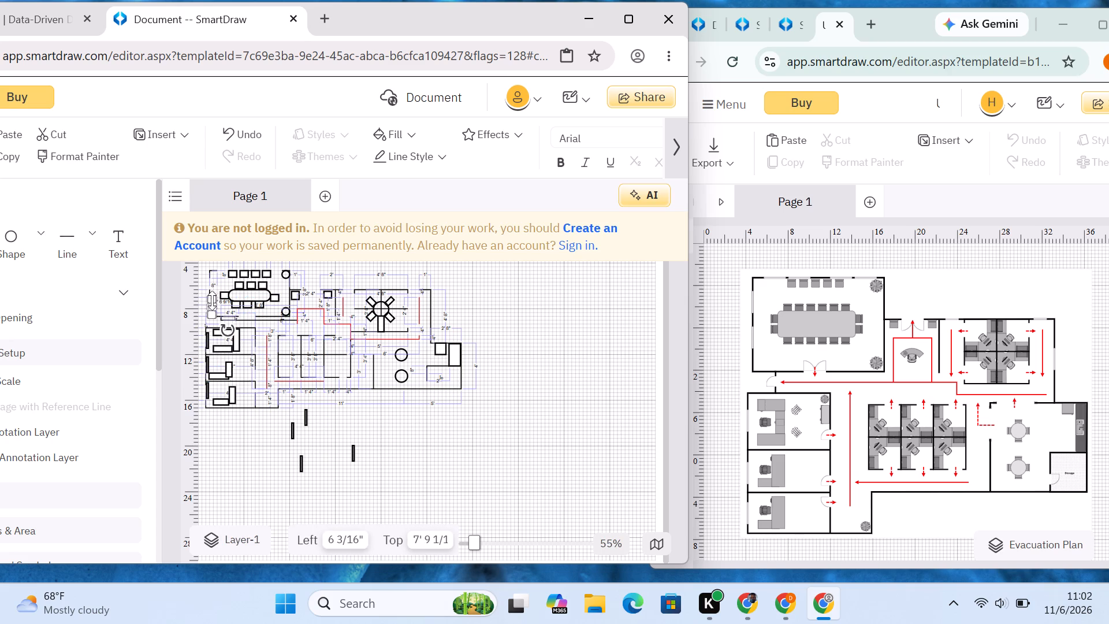
pyautogui.click(442, 459)
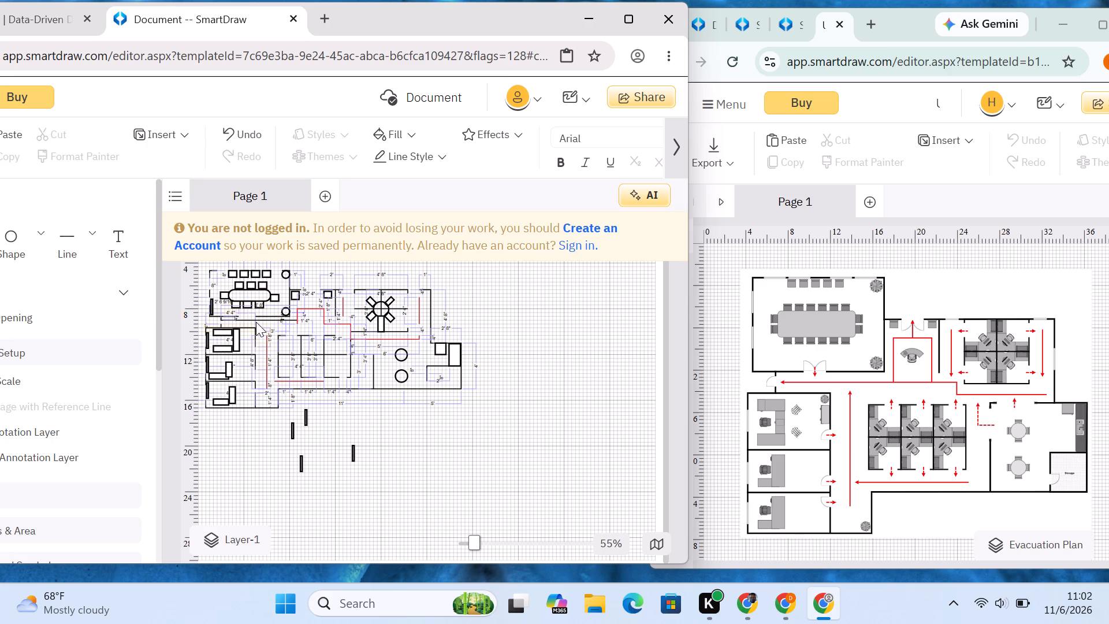
pyautogui.moveTo(212, 307); pyautogui.dragTo(209, 301)
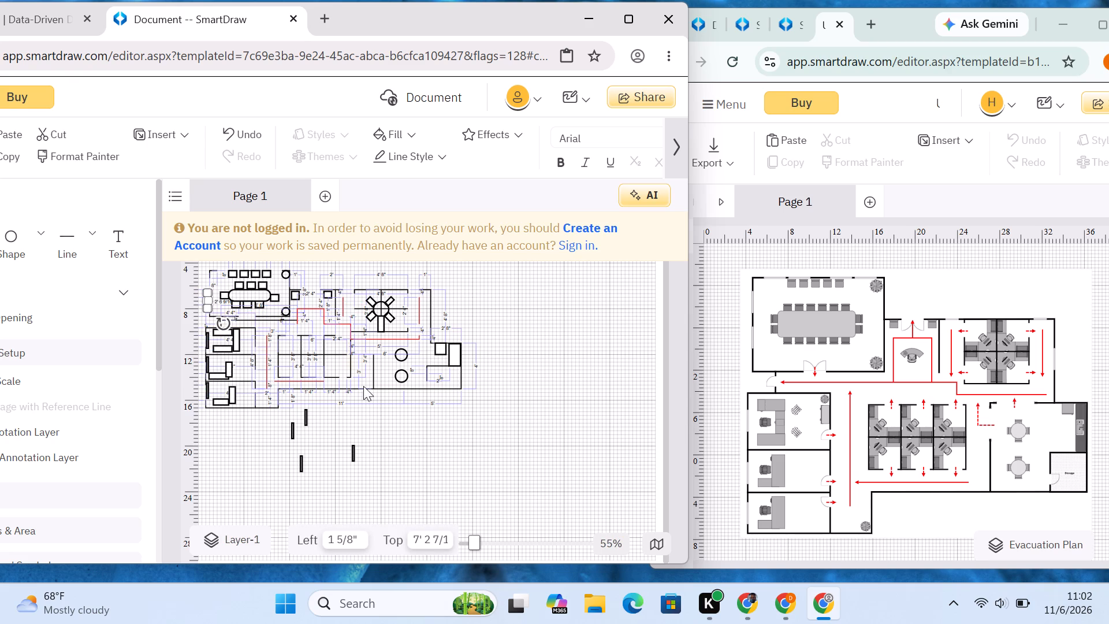
pyautogui.click(428, 459)
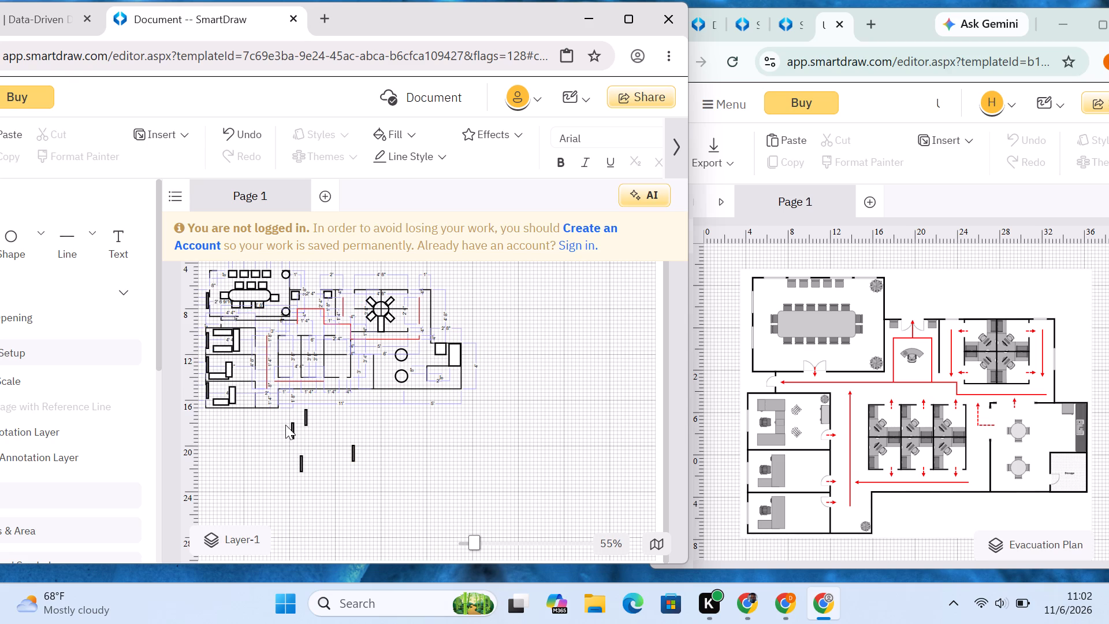
# Place another pasted bar on the upper part of the conference room's west wall, near the northwest corner.
pyautogui.click(292, 428)
pyautogui.click(293, 421)
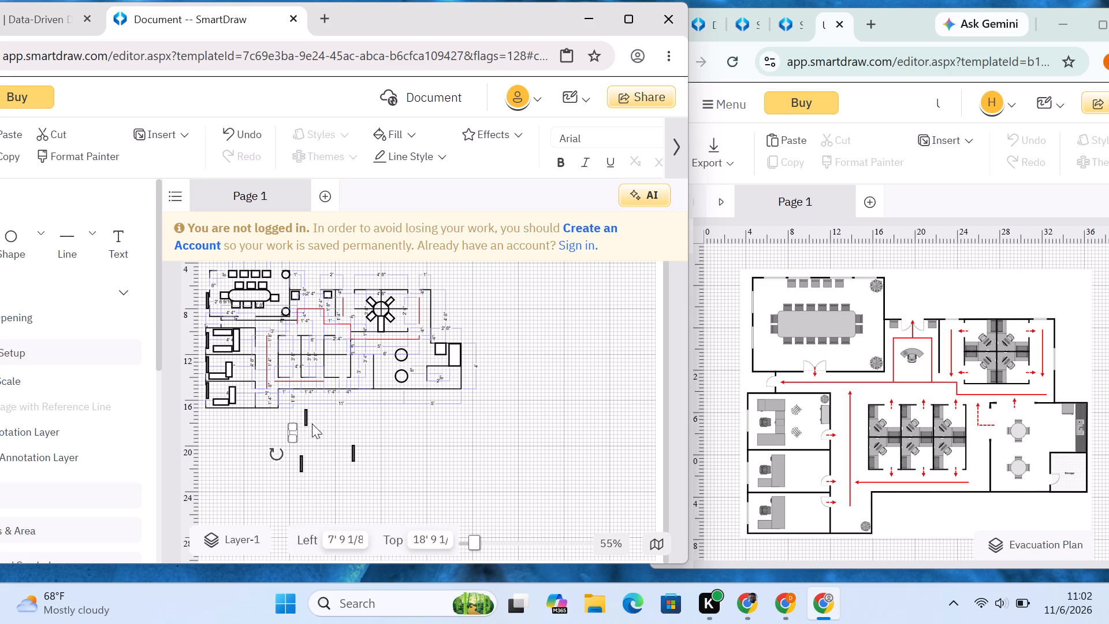
pyautogui.click(363, 426)
pyautogui.moveTo(296, 431); pyautogui.dragTo(285, 408)
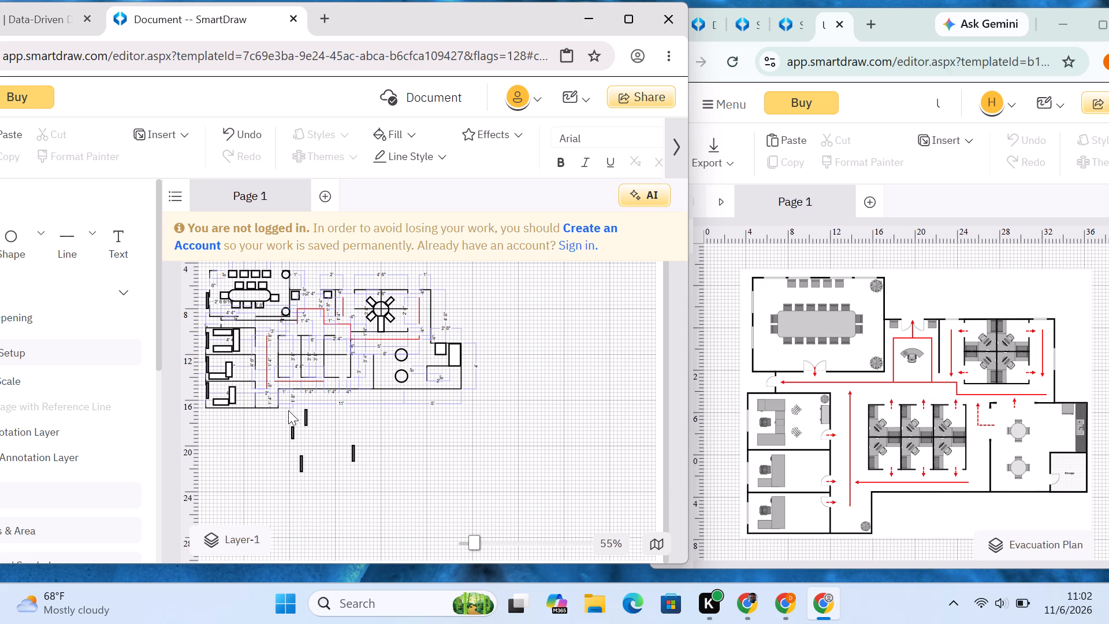
pyautogui.moveTo(292, 430); pyautogui.dragTo(200, 278)
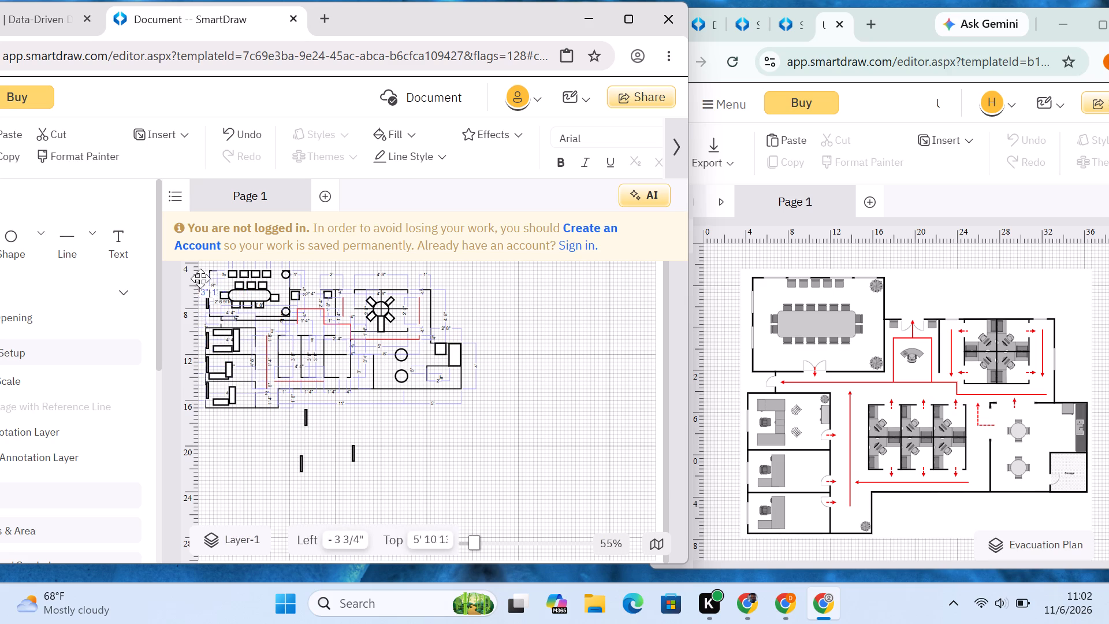
pyautogui.moveTo(200, 278); pyautogui.dragTo(207, 280)
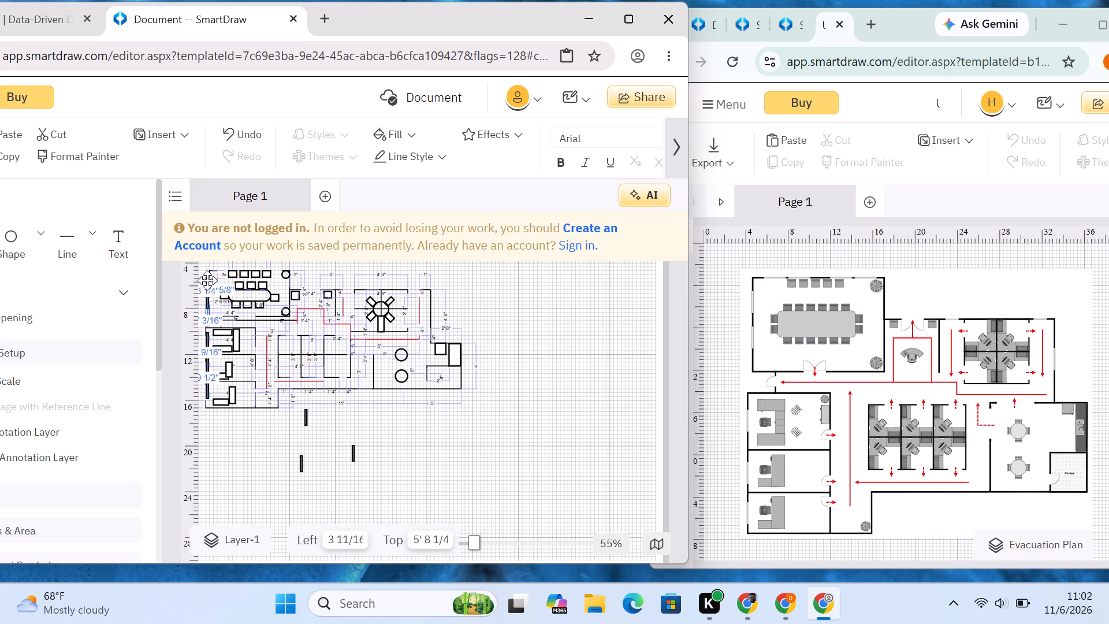
pyautogui.moveTo(207, 280); pyautogui.dragTo(208, 283)
pyautogui.click(504, 294)
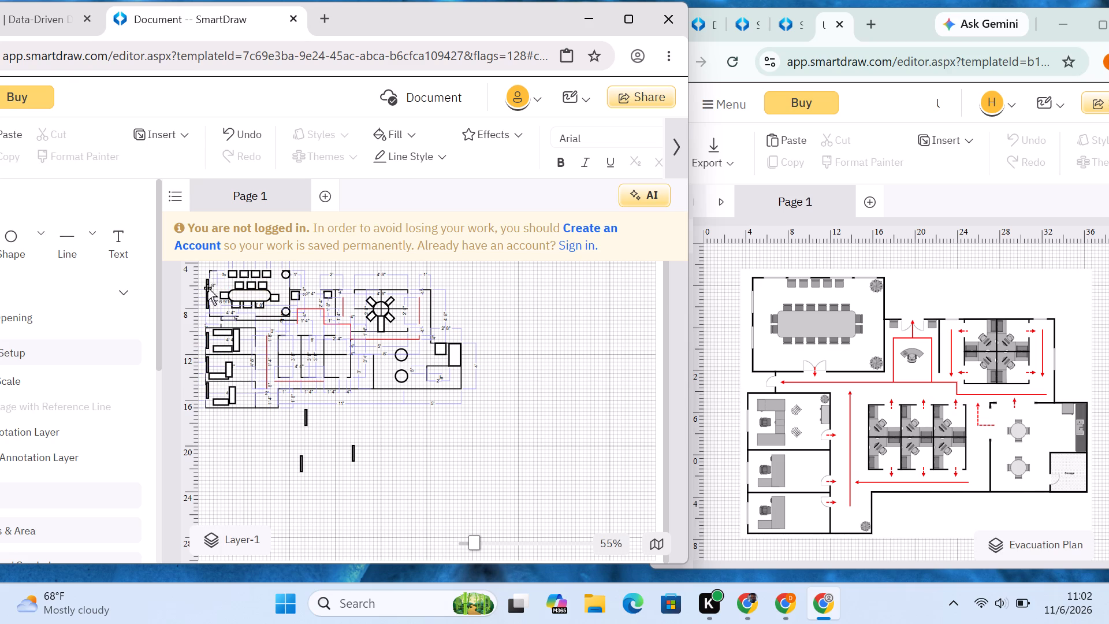
pyautogui.moveTo(207, 288); pyautogui.dragTo(207, 282)
pyautogui.click(575, 336)
# Rotate a pasted bar to horizontal and place it on the conference room's north wall, about 1' 4 3/4" from the left and 4' 5 3/8" from the top.
pyautogui.click(354, 450)
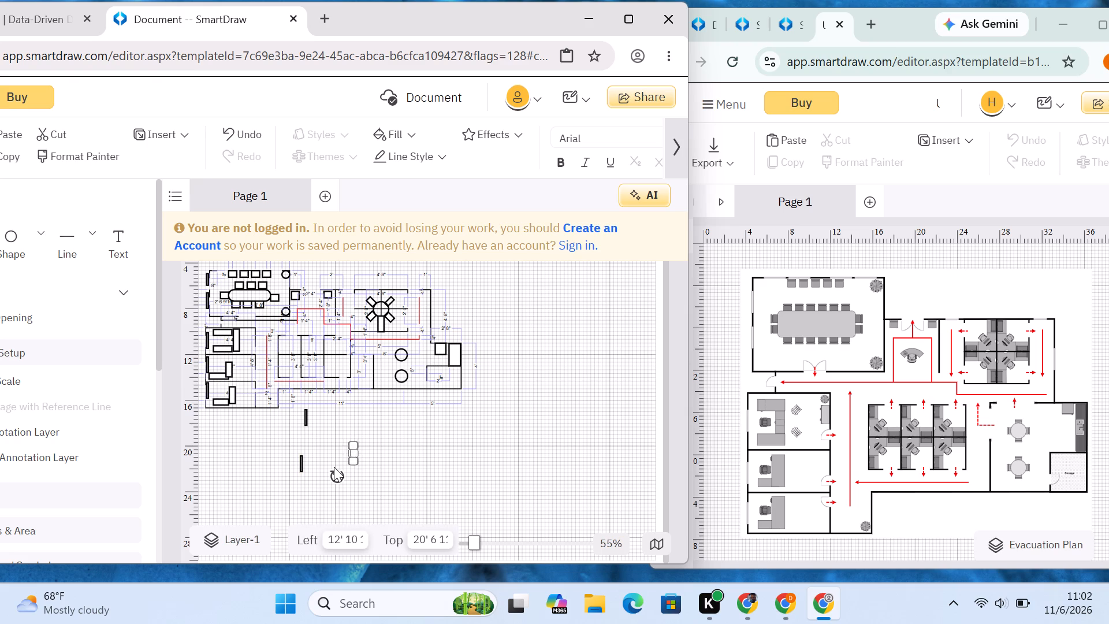
pyautogui.moveTo(333, 468); pyautogui.dragTo(362, 461)
pyautogui.moveTo(362, 461); pyautogui.dragTo(362, 462)
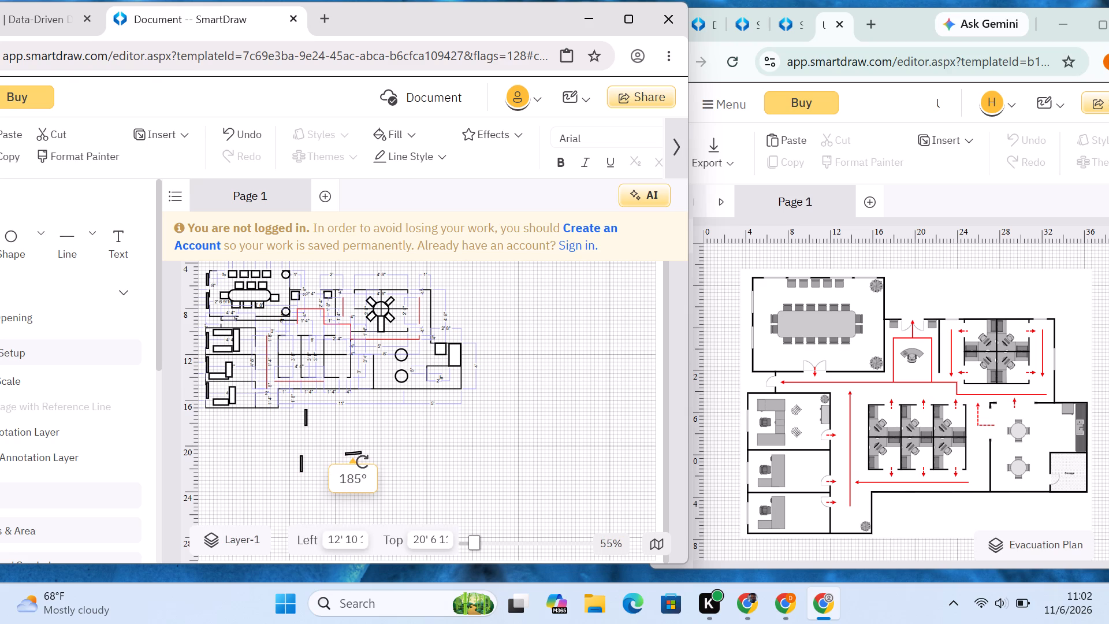
pyautogui.moveTo(362, 462); pyautogui.dragTo(363, 465)
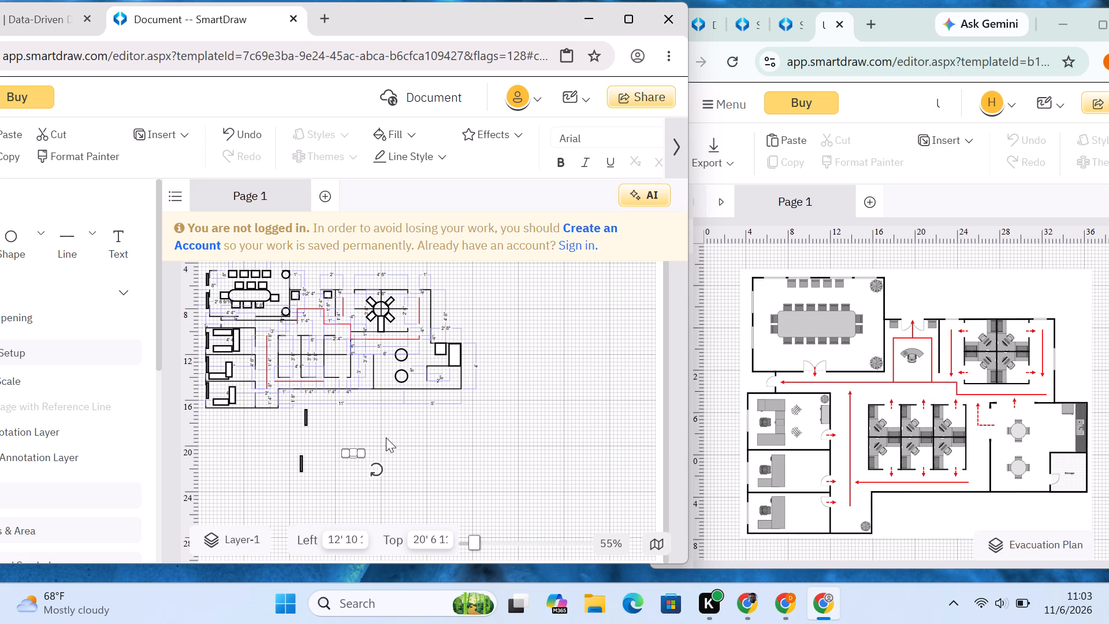
pyautogui.click(386, 438)
pyautogui.moveTo(353, 452); pyautogui.dragTo(286, 361)
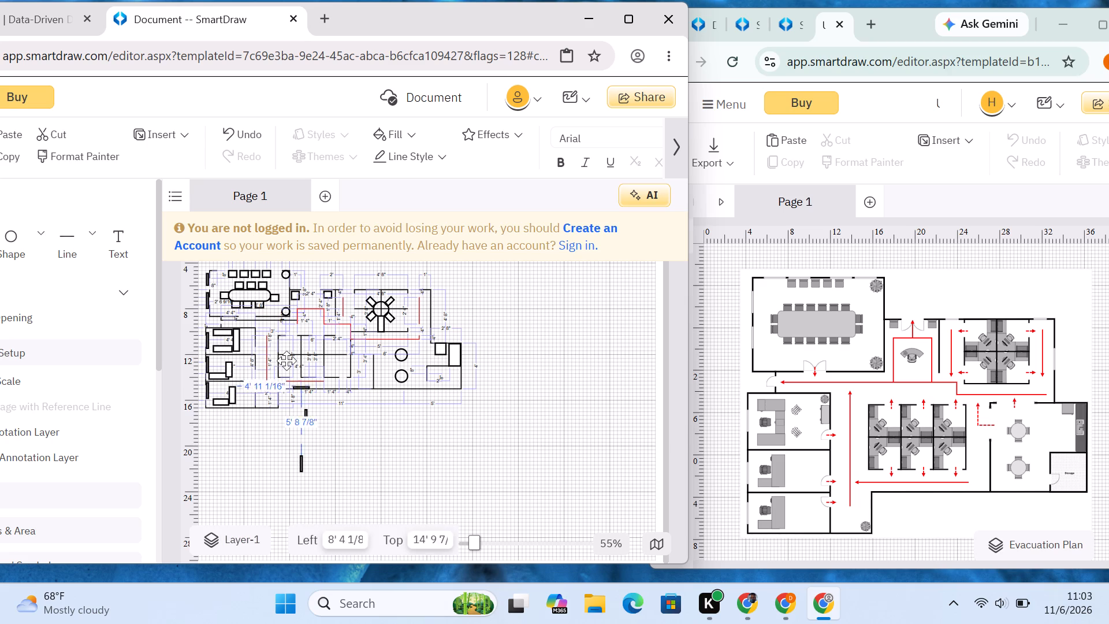
pyautogui.moveTo(286, 361); pyautogui.dragTo(223, 271)
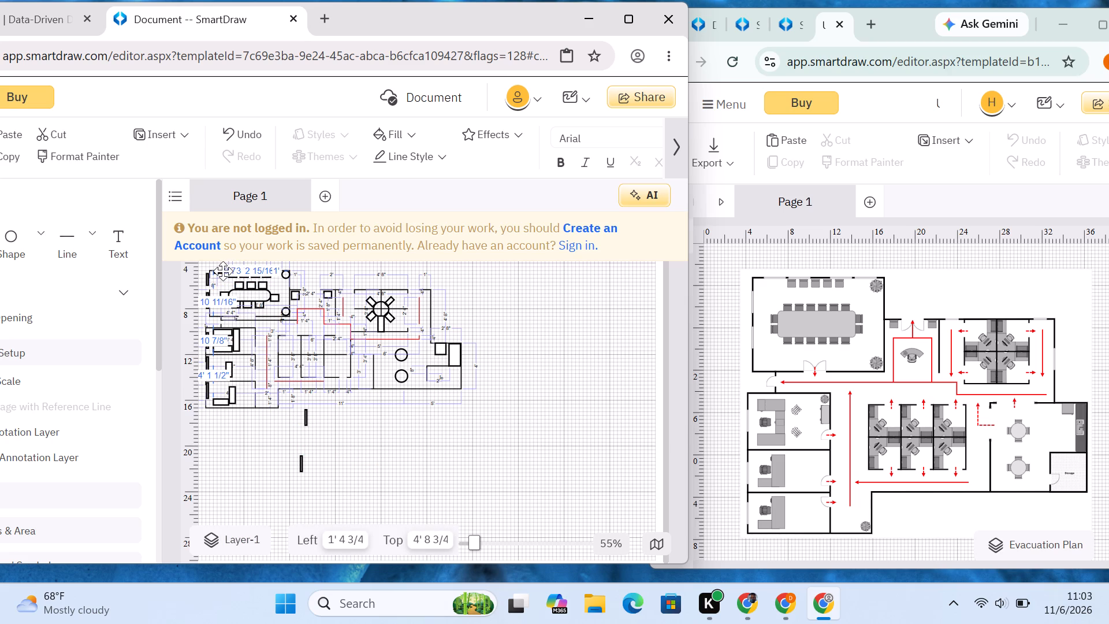
pyautogui.moveTo(223, 271); pyautogui.dragTo(222, 268)
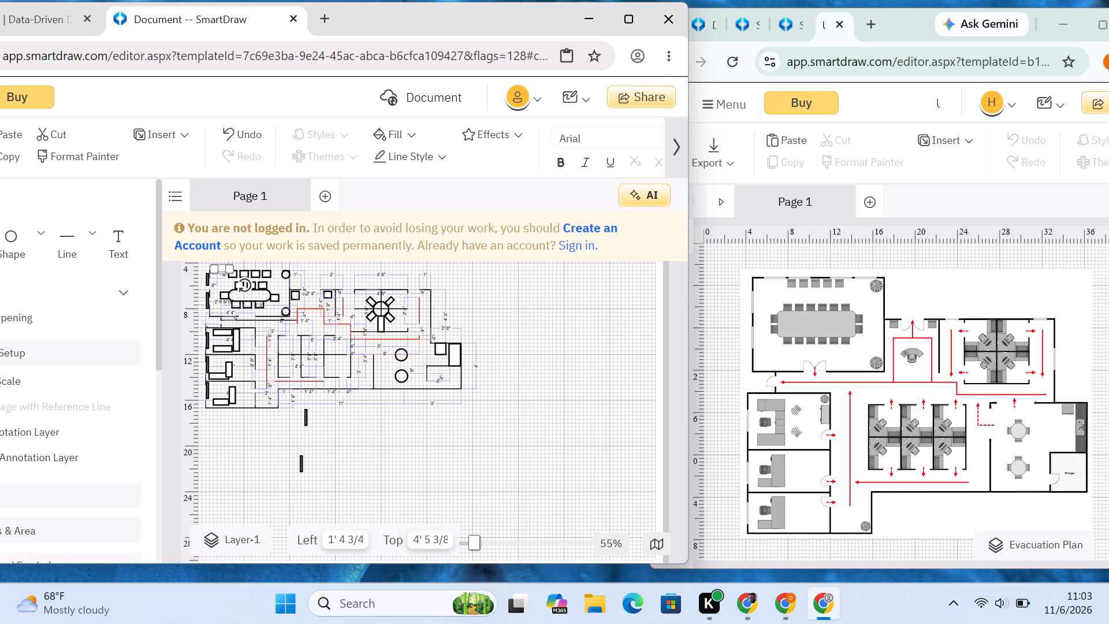
pyautogui.click(374, 443)
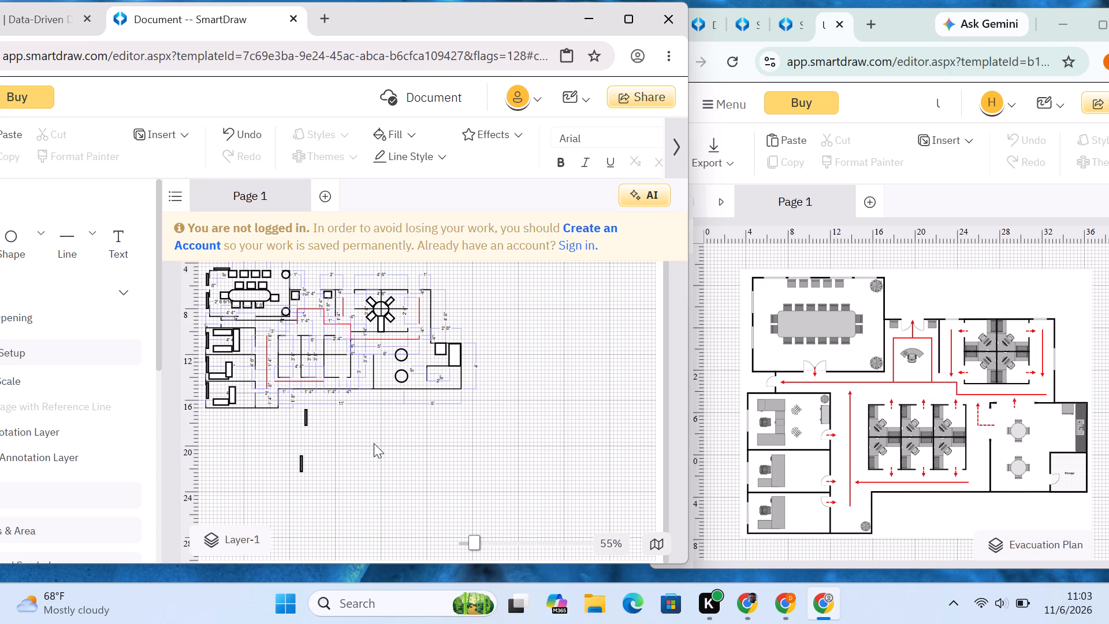
# Rotate another bar to horizontal and place it at the north wall's east end, about 6' 4" from the left and 4' 5 3/8" from the top.
pyautogui.click(306, 411)
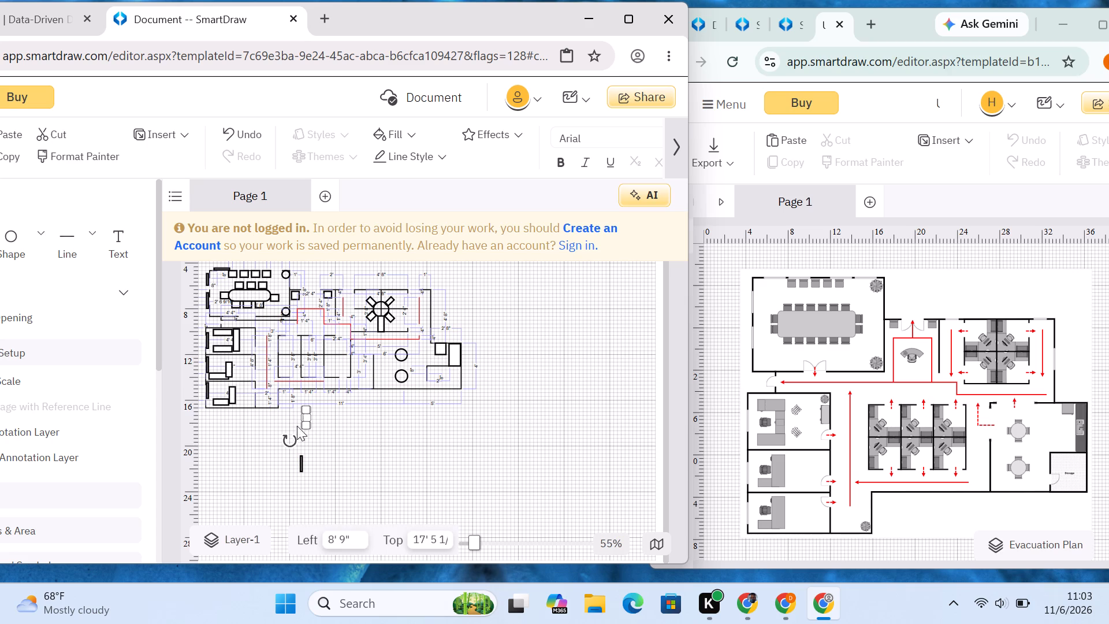
pyautogui.moveTo(293, 434); pyautogui.dragTo(287, 403)
pyautogui.click(365, 445)
pyautogui.moveTo(306, 417); pyautogui.dragTo(290, 309)
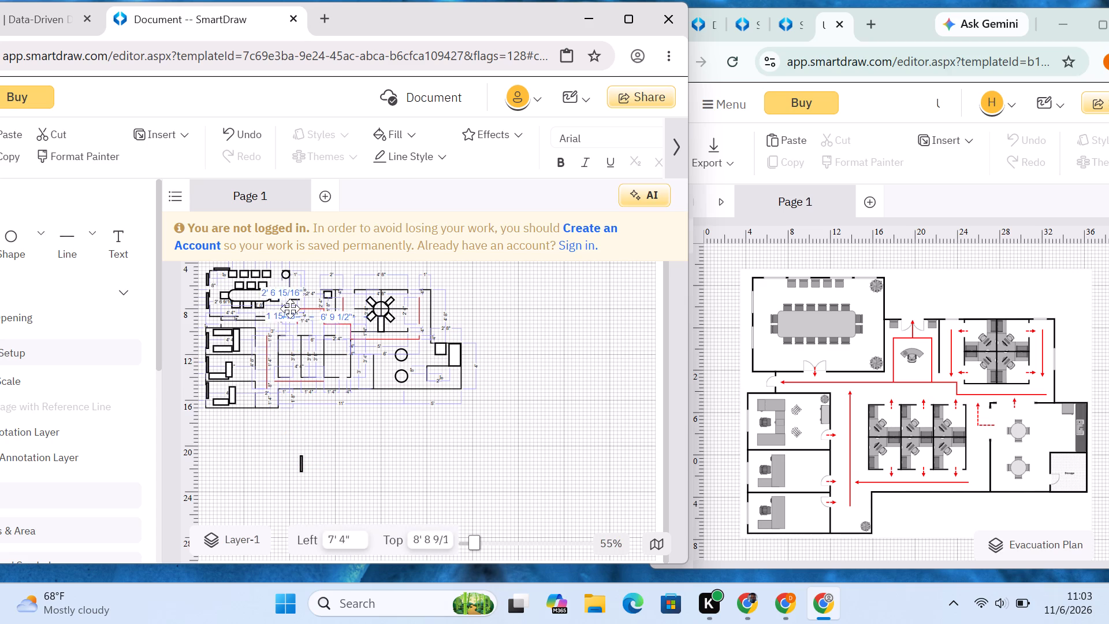
pyautogui.moveTo(290, 309); pyautogui.dragTo(278, 269)
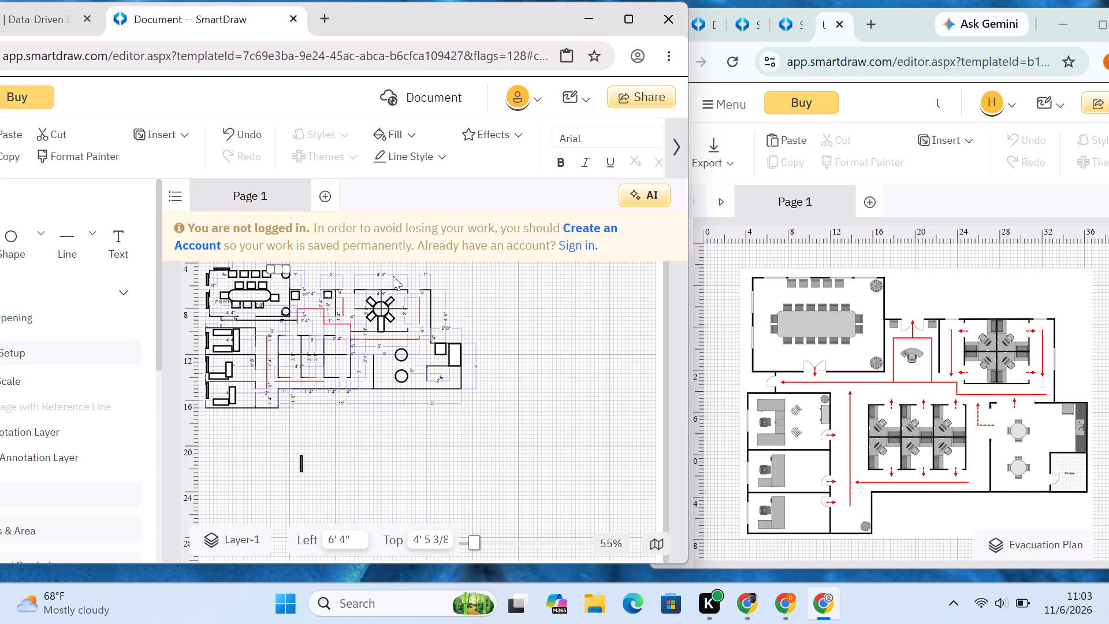
pyautogui.click(459, 280)
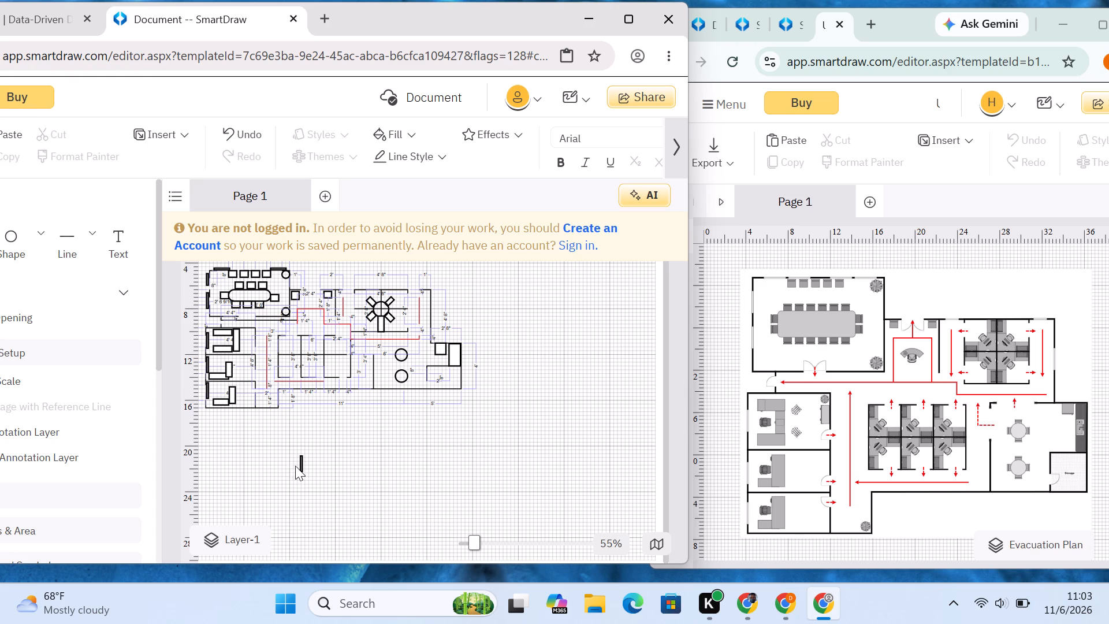
# Paste two more copies of the upright bar into the empty space below the plan.
pyautogui.rightClick(358, 446)
pyautogui.click(413, 346)
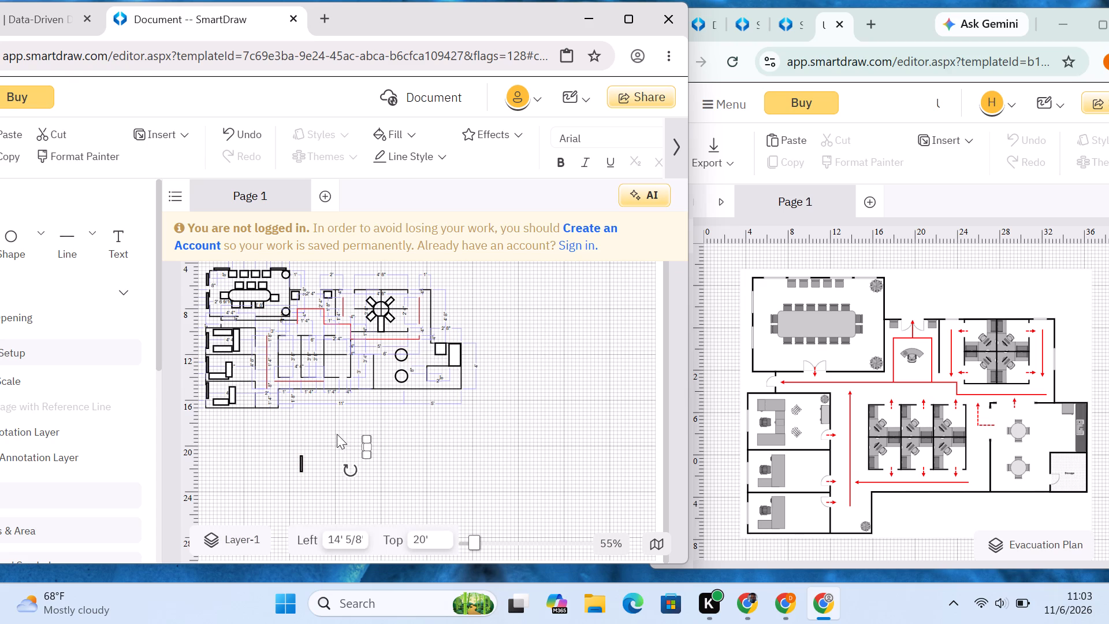
pyautogui.rightClick(337, 430)
pyautogui.click(392, 454)
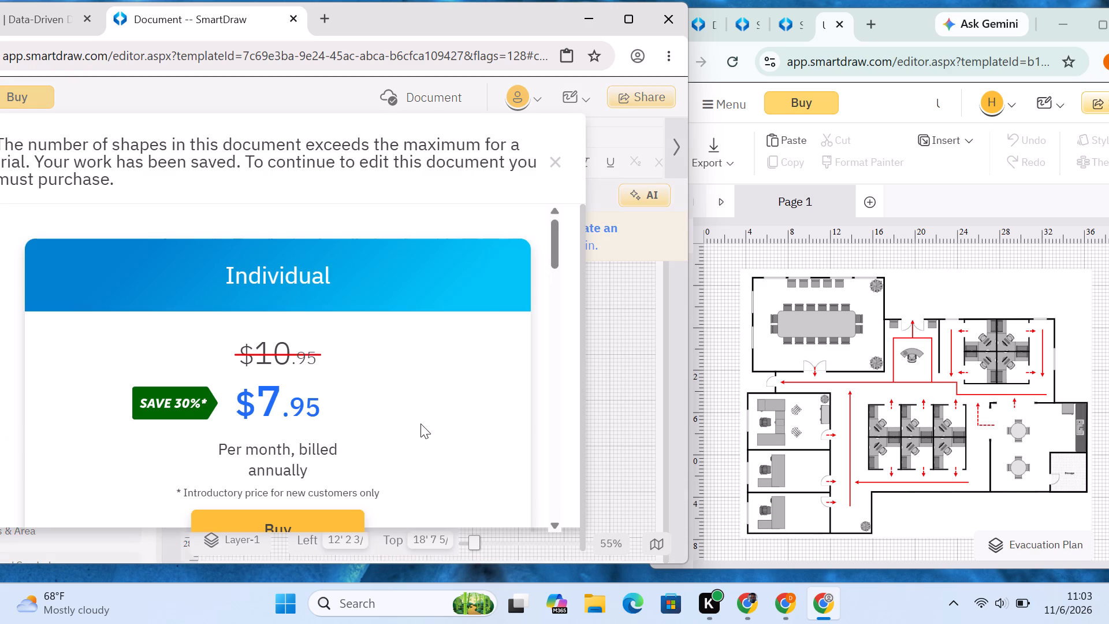
# Look through the subscription plans in the purchase offer and dismiss it.
pyautogui.scroll(-8, 420, 424)
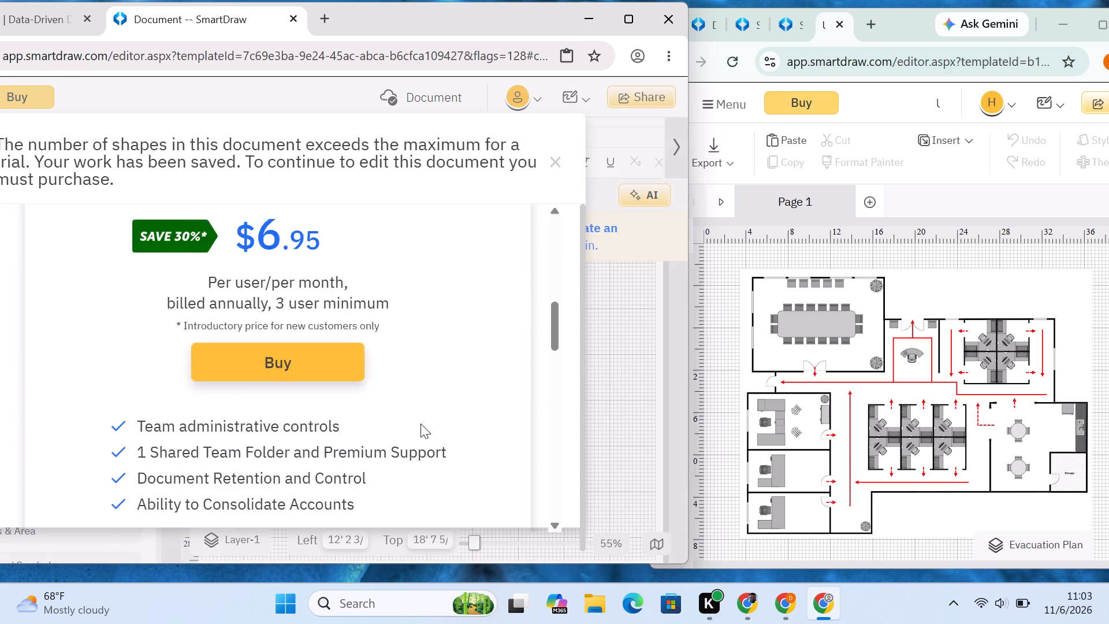
pyautogui.scroll(-11, 420, 424)
pyautogui.scroll(4, 420, 423)
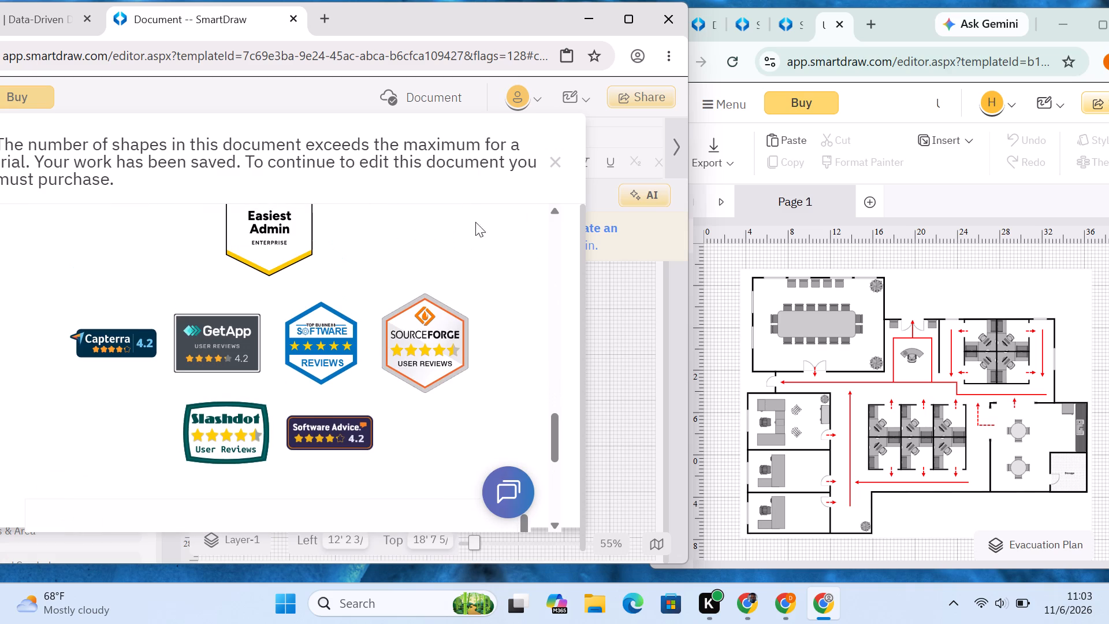
pyautogui.click(559, 158)
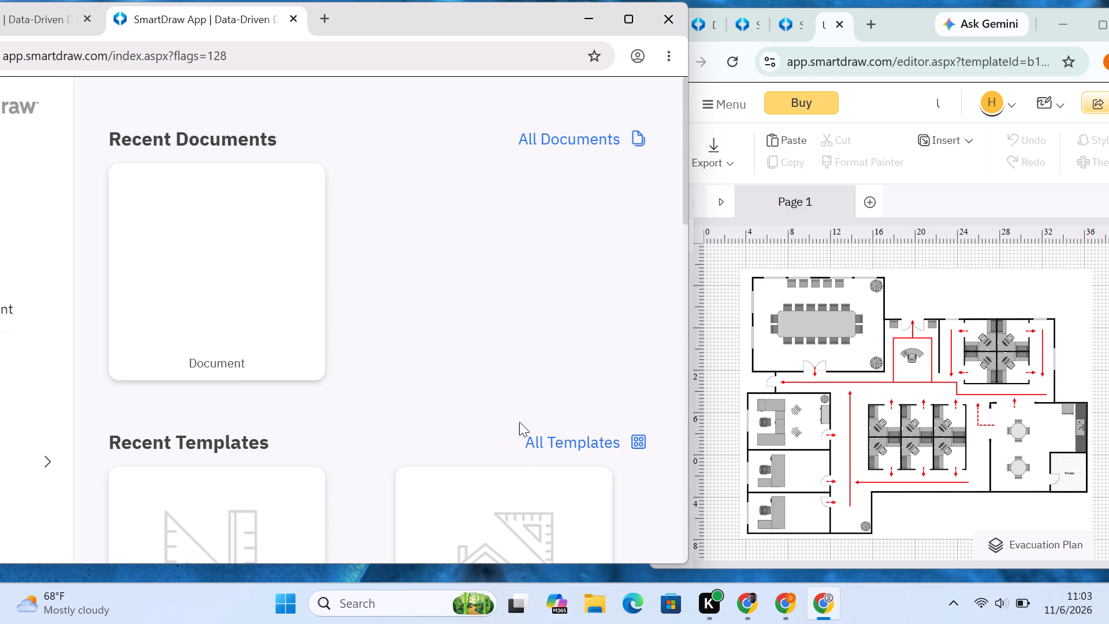
# Look through the recent documents and templates on the start page.
pyautogui.scroll(-5, 509, 473)
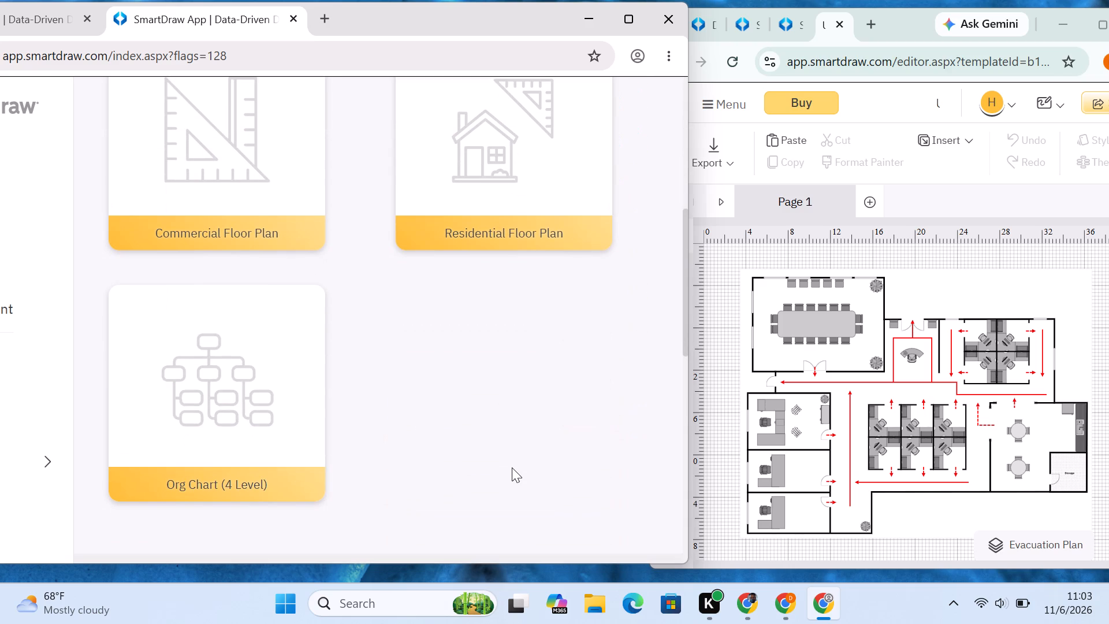
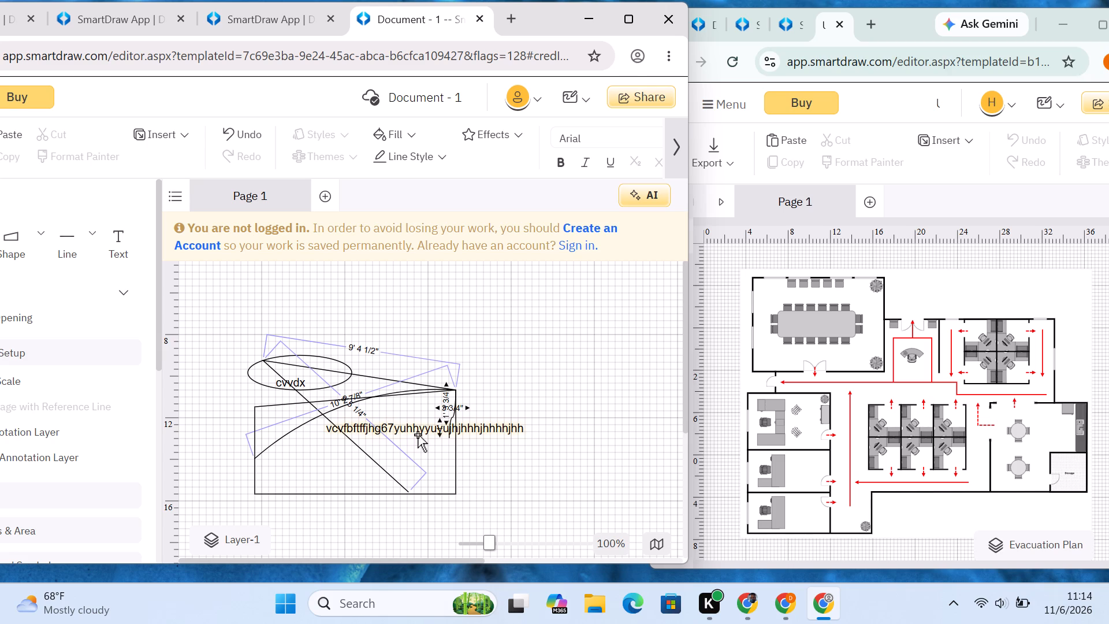
# Stretch the large four-sided shape in the scratch drawing eastward, past the end of the long text label.
pyautogui.click(417, 434)
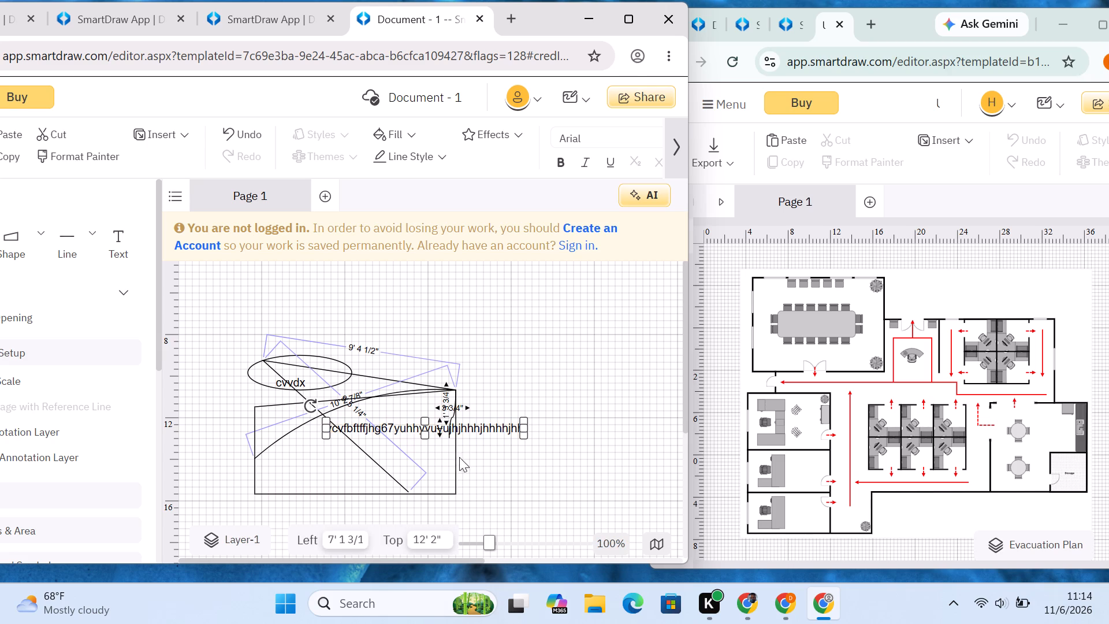
pyautogui.click(453, 465)
pyautogui.click(455, 441)
pyautogui.moveTo(457, 441); pyautogui.dragTo(552, 404)
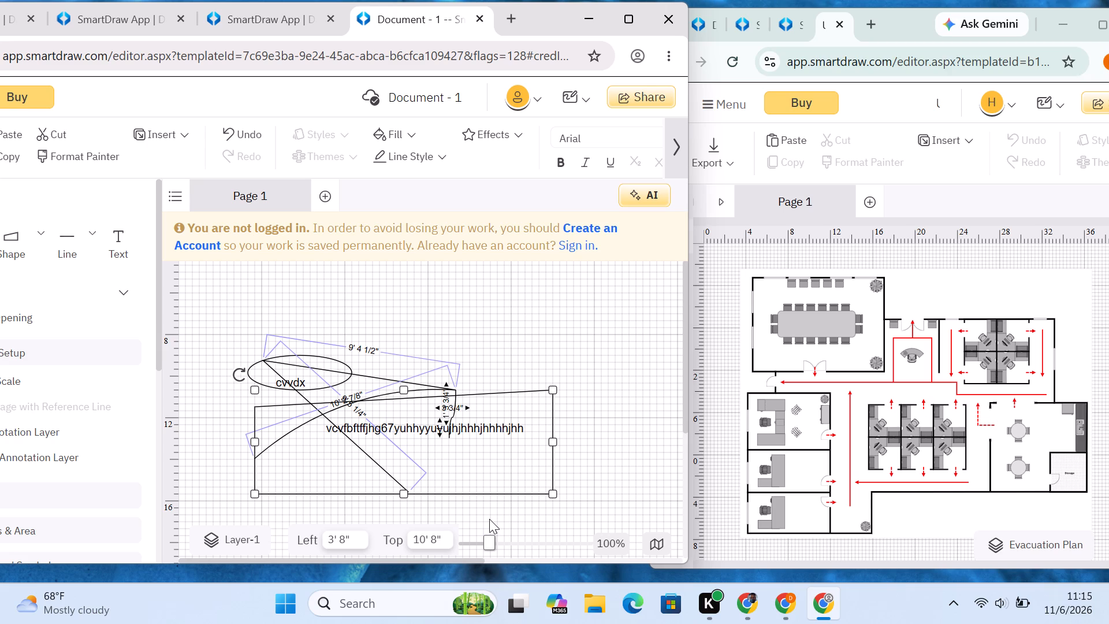
pyautogui.click(571, 459)
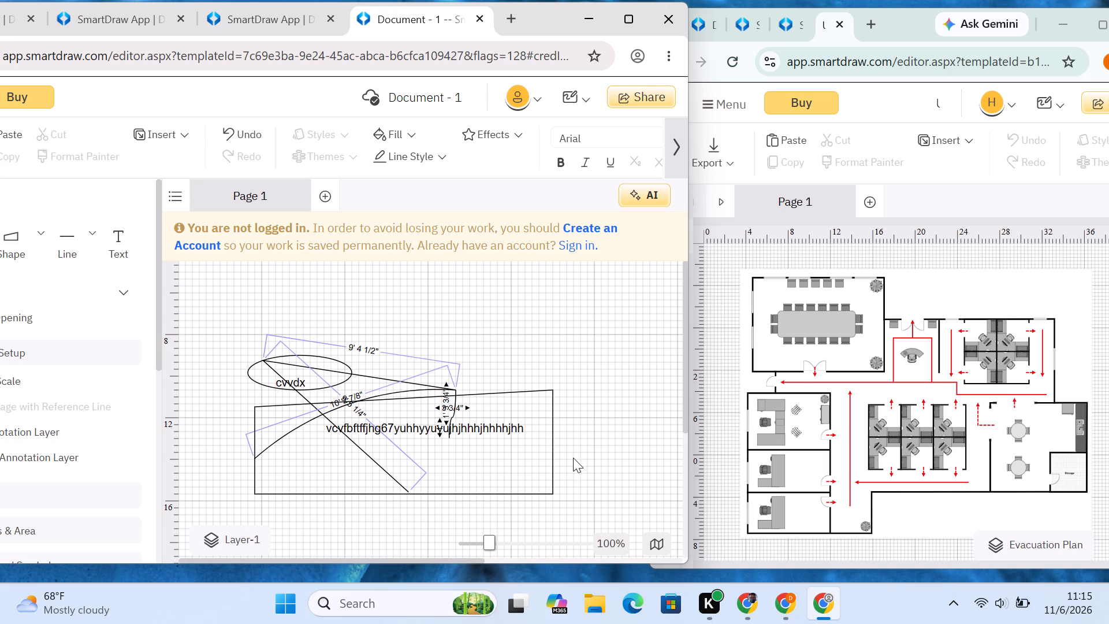
pyautogui.click(551, 385)
# Open the template gallery for a new document and show the Floor Plans - Commercial category.
pyautogui.moveTo(548, 18); pyautogui.dragTo(629, 13)
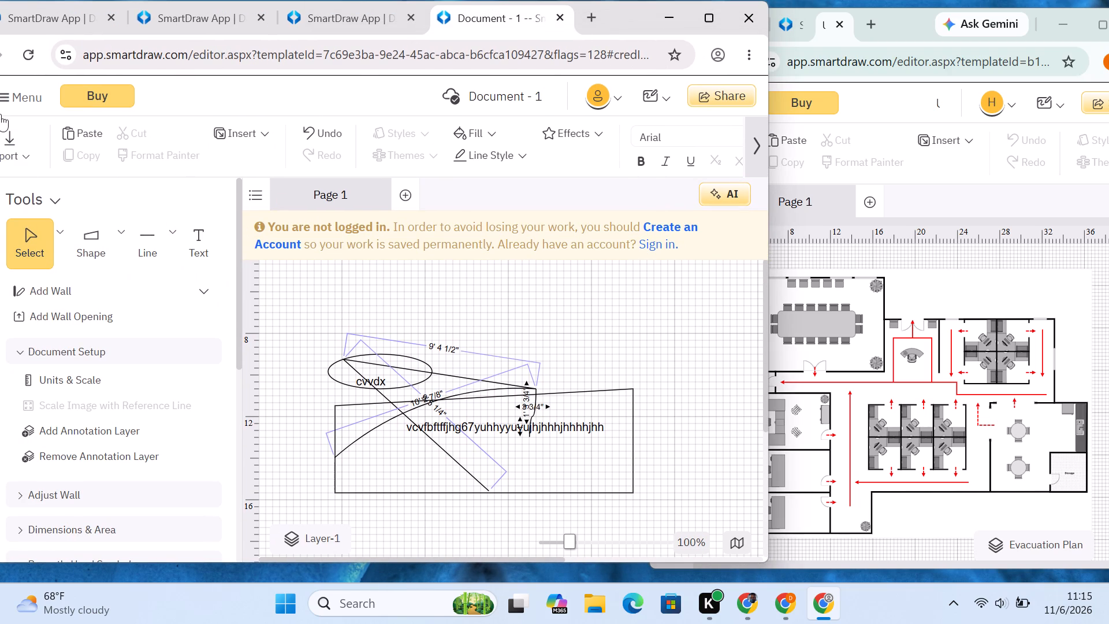
pyautogui.click(8, 99)
pyautogui.click(39, 152)
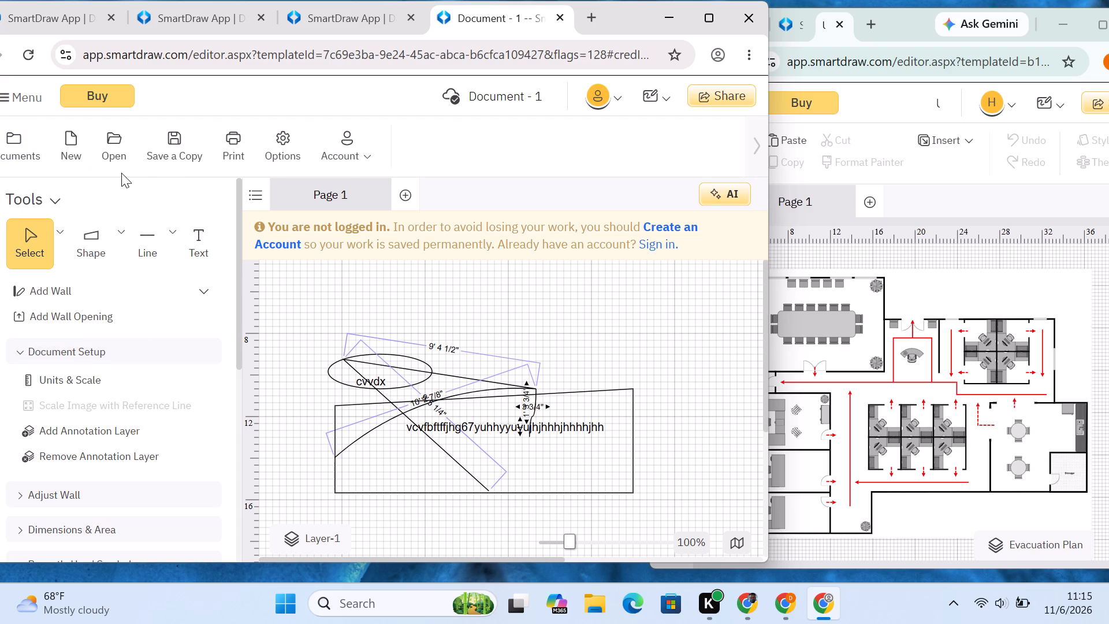
pyautogui.moveTo(93, 167); pyautogui.dragTo(101, 182)
pyautogui.click(79, 160)
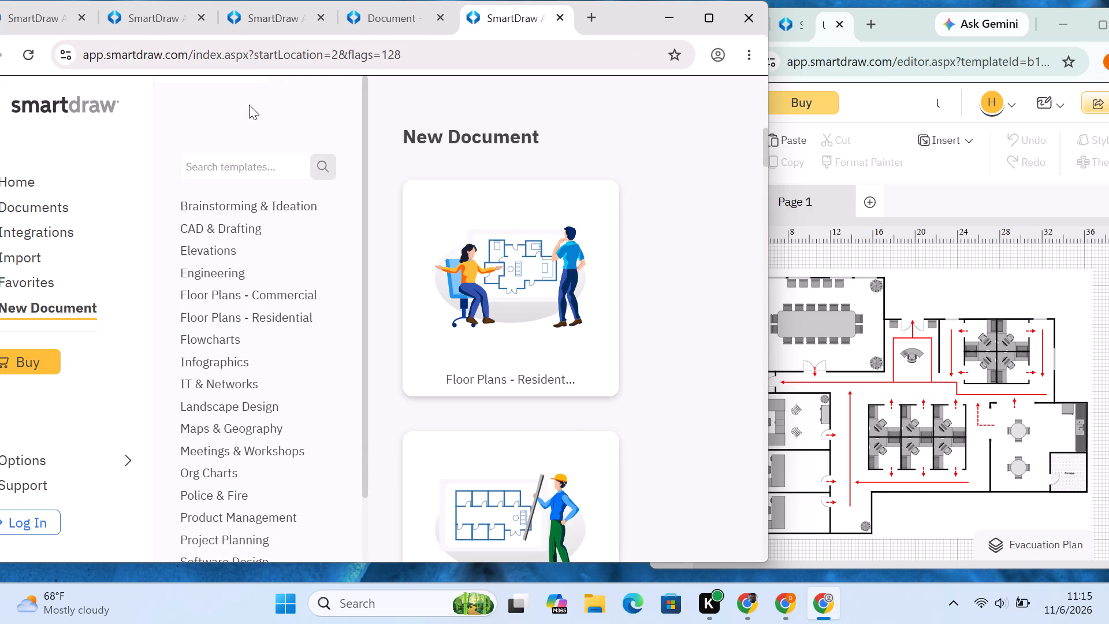
pyautogui.scroll(-16, 480, 353)
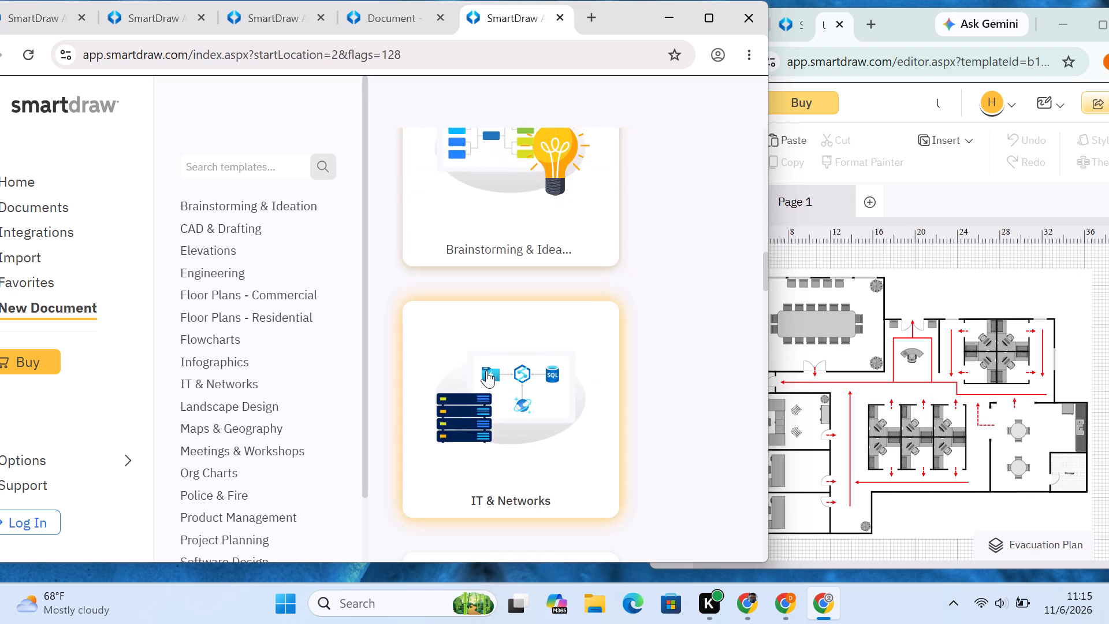
pyautogui.scroll(-6, 486, 370)
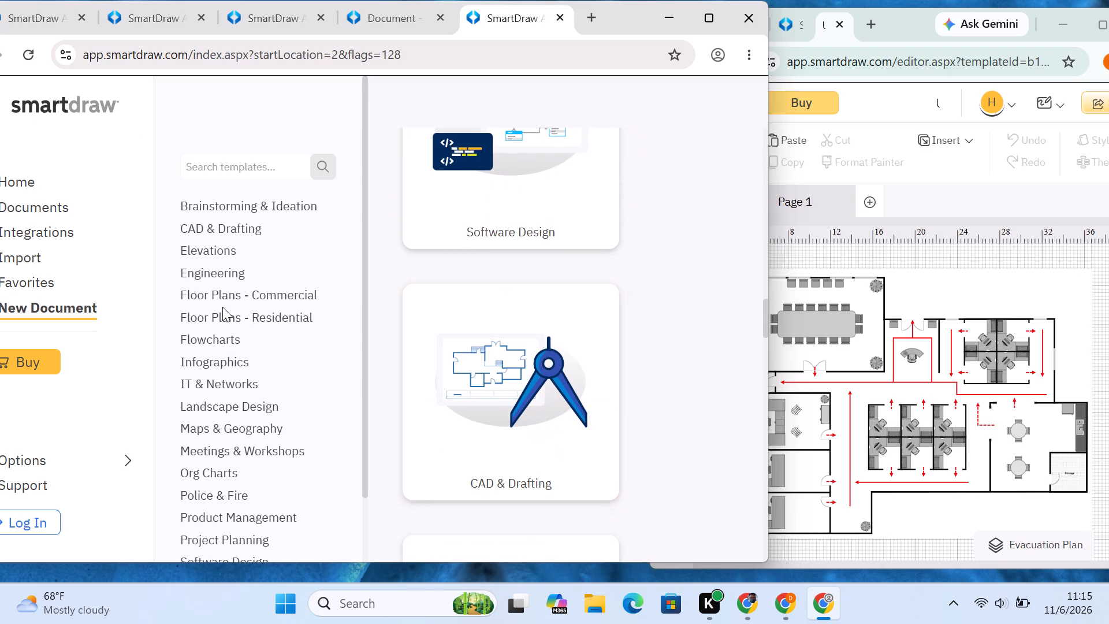
pyautogui.click(228, 298)
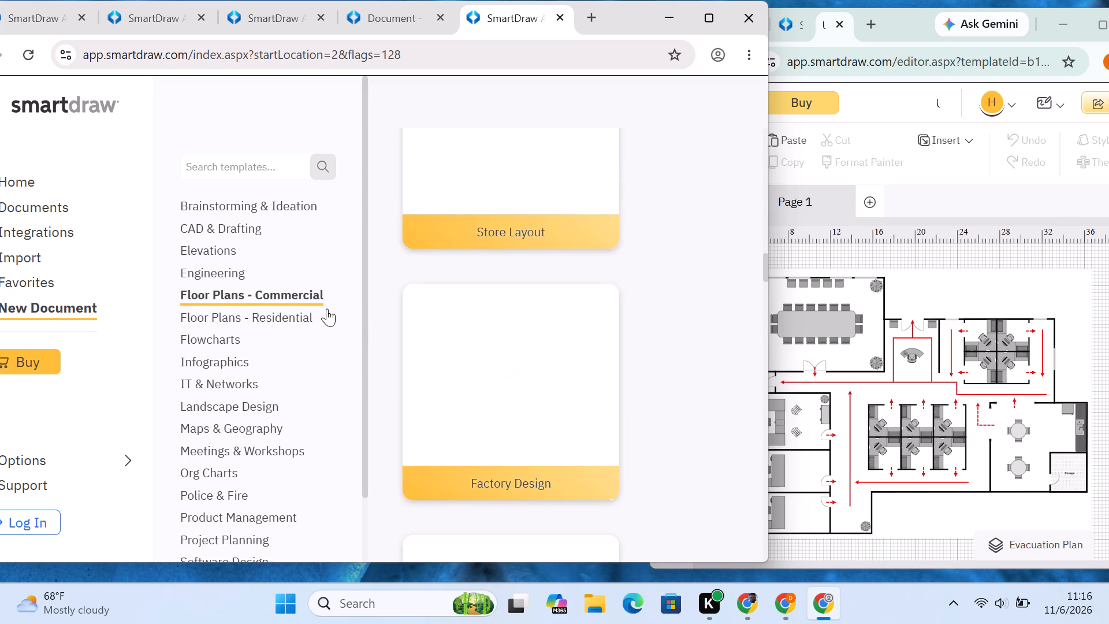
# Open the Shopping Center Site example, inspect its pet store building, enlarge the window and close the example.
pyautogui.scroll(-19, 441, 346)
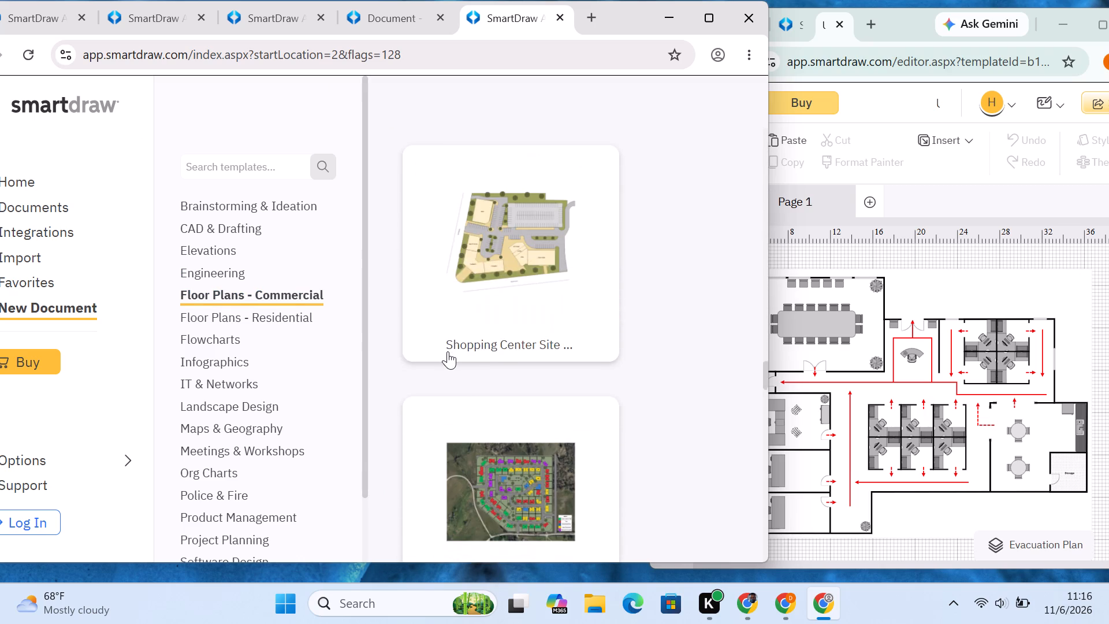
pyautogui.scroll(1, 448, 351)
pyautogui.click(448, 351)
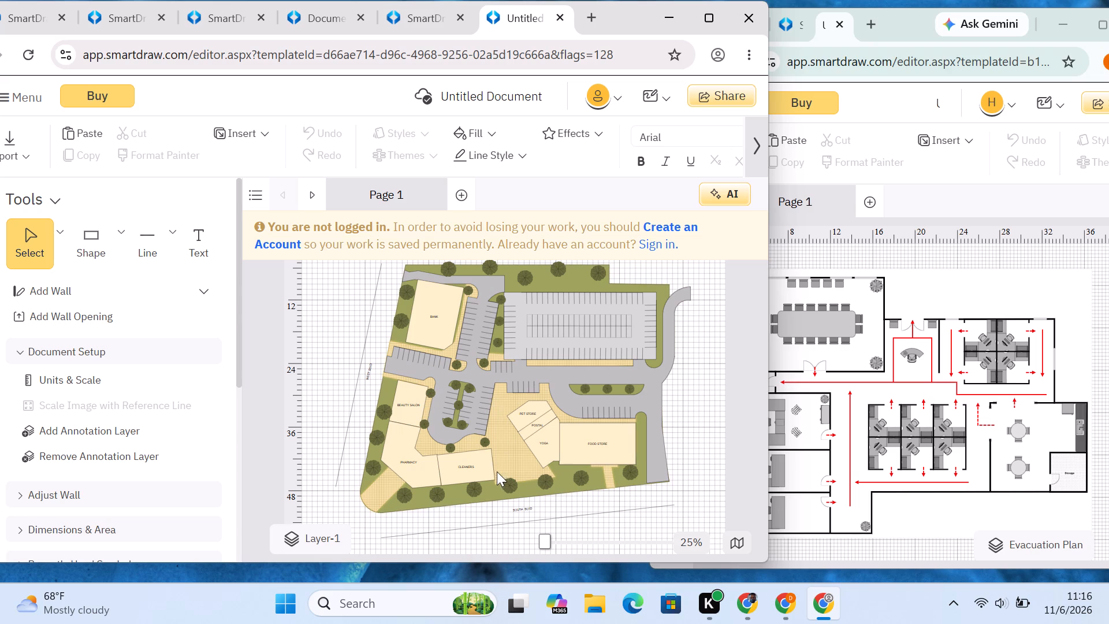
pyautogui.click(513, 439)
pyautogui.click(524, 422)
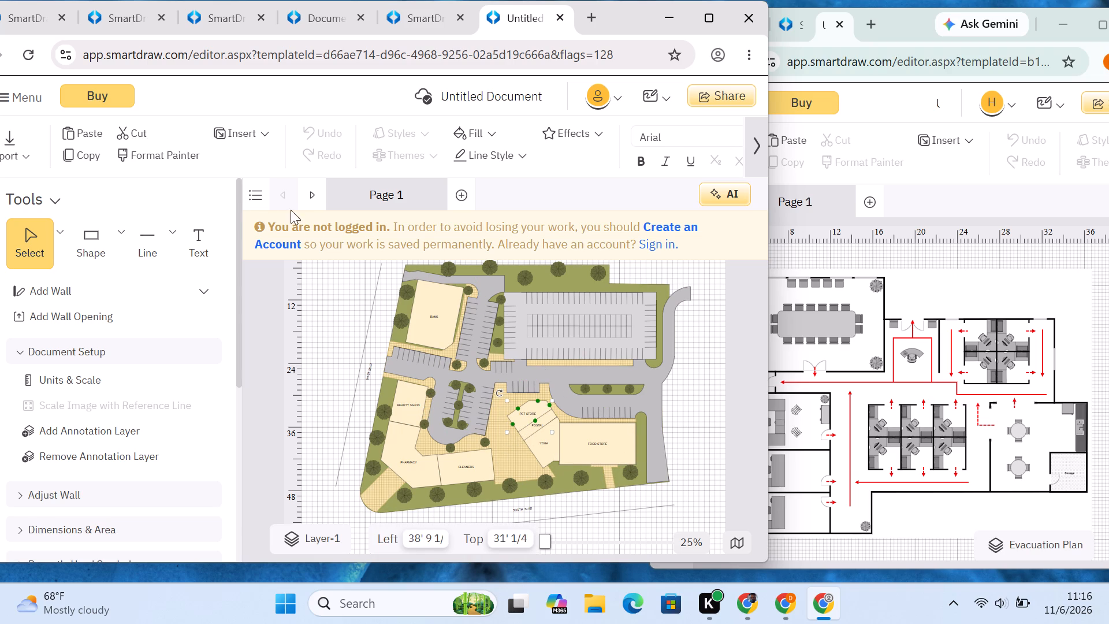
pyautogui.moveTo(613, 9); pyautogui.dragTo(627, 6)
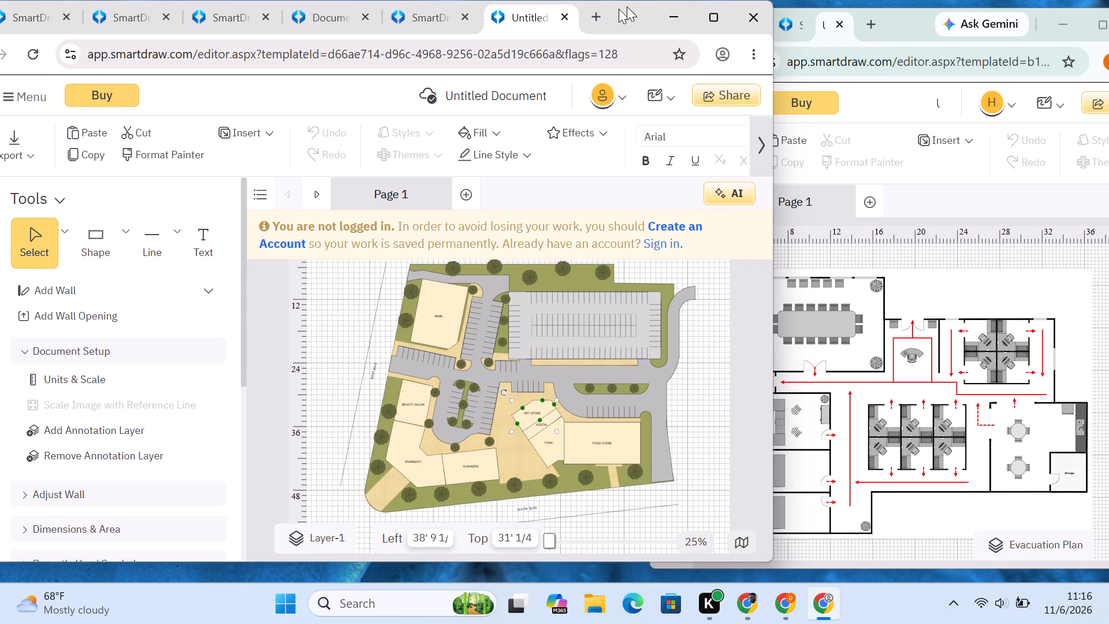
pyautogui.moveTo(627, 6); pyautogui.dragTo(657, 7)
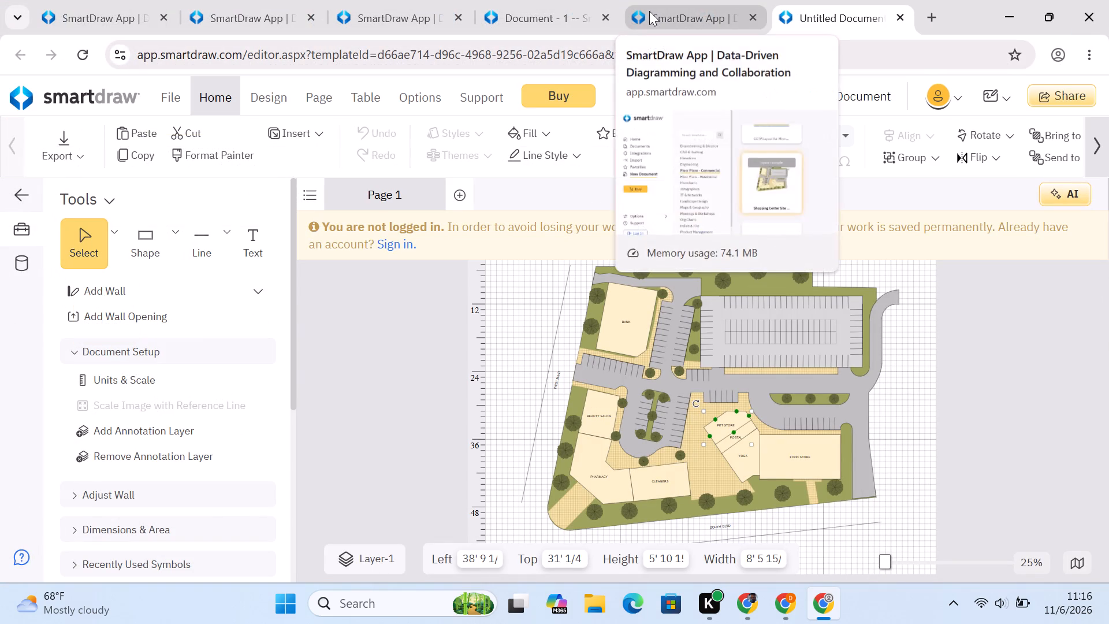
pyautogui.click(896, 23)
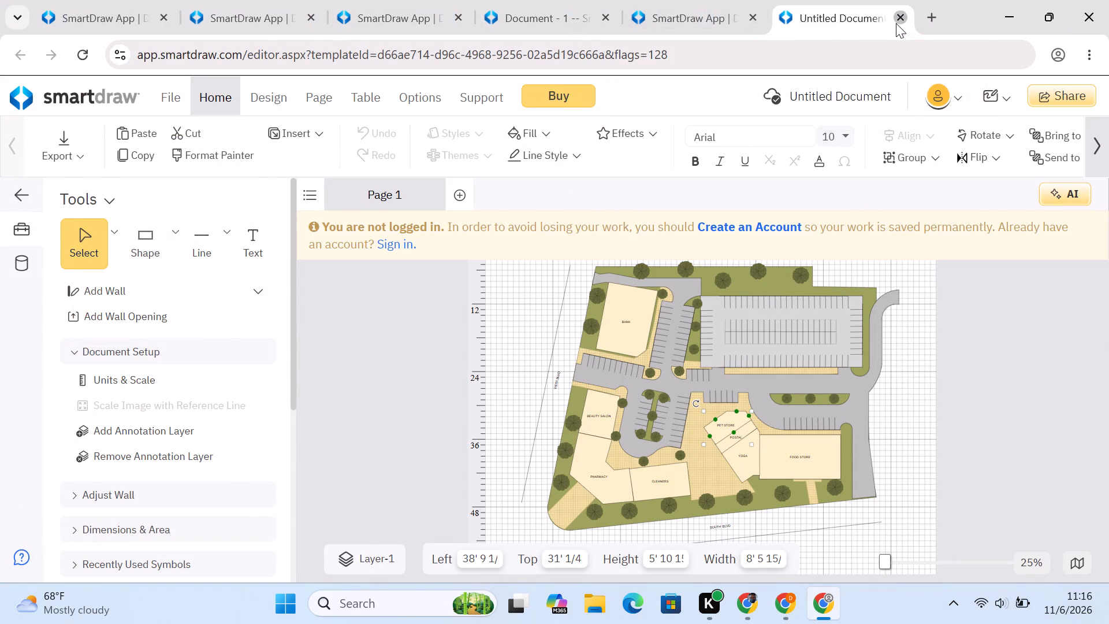
# Look through the commercial floor plan templates for one matching the office evacuation plan.
pyautogui.scroll(-2, 770, 427)
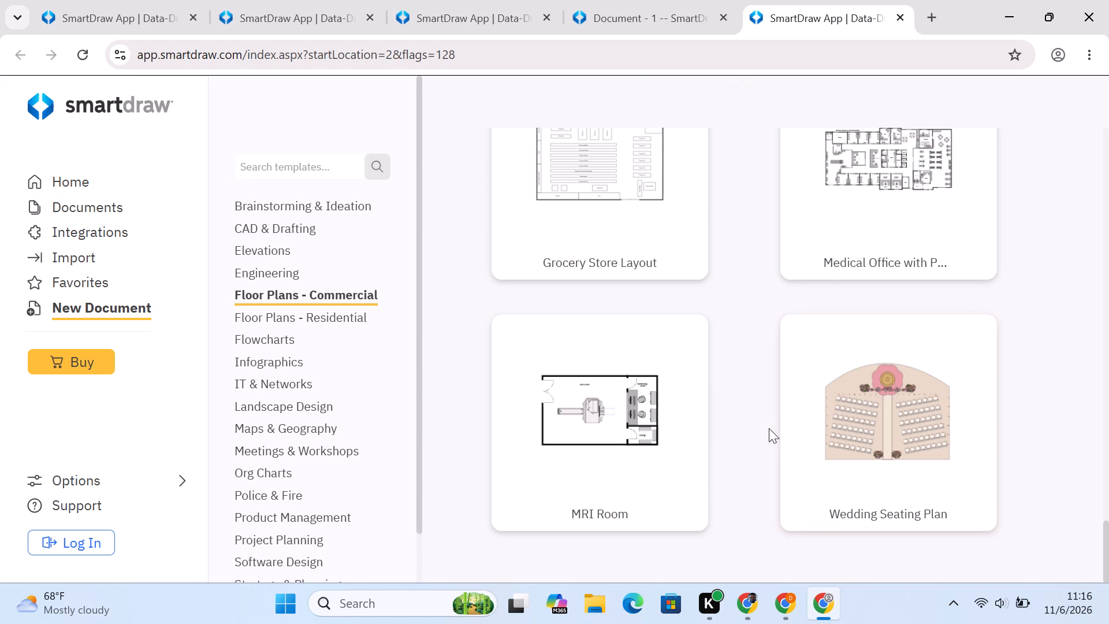
pyautogui.scroll(2, 769, 429)
pyautogui.scroll(-1, 769, 429)
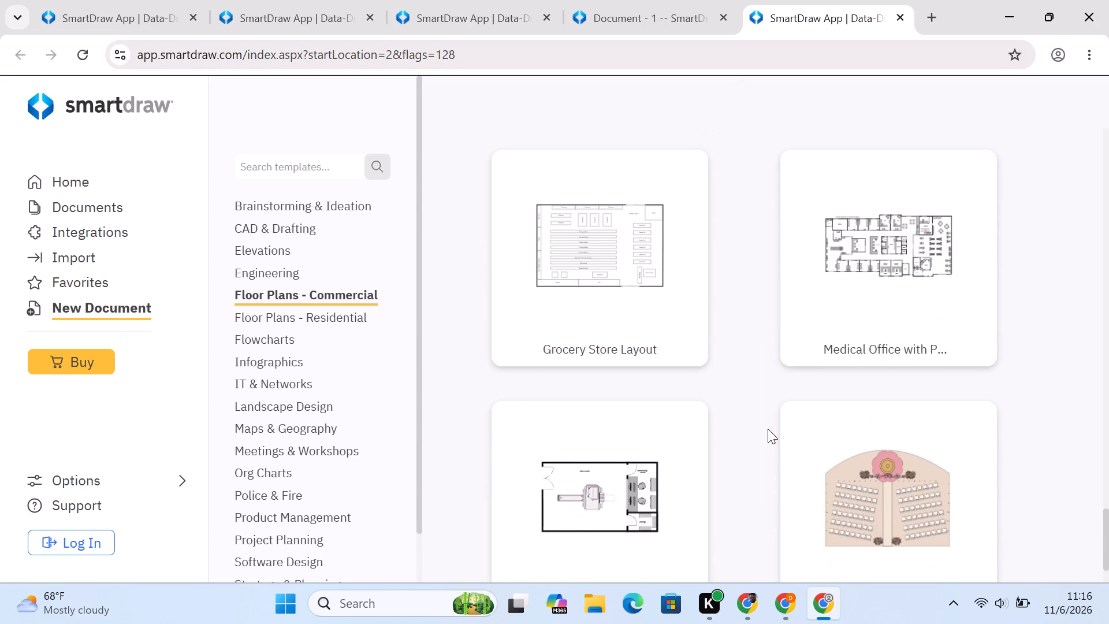
pyautogui.scroll(-4, 757, 428)
pyautogui.scroll(8, 756, 427)
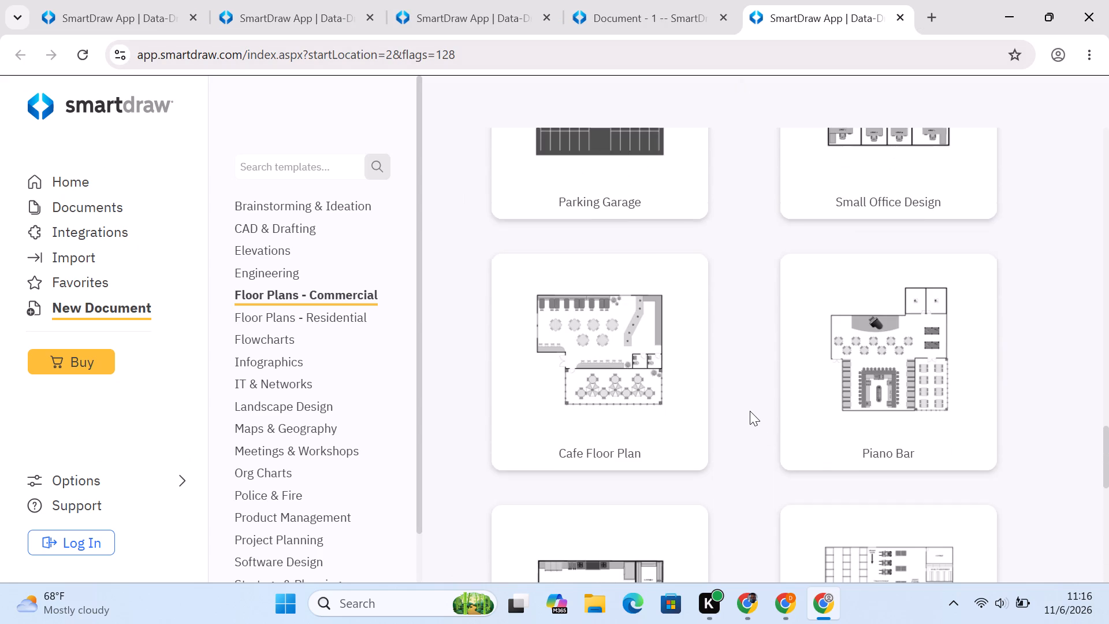
pyautogui.scroll(10, 669, 341)
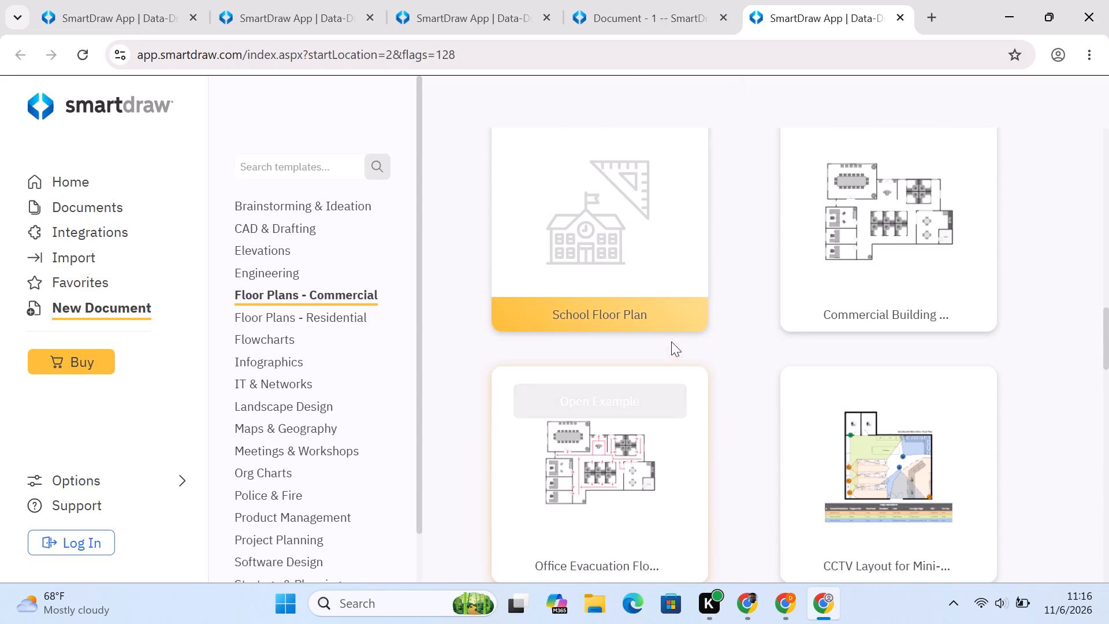
pyautogui.scroll(3, 675, 340)
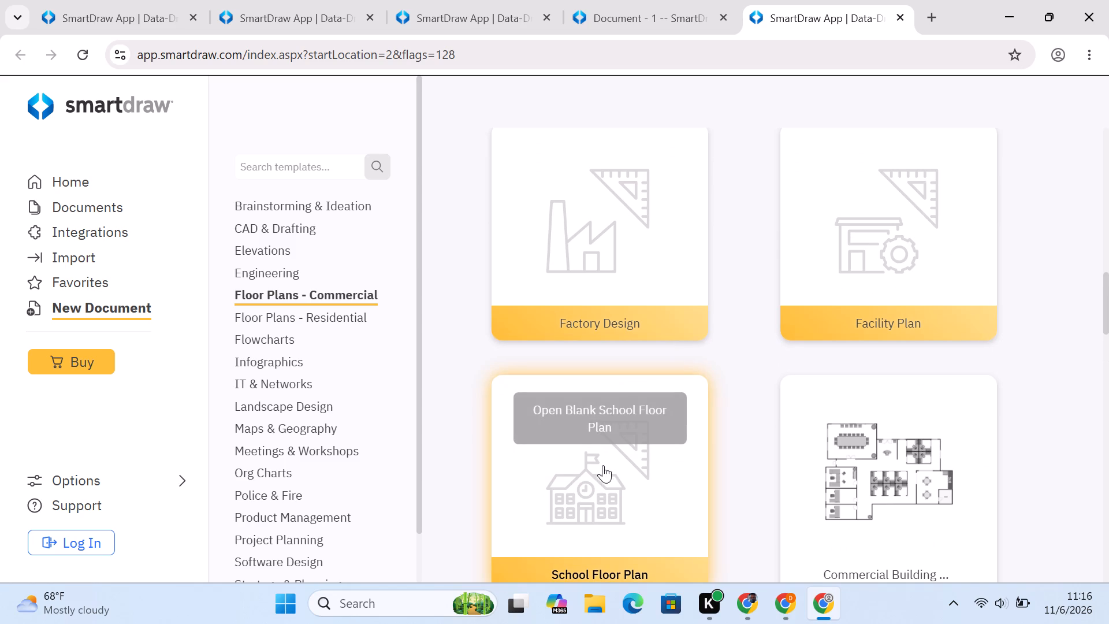
pyautogui.scroll(-4, 603, 518)
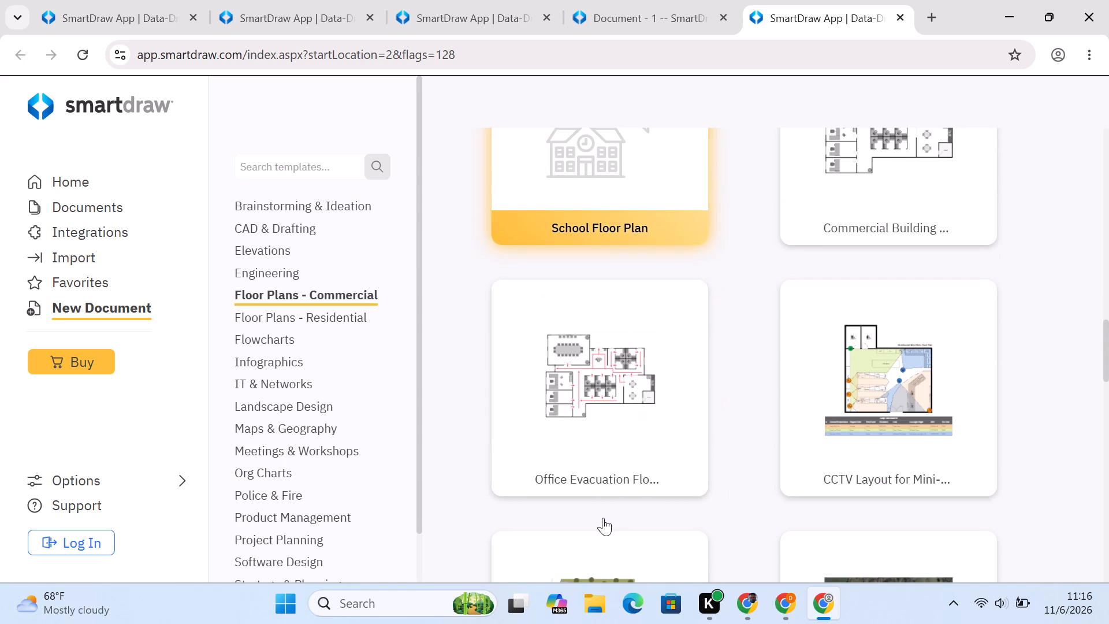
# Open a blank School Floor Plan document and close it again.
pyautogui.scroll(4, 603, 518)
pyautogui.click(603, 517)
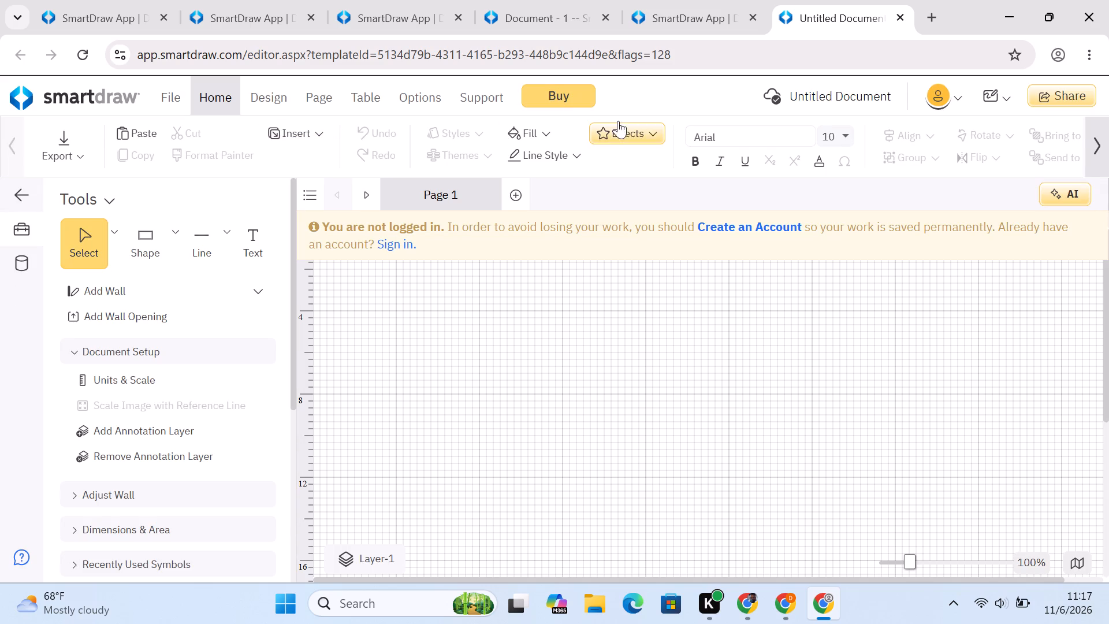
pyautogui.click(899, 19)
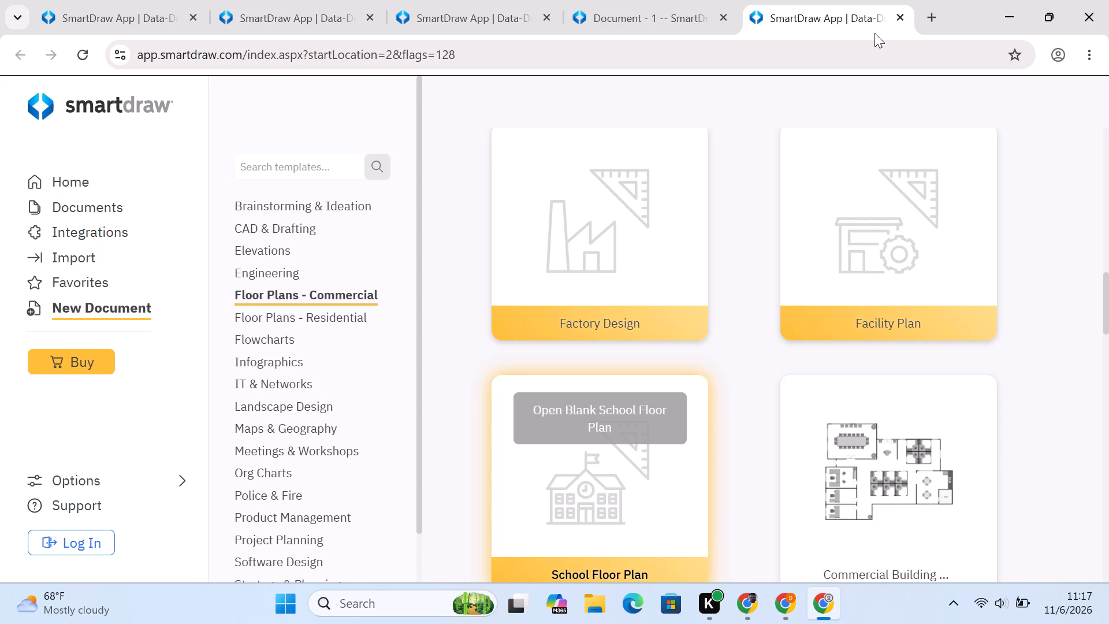
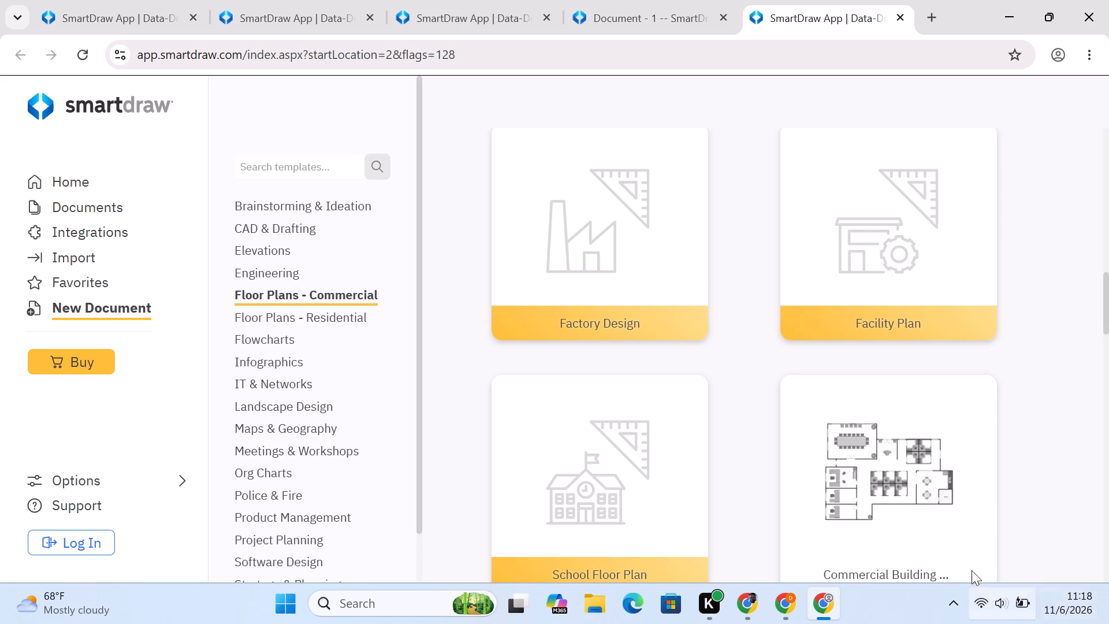
# Open the Commercial Building example from the commercial floor plan templates.
pyautogui.click(819, 429)
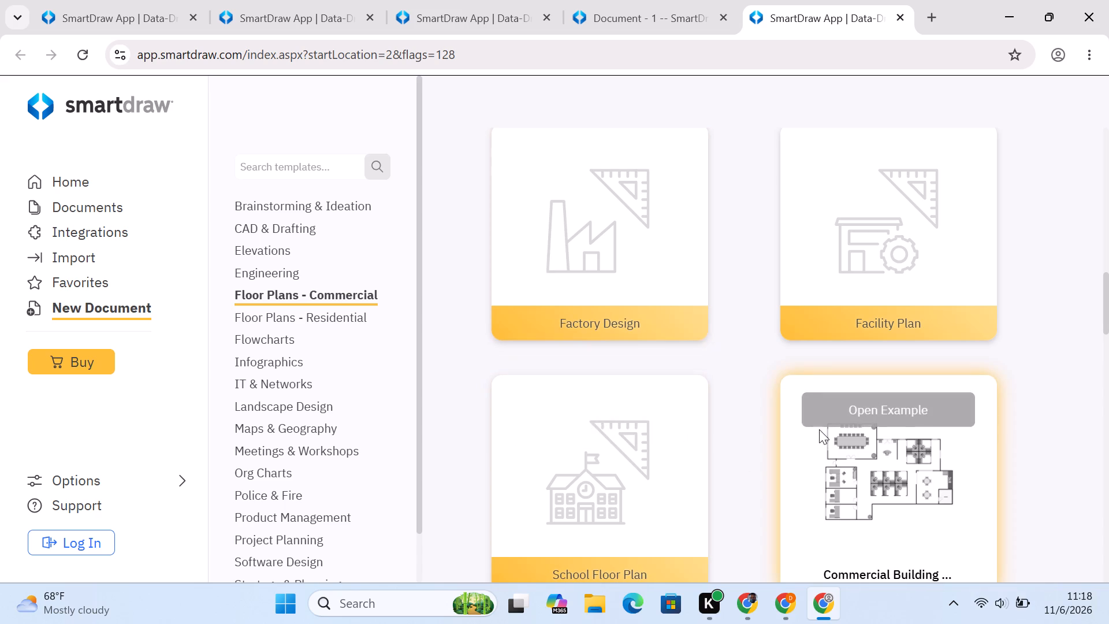
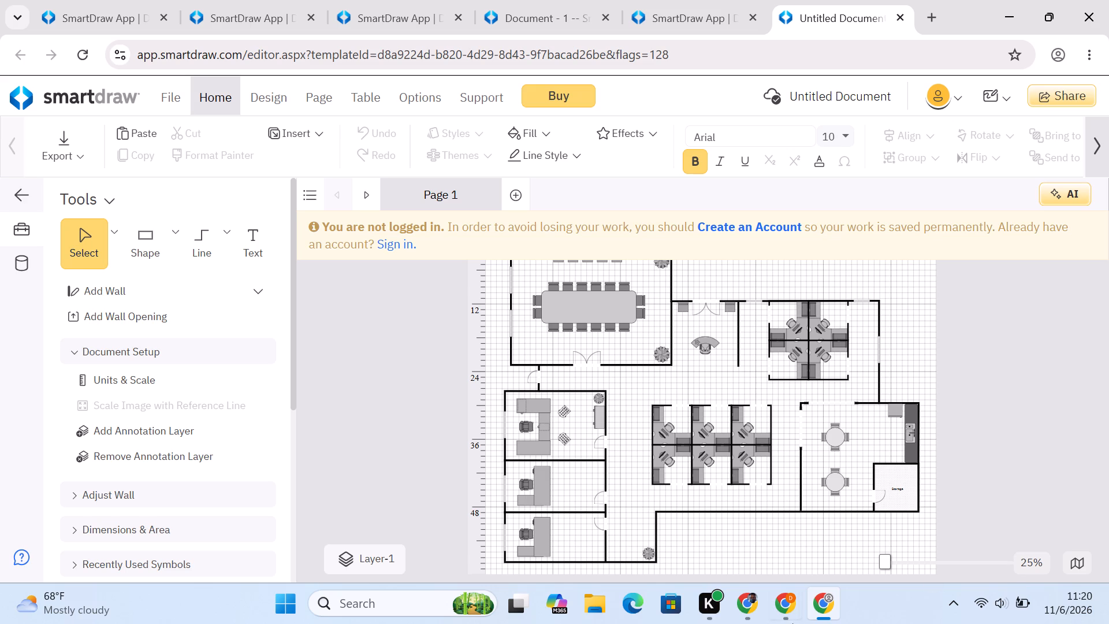
# Examine the rooms and furniture of the Commercial Building plan, including the storage room and the conference table.
pyautogui.click(886, 471)
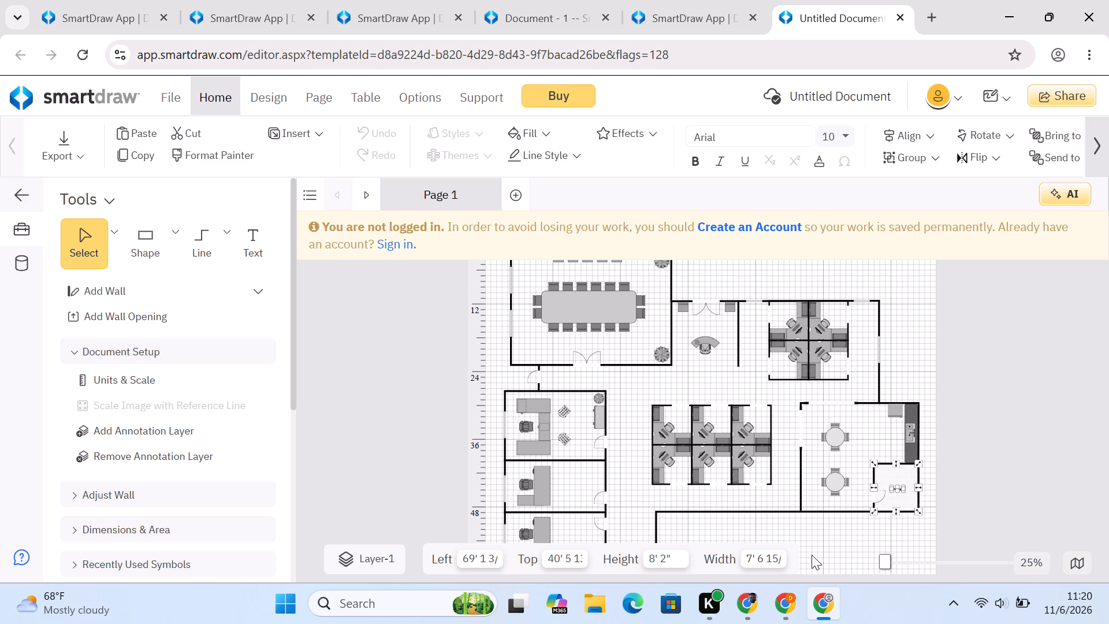
pyautogui.click(627, 502)
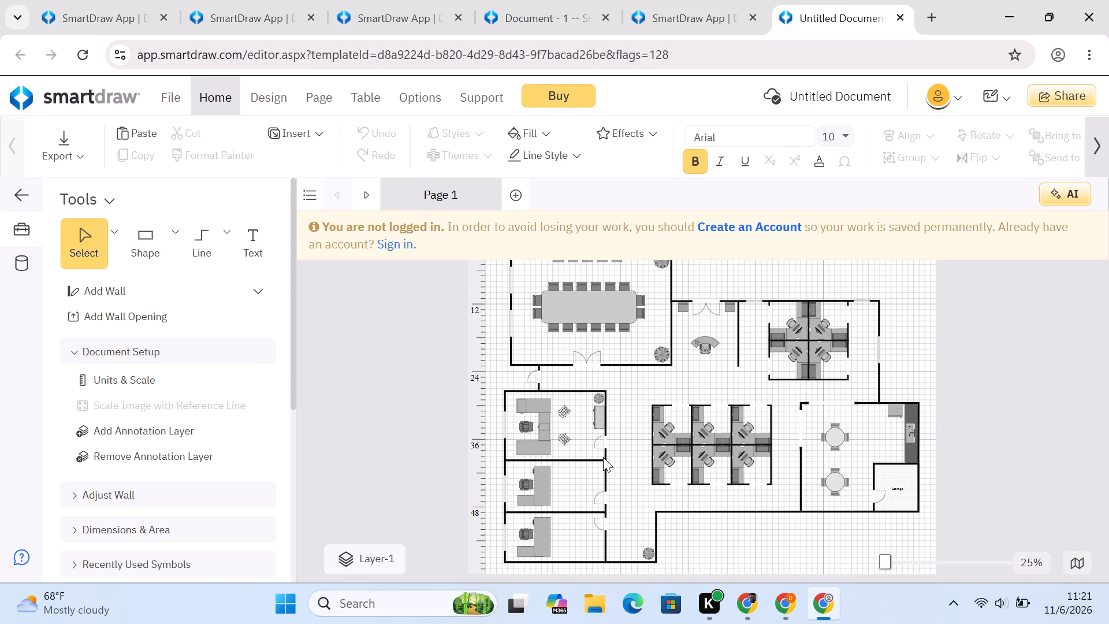
pyautogui.click(732, 530)
pyautogui.scroll(2, 536, 444)
pyautogui.click(612, 291)
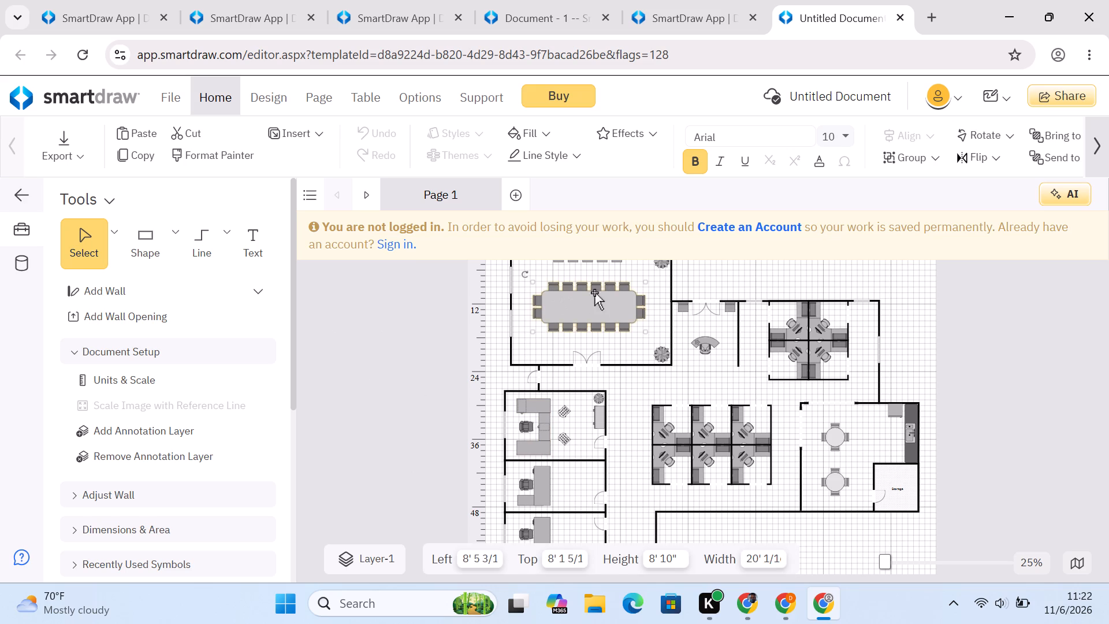
pyautogui.rightClick(600, 292)
pyautogui.click(574, 292)
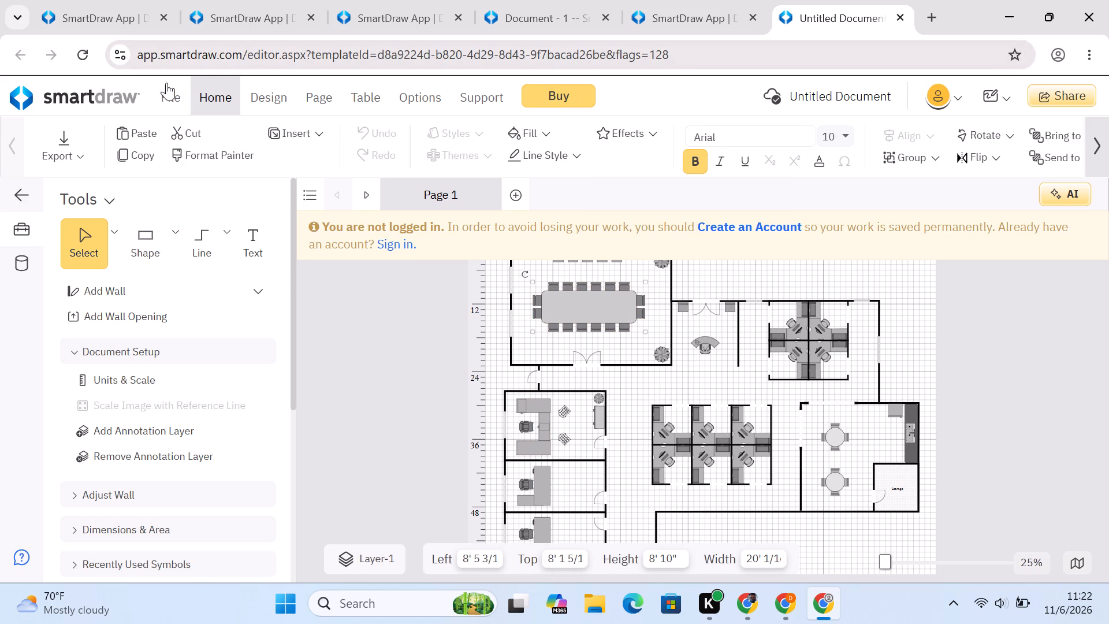
pyautogui.click(170, 102)
# Return to the commercial template gallery and restore its window to a smaller size beside the reference evacuation plan.
pyautogui.click(674, 18)
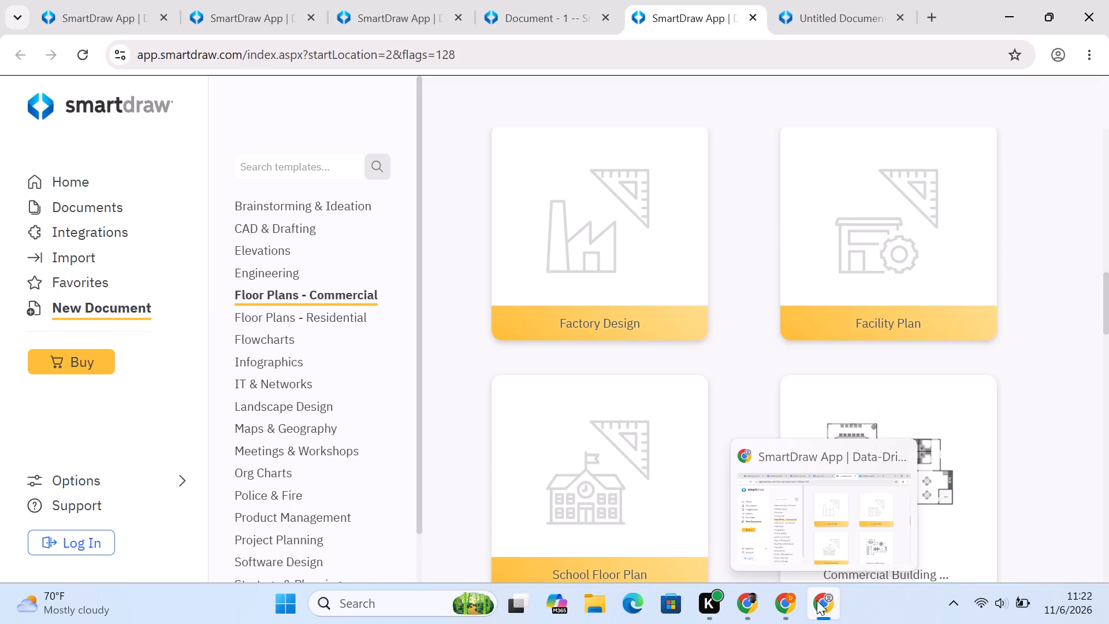
pyautogui.click(1044, 11)
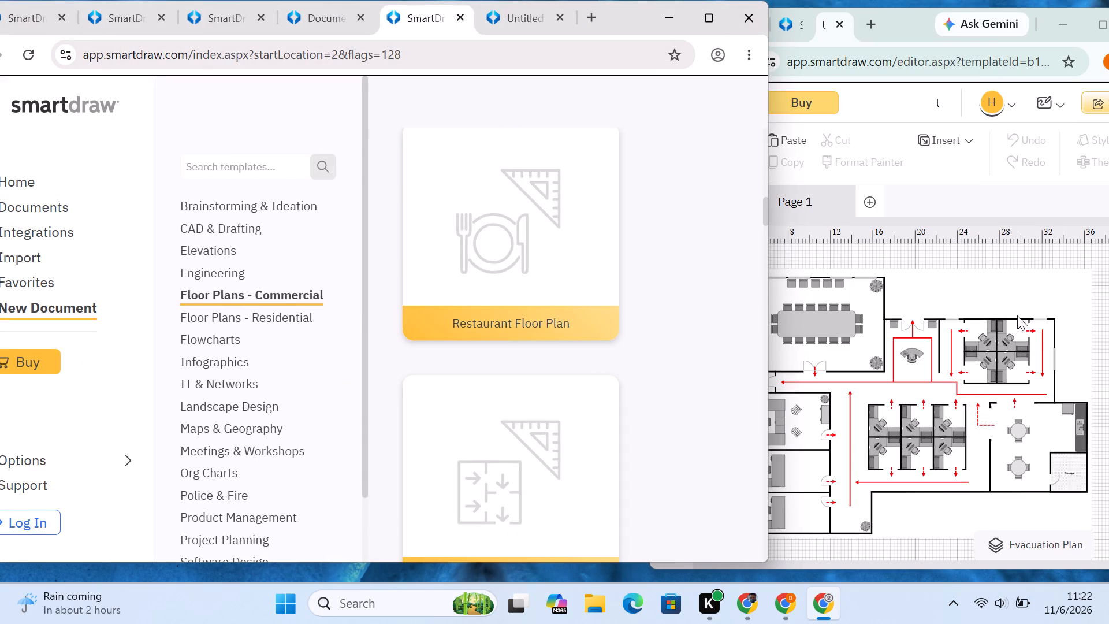
# Browse the commercial floor plan templates for one matching the reference evacuation plan.
pyautogui.scroll(-3, 408, 328)
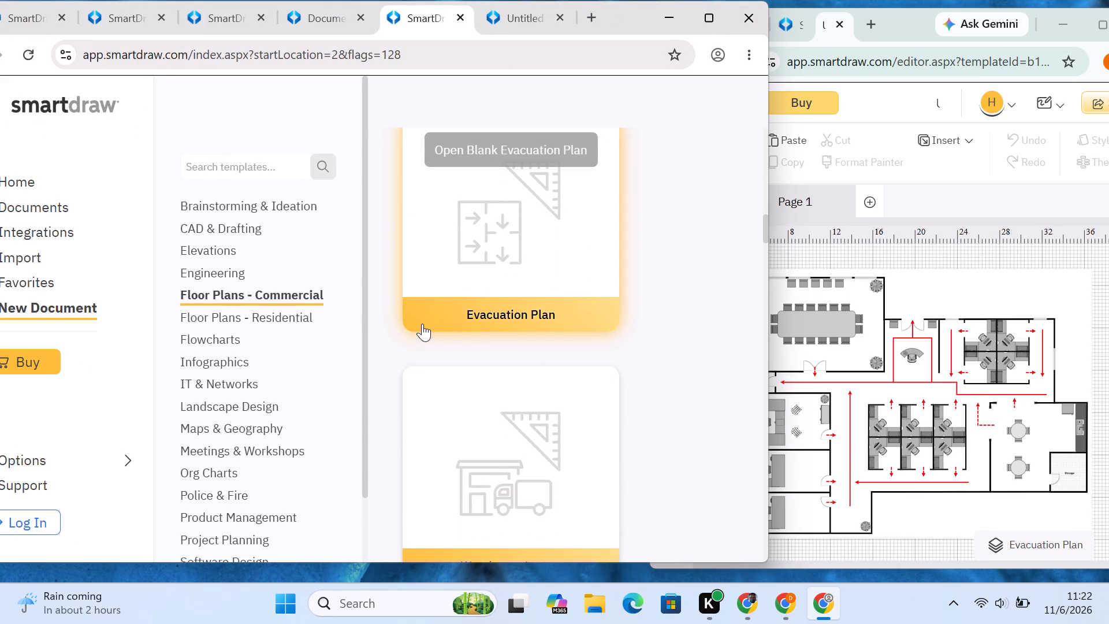
pyautogui.scroll(-6, 473, 325)
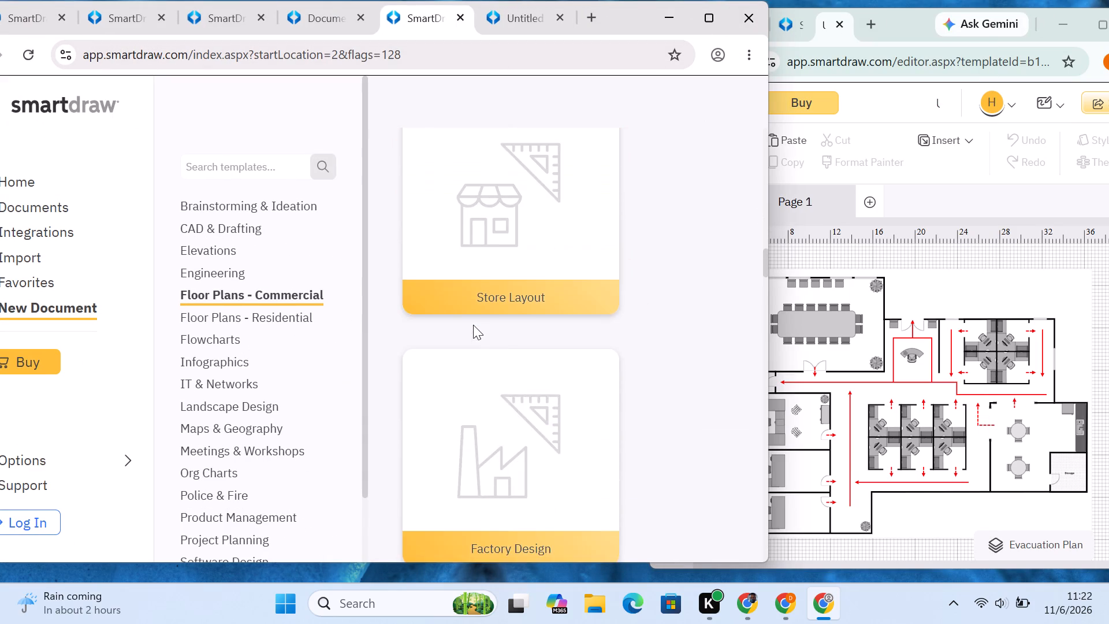
pyautogui.scroll(-2, 473, 325)
pyautogui.scroll(19, 473, 323)
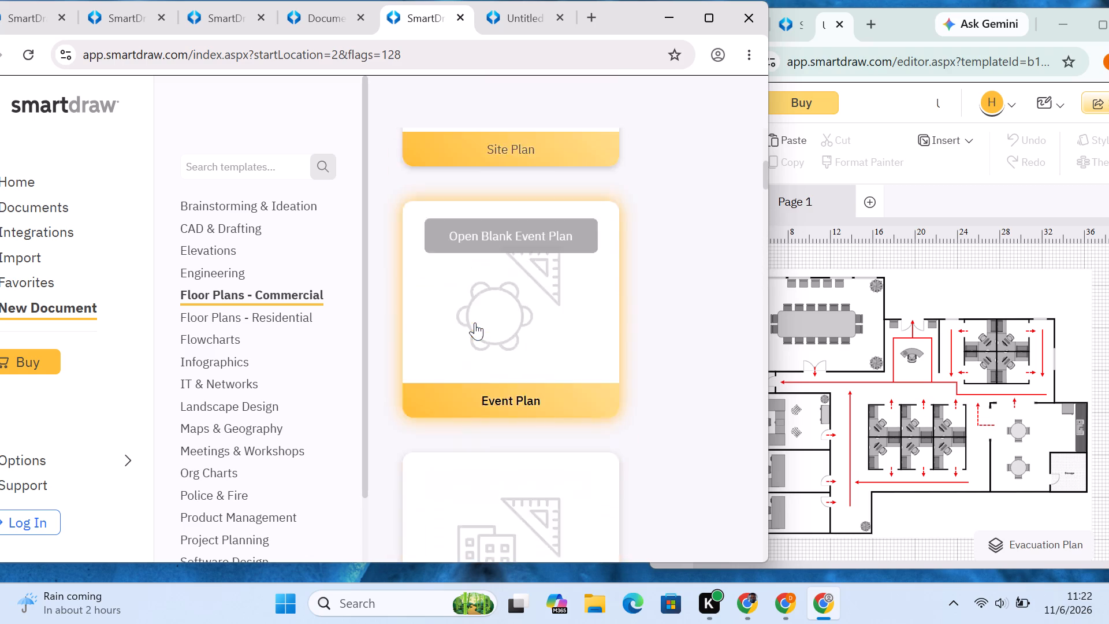
pyautogui.scroll(5, 475, 322)
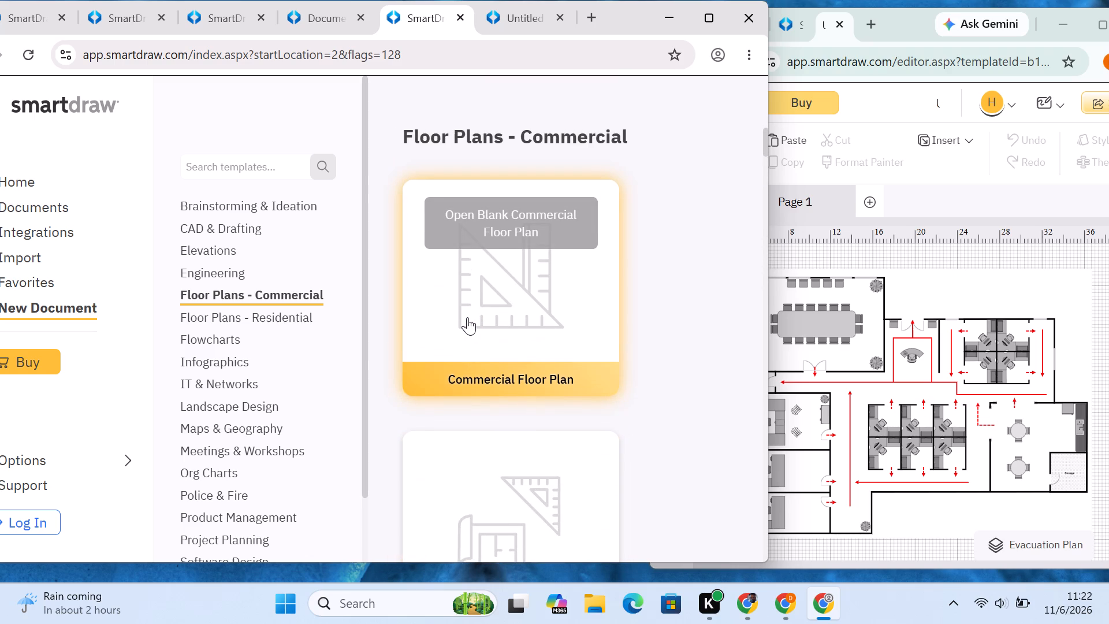
pyautogui.scroll(8, 467, 317)
pyautogui.scroll(-3, 449, 314)
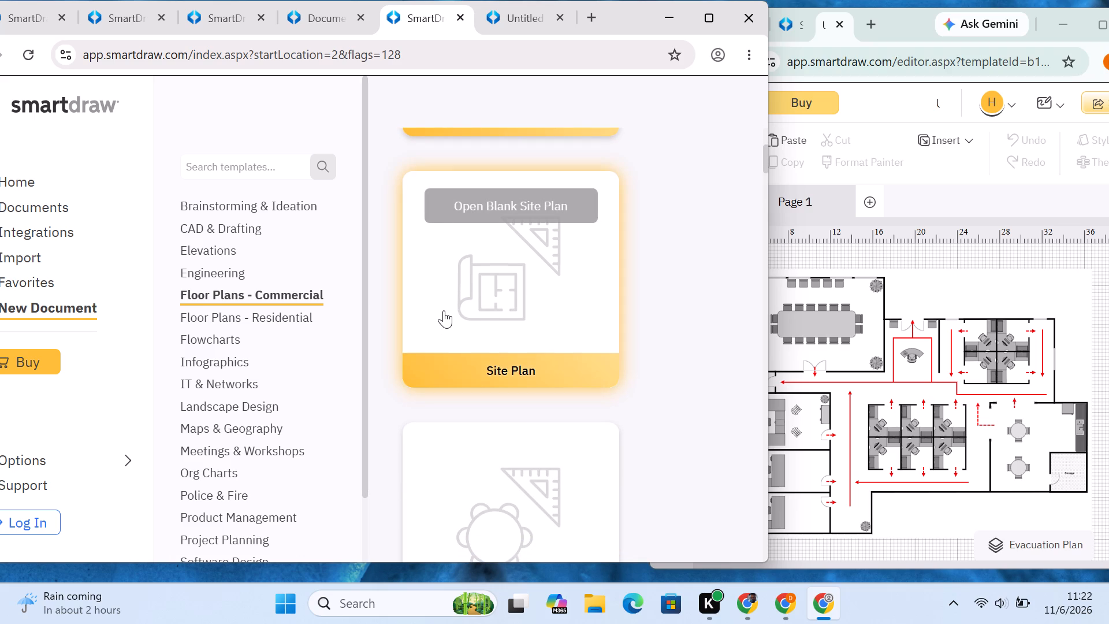
# Close the three unneeded SmartDraw start tabs that precede the Document - 1 tab.
pyautogui.click(328, 12)
pyautogui.click(244, 18)
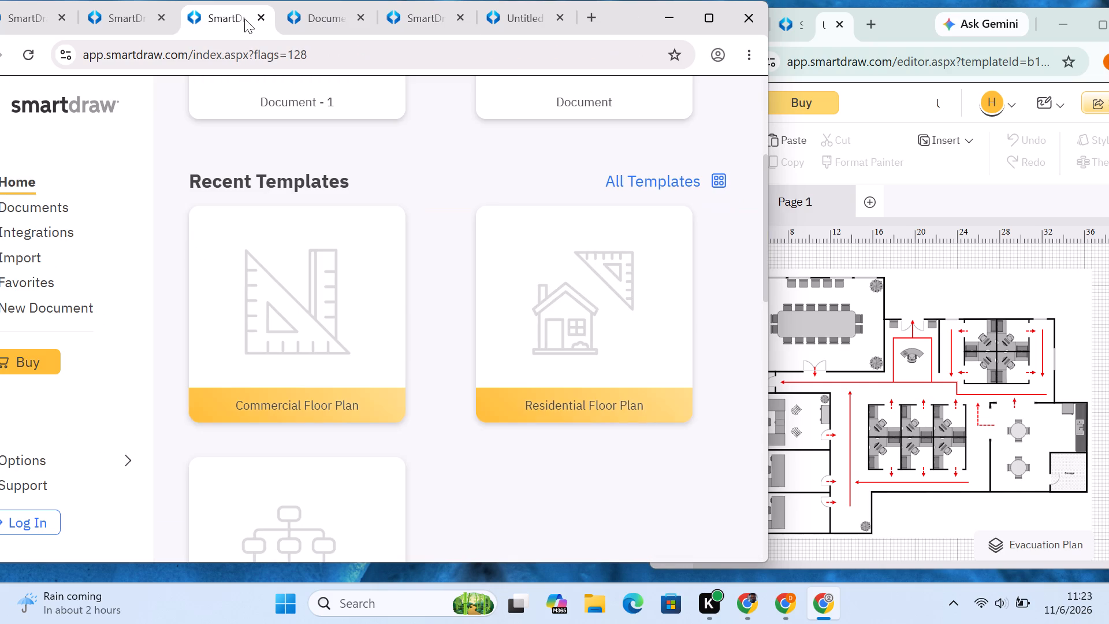
pyautogui.click(260, 16)
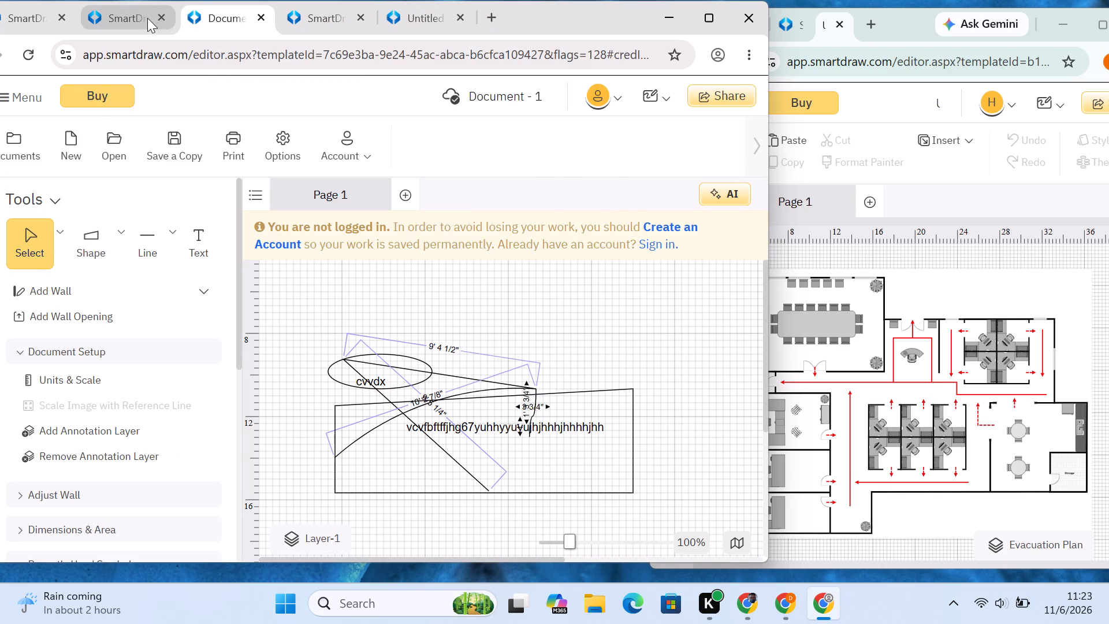
pyautogui.click(147, 18)
pyautogui.click(166, 17)
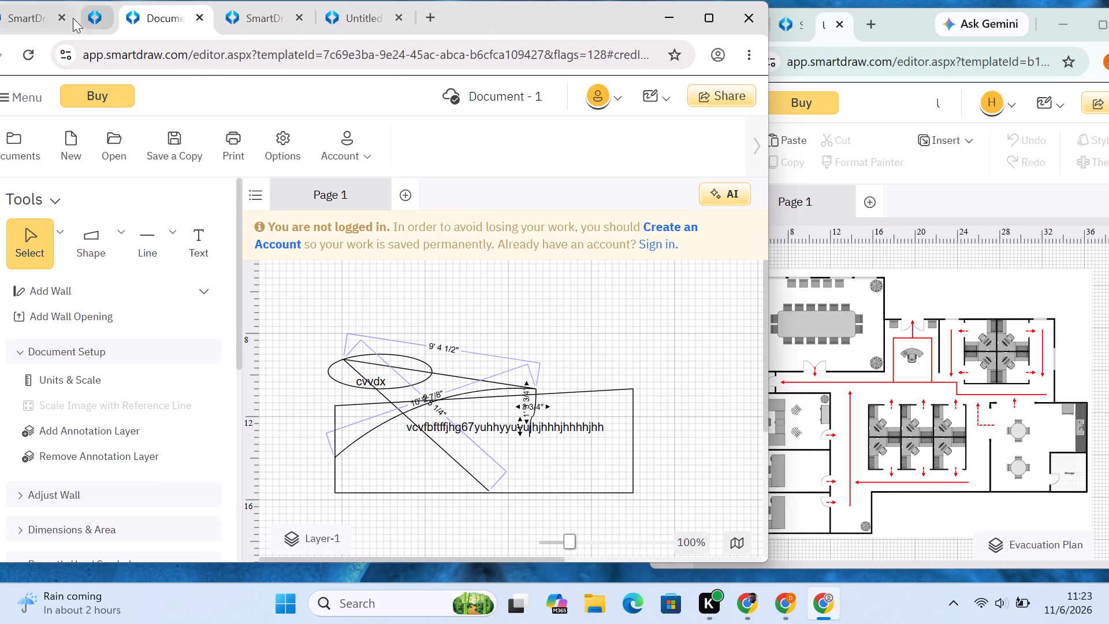
pyautogui.click(61, 18)
# Start a new document from the Commercial Building plan's tab and close the old commercial template gallery.
pyautogui.click(117, 17)
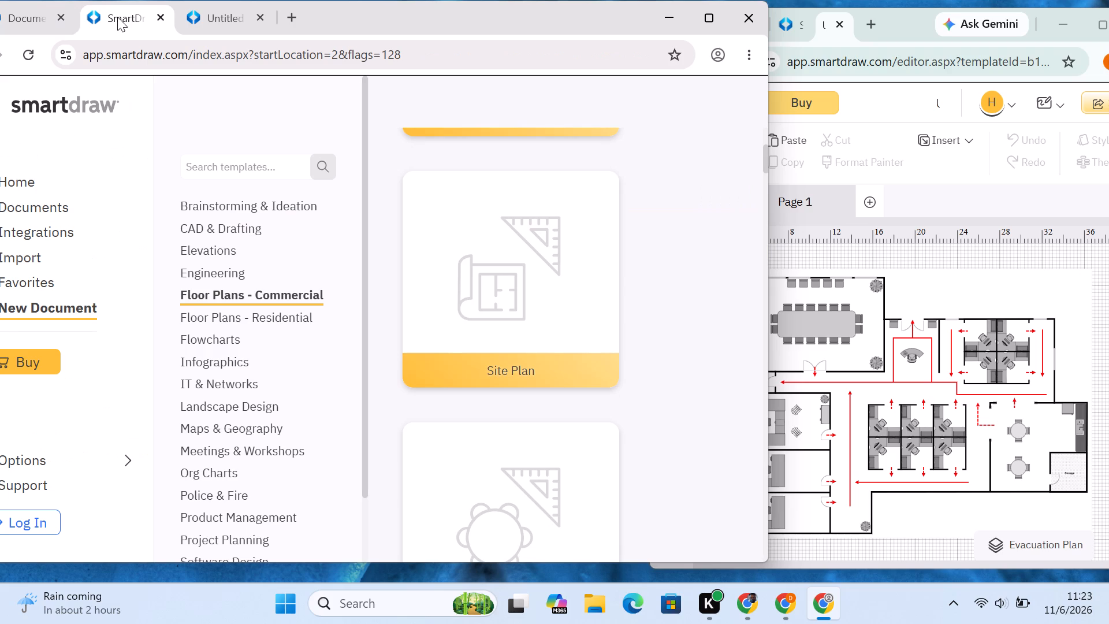
pyautogui.click(207, 16)
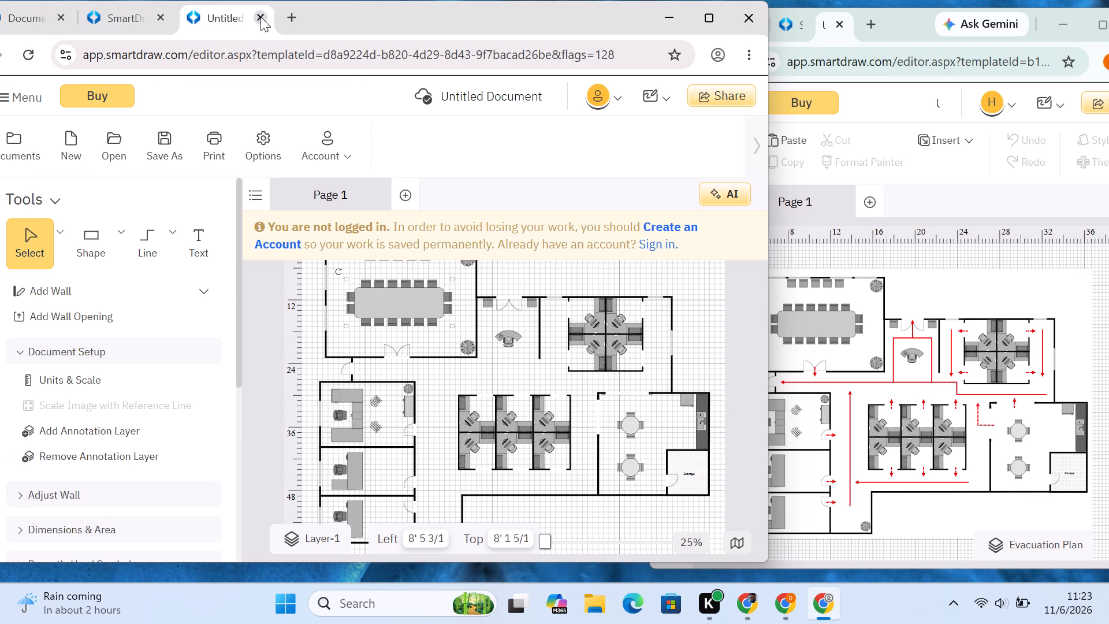
pyautogui.click(77, 129)
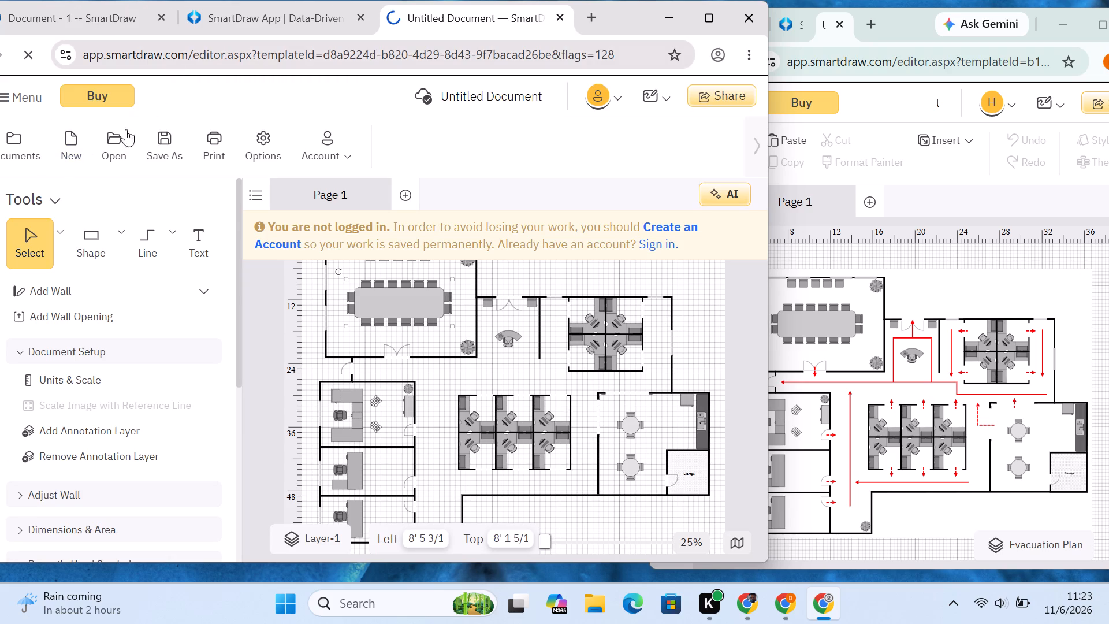
pyautogui.click(330, 18)
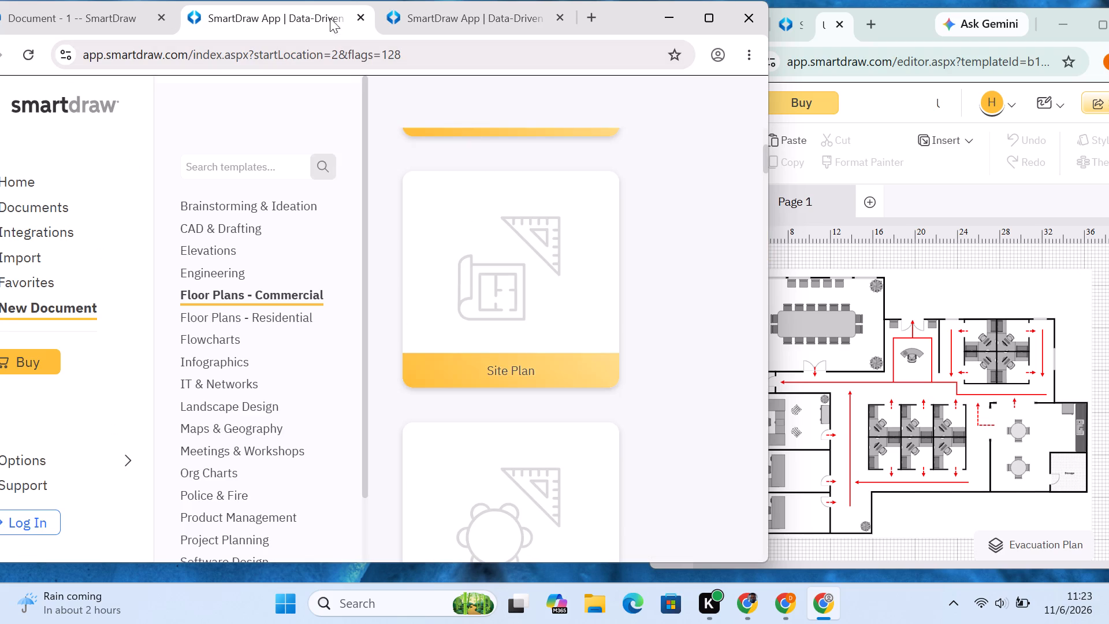
pyautogui.click(363, 16)
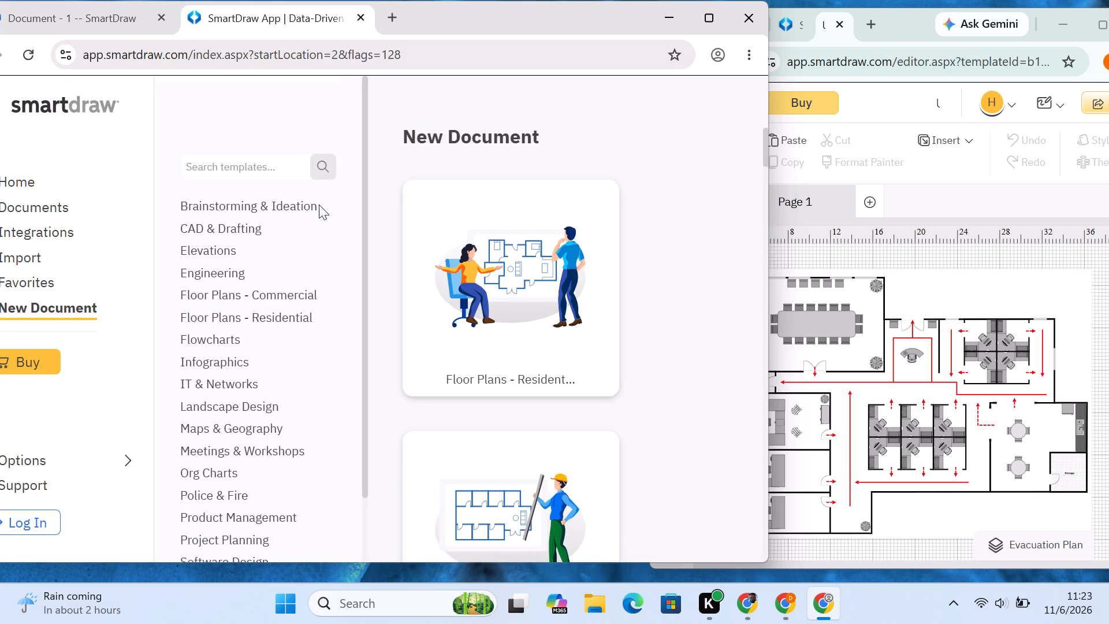
# Open a blank Bathroom Layout from the residential floor plan templates.
pyautogui.click(280, 310)
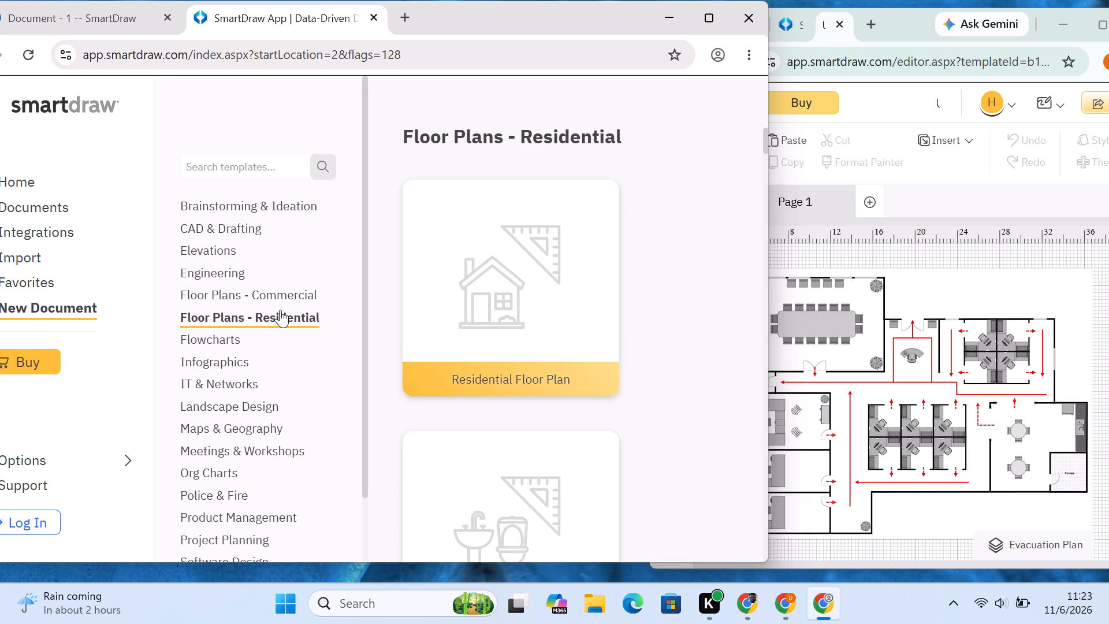
pyautogui.scroll(-2, 466, 314)
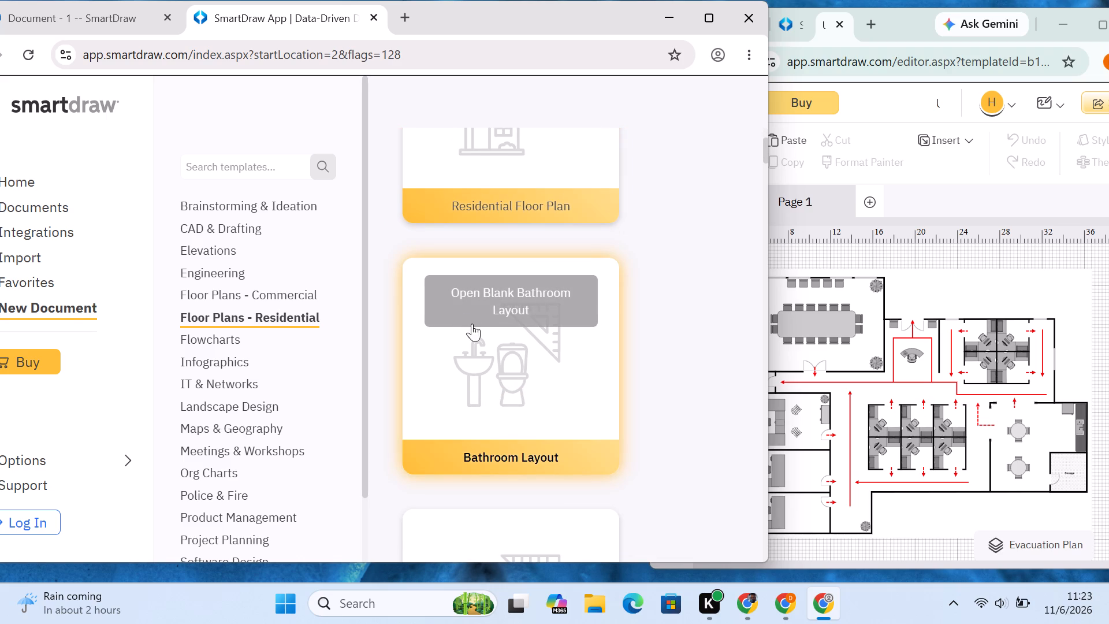
pyautogui.click(475, 351)
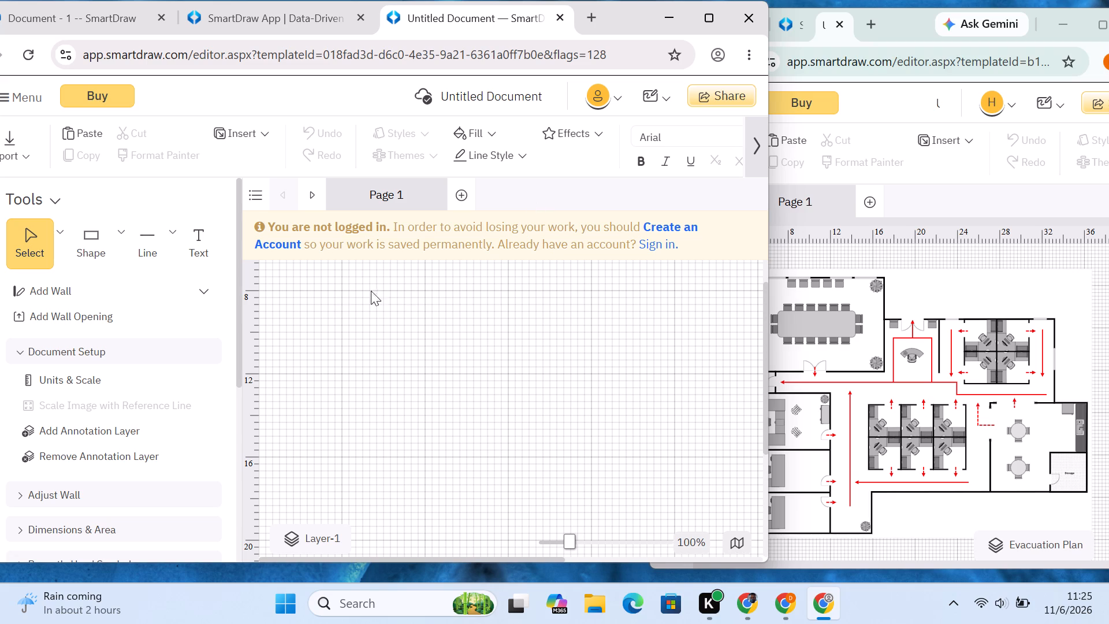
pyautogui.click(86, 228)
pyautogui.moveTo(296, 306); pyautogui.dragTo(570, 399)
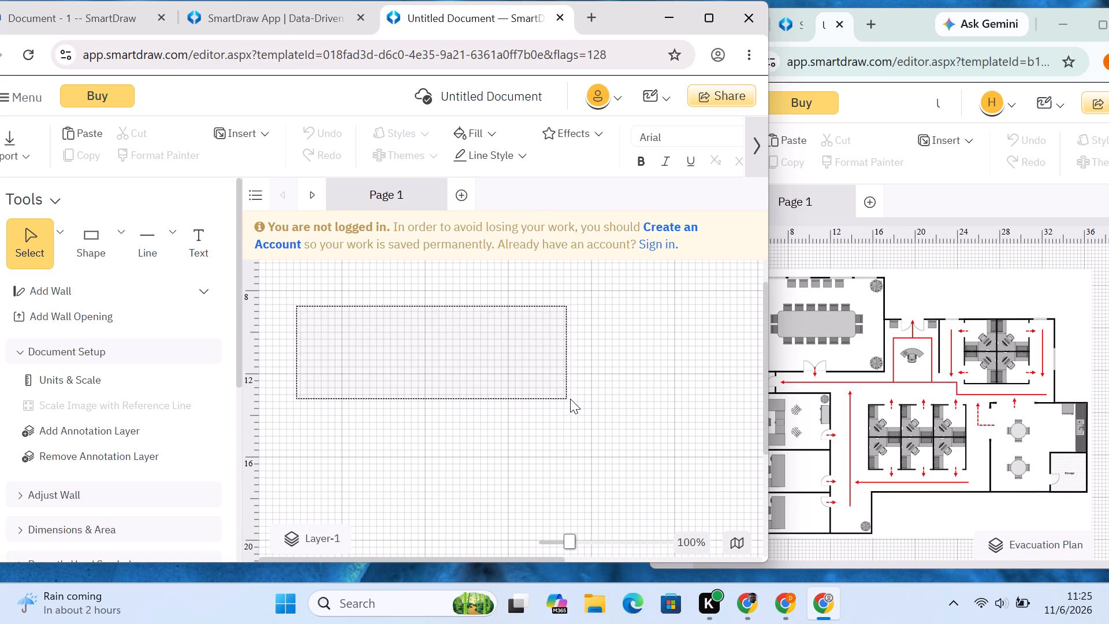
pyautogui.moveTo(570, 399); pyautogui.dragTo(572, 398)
# Draw a rectangle about 9' wide and 4' 8" high, at left 3' and top 7' 4".
pyautogui.click(129, 225)
pyautogui.click(124, 227)
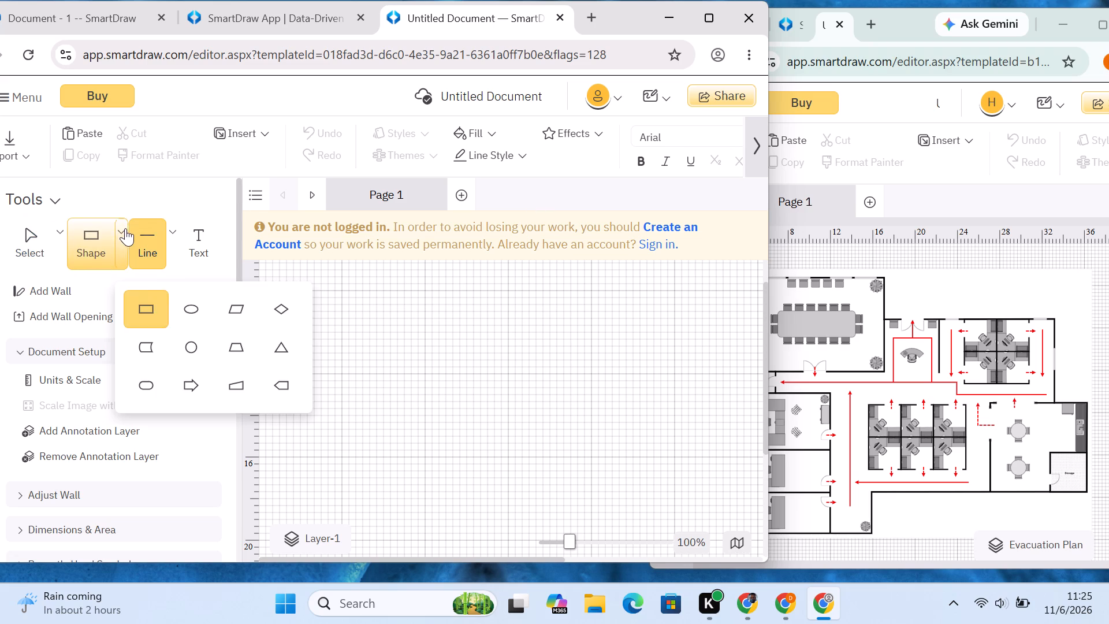
pyautogui.click(165, 306)
pyautogui.moveTo(383, 308); pyautogui.dragTo(384, 325)
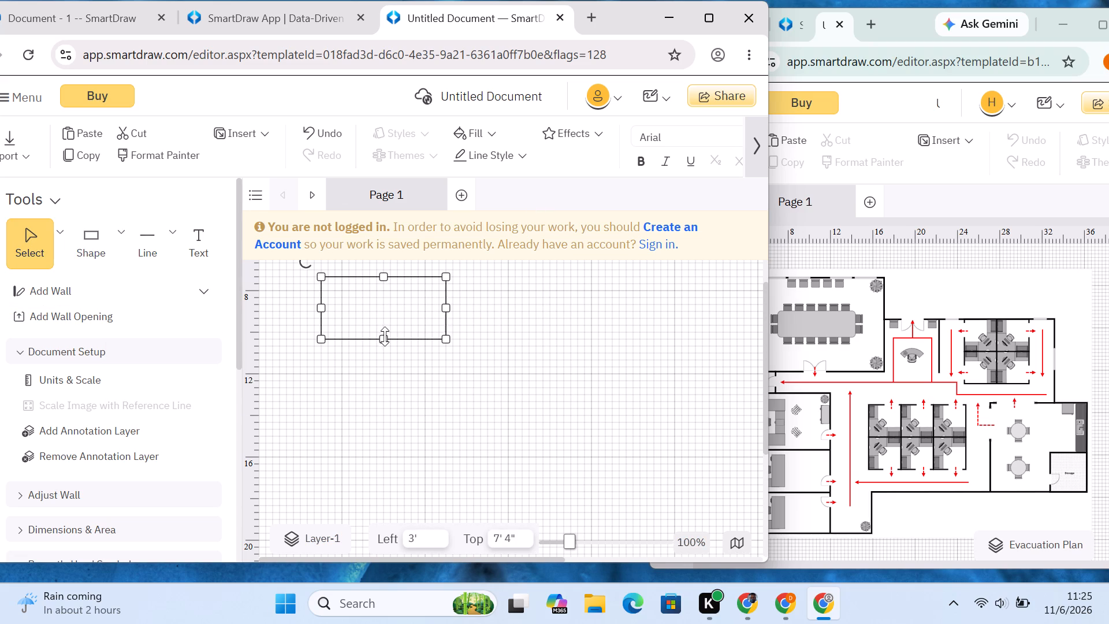
pyautogui.moveTo(385, 336); pyautogui.dragTo(375, 376)
pyautogui.moveTo(445, 321); pyautogui.dragTo(505, 325)
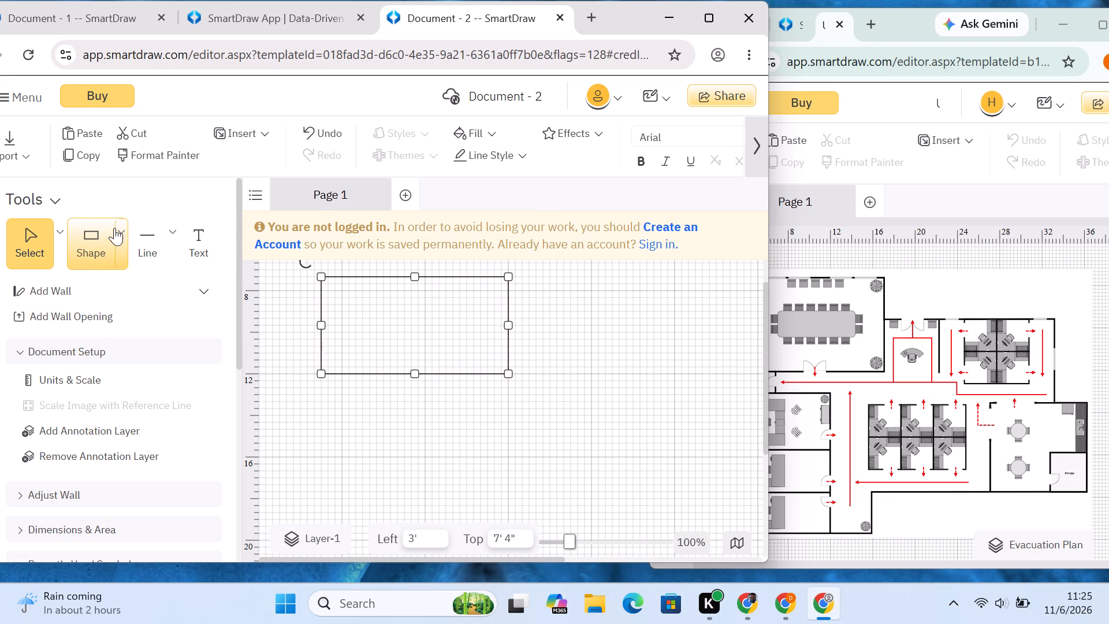
# Place an ellipse about 6' by 3' directly beneath the rectangle, at left 3' and top 12'.
pyautogui.click(128, 232)
pyautogui.click(124, 236)
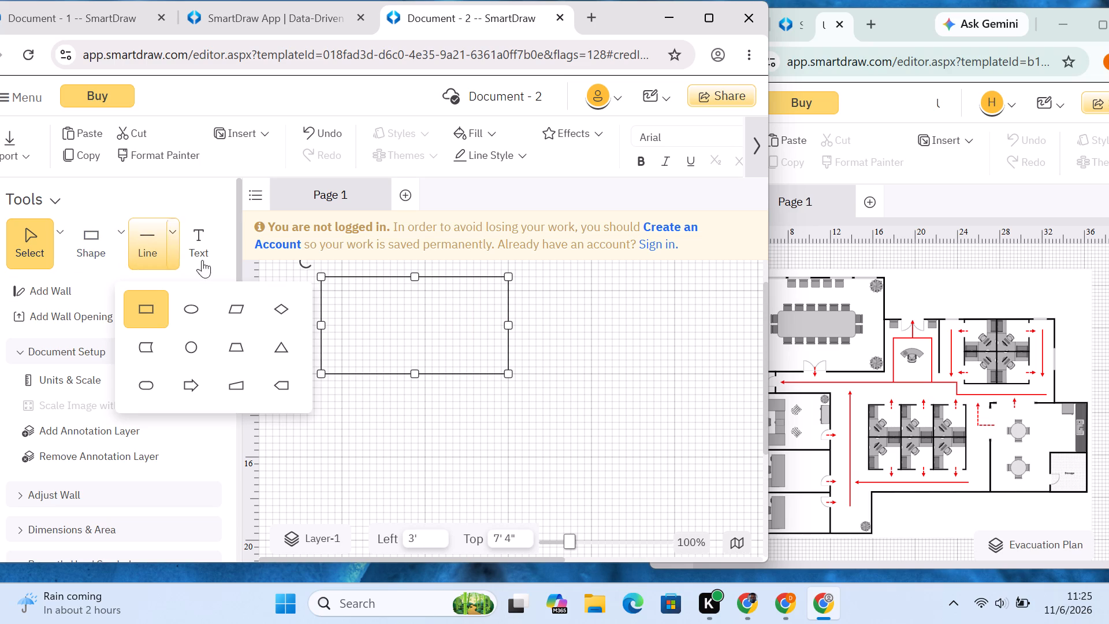
pyautogui.click(196, 317)
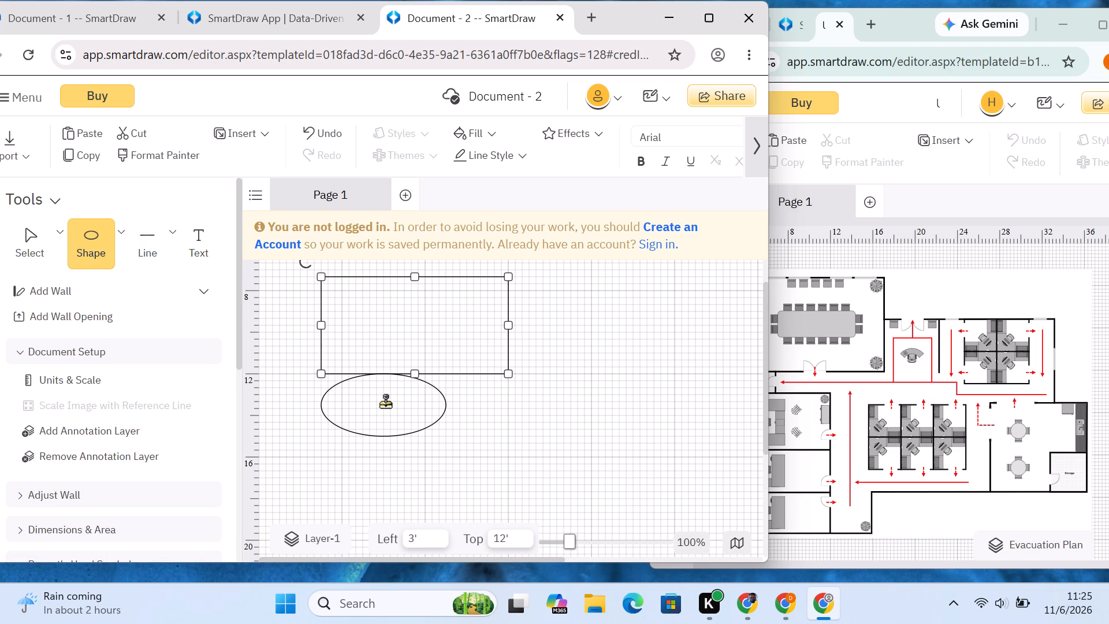
pyautogui.click(385, 403)
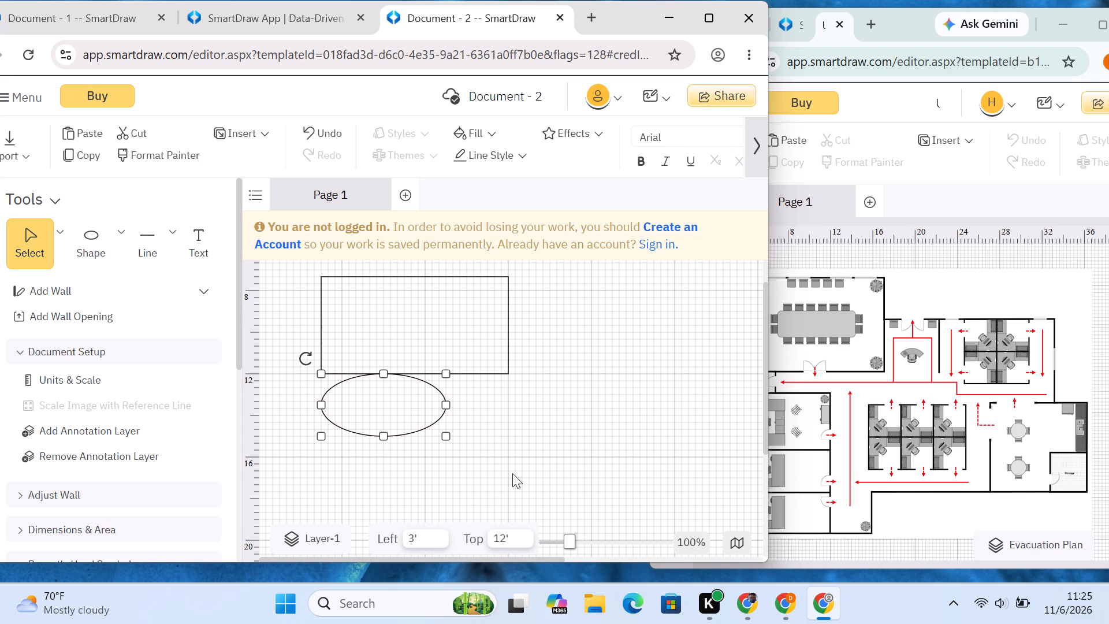
pyautogui.click(586, 411)
# Place a trapezoid beneath the rectangle and beside the ellipse, at left 8' 8" and top 12'.
pyautogui.click(106, 239)
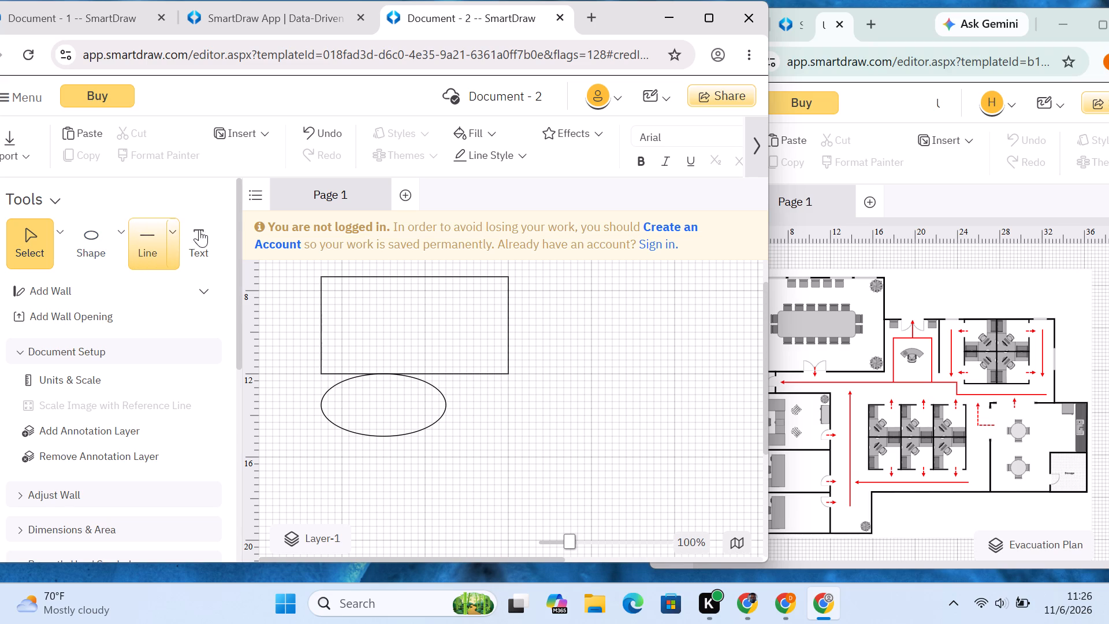
pyautogui.click(127, 241)
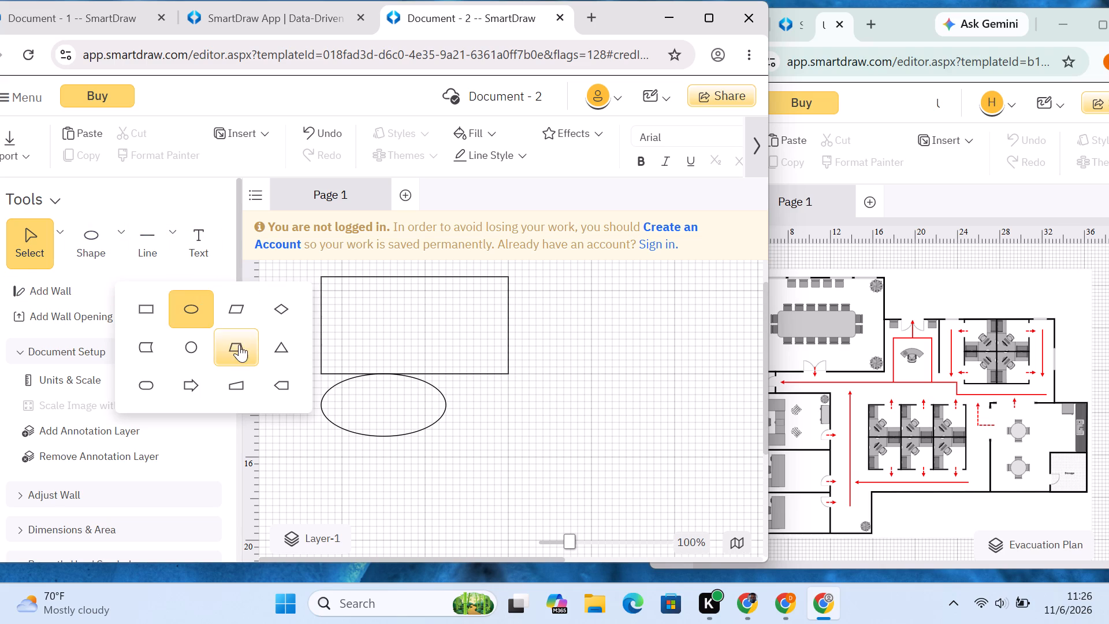
pyautogui.click(239, 344)
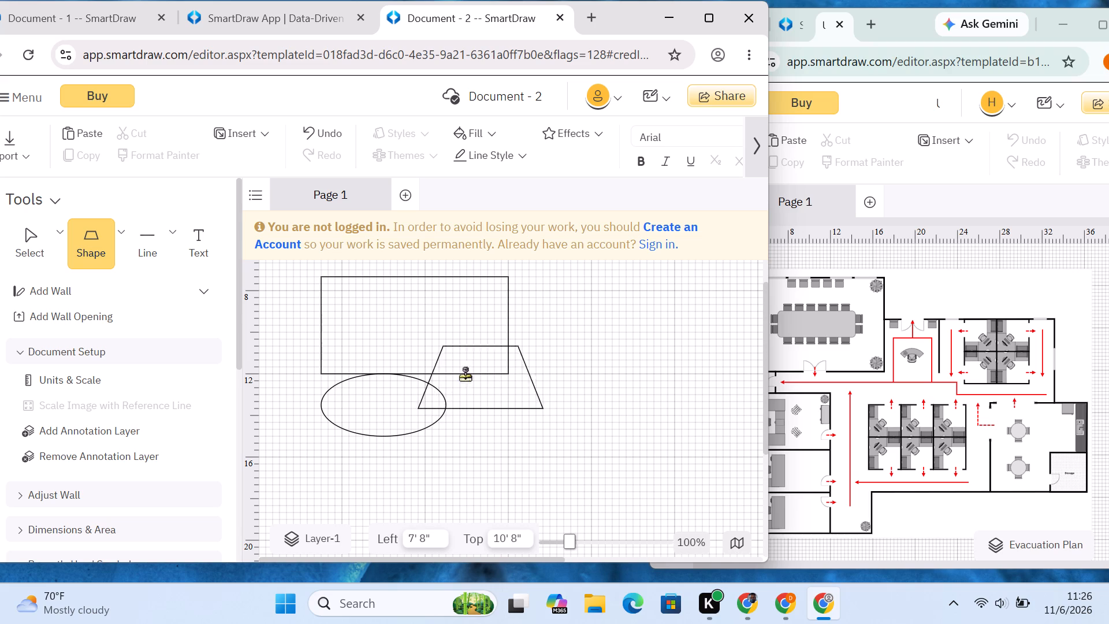
pyautogui.click(498, 402)
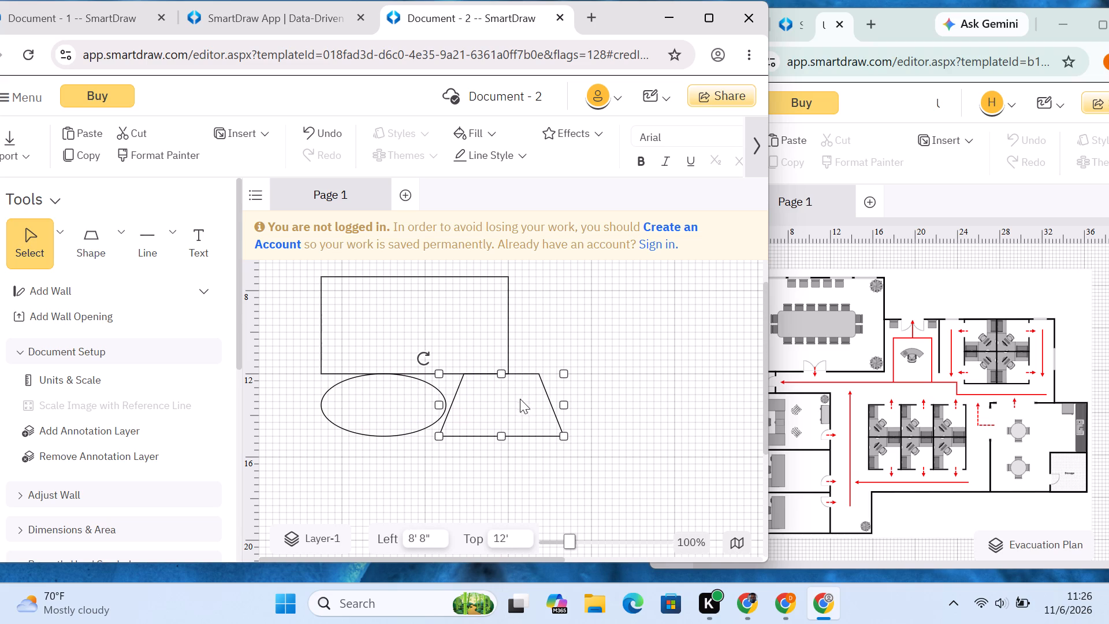
# Widen the trapezoid slightly toward the ellipse so its lower left corner overlaps the ellipse's edge.
pyautogui.moveTo(505, 376); pyautogui.dragTo(501, 369)
pyautogui.click(502, 370)
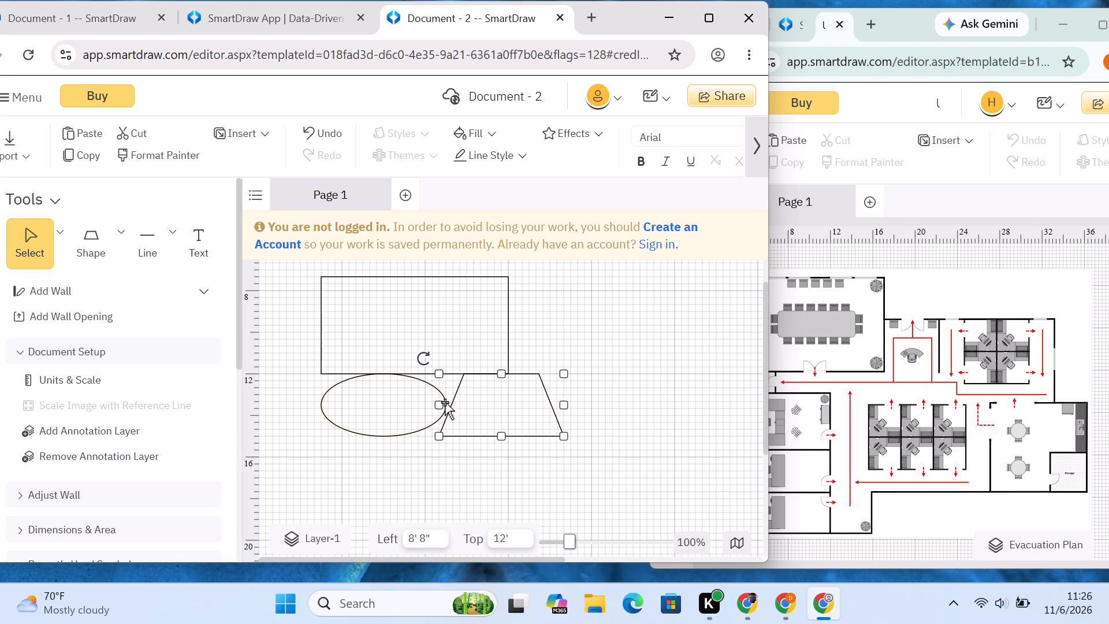
pyautogui.click(438, 403)
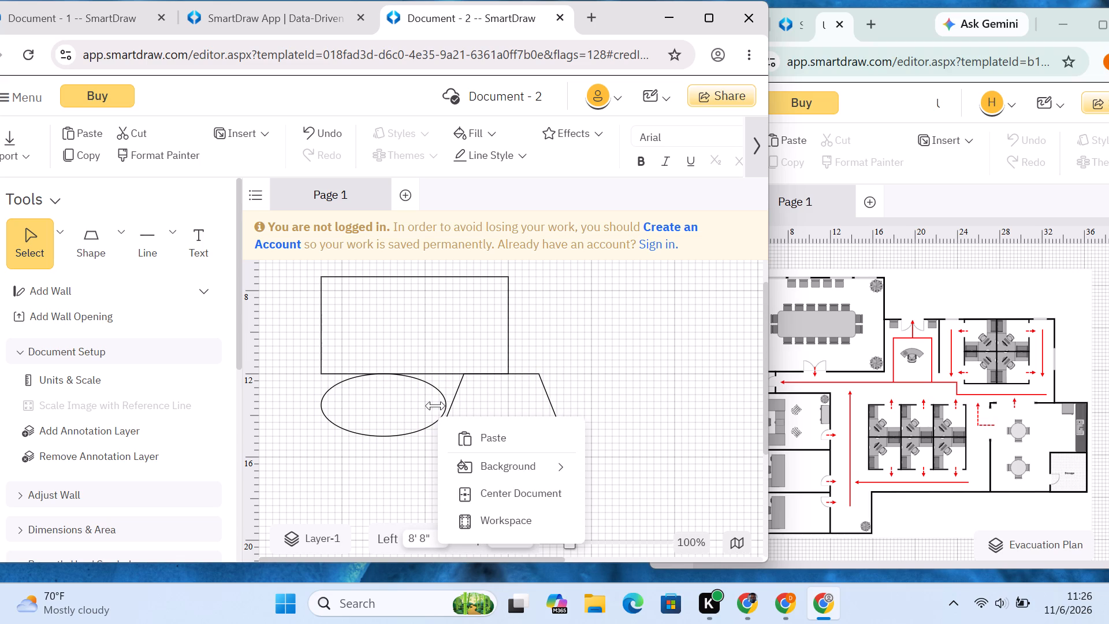
pyautogui.click(617, 357)
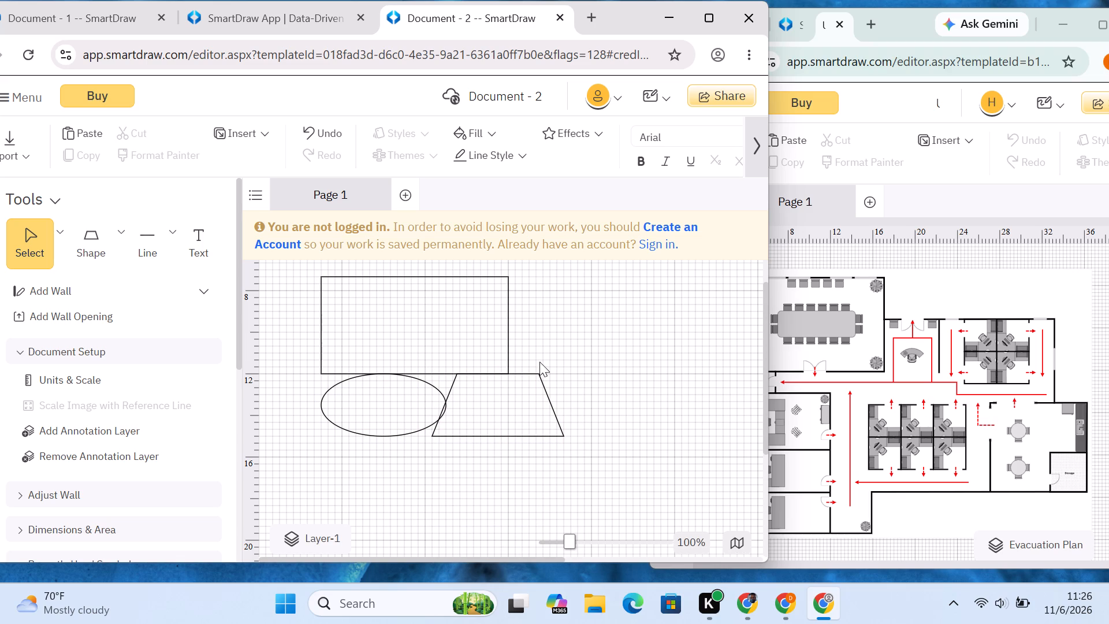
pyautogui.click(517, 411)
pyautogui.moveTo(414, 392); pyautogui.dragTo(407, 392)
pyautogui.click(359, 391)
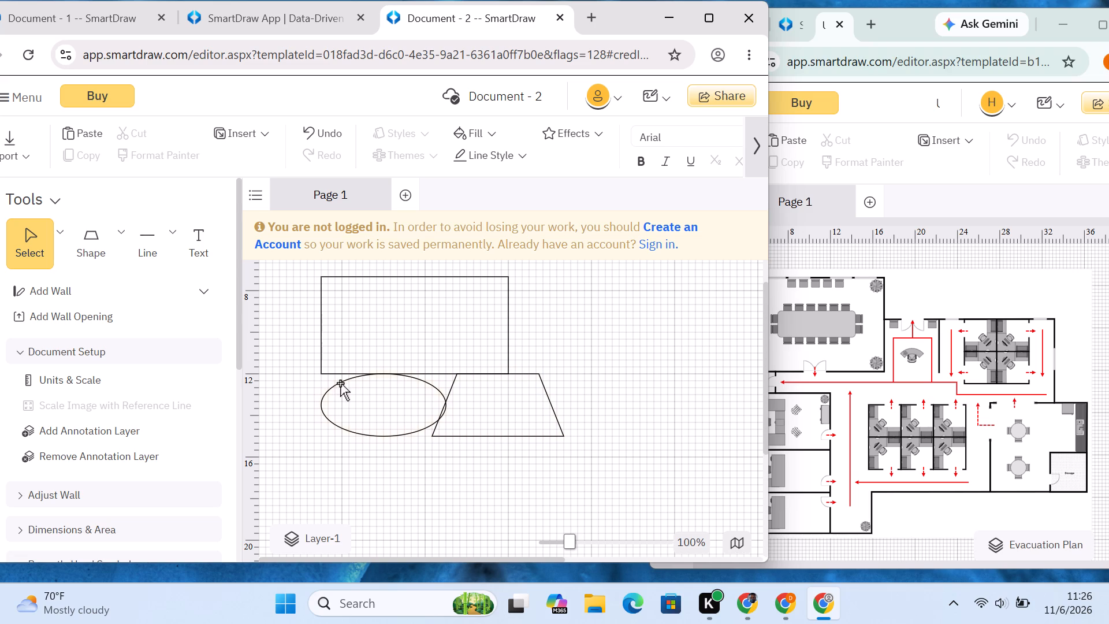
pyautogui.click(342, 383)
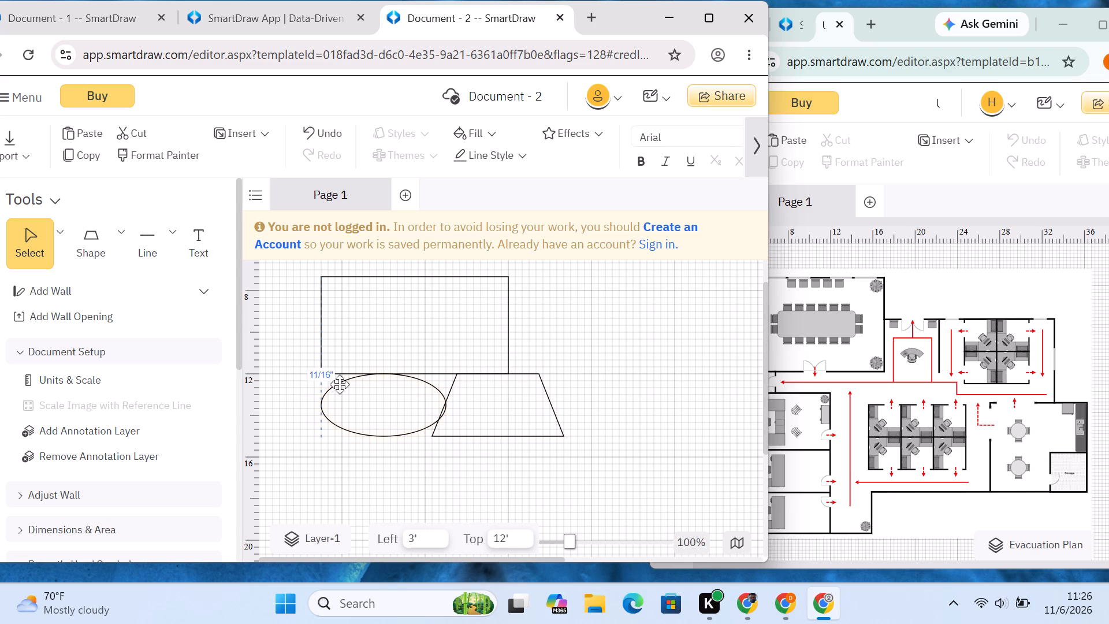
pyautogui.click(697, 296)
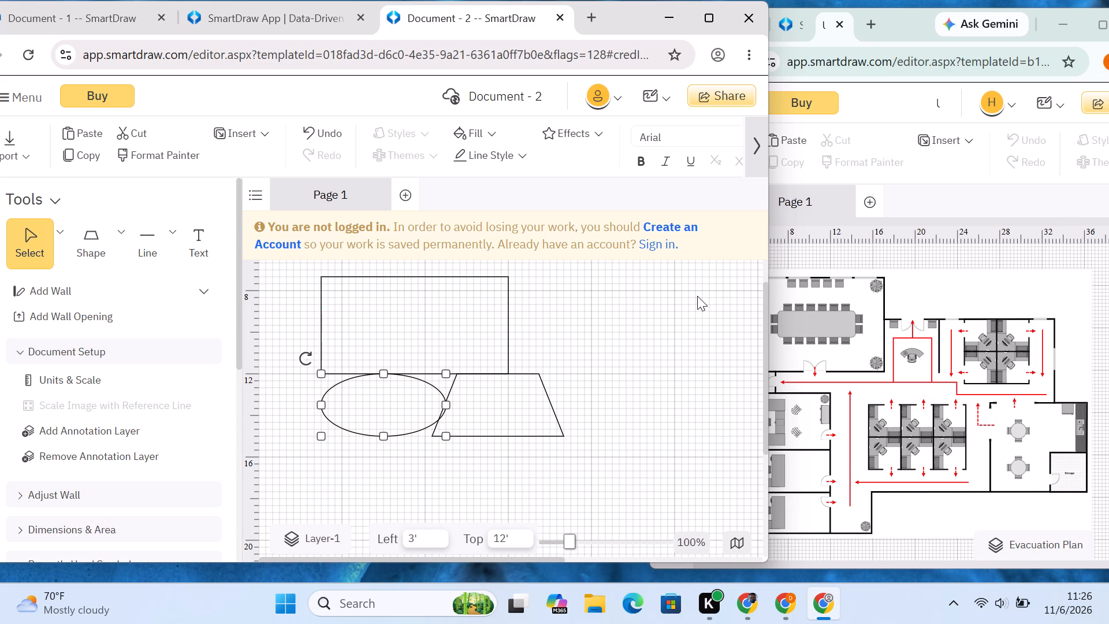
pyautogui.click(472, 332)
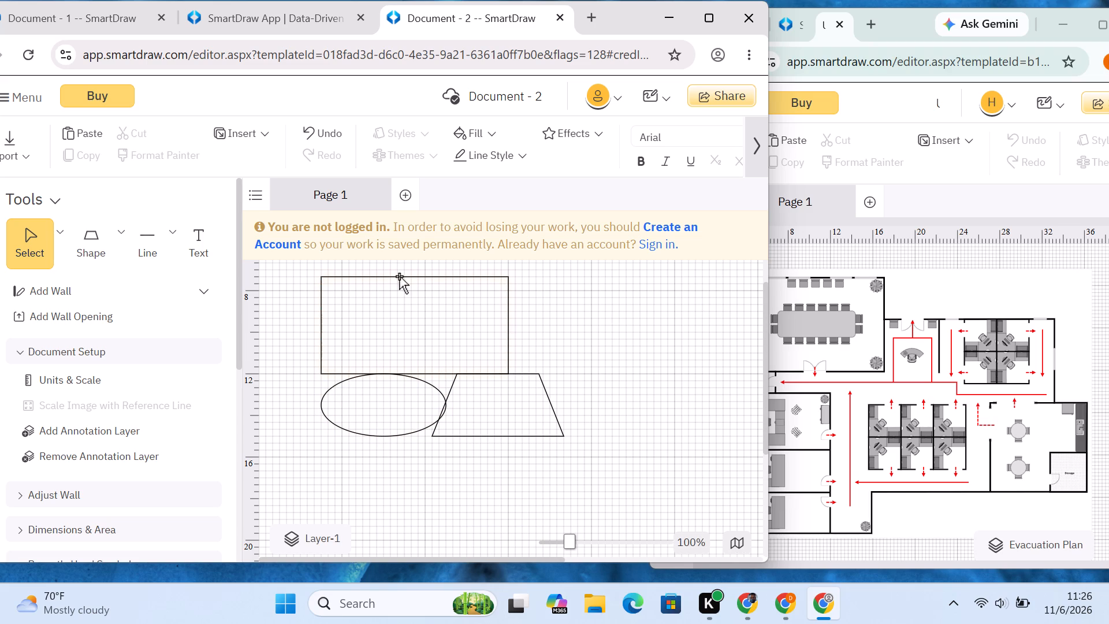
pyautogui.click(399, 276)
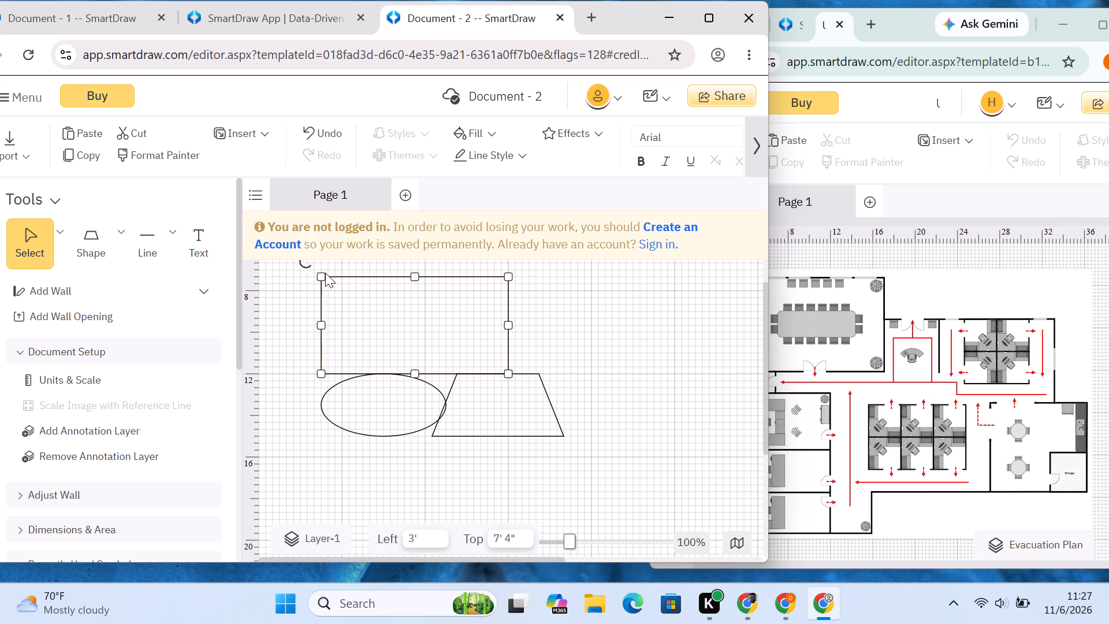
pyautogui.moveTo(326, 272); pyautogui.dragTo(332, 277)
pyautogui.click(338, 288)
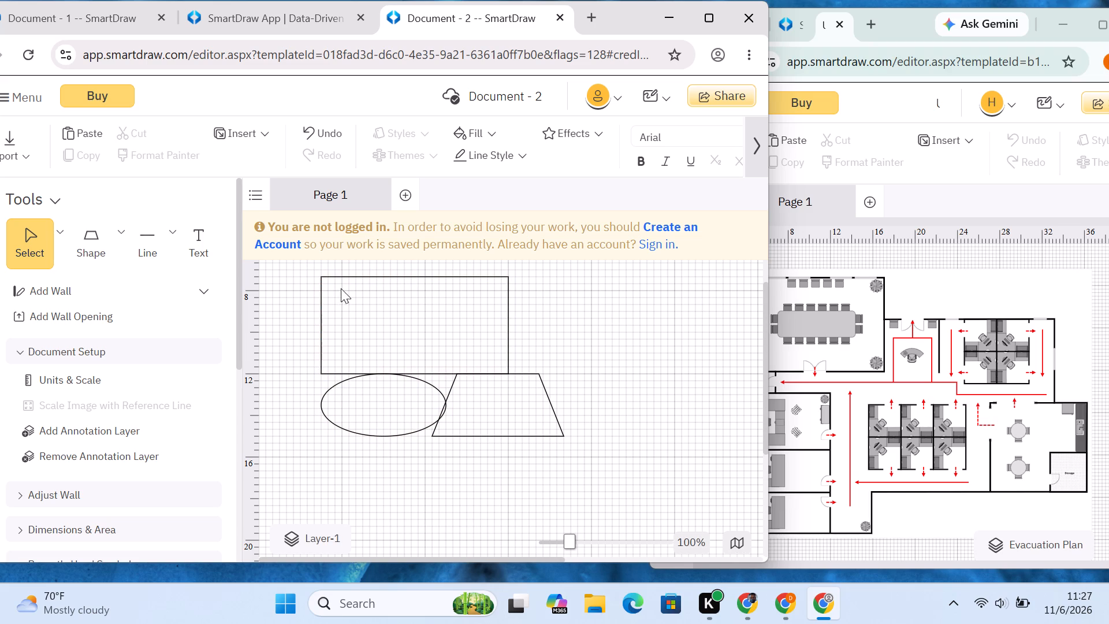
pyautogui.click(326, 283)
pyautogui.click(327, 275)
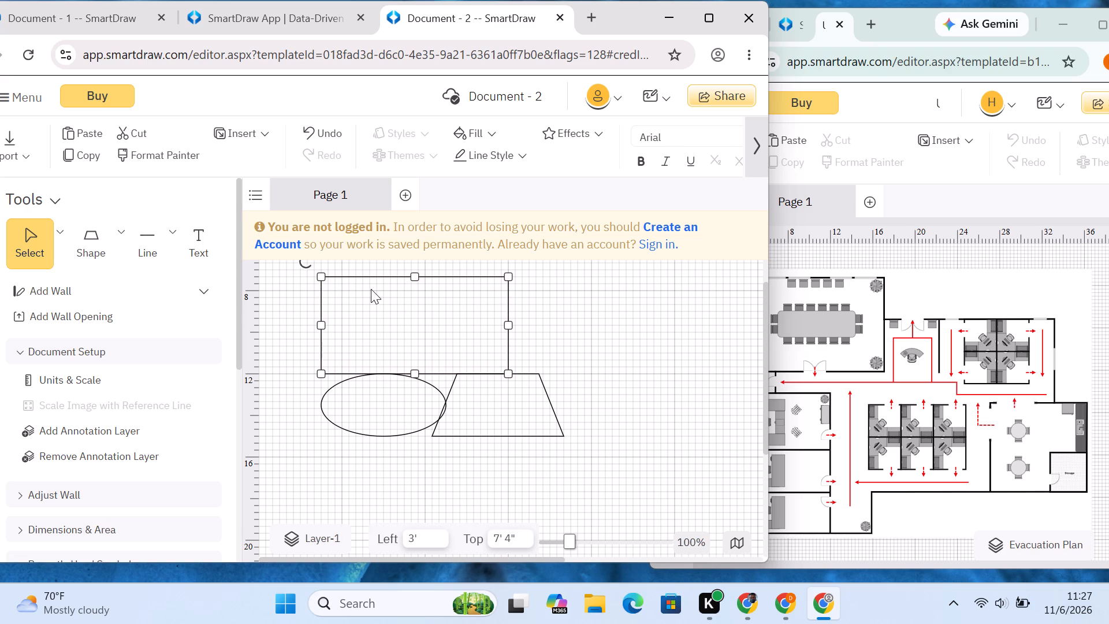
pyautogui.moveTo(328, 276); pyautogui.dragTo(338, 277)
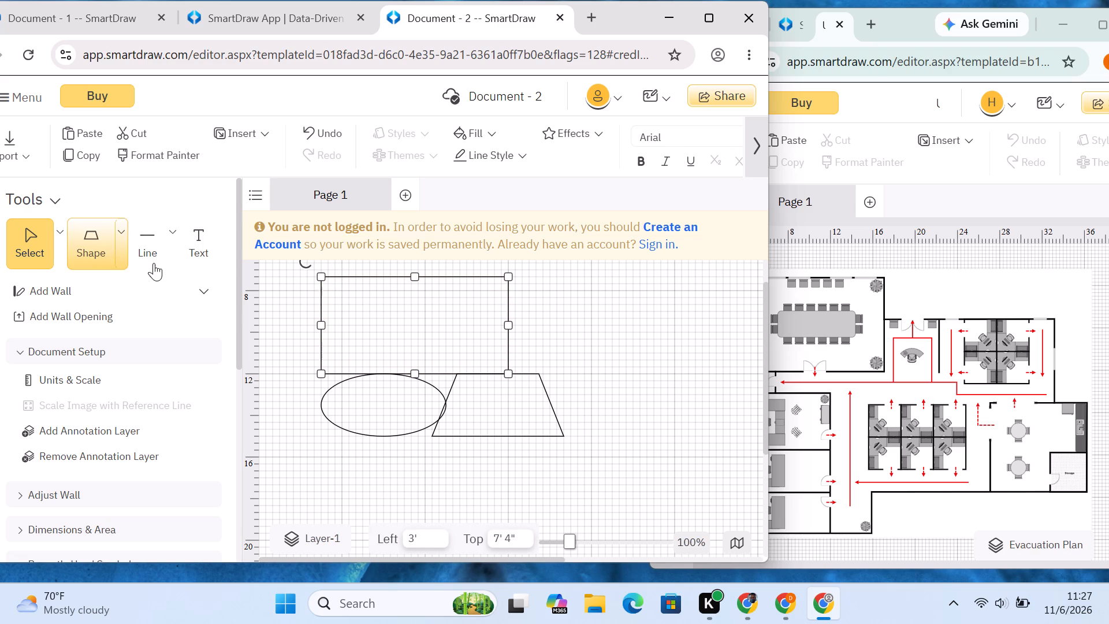
# Draw a horizontal straight line about 6' long beside the rectangle, at left 13' 8" and top 8' 8".
pyautogui.click(151, 253)
pyautogui.moveTo(541, 300); pyautogui.dragTo(688, 333)
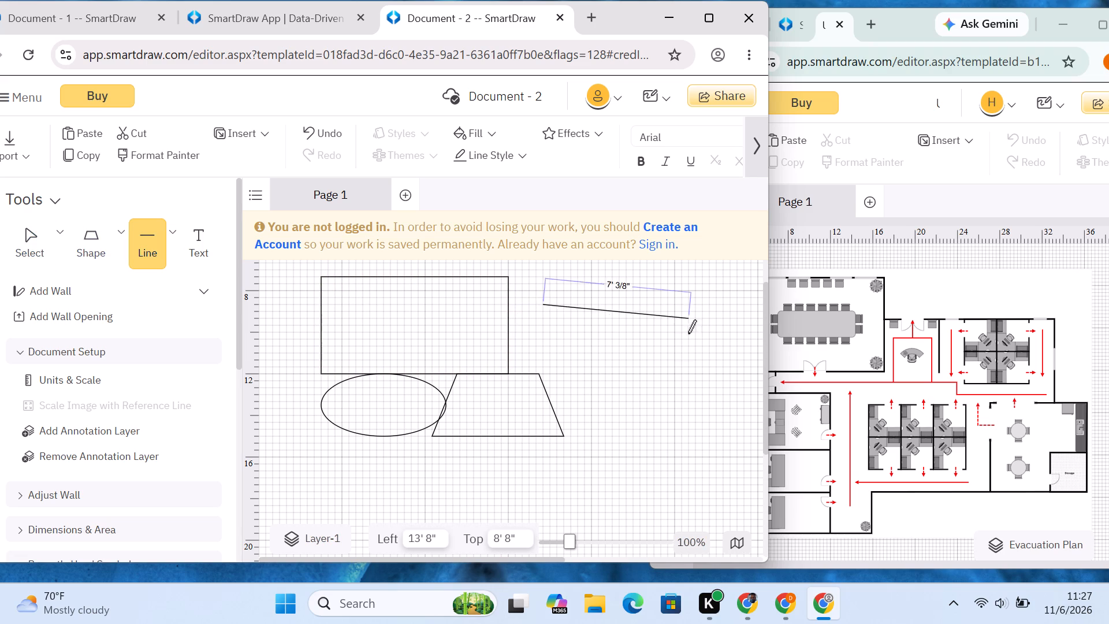
pyautogui.moveTo(688, 333); pyautogui.dragTo(669, 308)
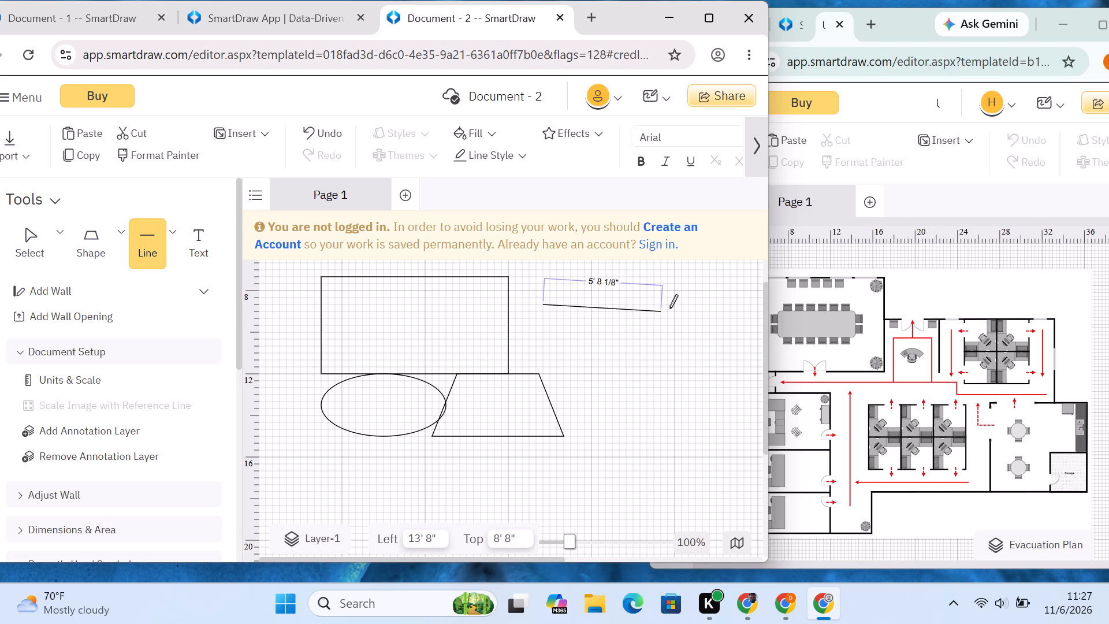
pyautogui.moveTo(669, 308); pyautogui.dragTo(669, 300)
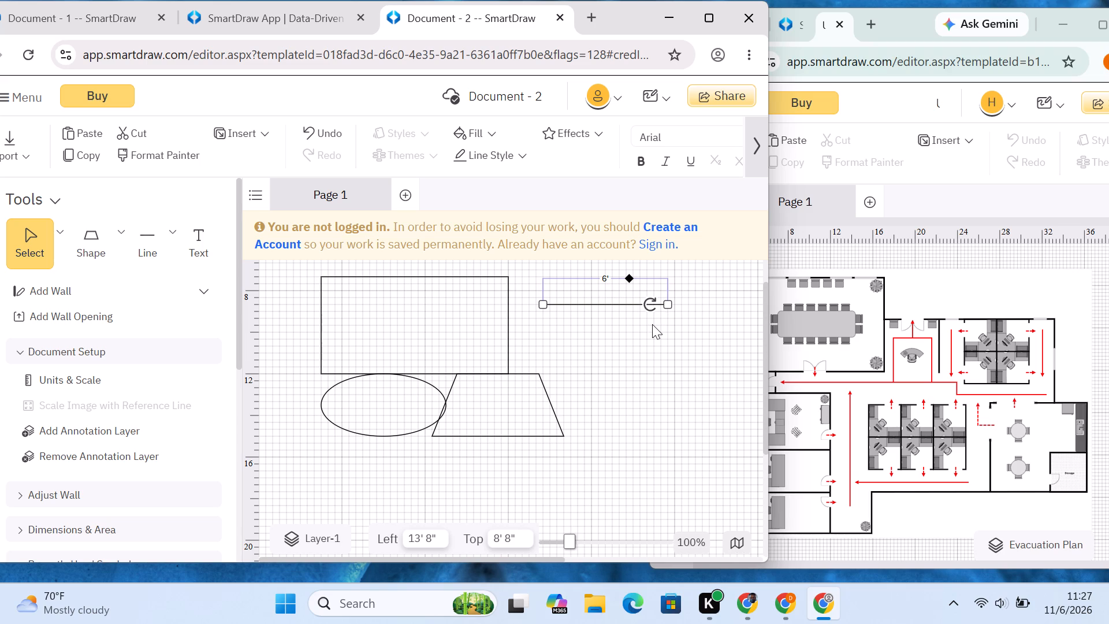
# Move the straight line's left end onto the rectangle's right edge just above its bottom corner, making it about 8' 3" long.
pyautogui.scroll(-2, 652, 324)
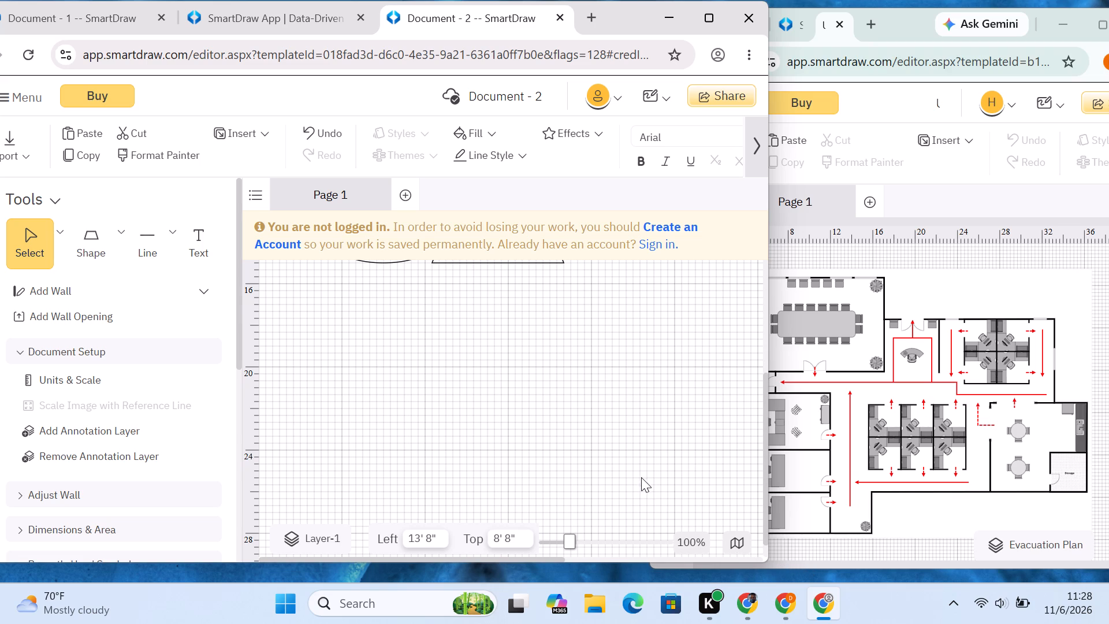
pyautogui.scroll(-2, 568, 456)
pyautogui.scroll(6, 568, 456)
pyautogui.scroll(-2, 563, 451)
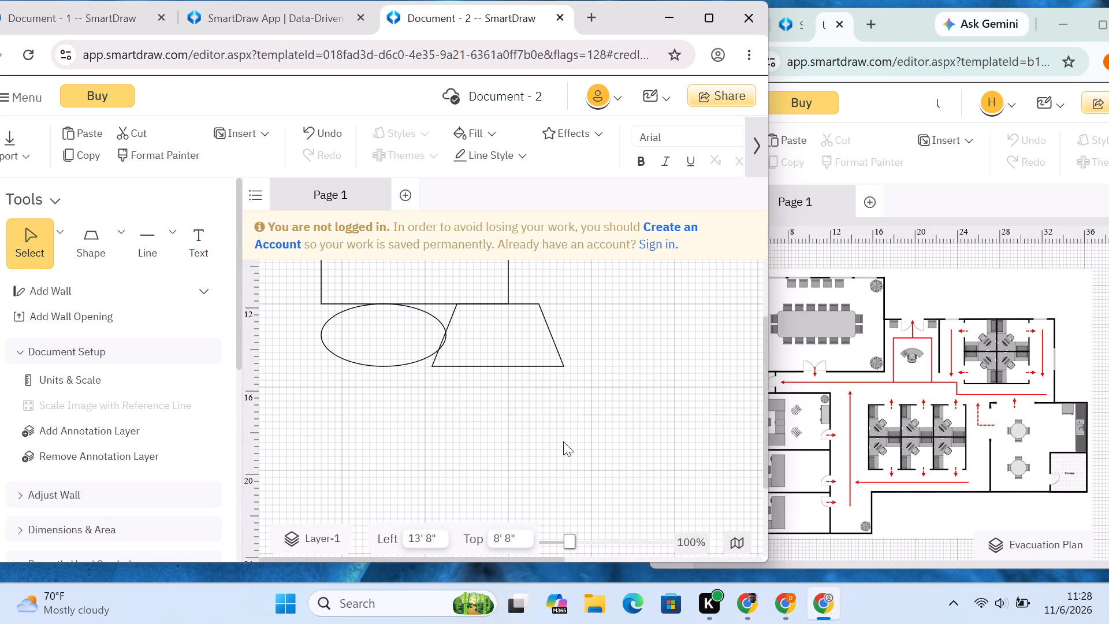
pyautogui.scroll(2, 549, 367)
pyautogui.click(172, 224)
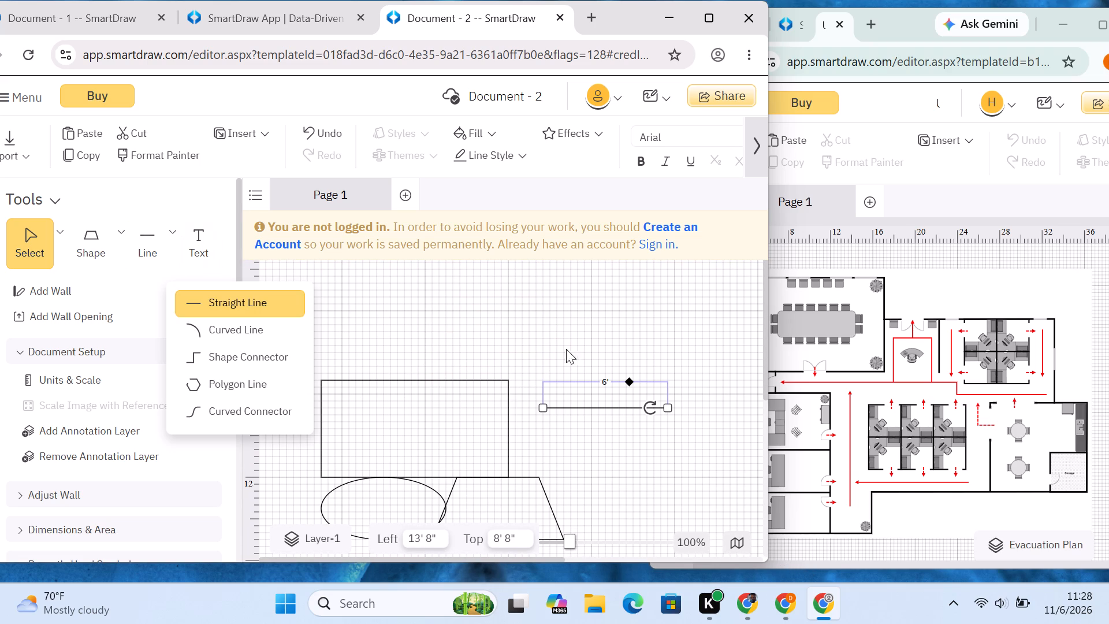
pyautogui.moveTo(539, 406); pyautogui.dragTo(505, 474)
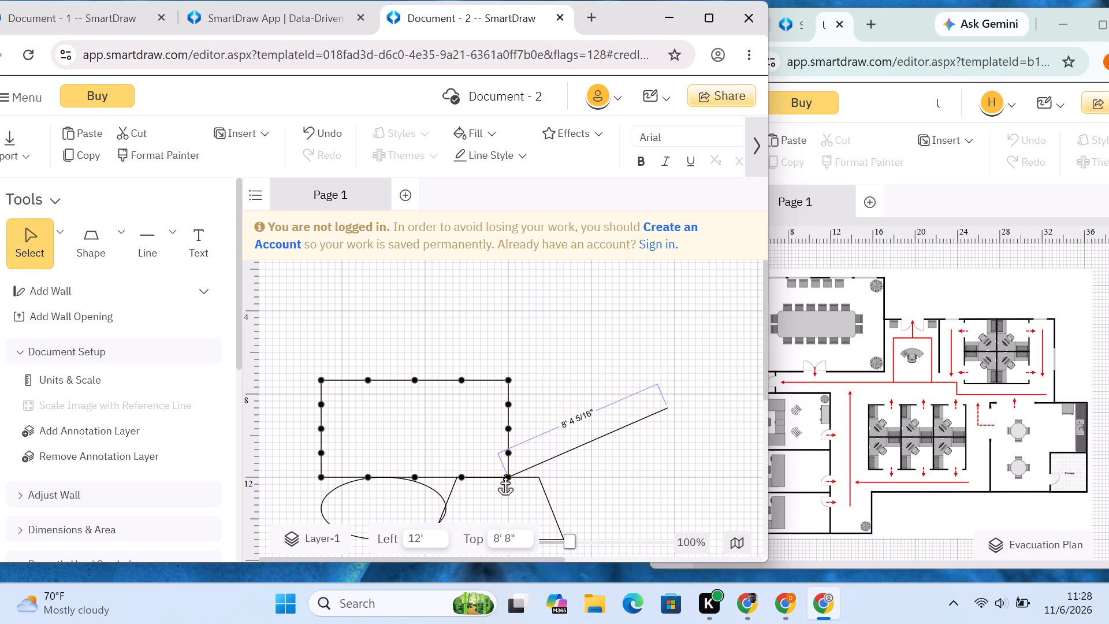
pyautogui.moveTo(505, 474); pyautogui.dragTo(511, 471)
pyautogui.click(583, 358)
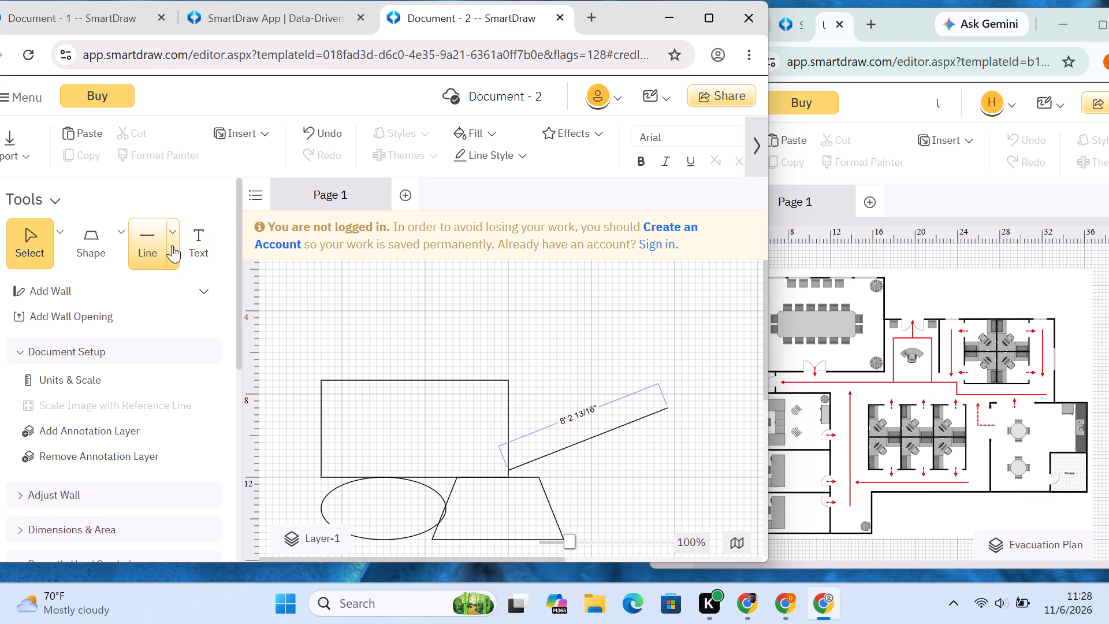
# Draw a straight line about 7' 9" long from the sloped line's outer end to the rectangle's top right corner.
pyautogui.click(166, 245)
pyautogui.click(159, 245)
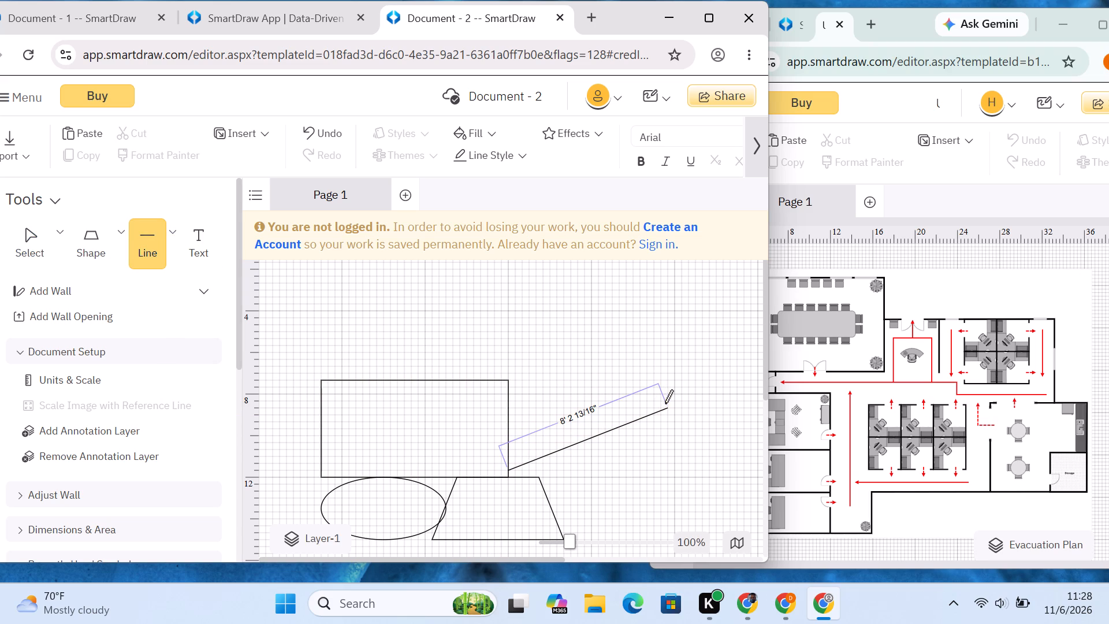
pyautogui.moveTo(666, 406); pyautogui.dragTo(503, 382)
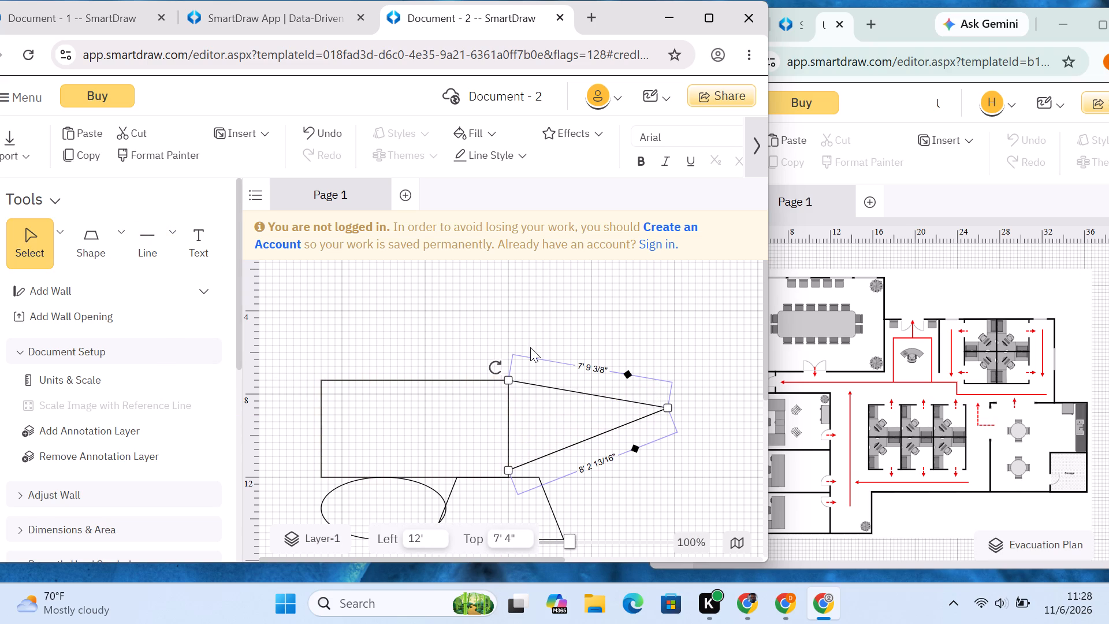
pyautogui.click(561, 309)
# Draw a curved line about 5' long across the rectangle, from just above its top edge to its bottom edge.
pyautogui.scroll(-2, 559, 355)
pyautogui.scroll(2, 559, 355)
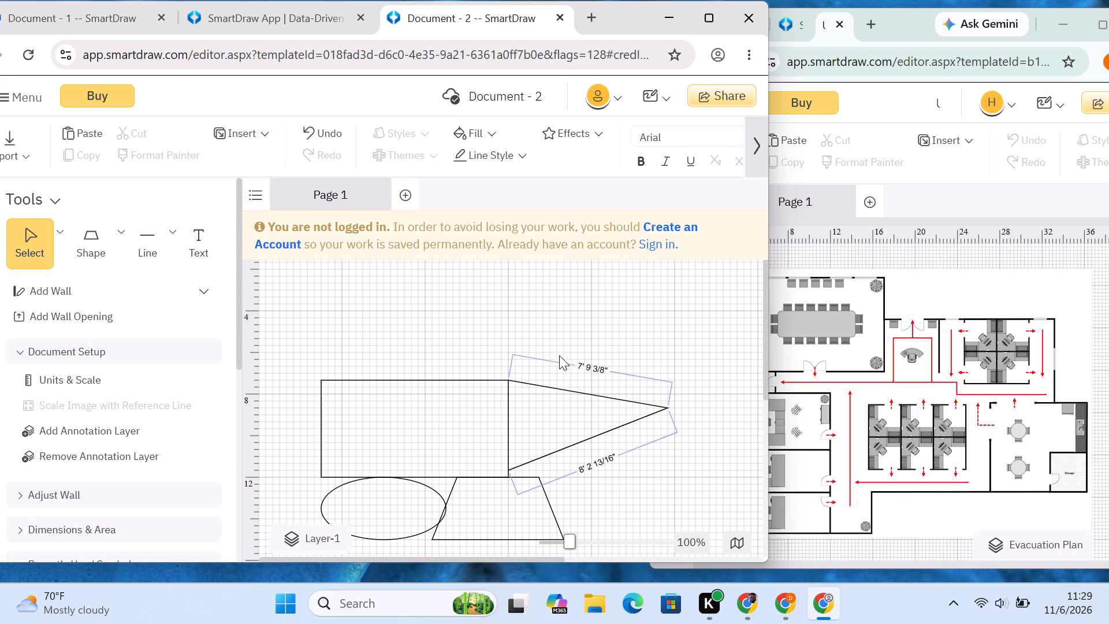
pyautogui.scroll(-1, 259, 292)
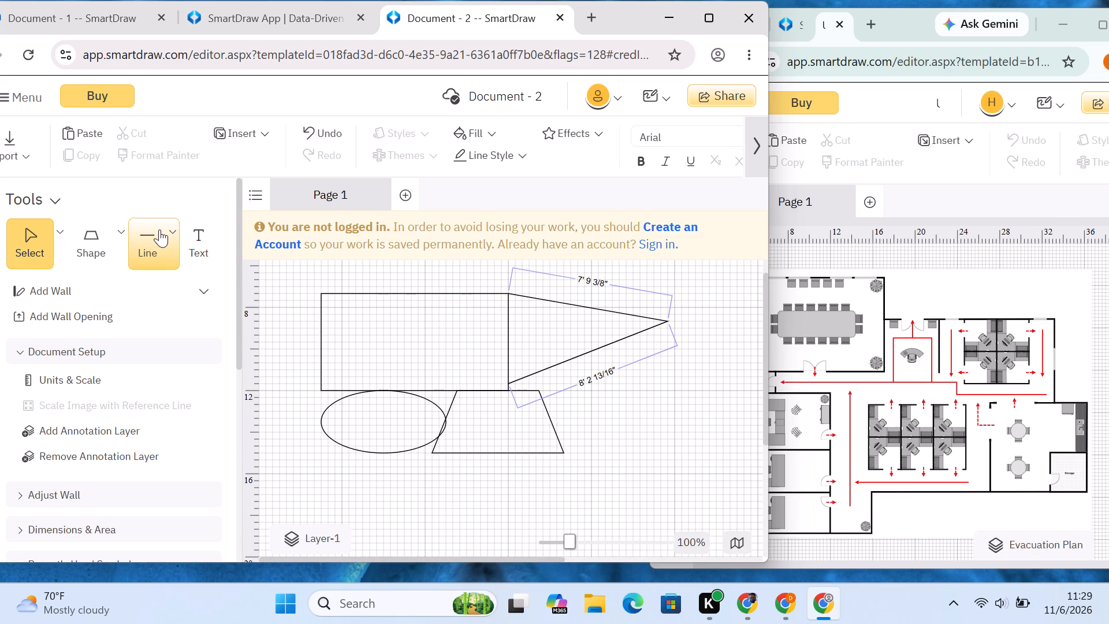
pyautogui.click(172, 232)
pyautogui.click(217, 330)
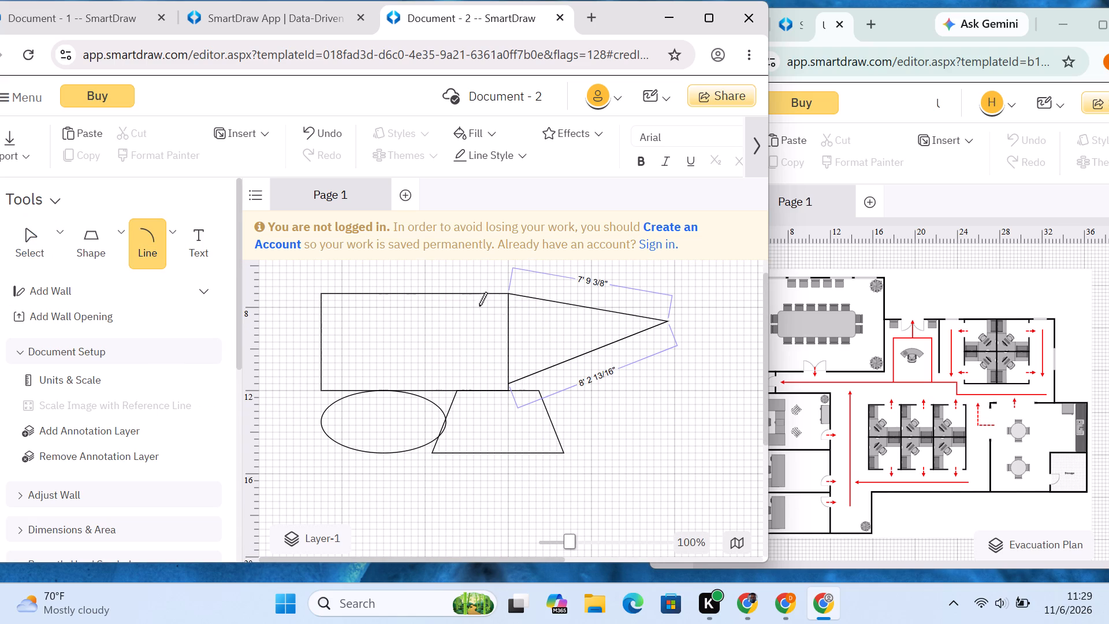
pyautogui.moveTo(470, 289); pyautogui.dragTo(456, 386)
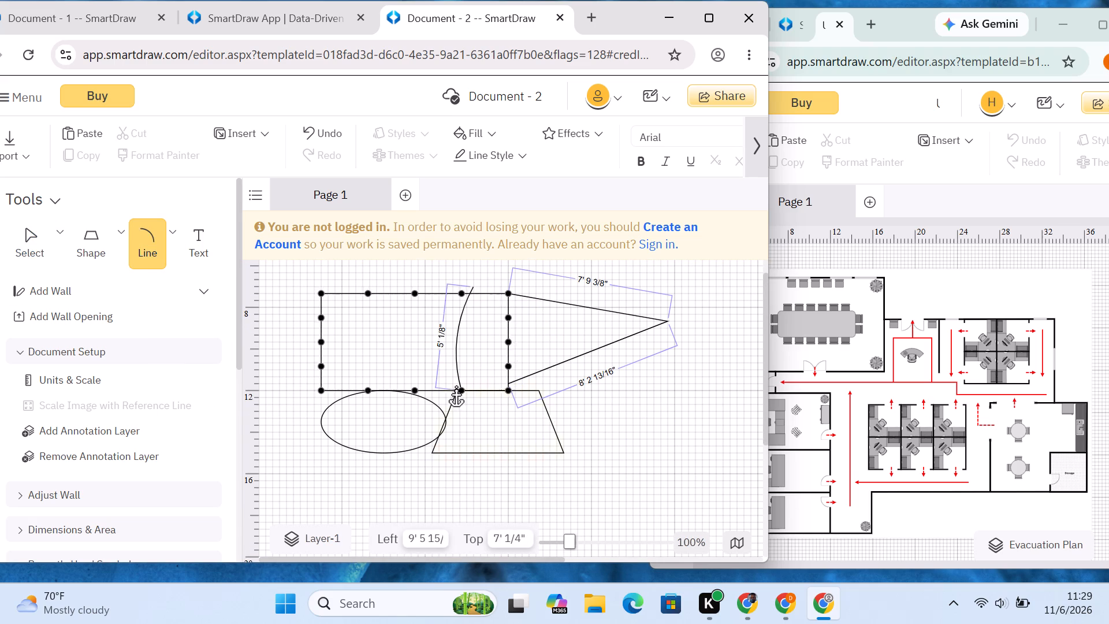
pyautogui.moveTo(456, 386); pyautogui.dragTo(454, 384)
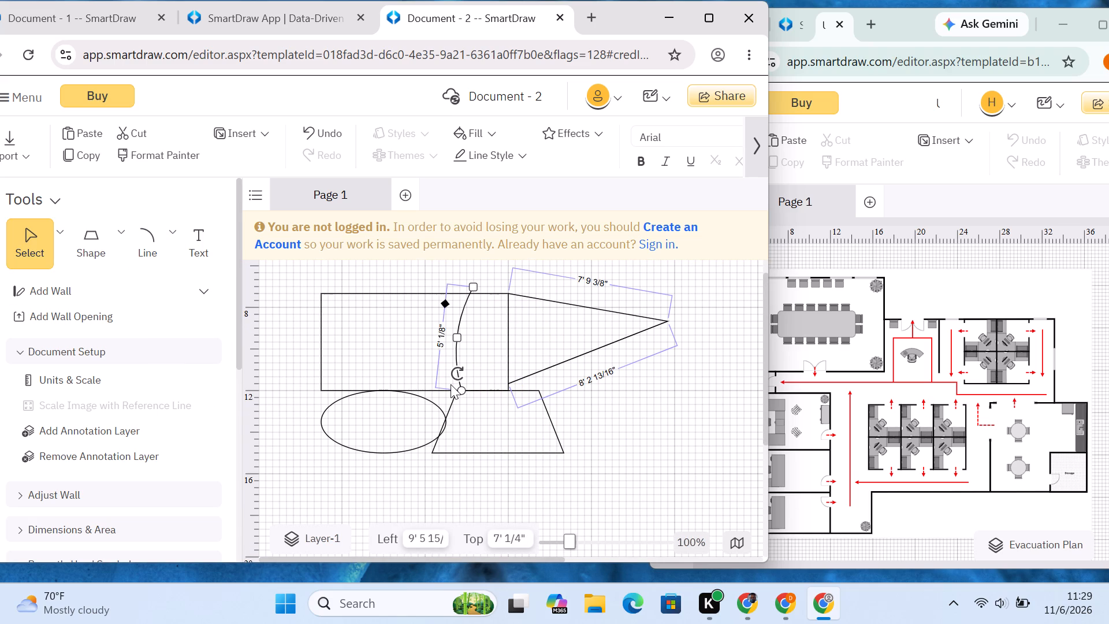